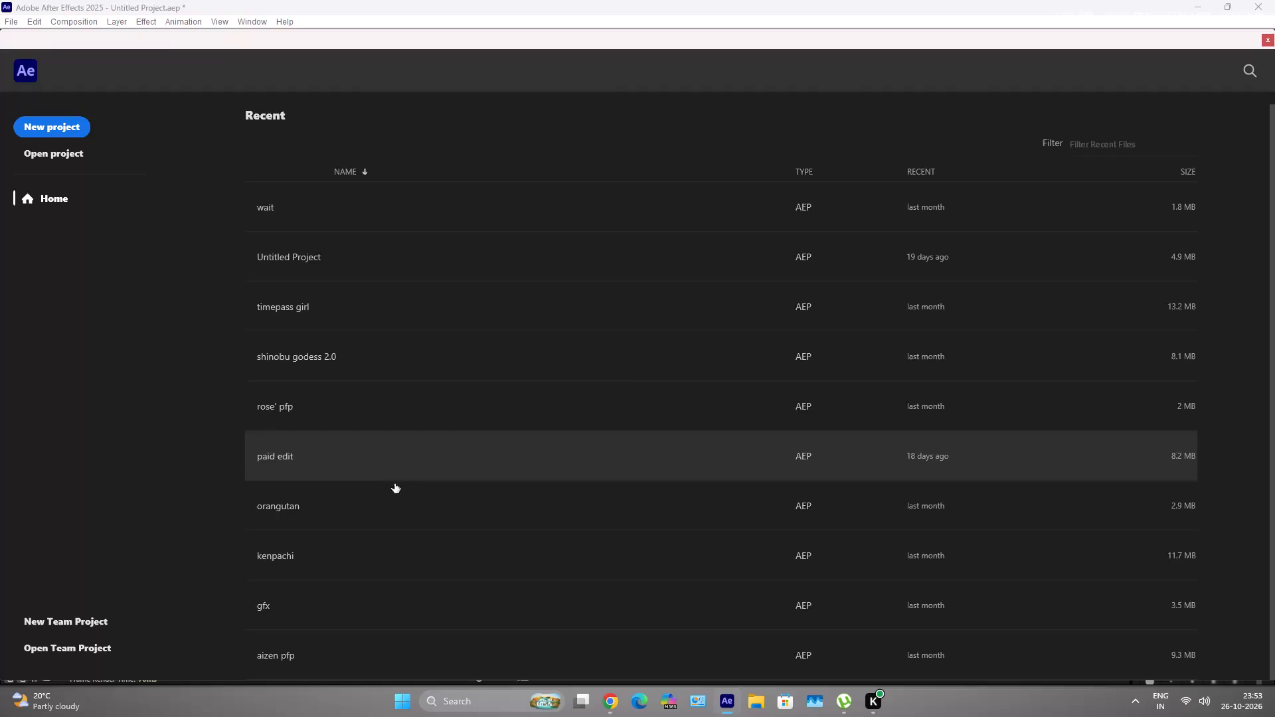
# Open the recent project "timepass girl", saving the current project as "nrj pfp" and dismissing the missing-file warning.
pyautogui.click(438, 327)
pyautogui.click(622, 384)
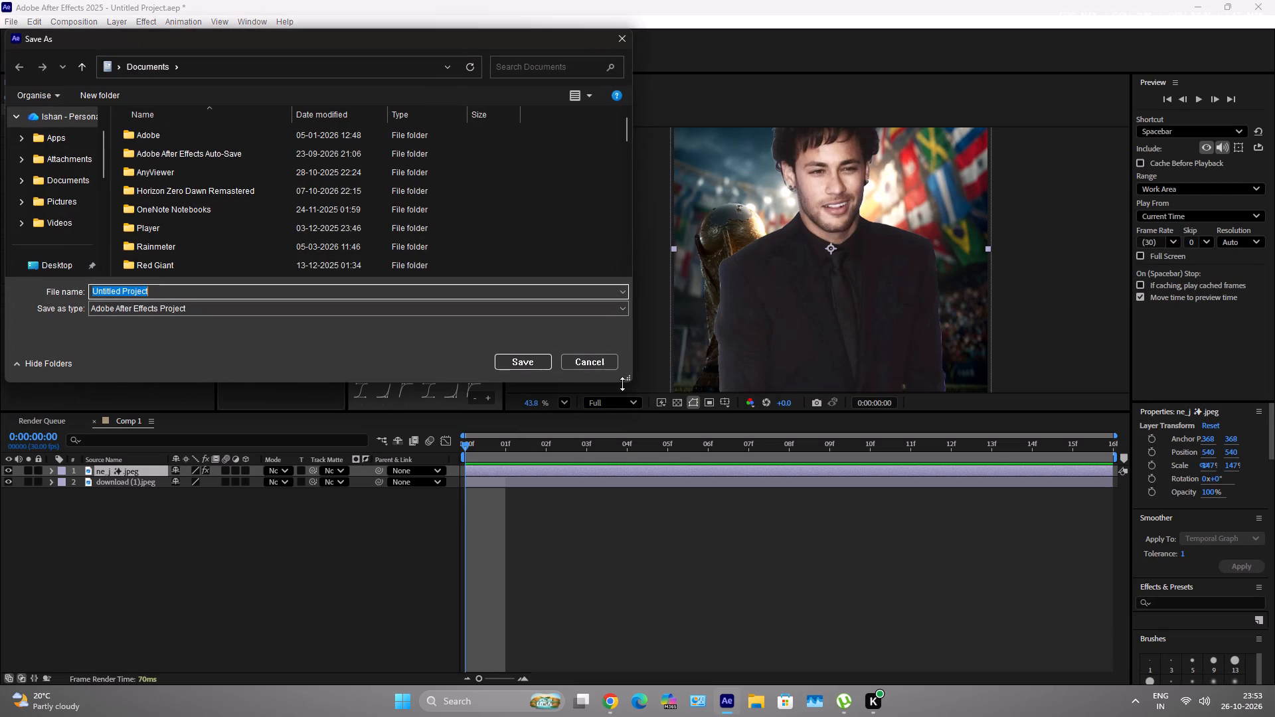
pyautogui.press('BackSpace')
pyautogui.write('nj pfp')
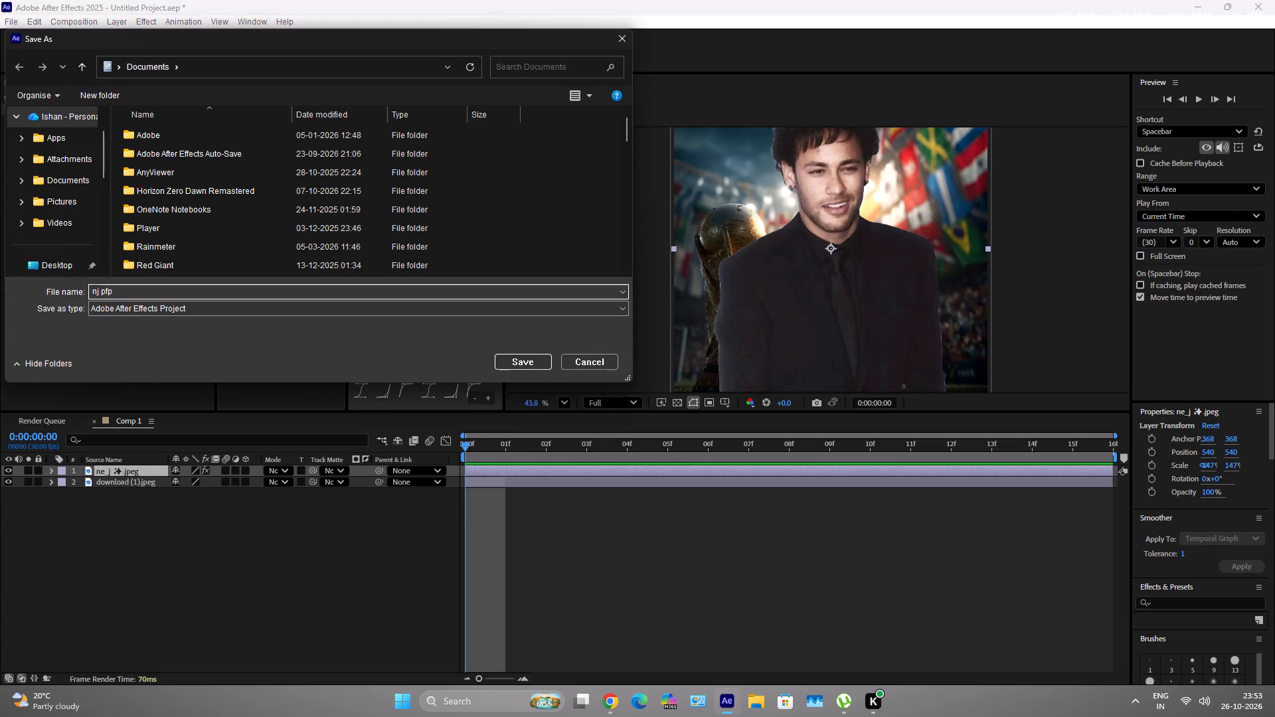
pyautogui.click(95, 292)
pyautogui.press('r')
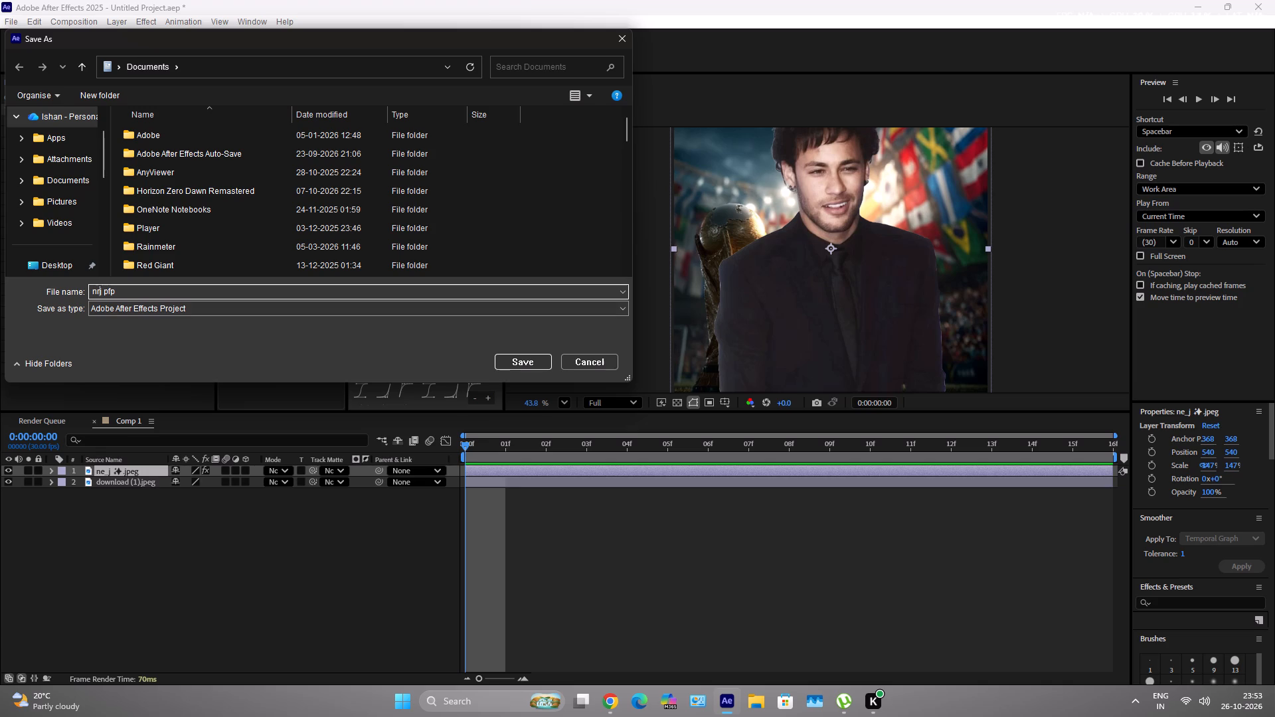
pyautogui.press('Return')
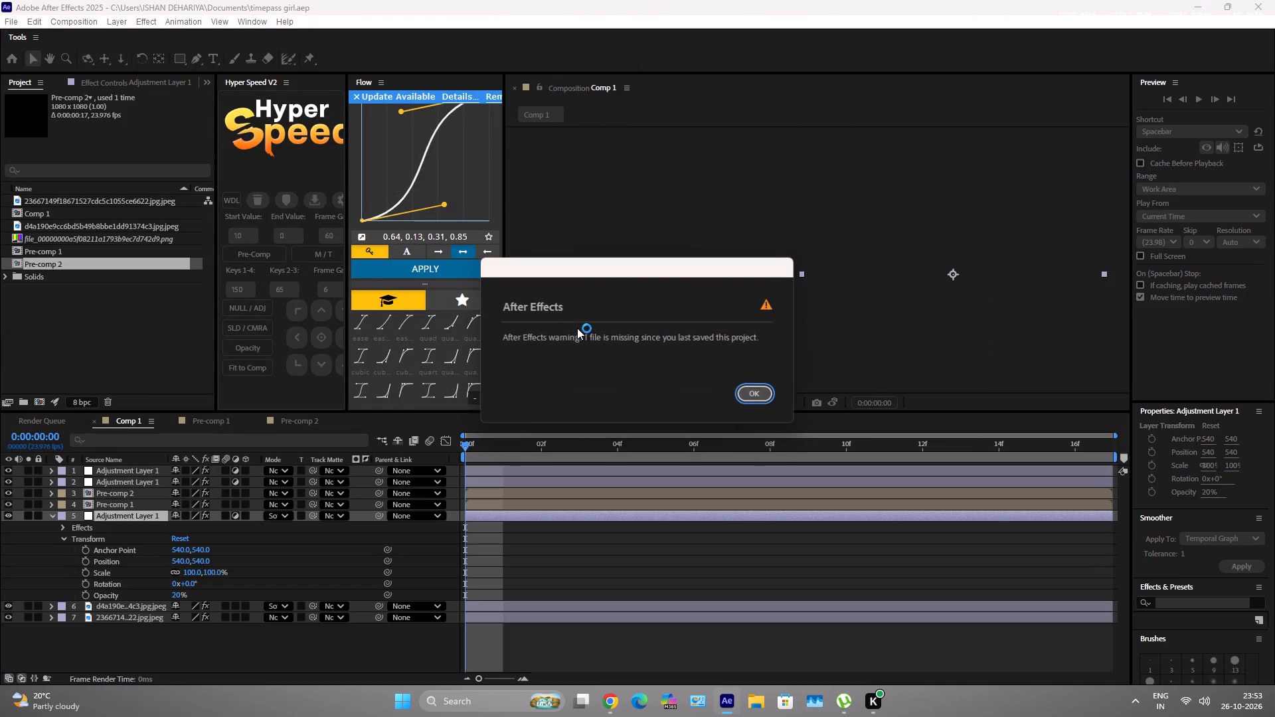
pyautogui.click(754, 394)
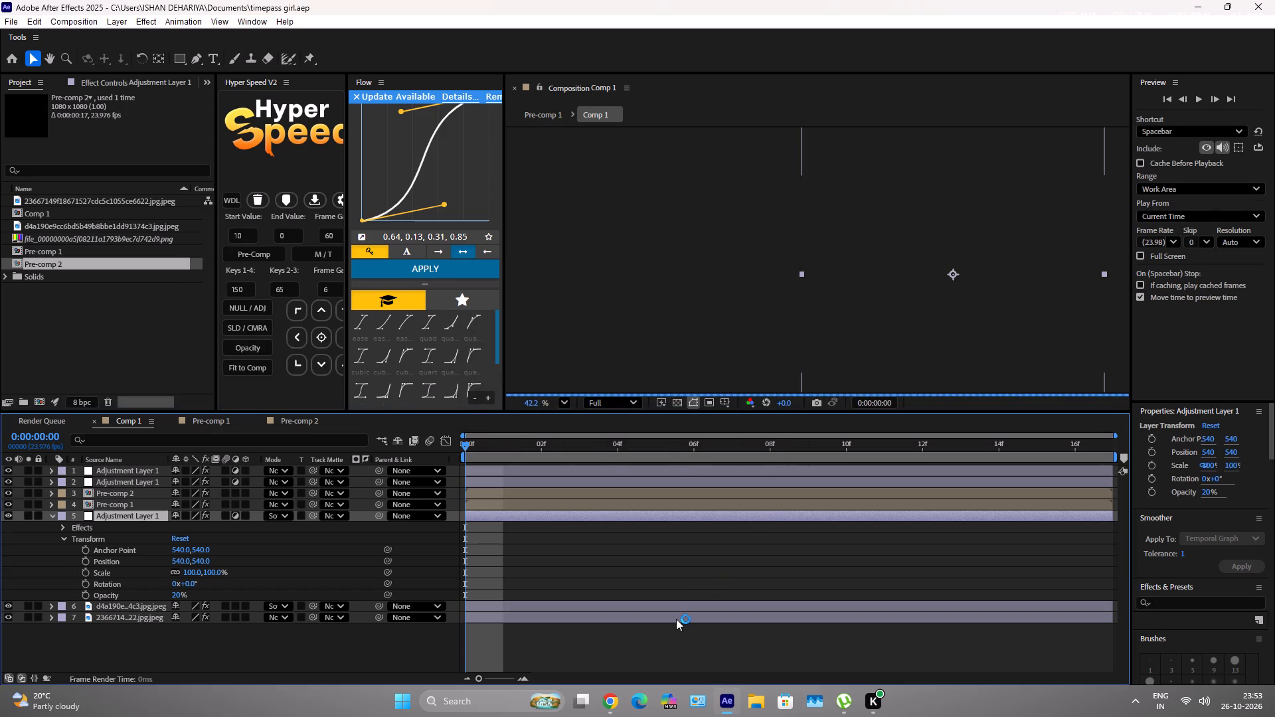
# Copy all effects, from Levels through S_DistortChroma 2, from the bottom forest image layer in Comp 1.
pyautogui.scroll(-5, 753, 248)
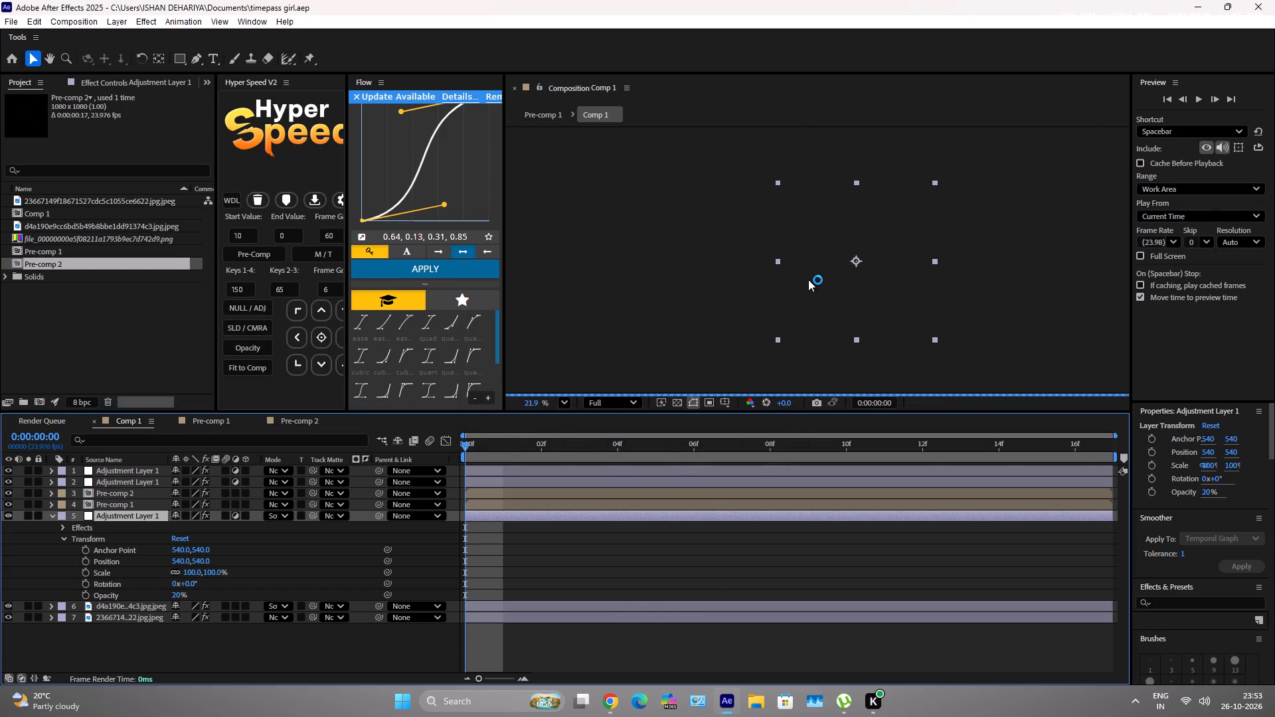
pyautogui.click(52, 515)
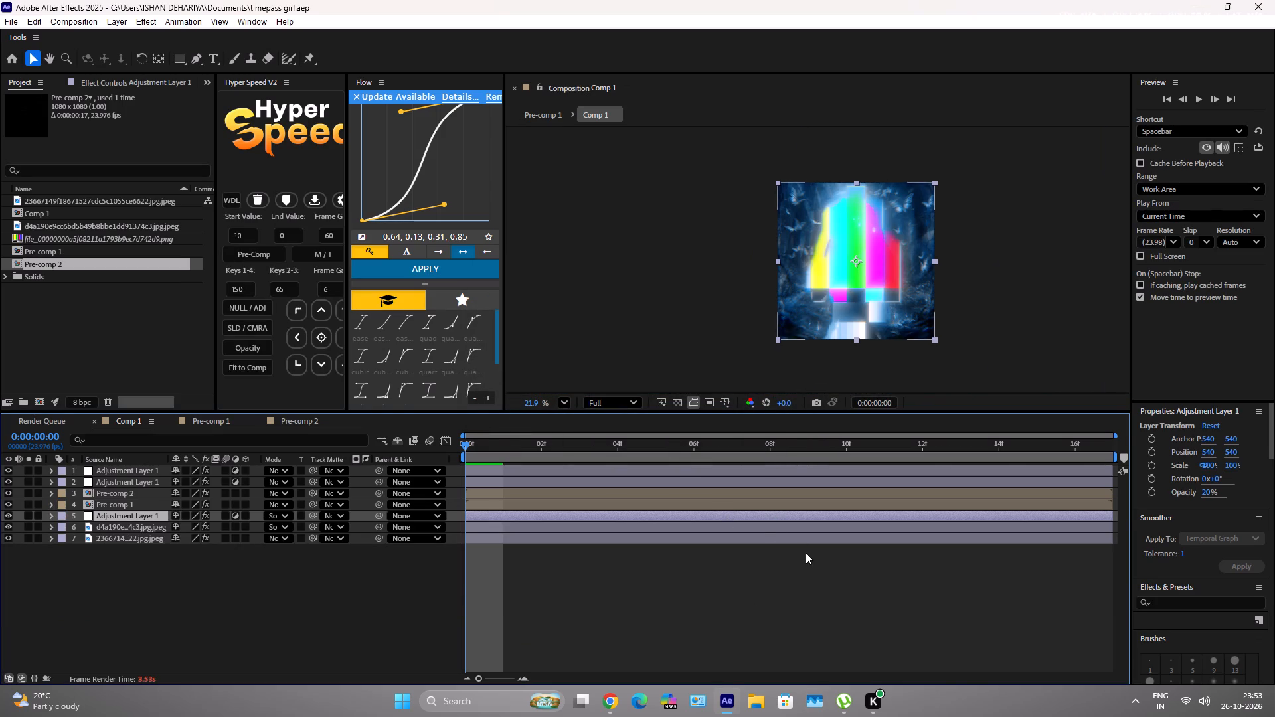
pyautogui.click(806, 552)
pyautogui.doubleClick(759, 540)
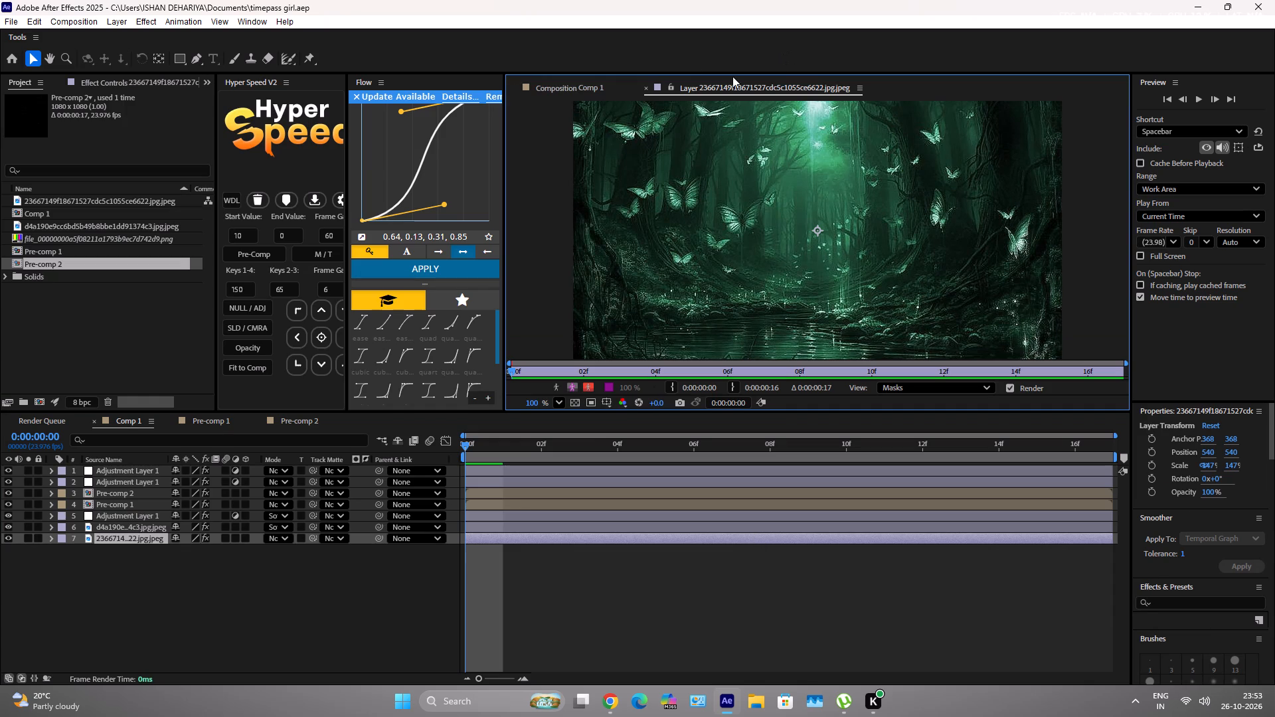
pyautogui.click(647, 82)
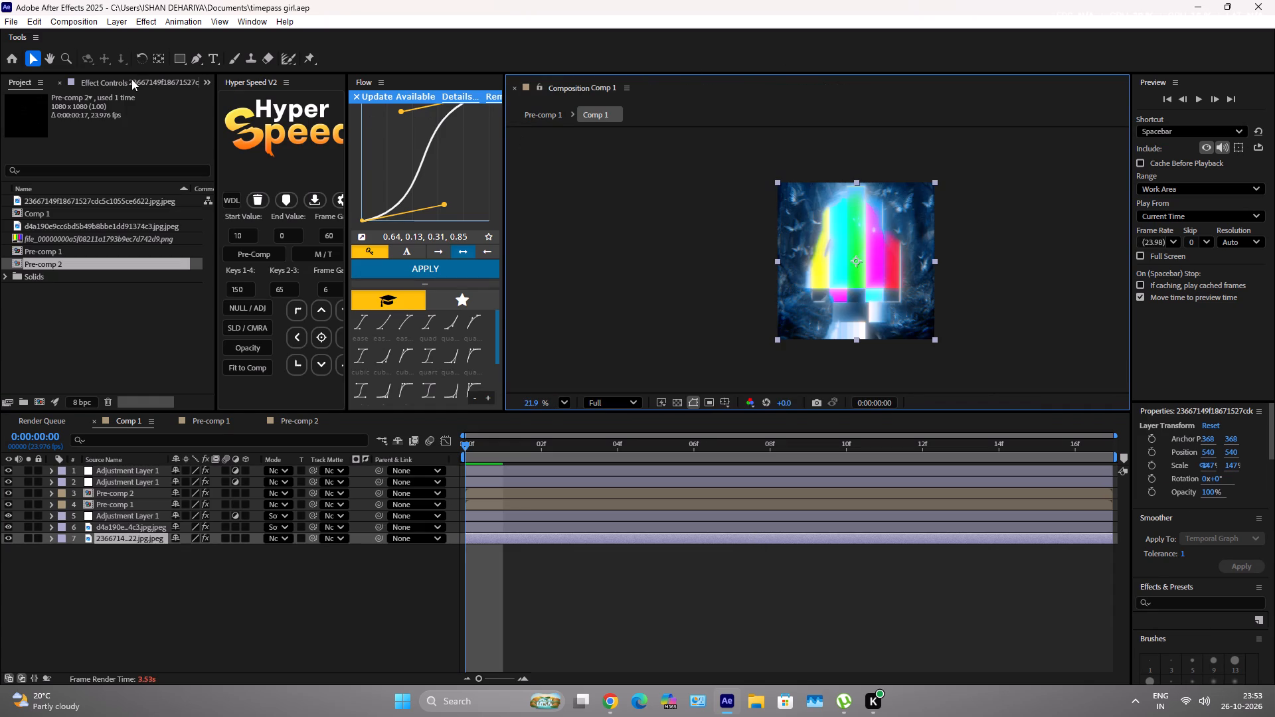
pyautogui.click(131, 79)
pyautogui.click(9, 107)
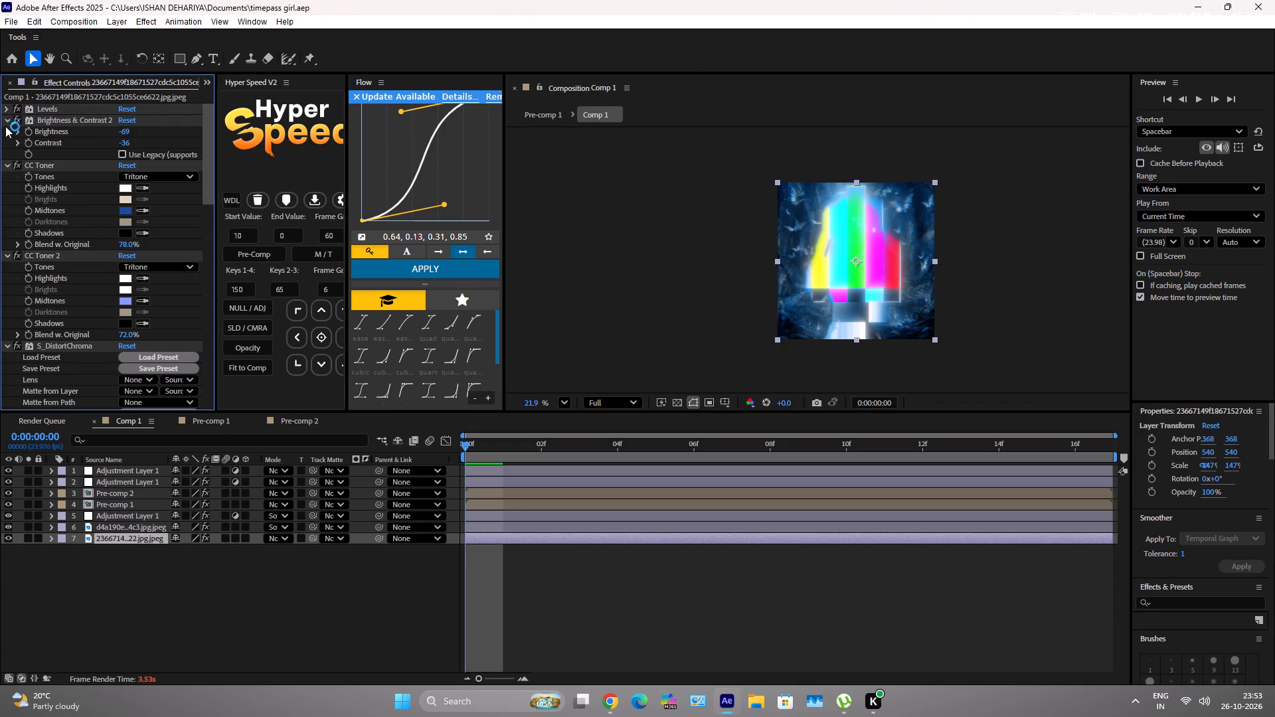
pyautogui.click(6, 118)
pyautogui.click(10, 127)
pyautogui.click(9, 141)
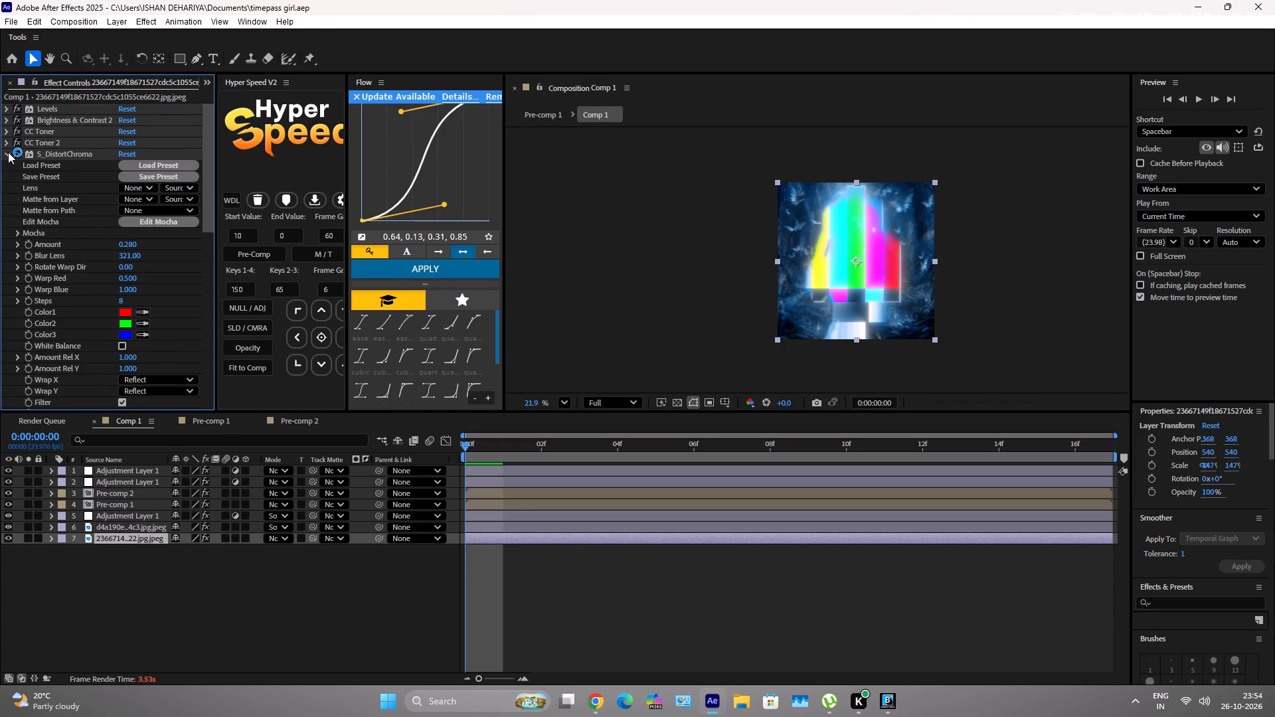
pyautogui.click(8, 152)
pyautogui.click(4, 166)
pyautogui.click(88, 111)
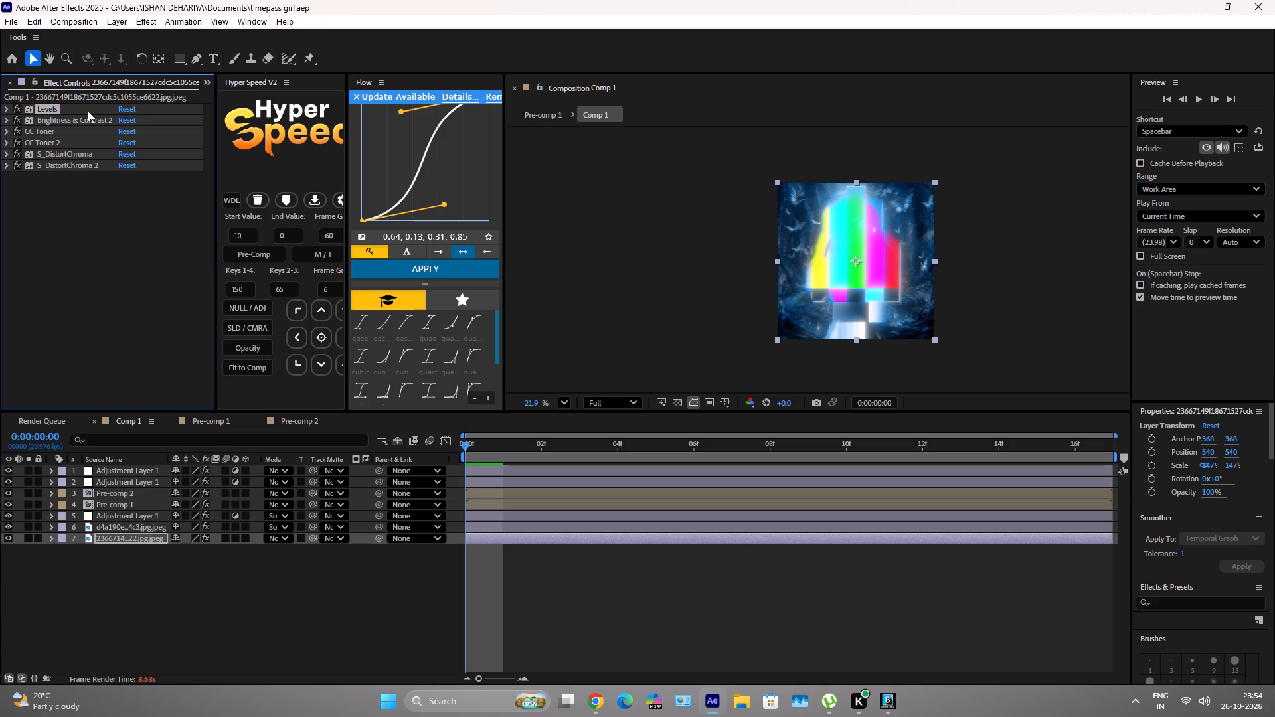
pyautogui.keyDown('shift'); pyautogui.click(78, 163); pyautogui.keyUp('shift')
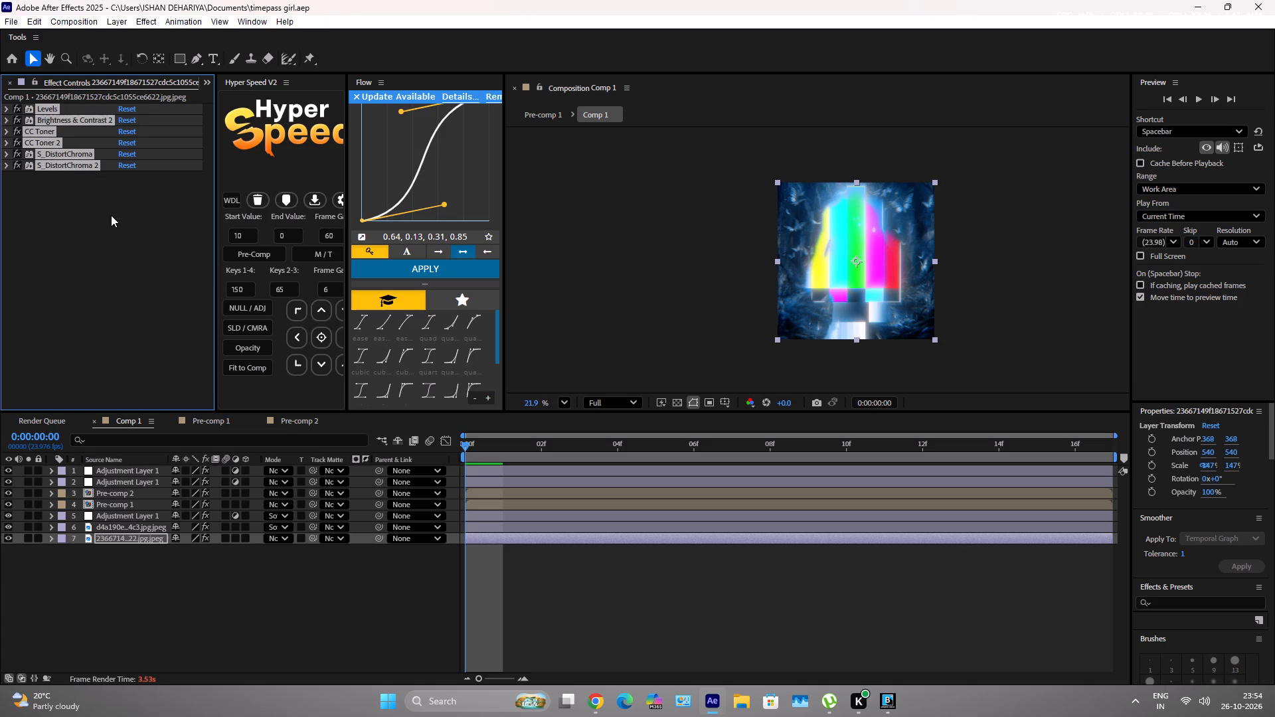
pyautogui.hotkey('ctrl', 'c')
# Toggle the visibility of the d4a190e…4c3 image layer off and on to check its contribution to Comp 1.
pyautogui.click(605, 599)
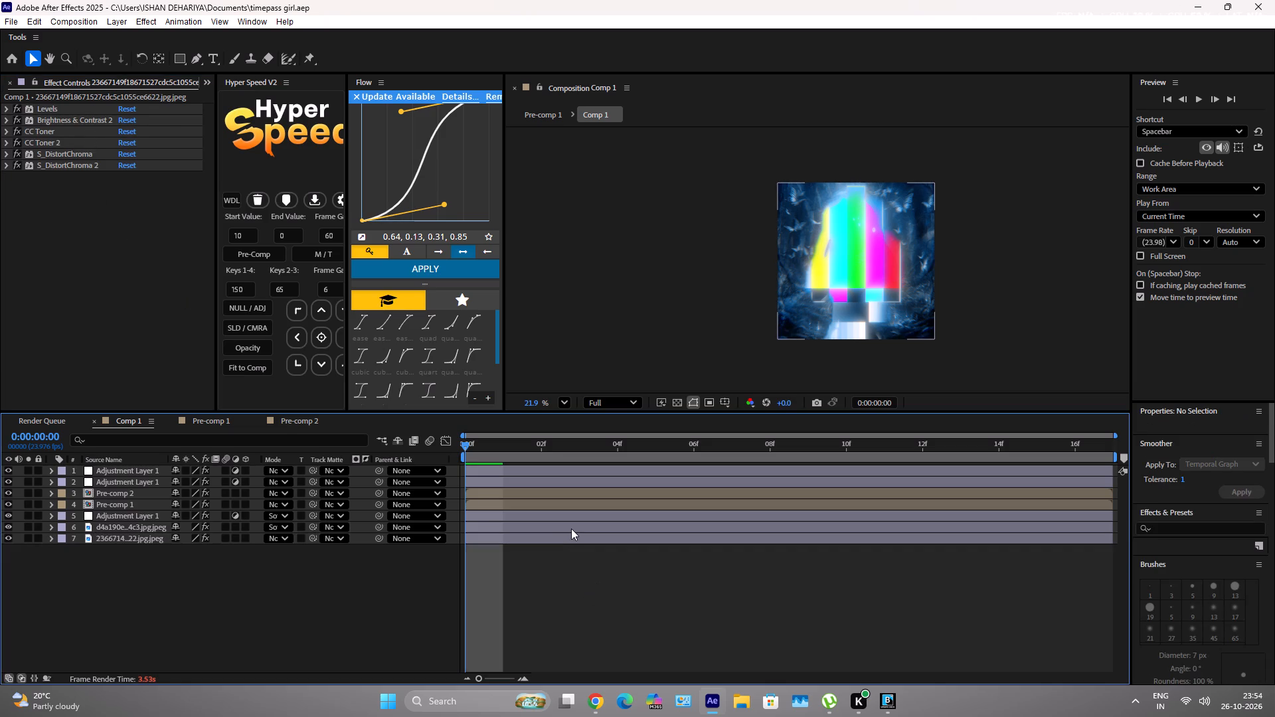
pyautogui.click(571, 528)
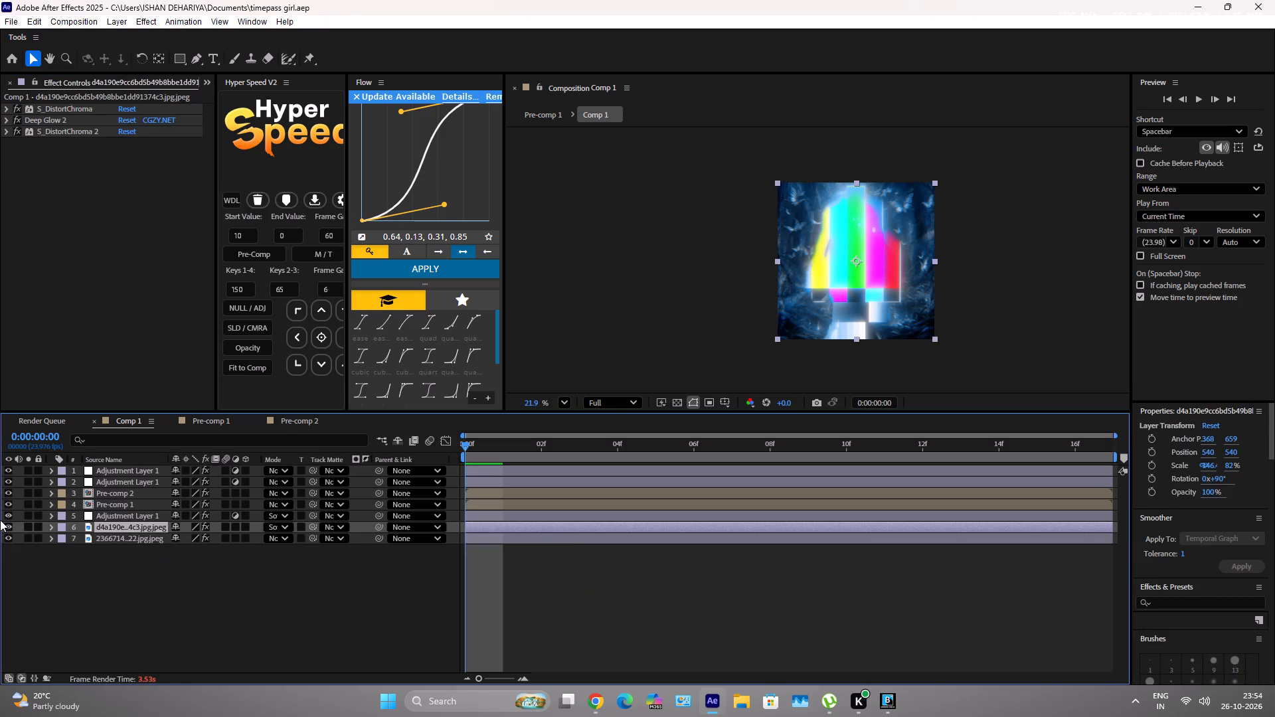
pyautogui.click(6, 528)
pyautogui.click(6, 528)
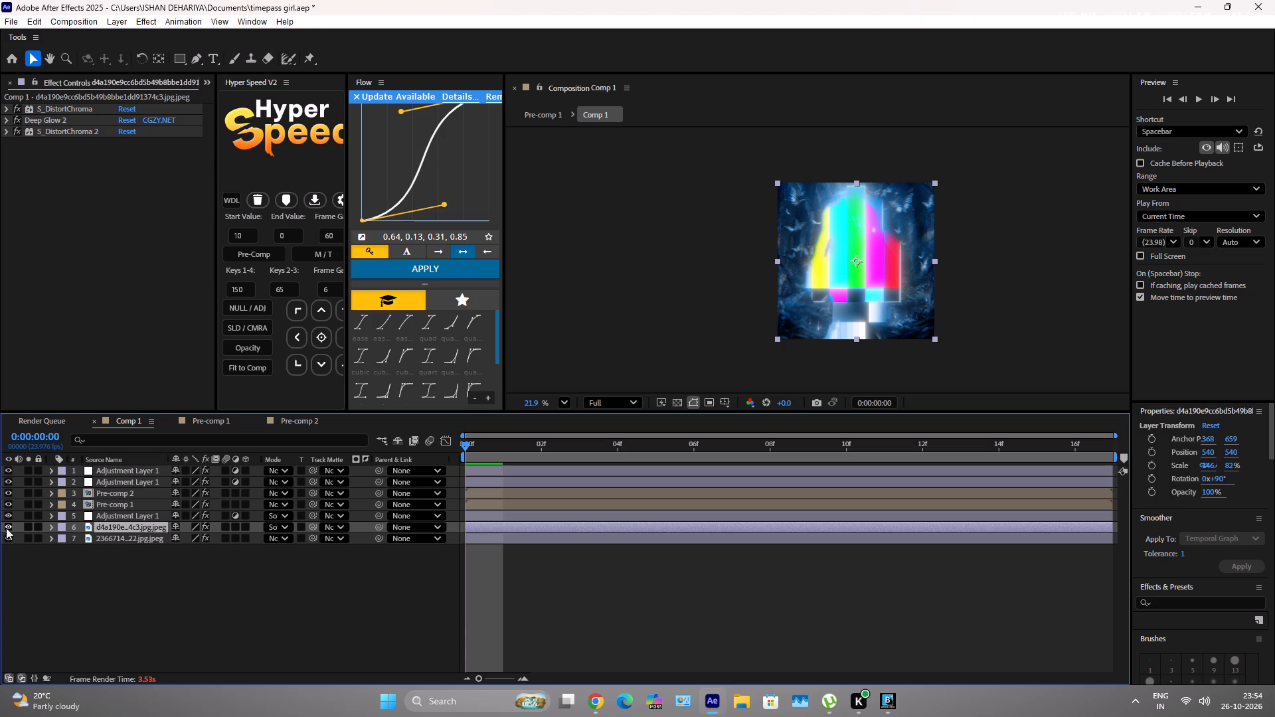
pyautogui.doubleClick(6, 528)
pyautogui.doubleClick(9, 527)
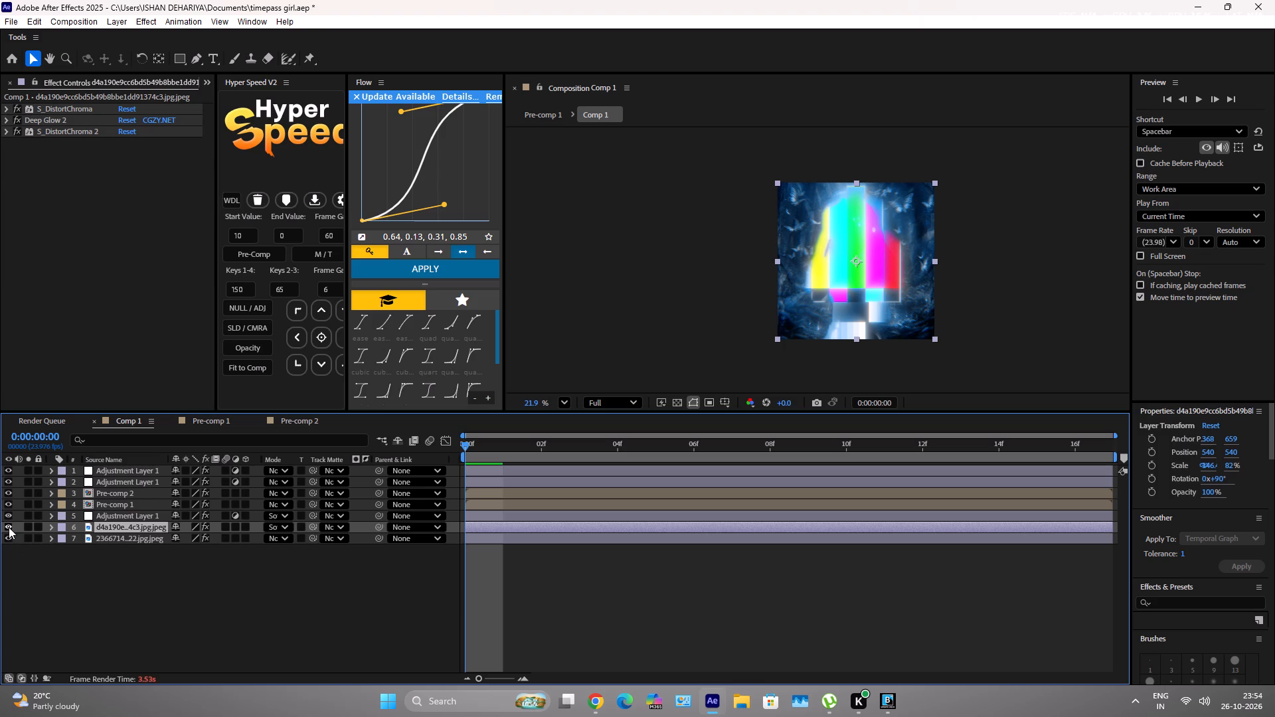
pyautogui.click(9, 527)
pyautogui.click(9, 527)
# Reopen the recent project "nrj pfp" without saving the changes to "timepass girl".
pyautogui.click(10, 65)
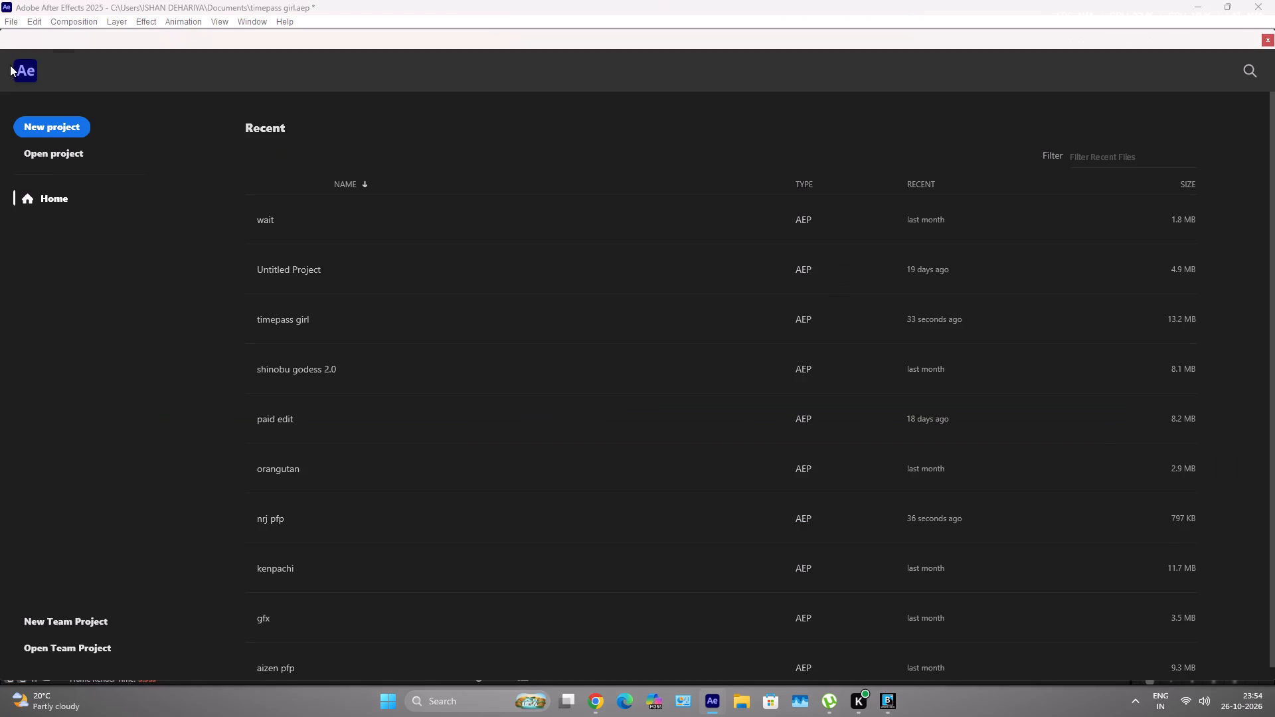
pyautogui.click(467, 535)
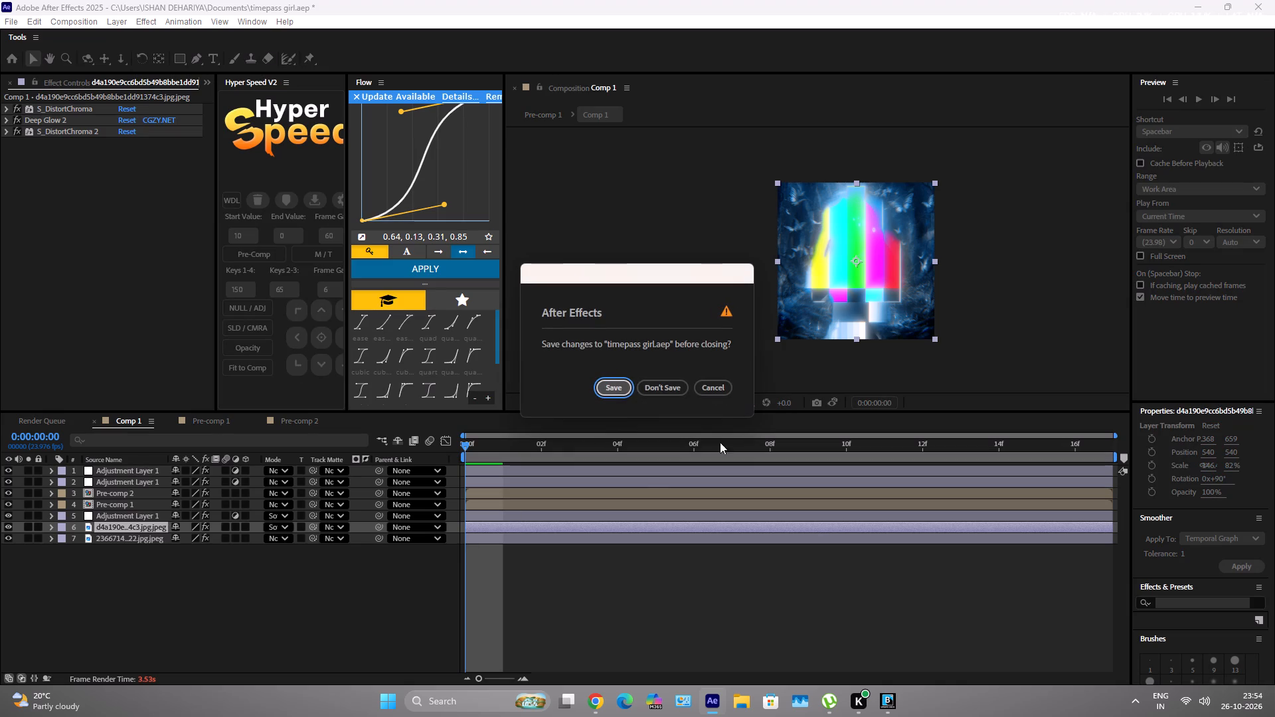
pyautogui.click(650, 387)
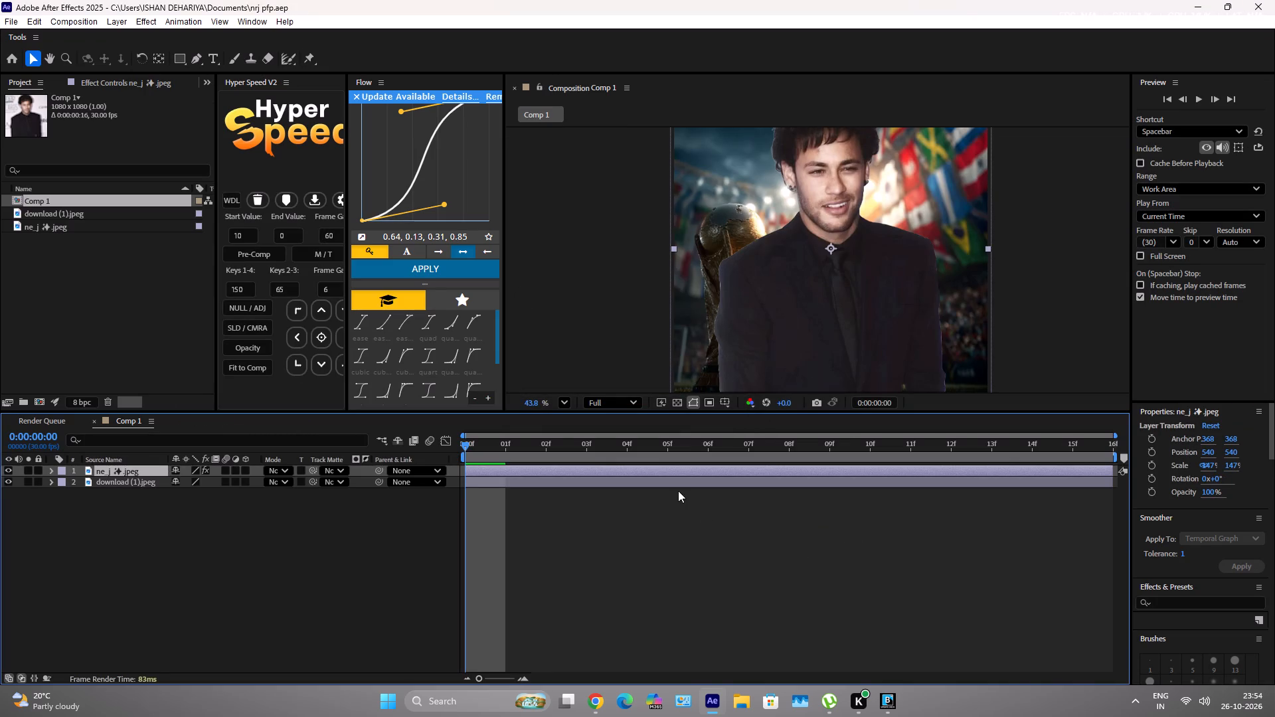
# Paste the copied effects onto the download (1).jpeg background layer in Comp 1.
pyautogui.doubleClick(678, 487)
pyautogui.click(675, 481)
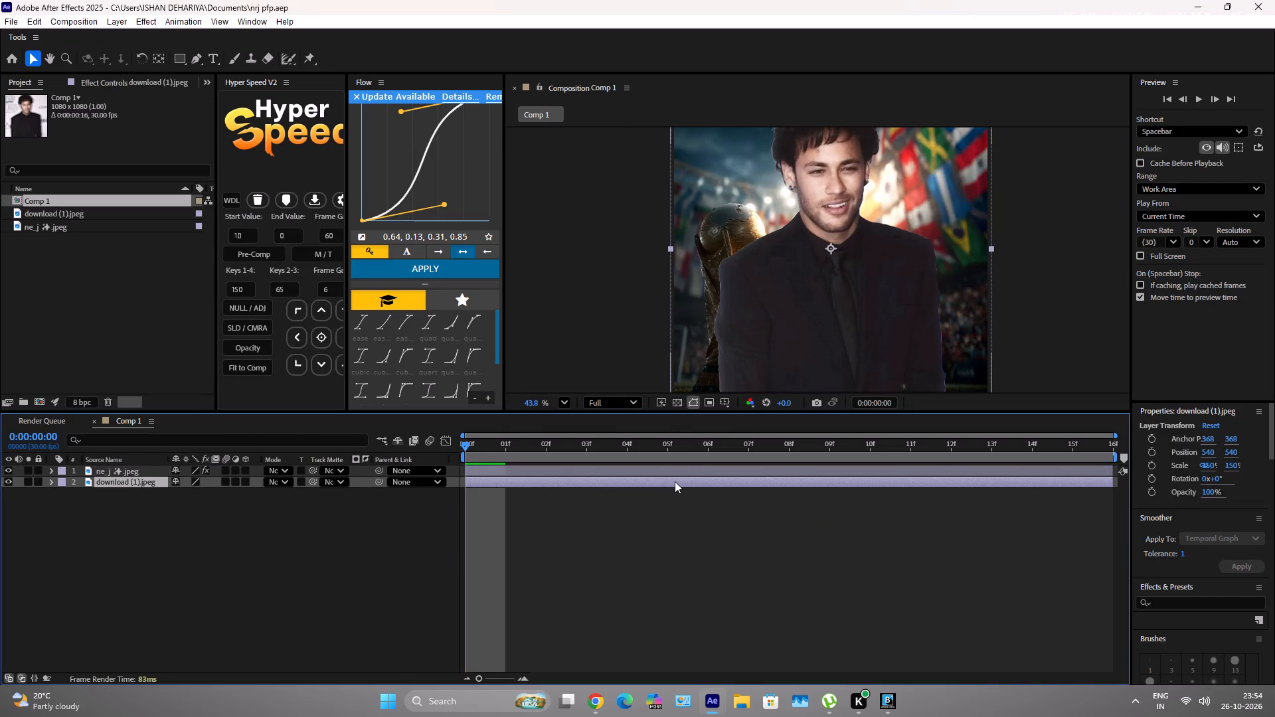
pyautogui.hotkey('ctrl', 'v')
pyautogui.scroll(-6, 903, 250)
pyautogui.scroll(6, 888, 237)
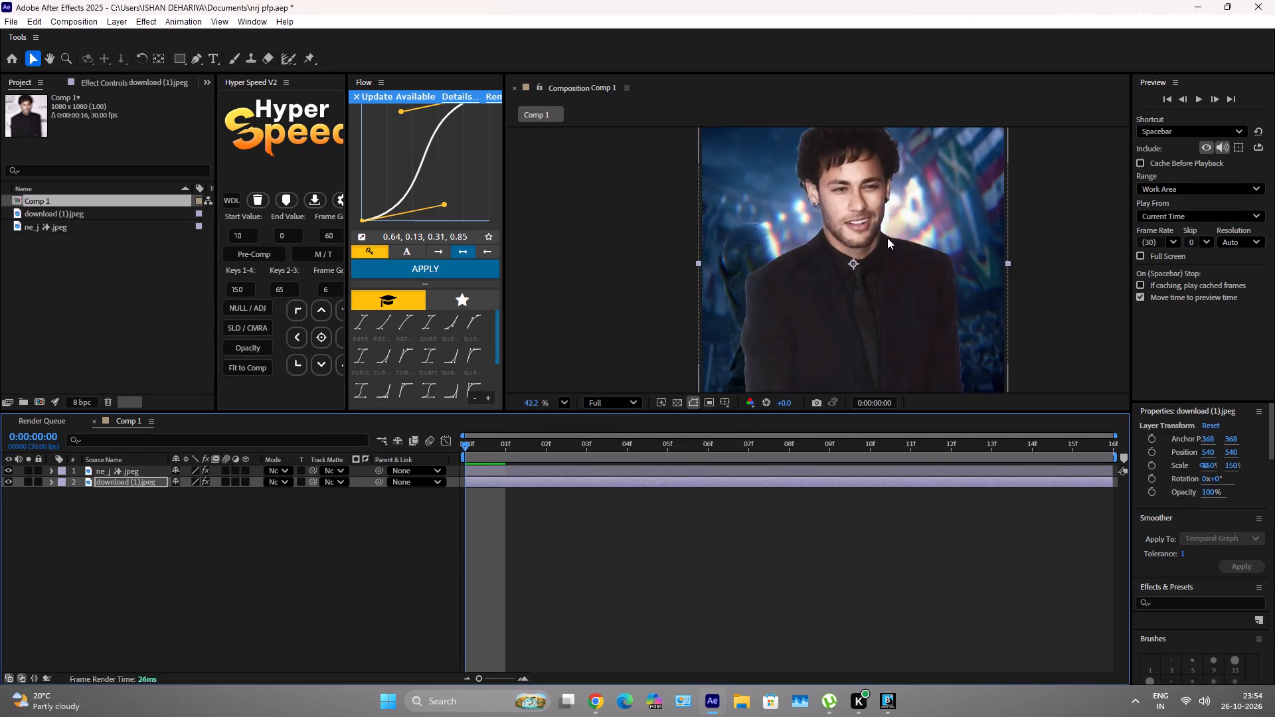
pyautogui.scroll(-4, 887, 238)
pyautogui.scroll(3, 833, 274)
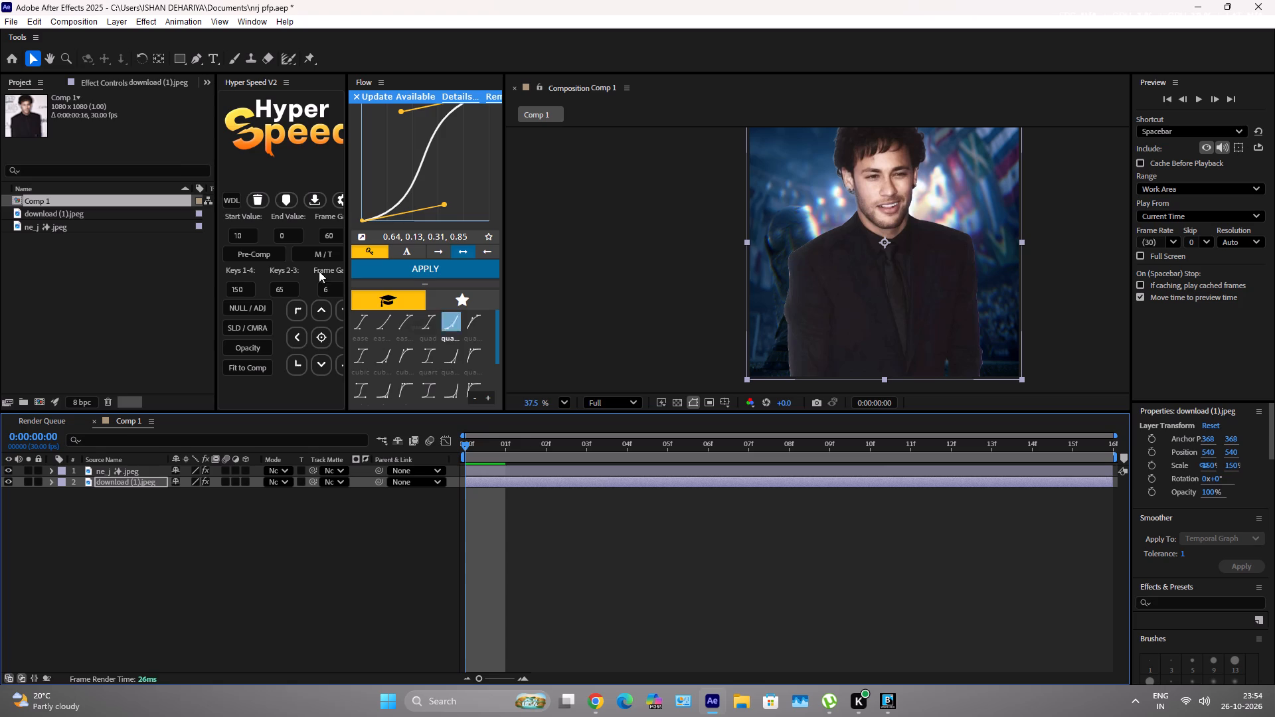
# Set the Midtones colour of both CC Toner effects on the download (1).jpeg layer to golden yellow D2AF0D.
pyautogui.doubleClick(140, 86)
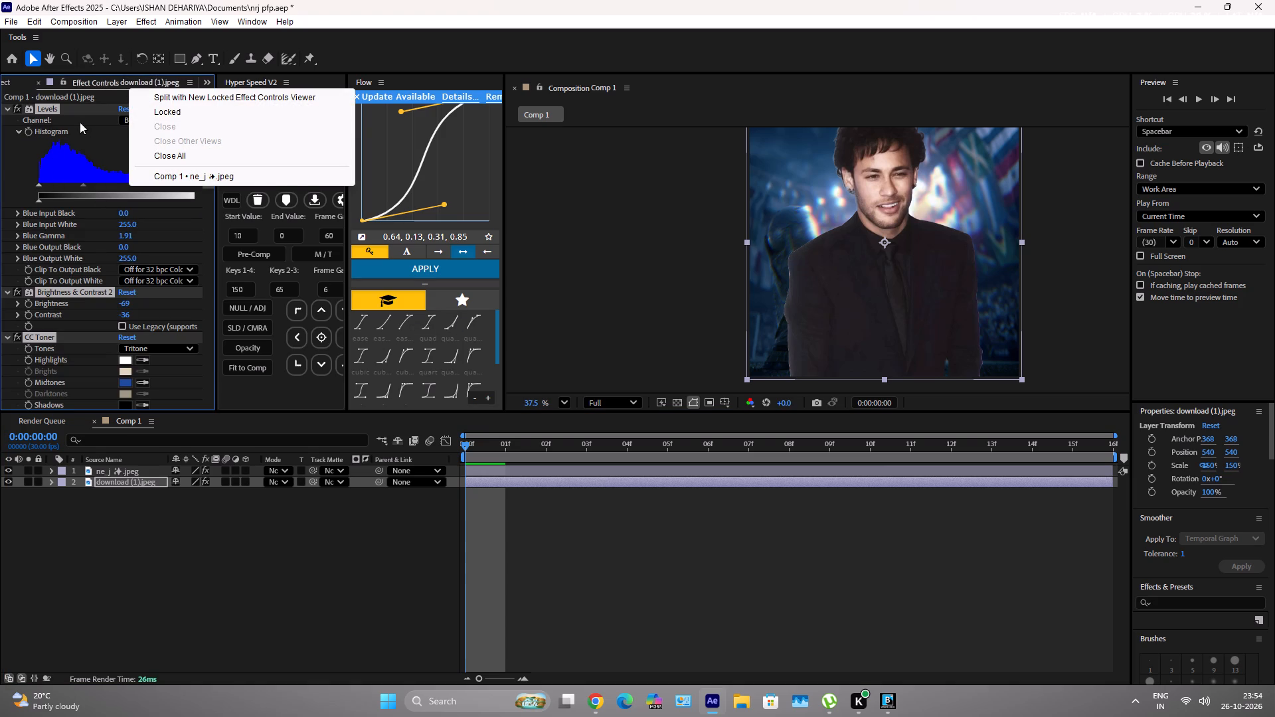
pyautogui.click(82, 136)
pyautogui.scroll(-4, 154, 319)
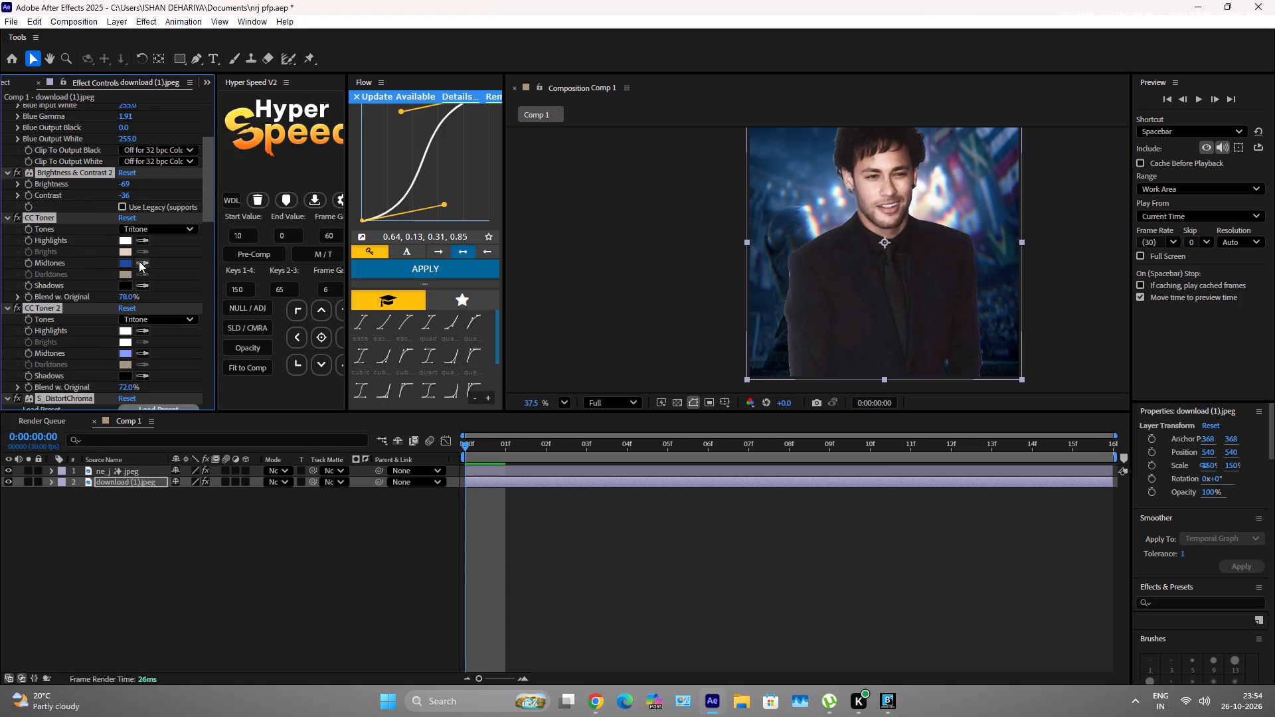
pyautogui.click(127, 263)
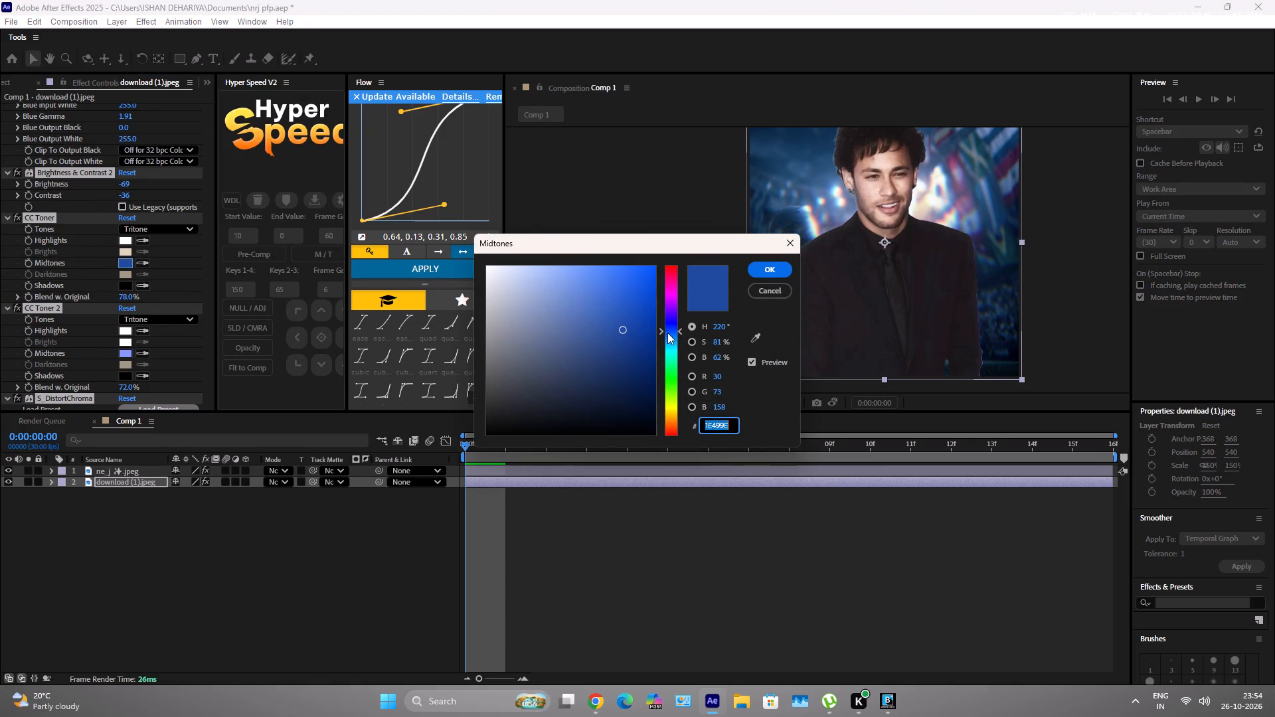
pyautogui.moveTo(668, 333); pyautogui.dragTo(677, 411)
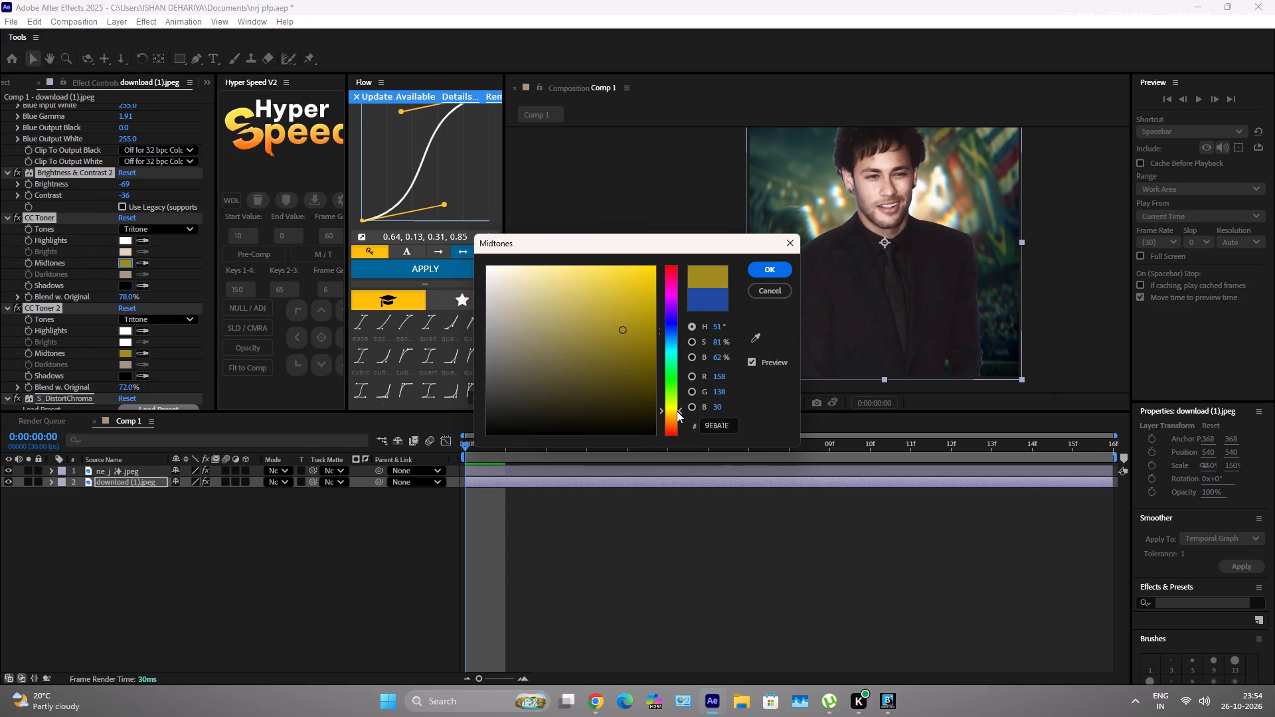
pyautogui.moveTo(677, 411); pyautogui.dragTo(679, 408)
pyautogui.moveTo(677, 405); pyautogui.dragTo(676, 406)
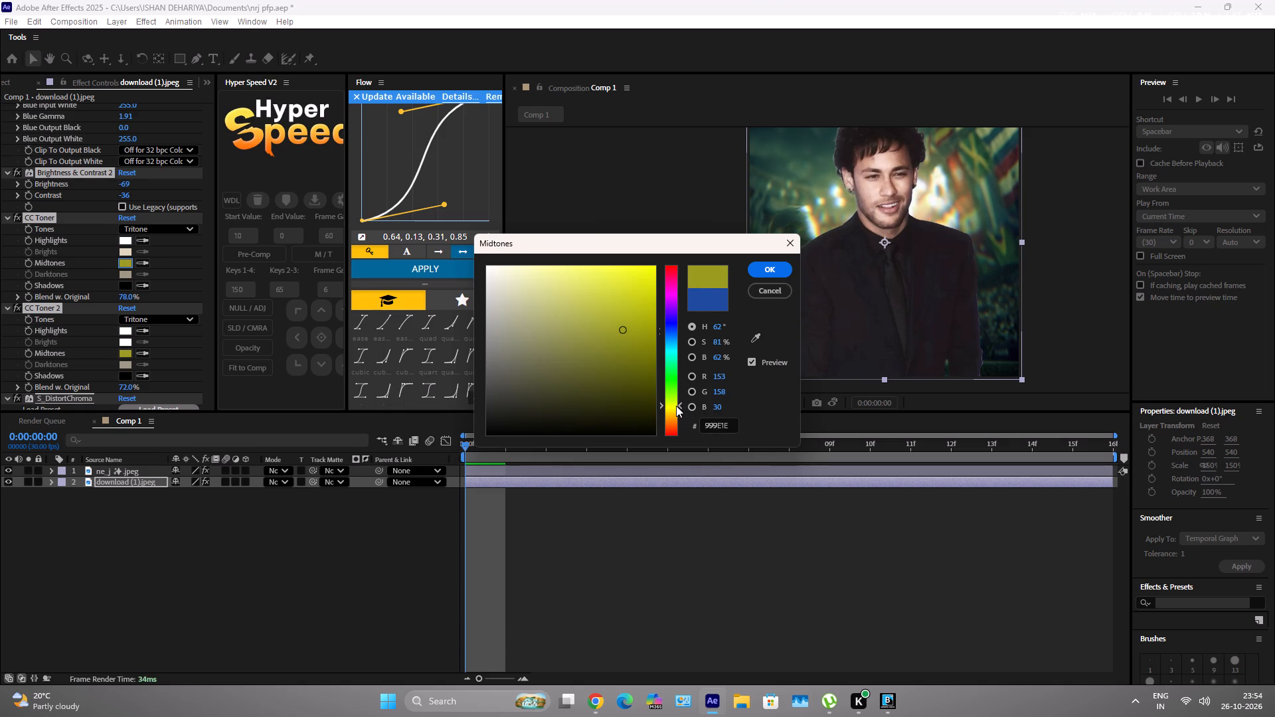
pyautogui.moveTo(676, 406); pyautogui.dragTo(679, 412)
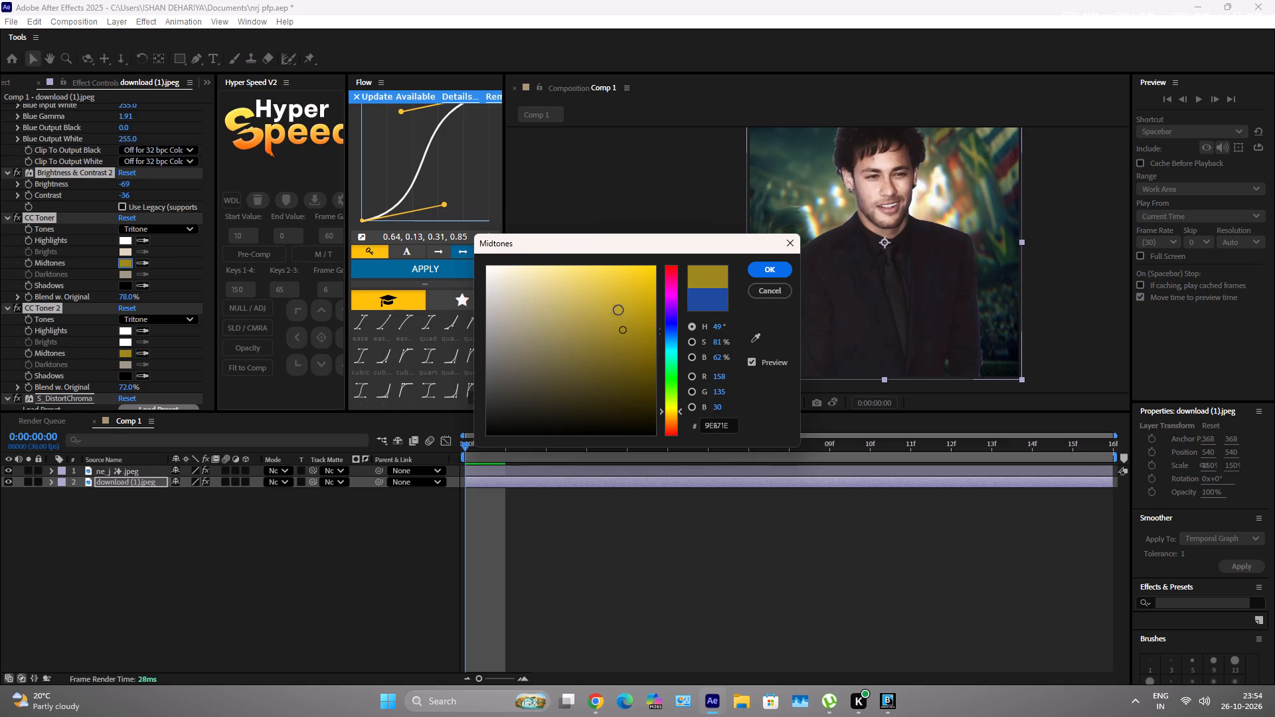
pyautogui.moveTo(620, 326); pyautogui.dragTo(638, 297)
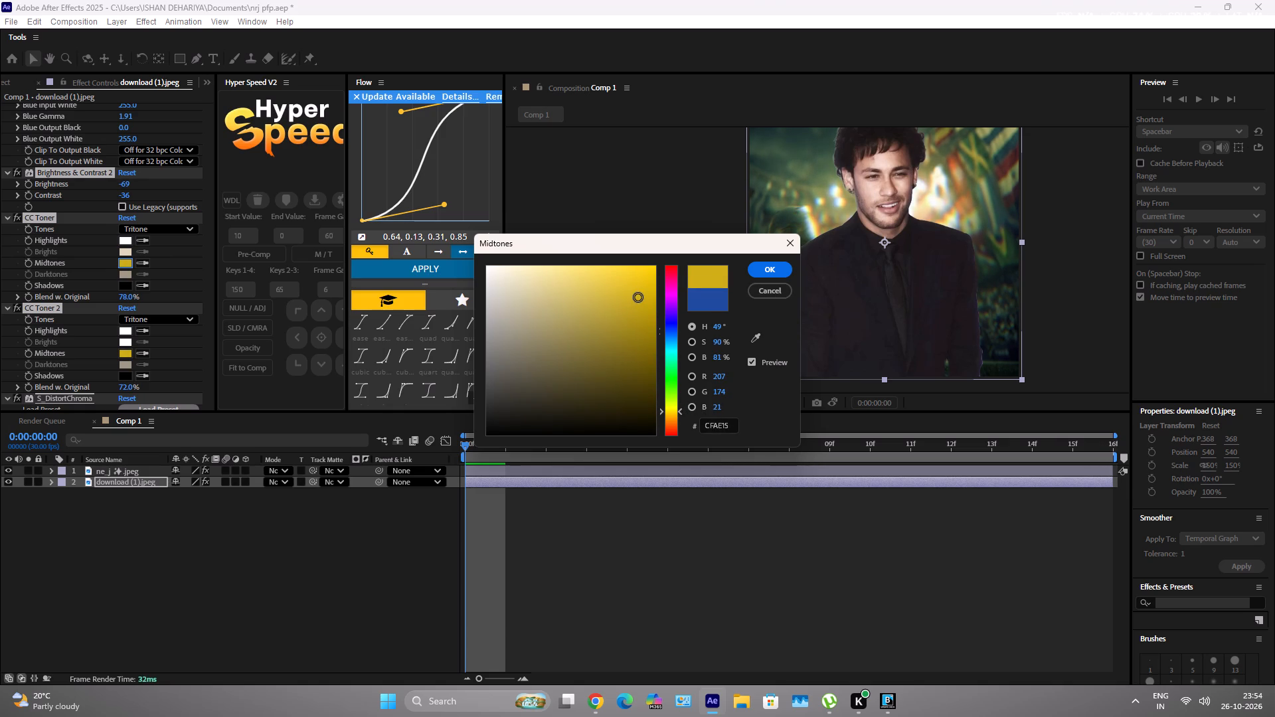
pyautogui.moveTo(638, 297); pyautogui.dragTo(645, 295)
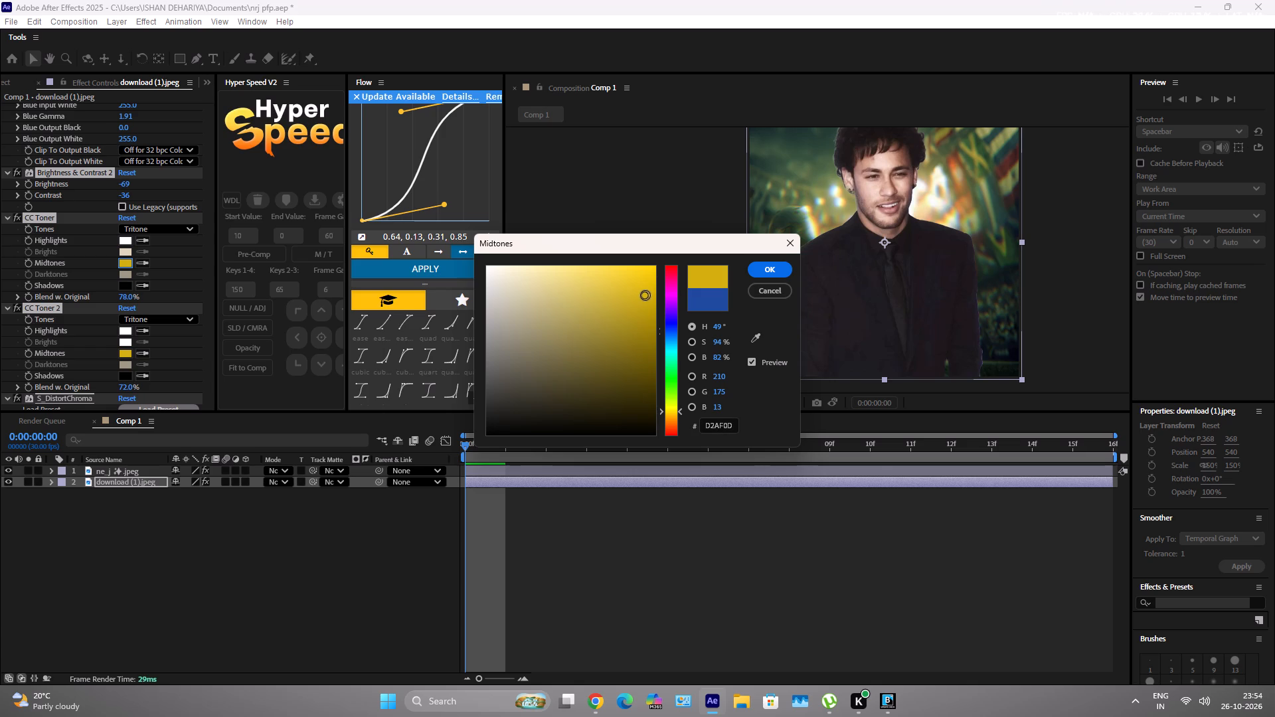
pyautogui.click(782, 263)
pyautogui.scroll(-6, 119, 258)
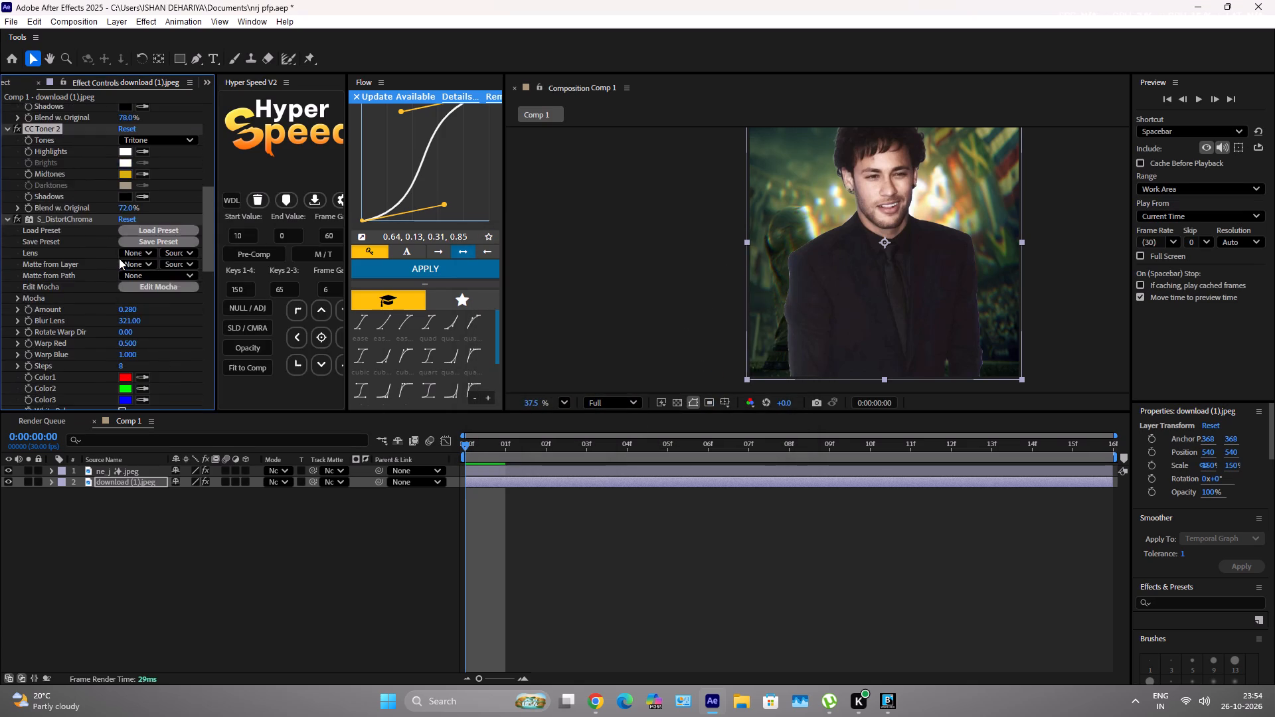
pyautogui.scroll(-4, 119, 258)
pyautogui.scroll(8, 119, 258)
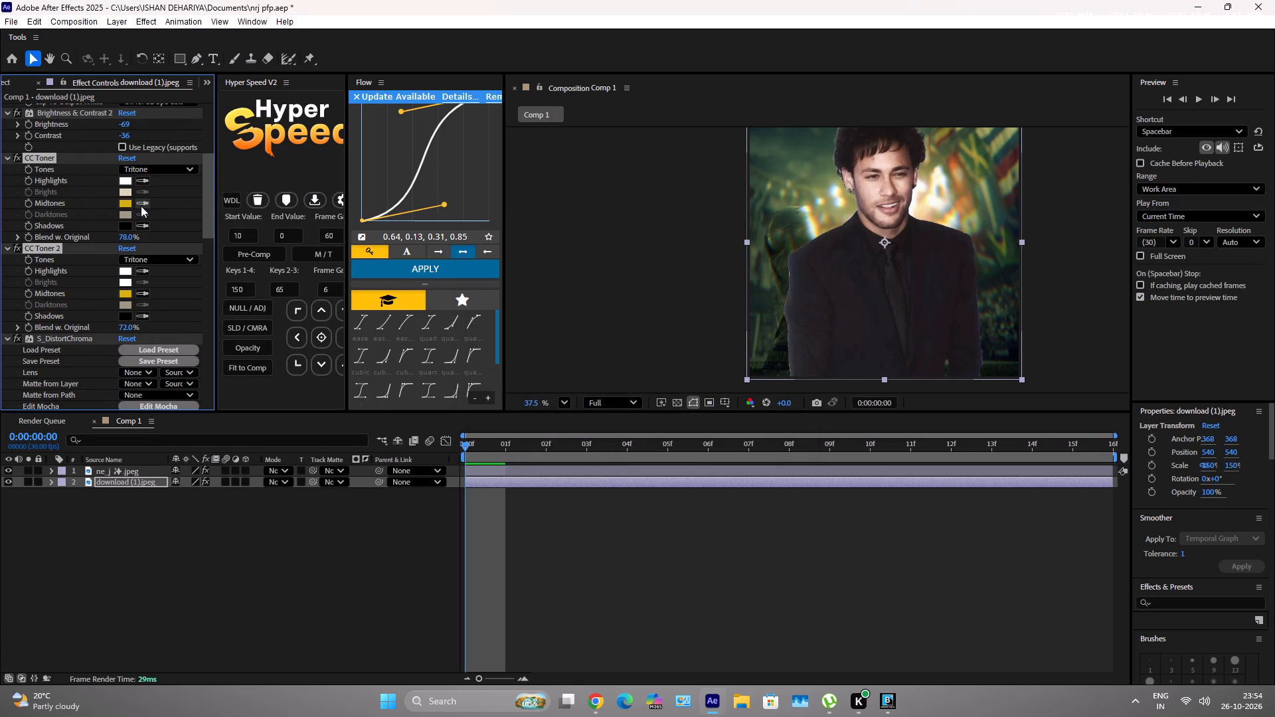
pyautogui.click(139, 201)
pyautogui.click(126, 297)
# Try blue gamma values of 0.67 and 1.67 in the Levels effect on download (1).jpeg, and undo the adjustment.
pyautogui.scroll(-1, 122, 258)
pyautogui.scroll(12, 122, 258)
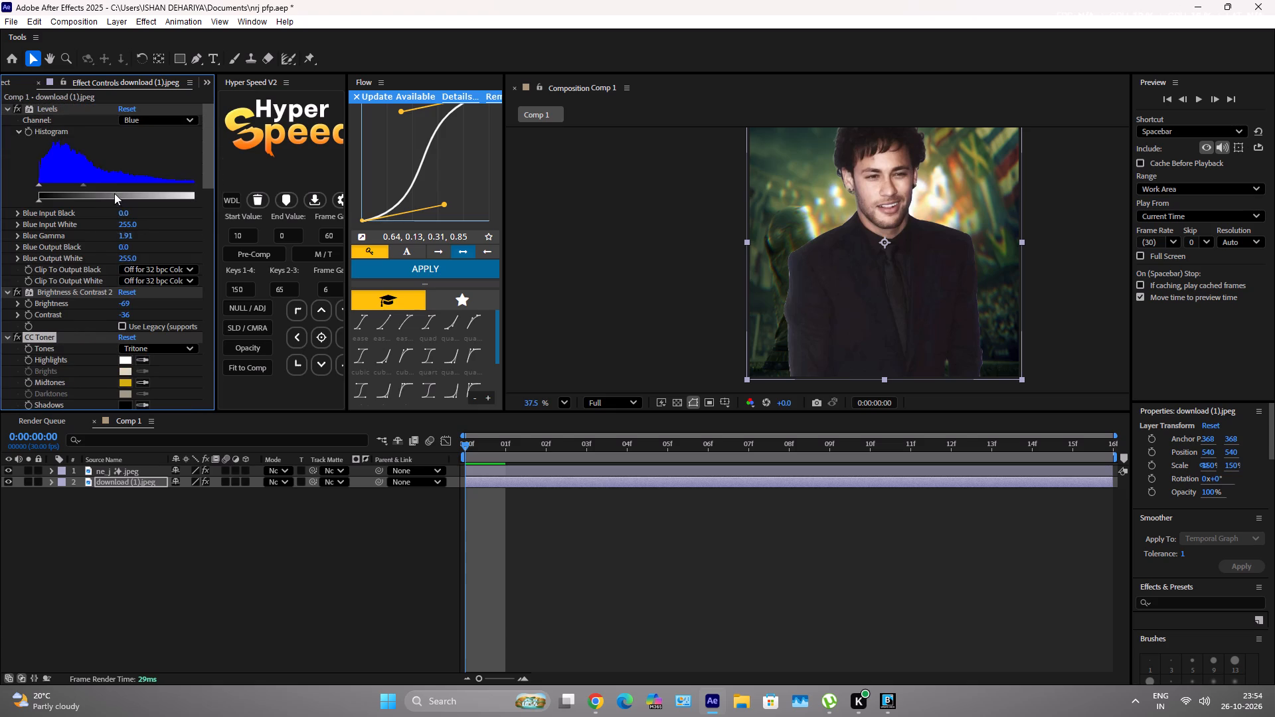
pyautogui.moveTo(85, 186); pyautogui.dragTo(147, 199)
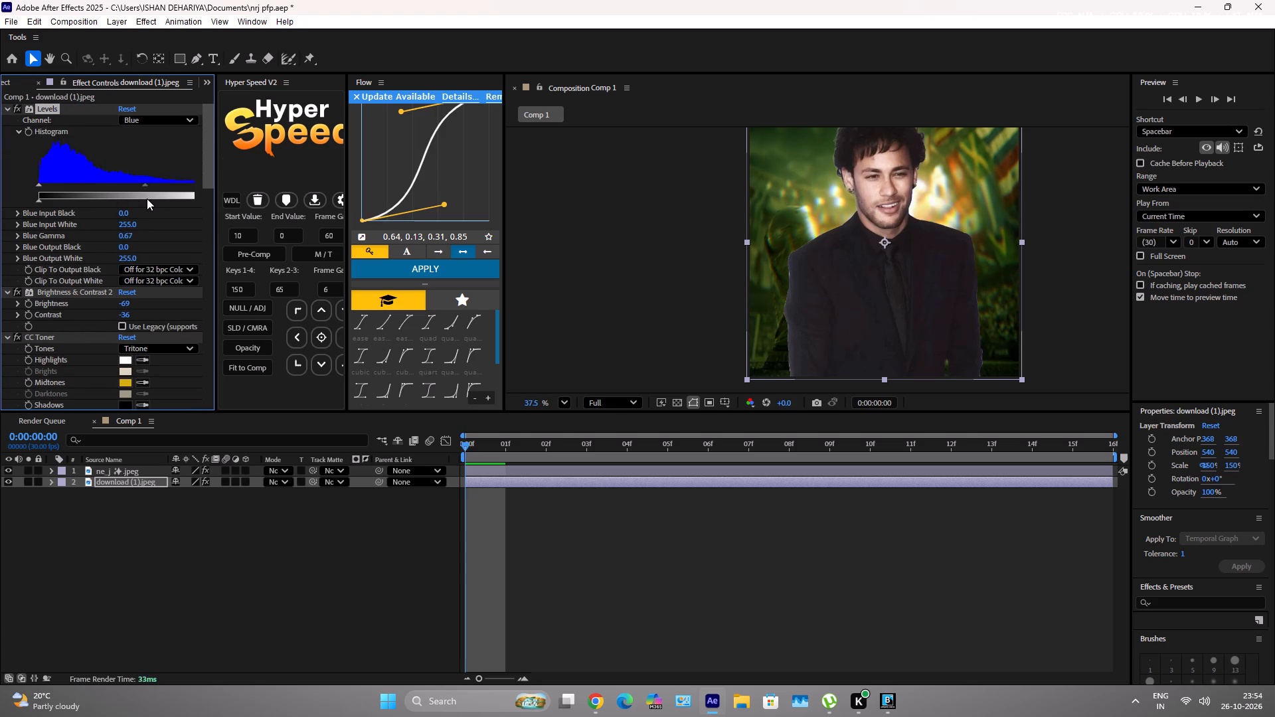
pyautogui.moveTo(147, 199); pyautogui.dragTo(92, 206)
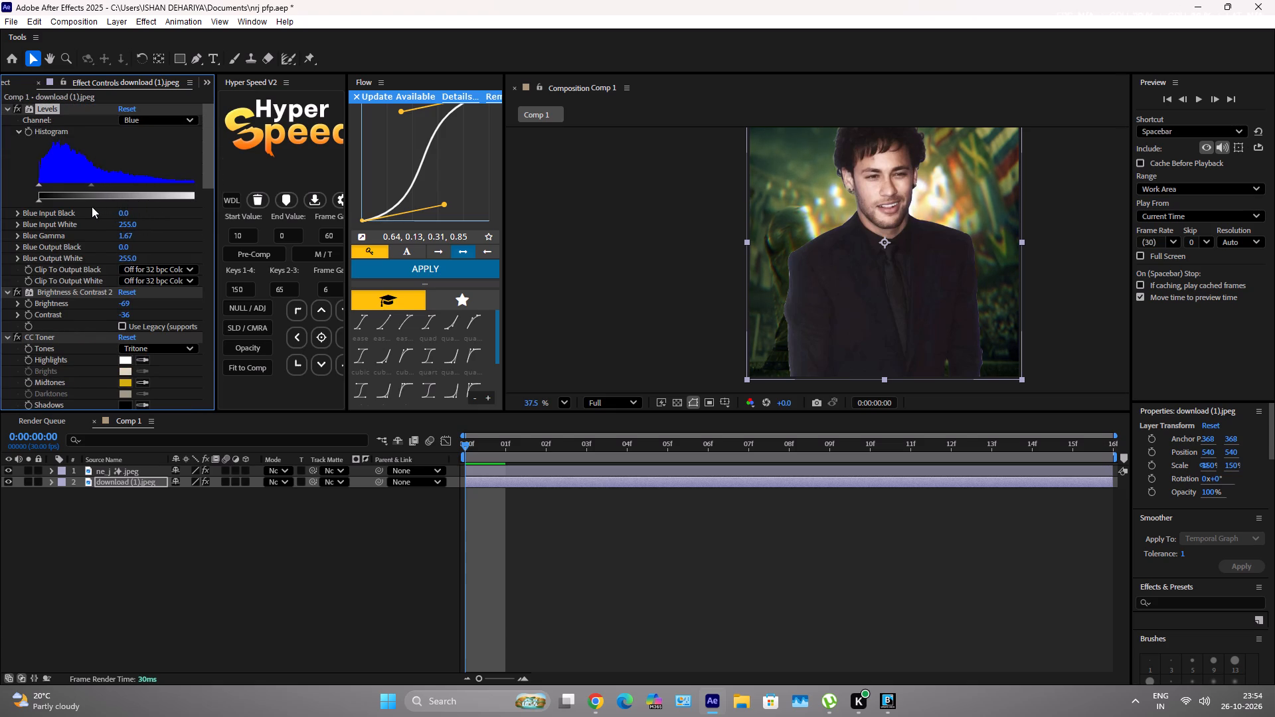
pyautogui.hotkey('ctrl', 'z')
# Switch the Levels effect on download (1).jpeg to the Red channel and raise the red gamma to slightly above 1.7.
pyautogui.click(151, 122)
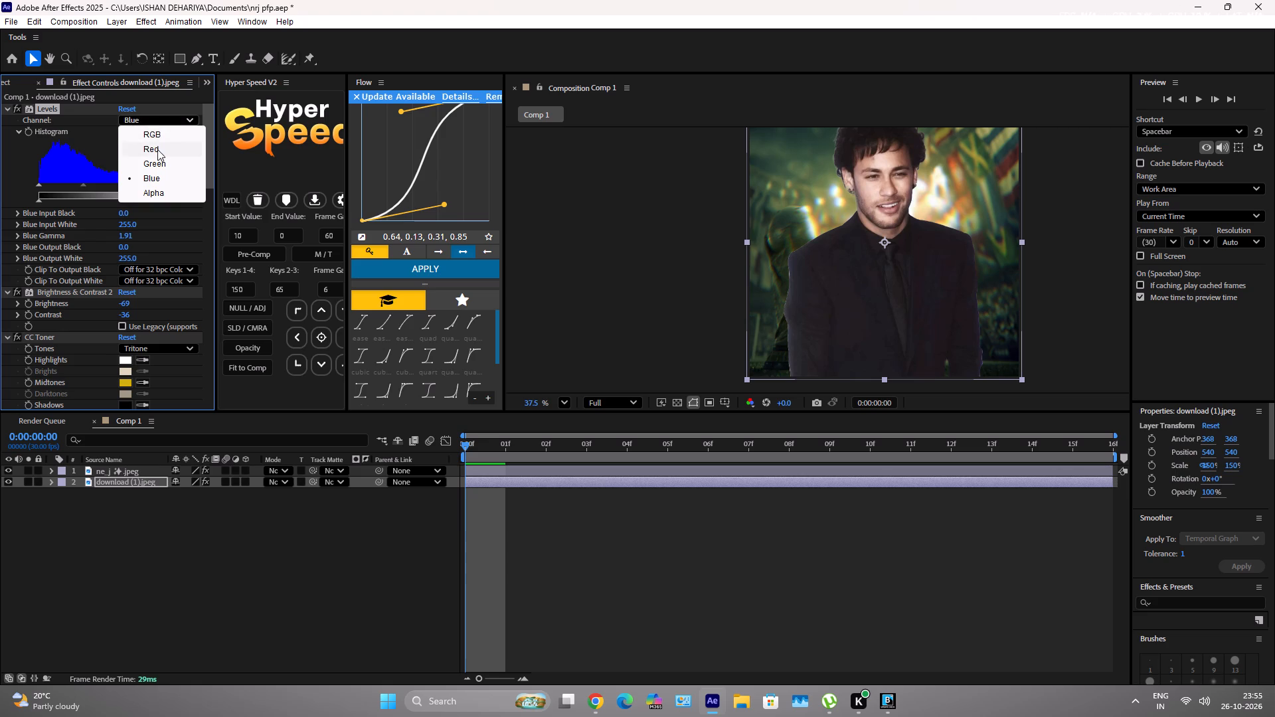
pyautogui.click(157, 149)
pyautogui.moveTo(142, 187); pyautogui.dragTo(114, 190)
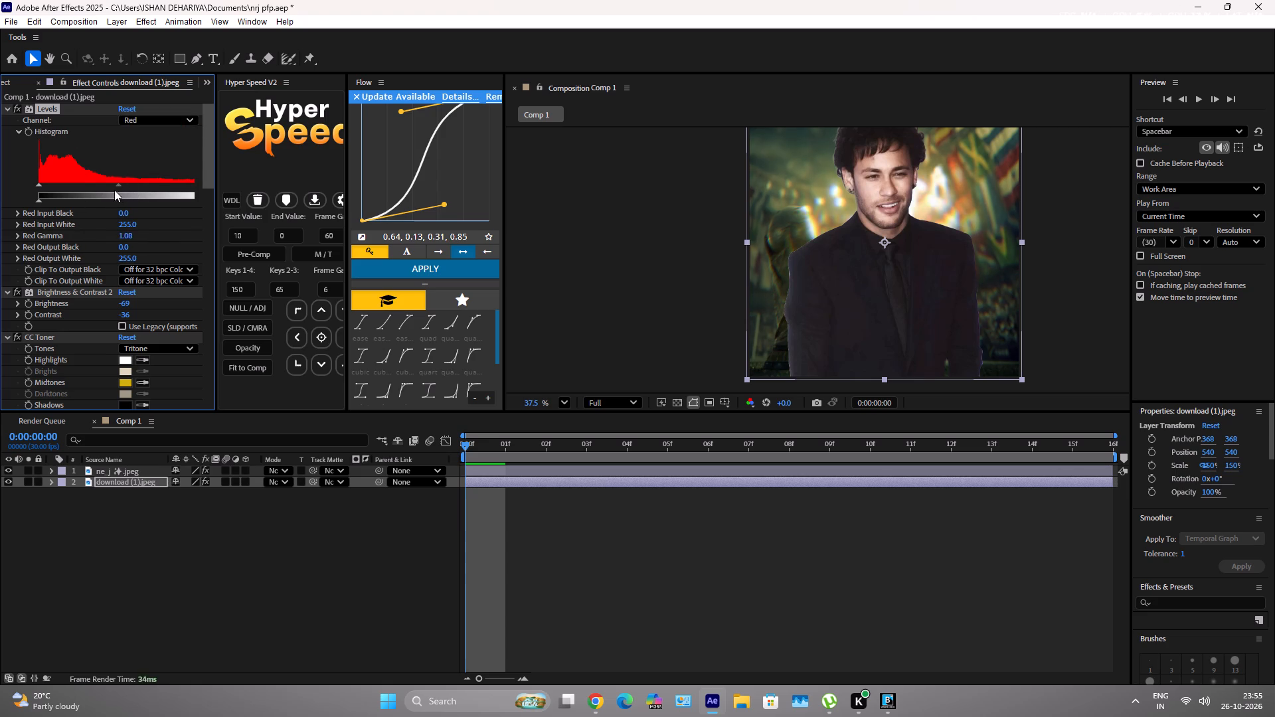
pyautogui.moveTo(114, 190); pyautogui.dragTo(105, 193)
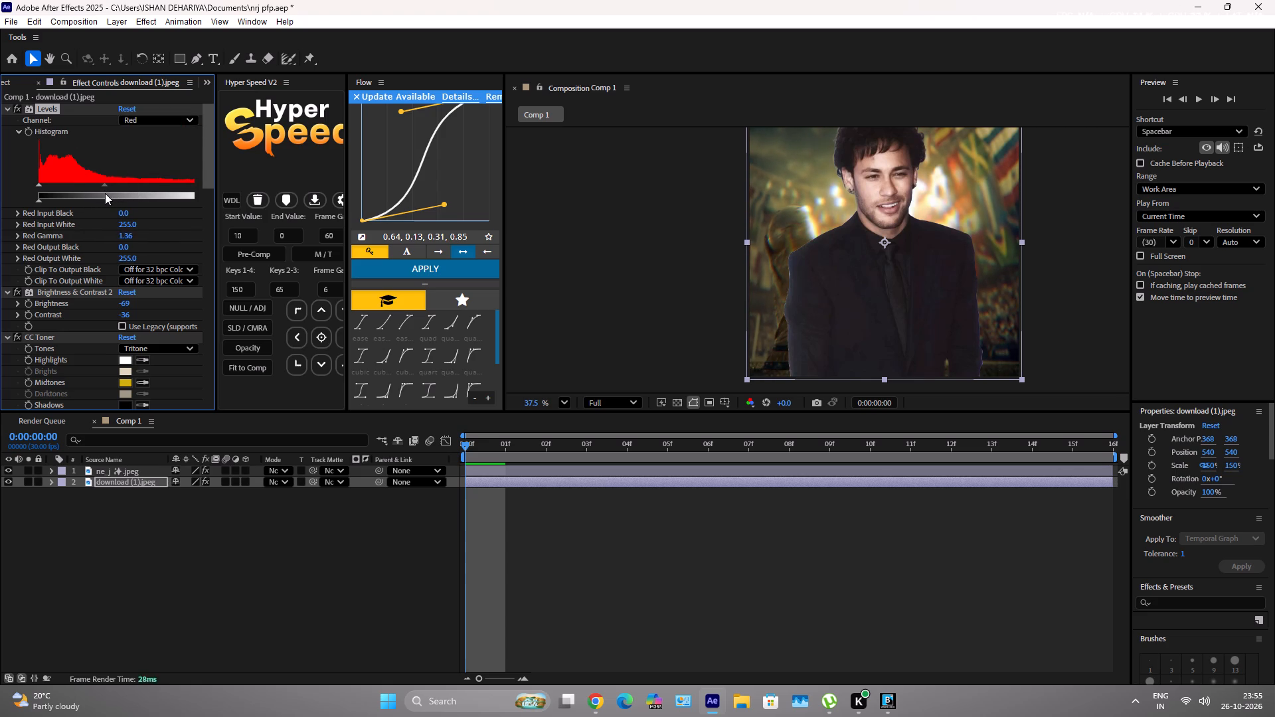
pyautogui.moveTo(105, 193); pyautogui.dragTo(90, 202)
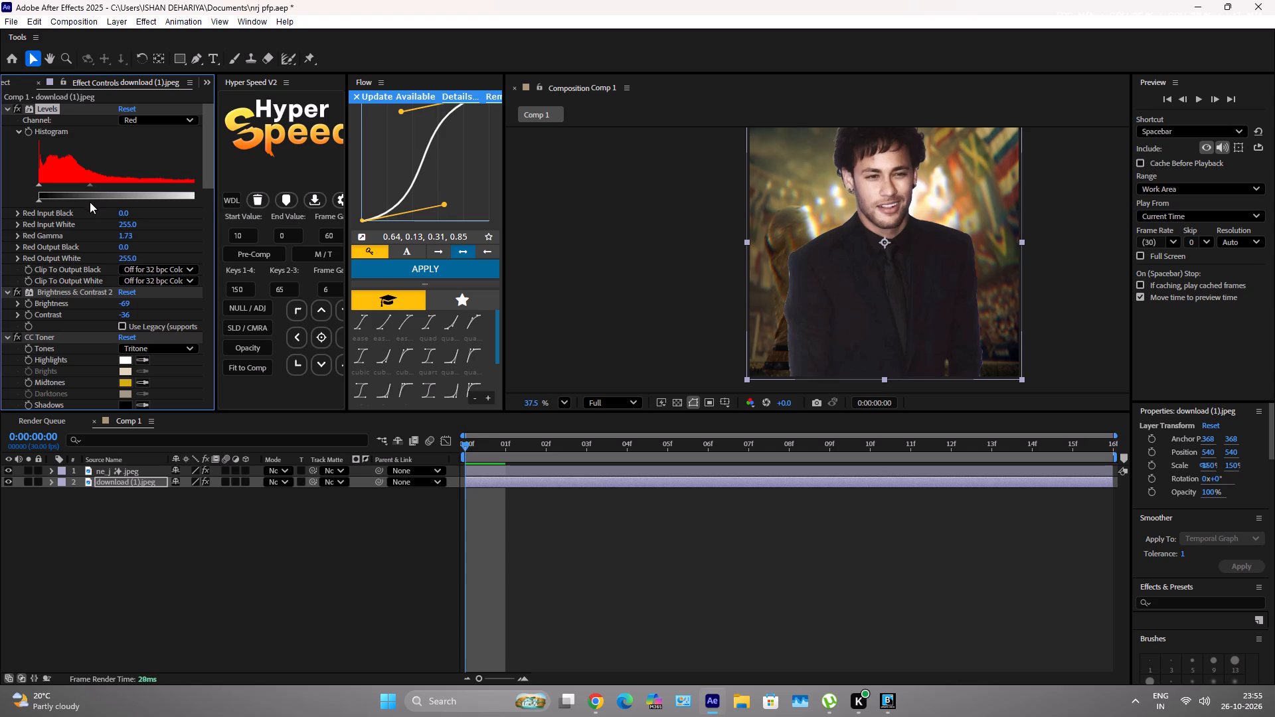
pyautogui.moveTo(90, 202); pyautogui.dragTo(87, 203)
# Switch the same Levels effect to the Green channel and raise the green gamma to 1.80.
pyautogui.click(138, 121)
pyautogui.click(147, 164)
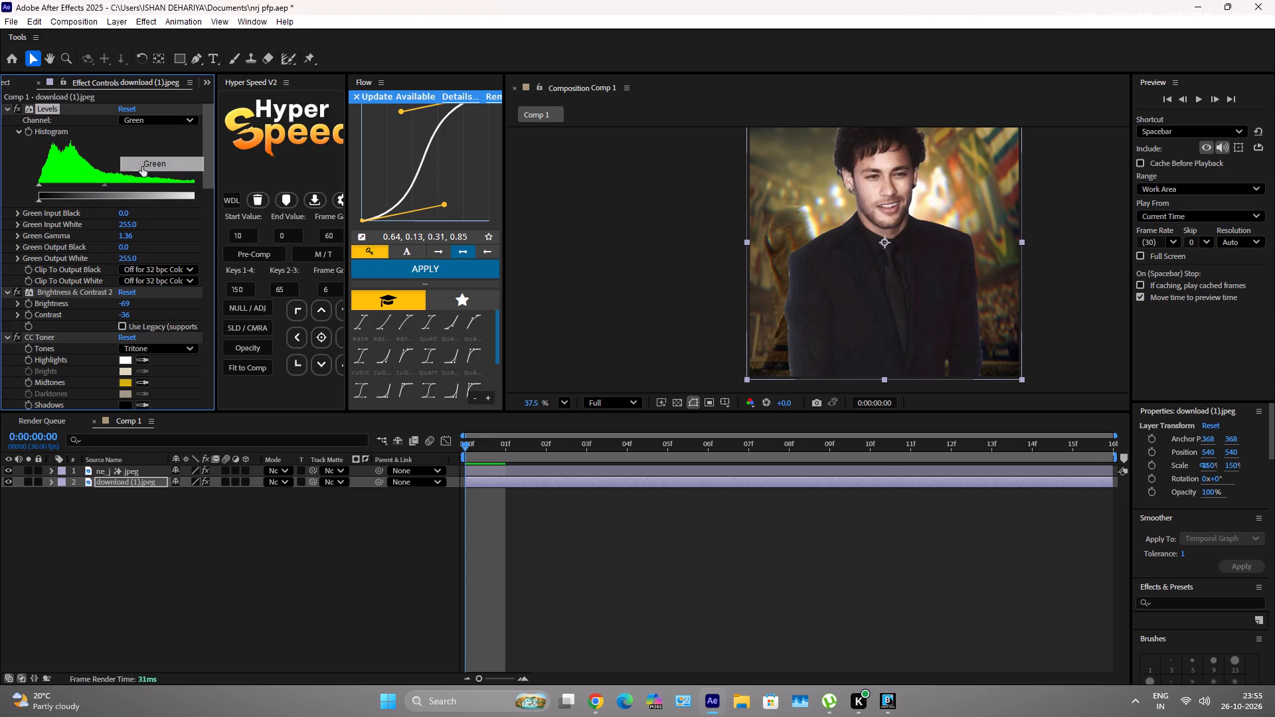
pyautogui.moveTo(104, 183); pyautogui.dragTo(94, 189)
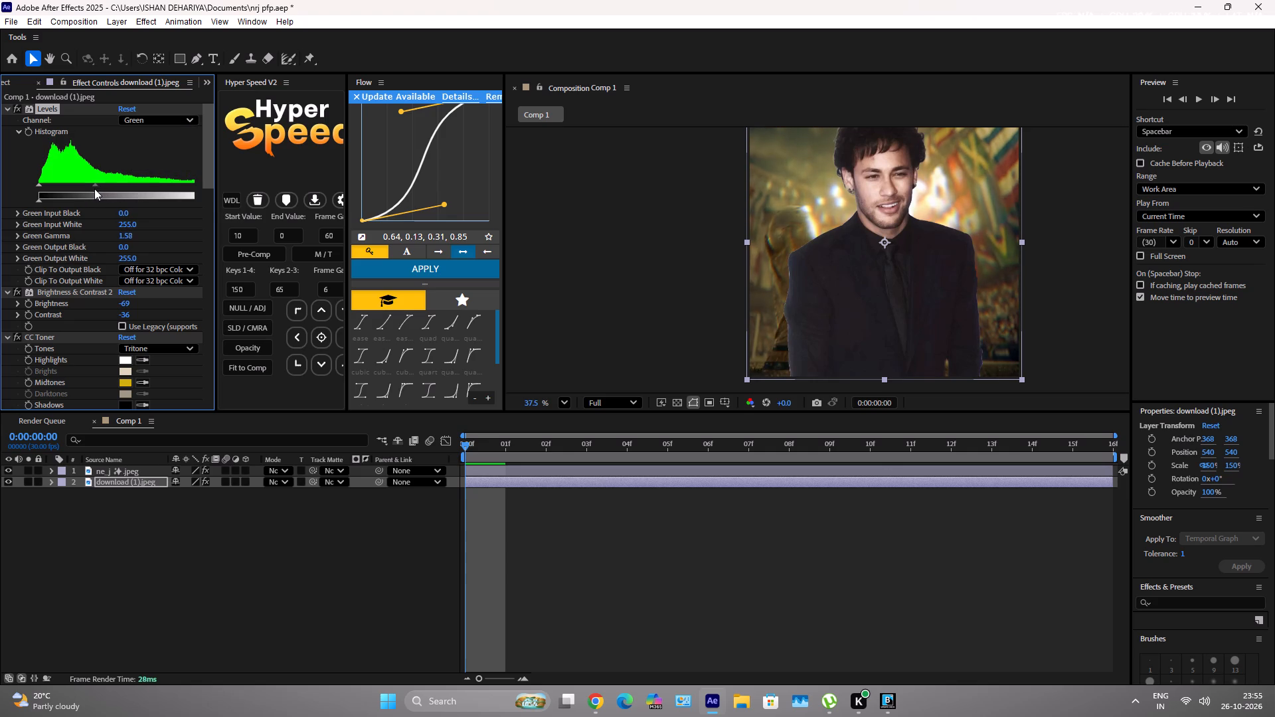
pyautogui.moveTo(94, 189); pyautogui.dragTo(84, 193)
pyautogui.moveTo(84, 193); pyautogui.dragTo(87, 193)
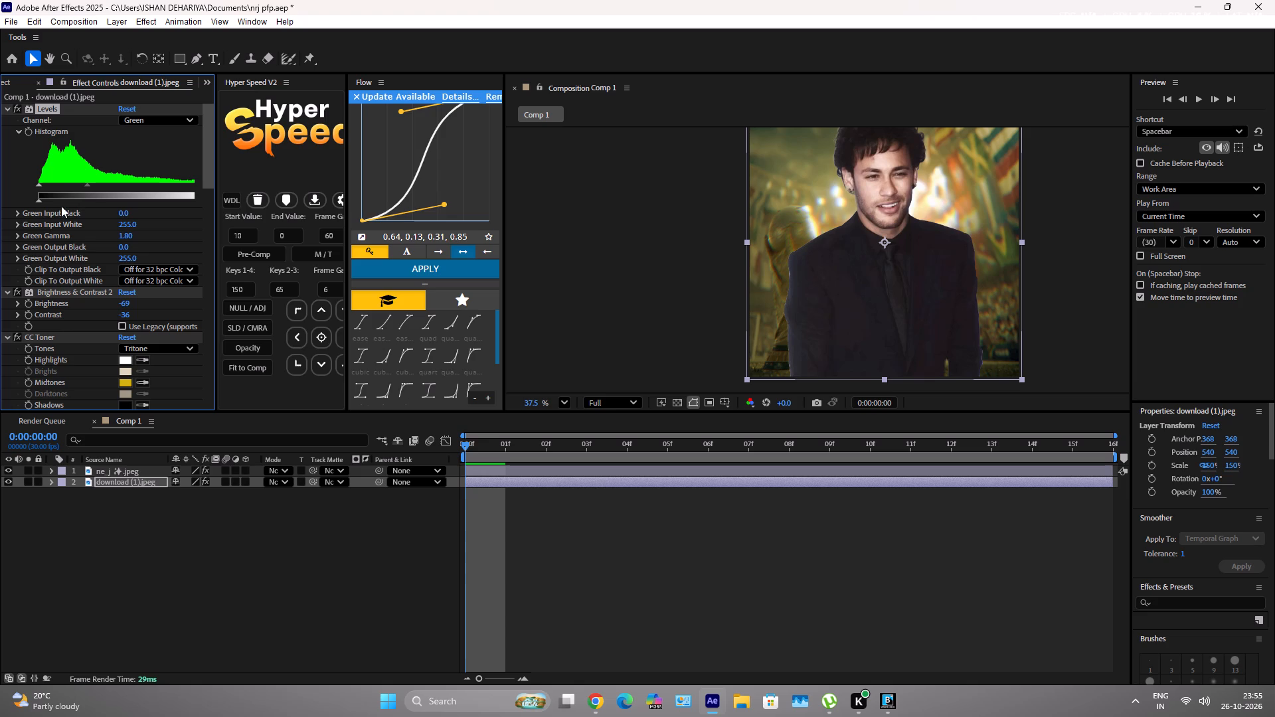
# Switch the Levels effect back to the Blue channel and lower the blue gamma to about 1.4.
pyautogui.click(145, 115)
pyautogui.click(150, 179)
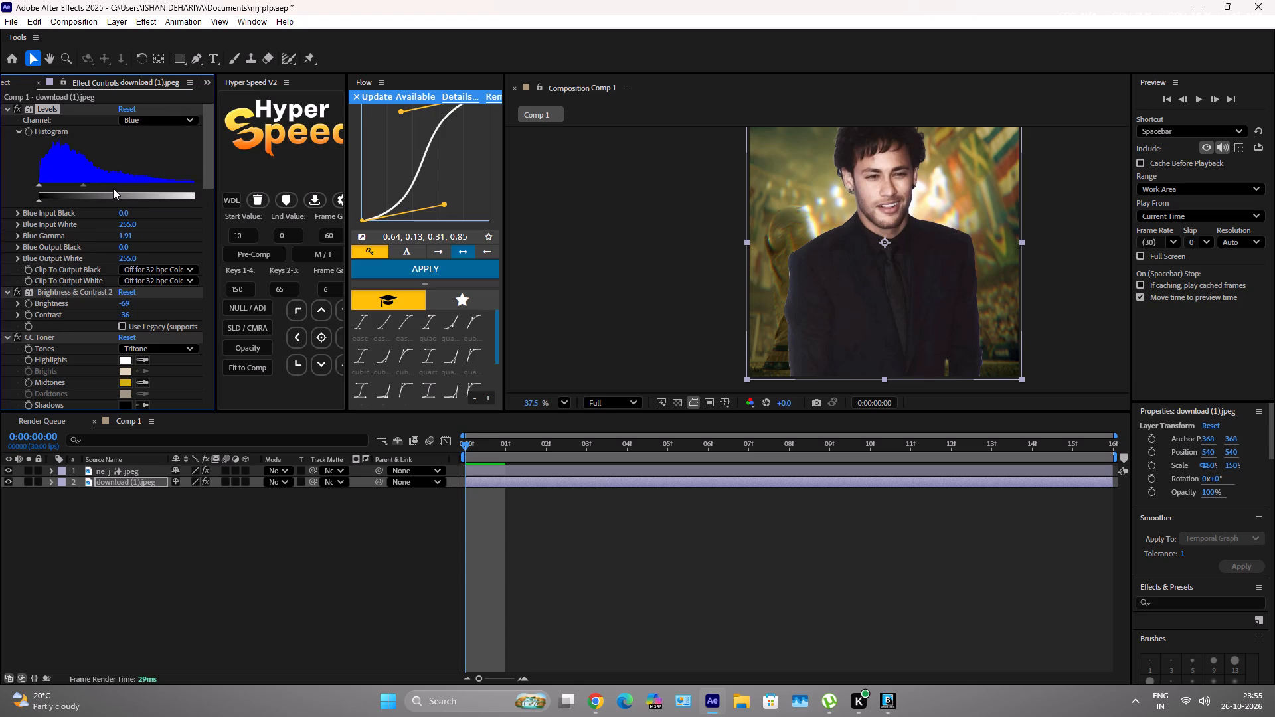
pyautogui.moveTo(87, 185); pyautogui.dragTo(147, 185)
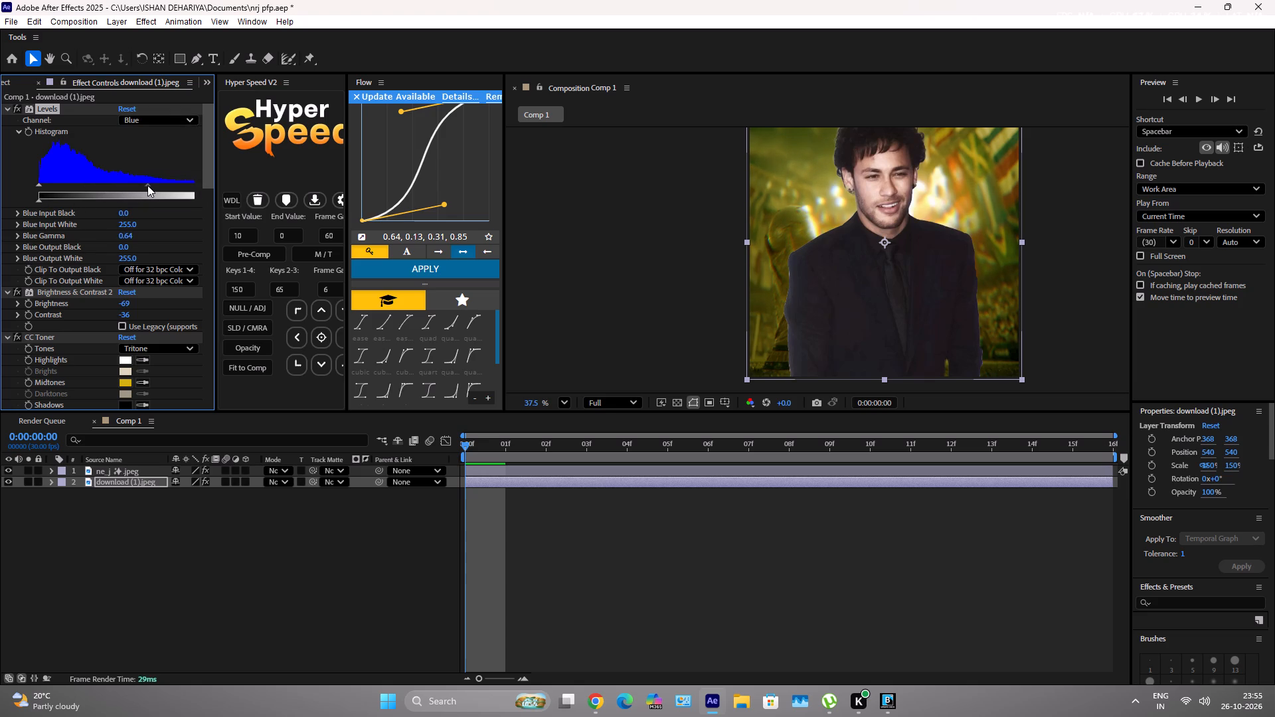
pyautogui.moveTo(147, 185); pyautogui.dragTo(106, 191)
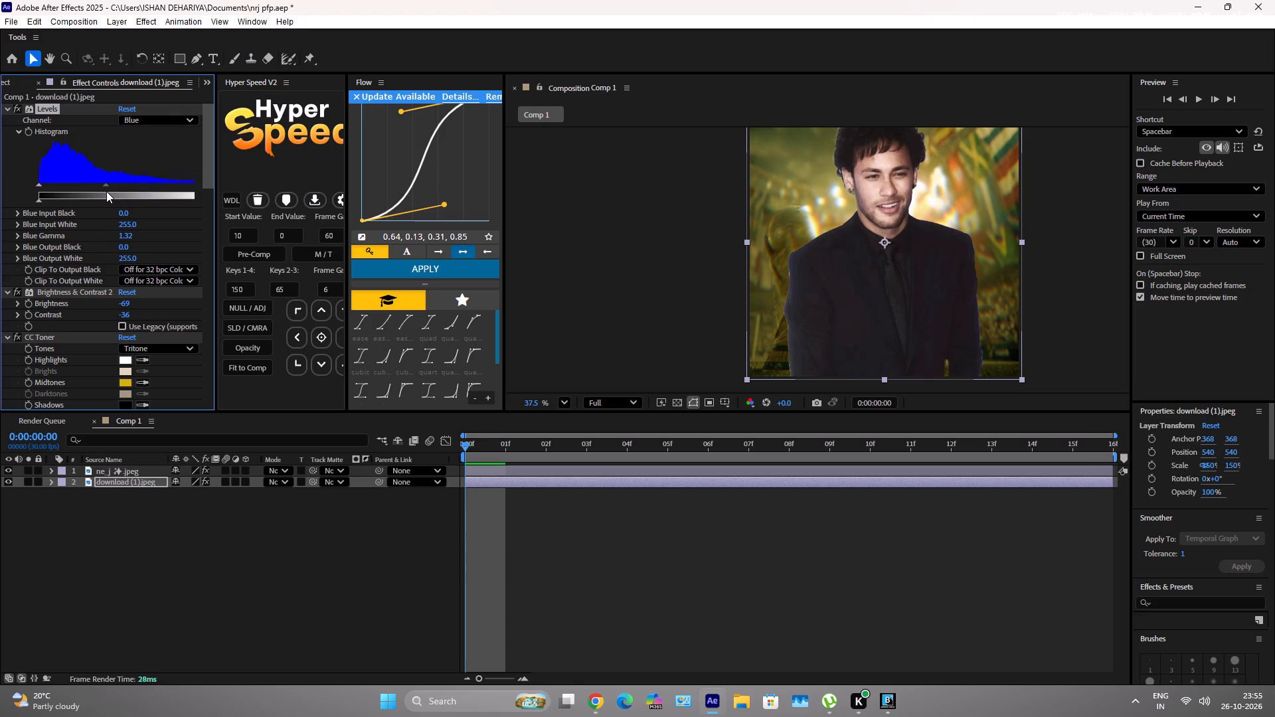
pyautogui.moveTo(106, 191); pyautogui.dragTo(99, 193)
# Review the effect settings on the download (1).jpeg layer and examine the recoloured background in Comp 1.
pyautogui.scroll(-14, 148, 254)
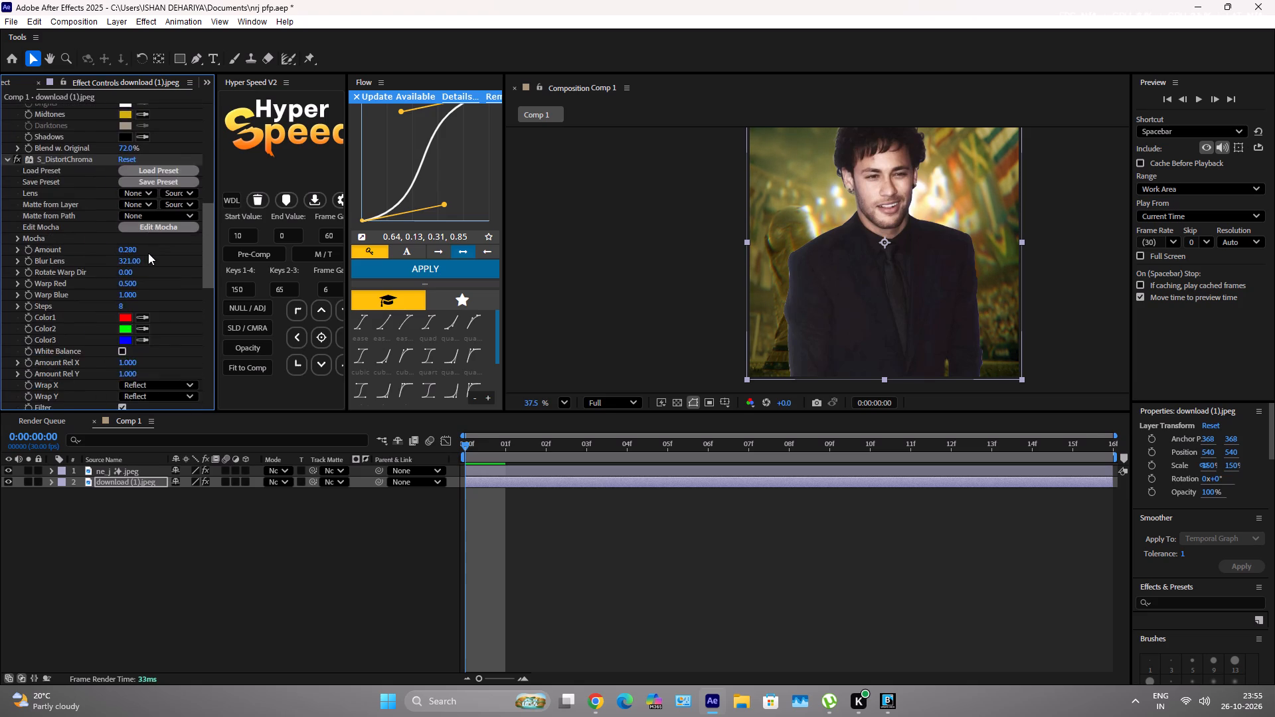
pyautogui.scroll(-10, 148, 253)
pyautogui.scroll(7, 147, 252)
pyautogui.scroll(-1, 147, 249)
pyautogui.scroll(8, 147, 249)
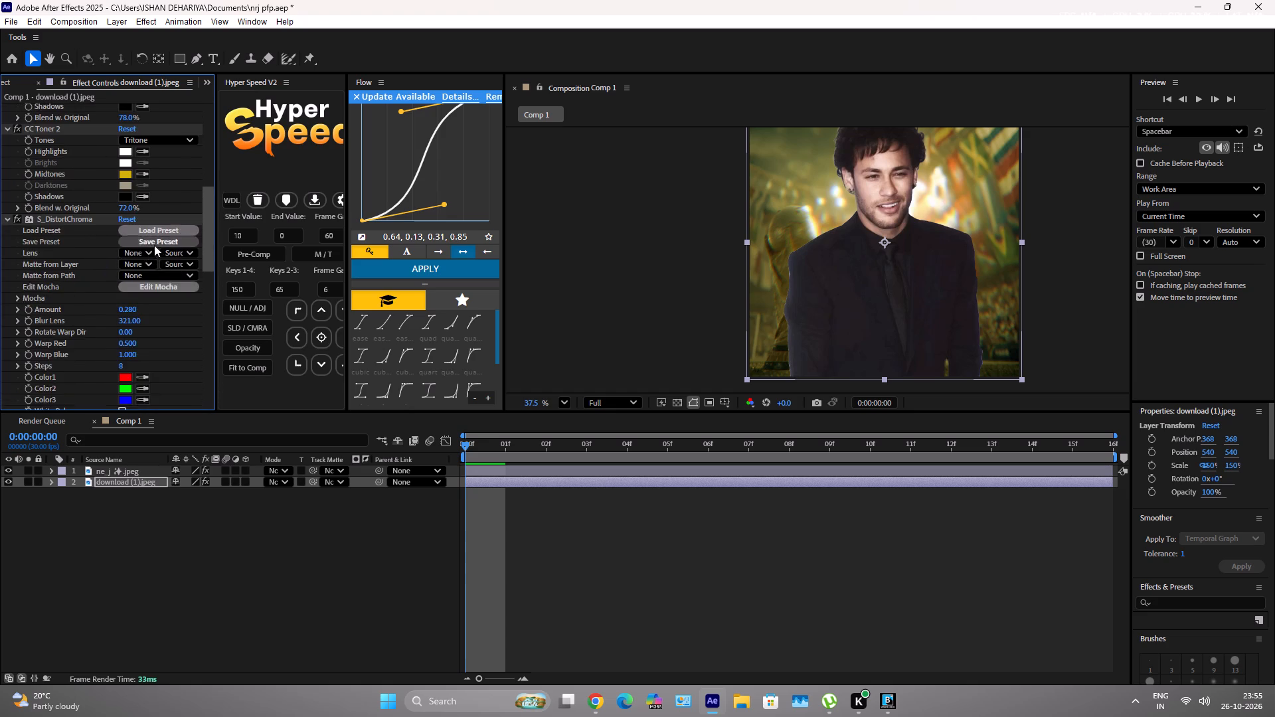
pyautogui.scroll(1, 154, 245)
pyautogui.scroll(-5, 1181, 342)
pyautogui.scroll(-4, 989, 310)
pyautogui.scroll(8, 946, 274)
pyautogui.scroll(-2, 946, 274)
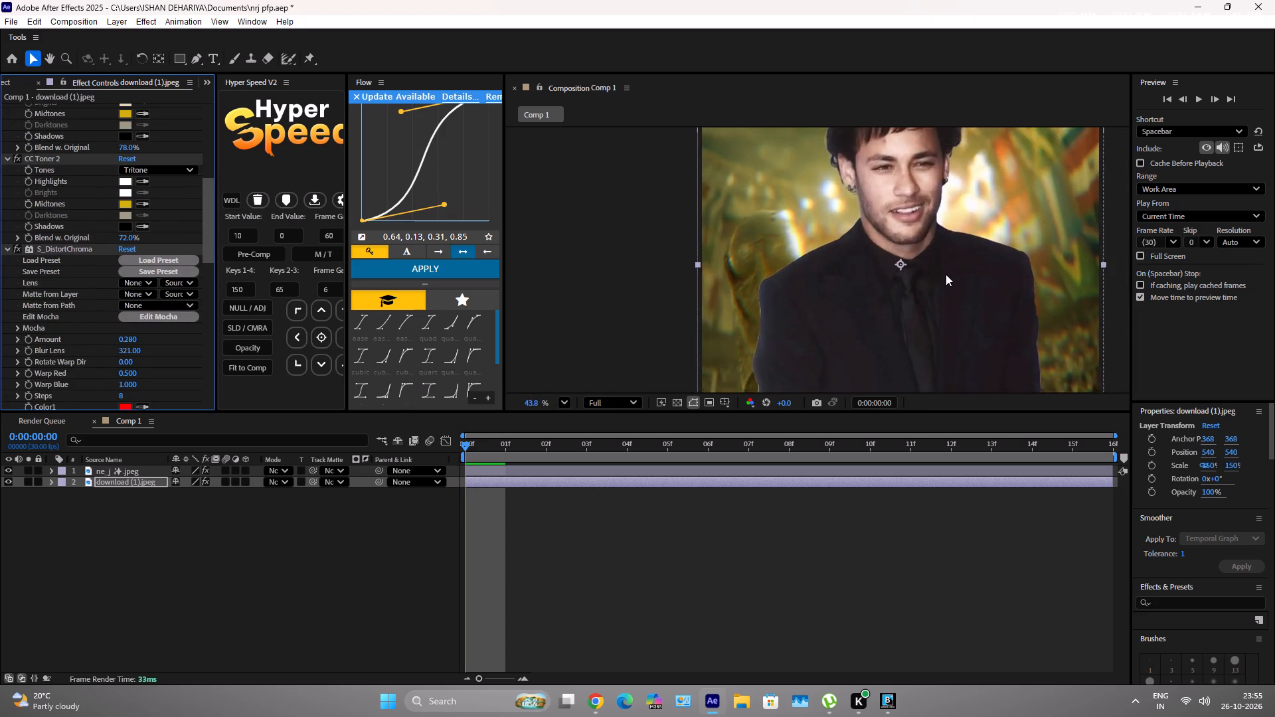
pyautogui.scroll(-4, 946, 274)
pyautogui.scroll(-3, 877, 232)
pyautogui.scroll(1, 887, 262)
pyautogui.scroll(6, 126, 155)
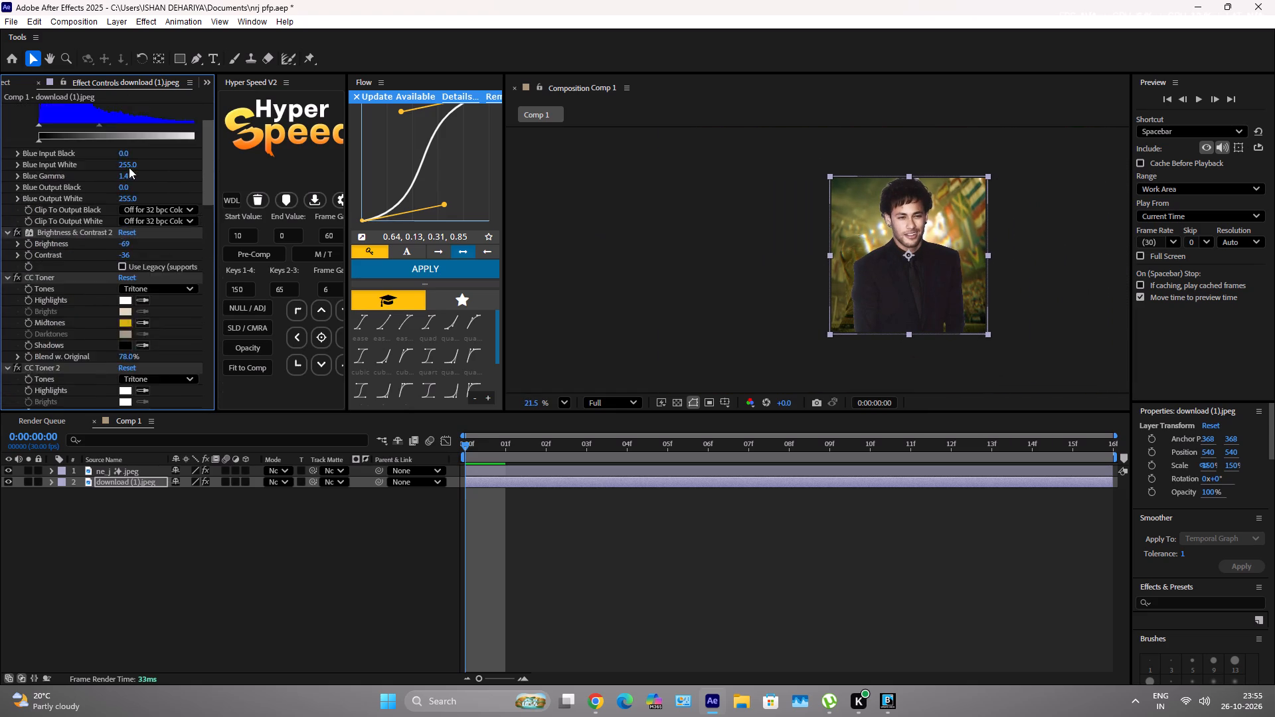
pyautogui.scroll(7, 129, 167)
# Collapse the settings of Levels, Brightness & Contrast 2, CC Toner, CC Toner 2 and the first S_DistortChroma on download (1).jpeg.
pyautogui.click(10, 110)
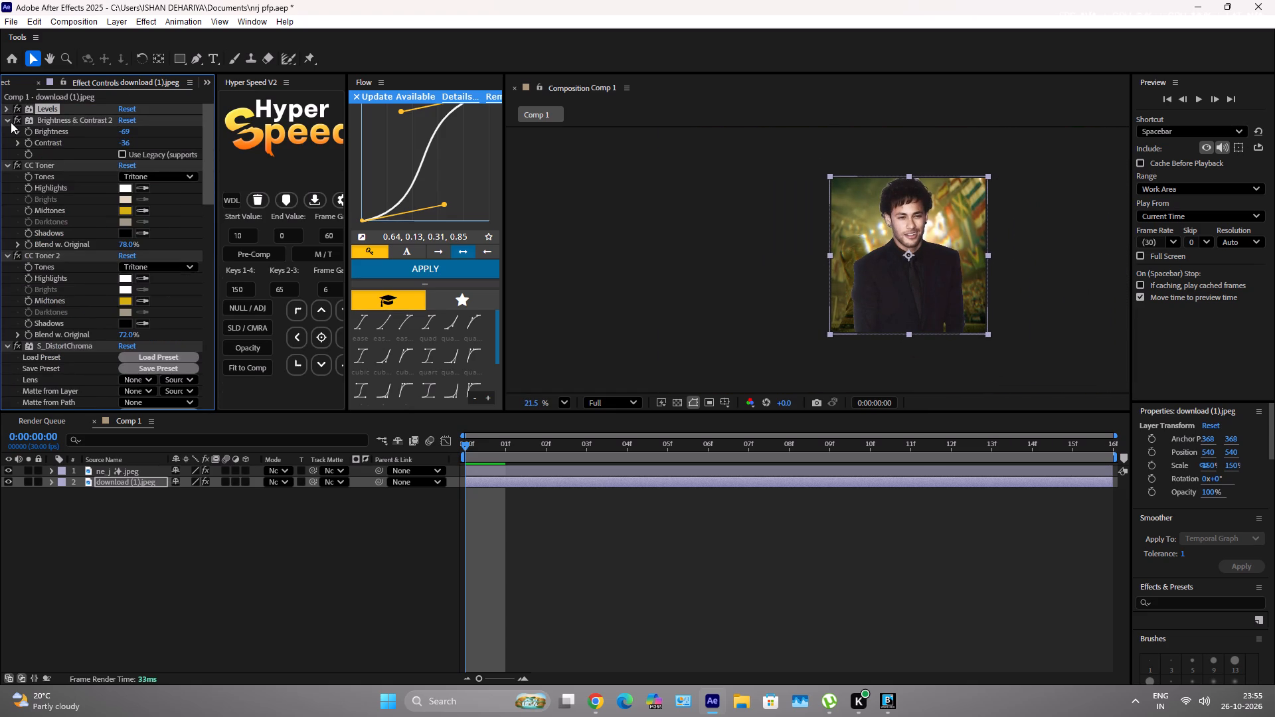
pyautogui.click(11, 122)
pyautogui.click(7, 124)
pyautogui.click(9, 132)
pyautogui.click(9, 139)
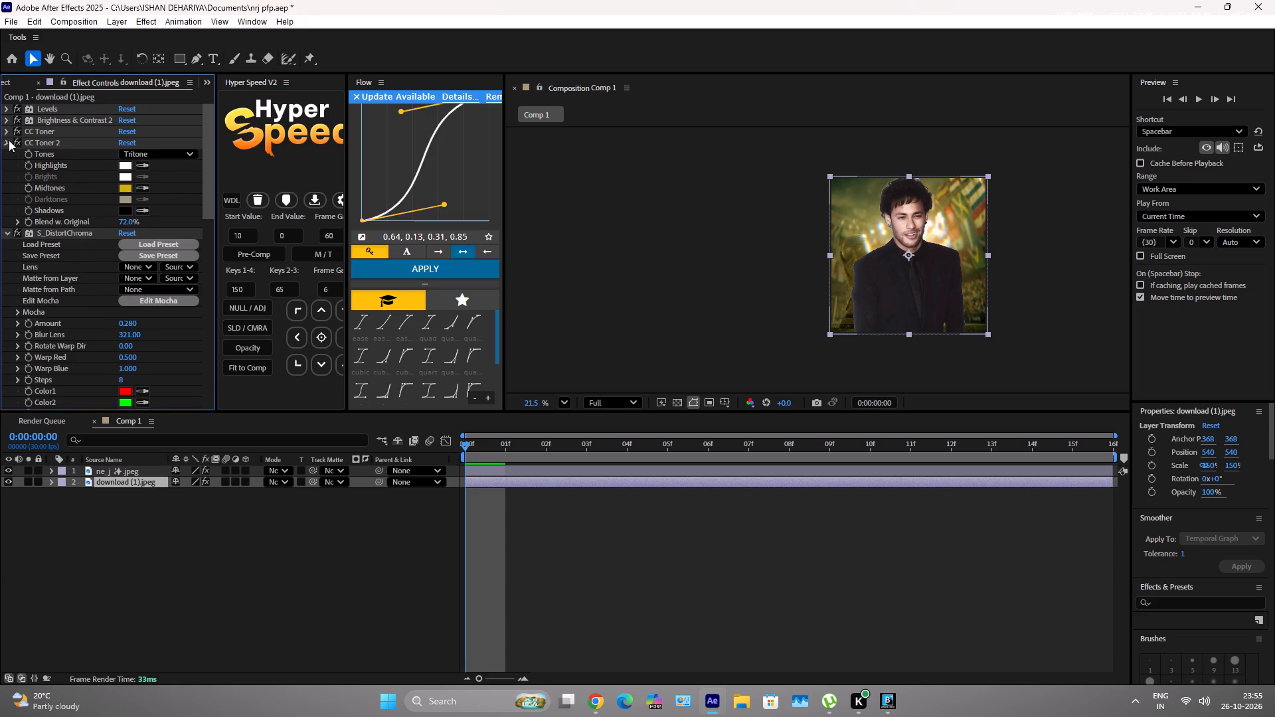
pyautogui.click(7, 152)
# Toggle S_DistortChroma 2 off and on for download (1).jpeg, inspect the composition up close, and deselect the layer.
pyautogui.click(19, 163)
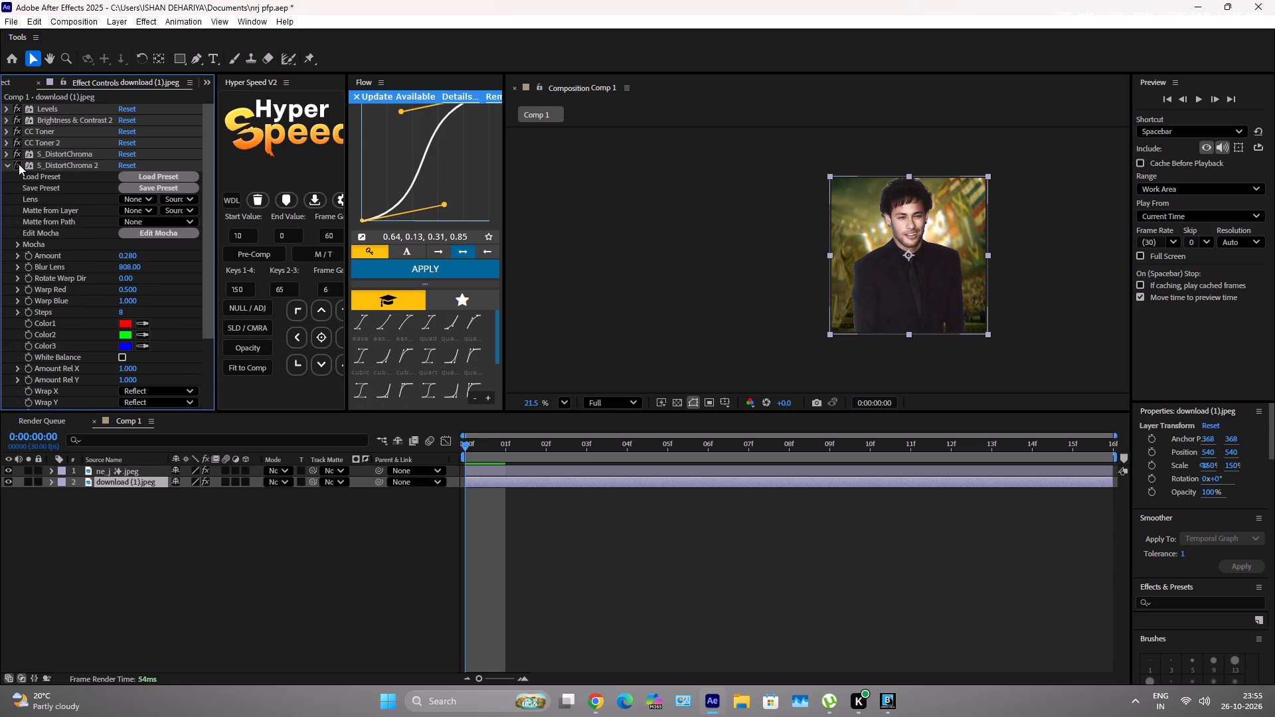
pyautogui.click(19, 164)
pyautogui.scroll(8, 875, 248)
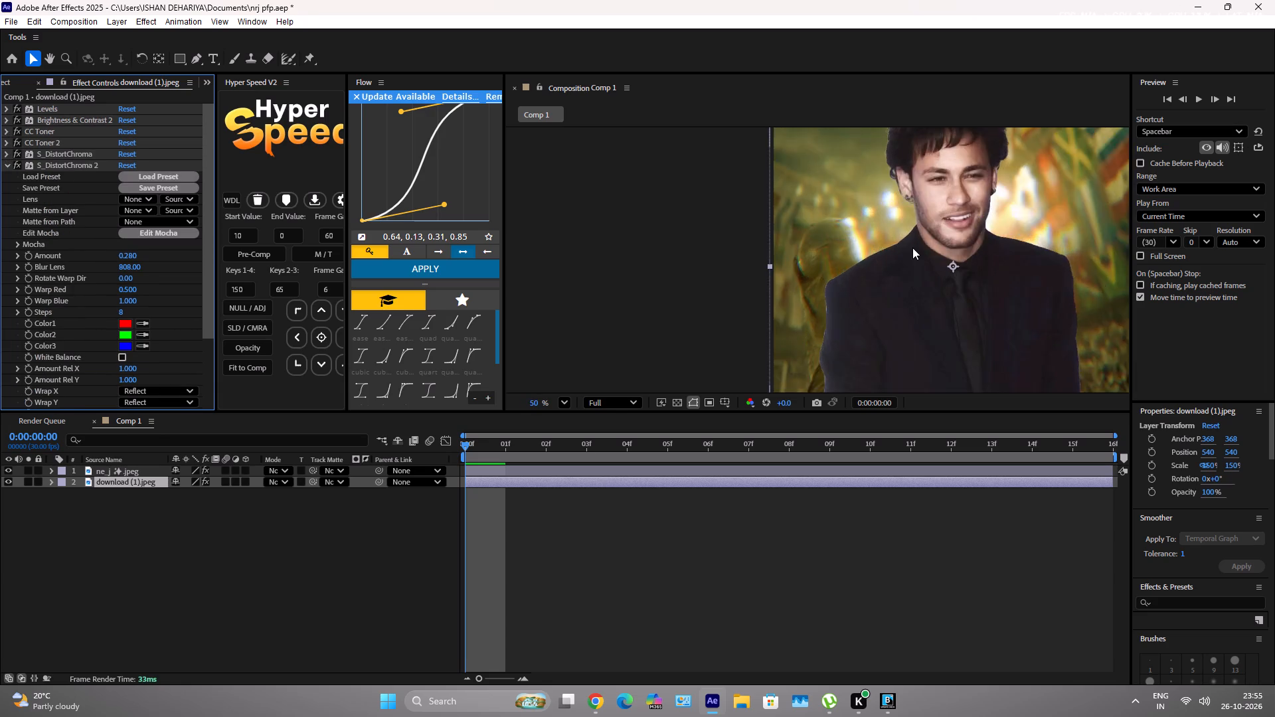
pyautogui.scroll(4, 912, 248)
pyautogui.scroll(-10, 855, 252)
pyautogui.scroll(4, 833, 246)
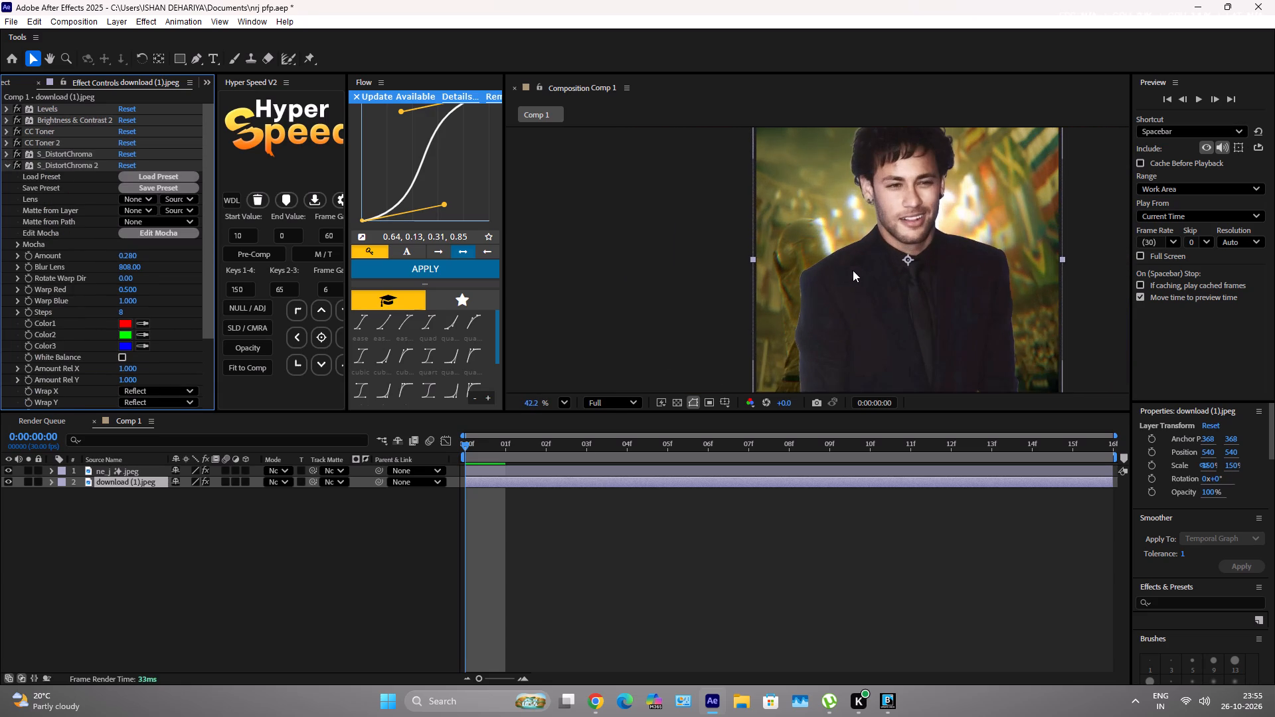
pyautogui.scroll(-3, 869, 235)
pyautogui.click(890, 592)
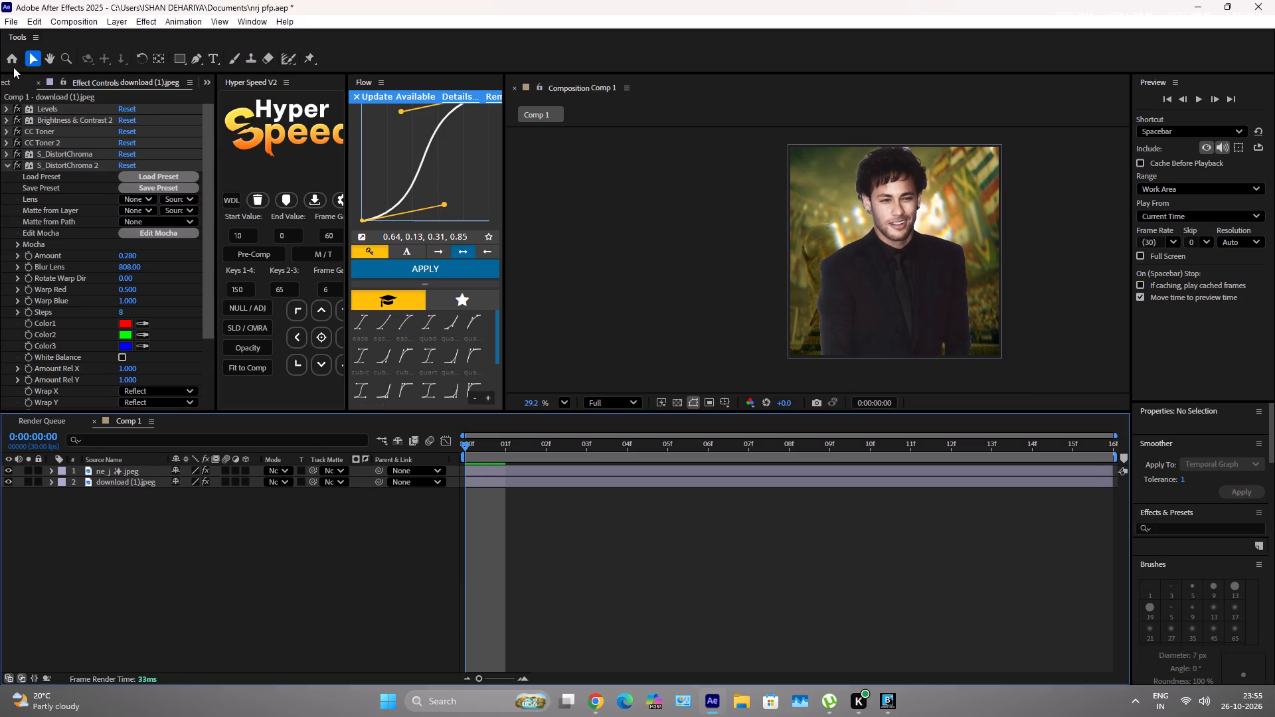
# Reopen the recent project "timepass girl" and clear the layer selection in its Comp 1.
pyautogui.doubleClick(13, 59)
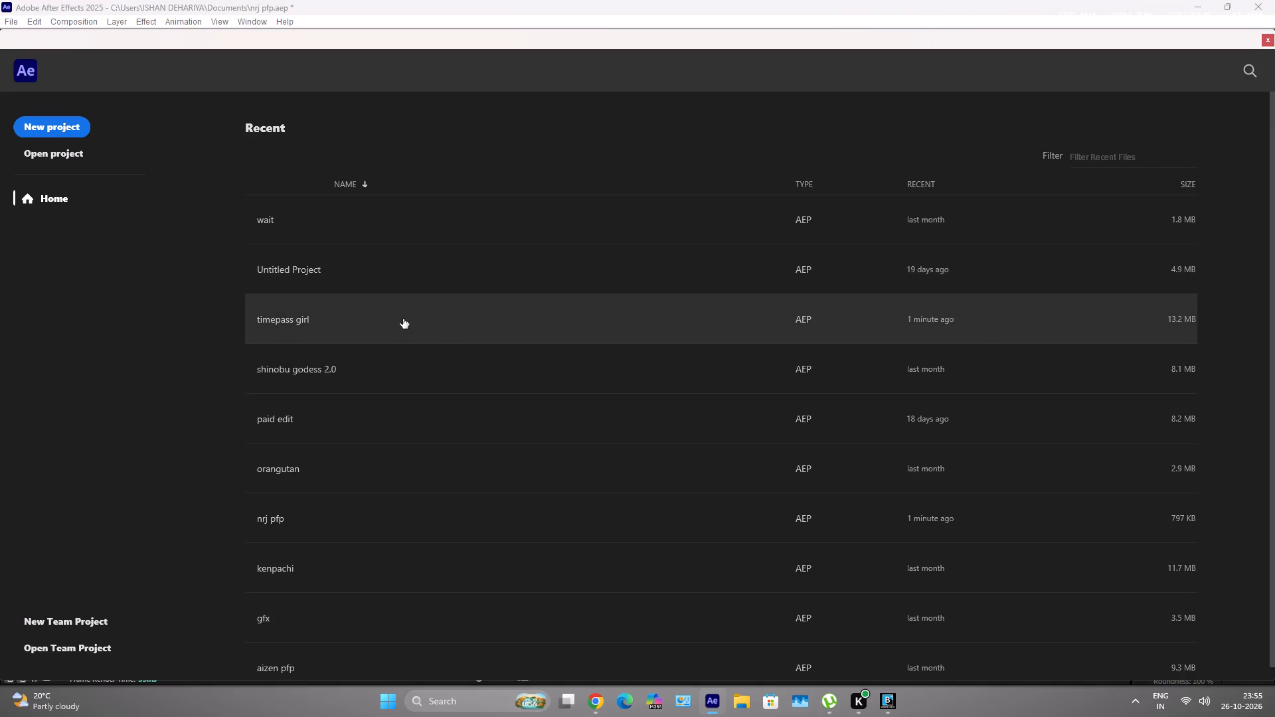
pyautogui.click(403, 319)
pyautogui.click(606, 388)
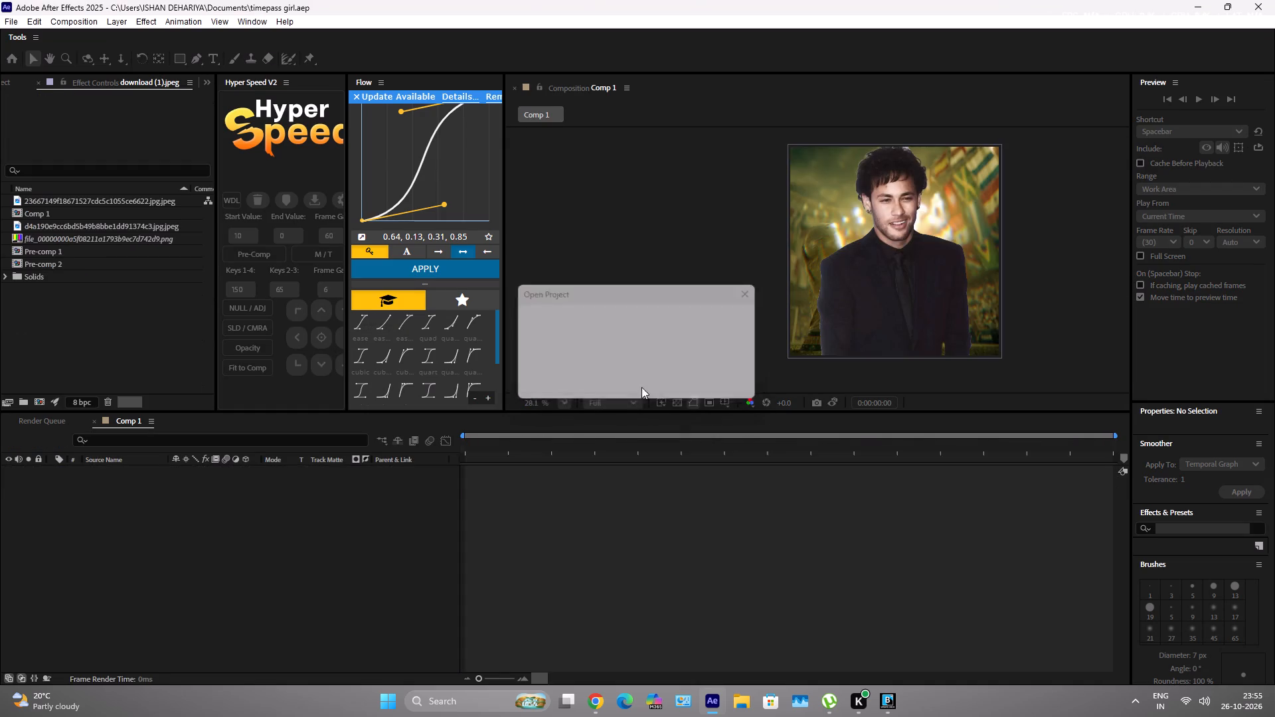
pyautogui.click(751, 388)
pyautogui.scroll(-4, 756, 326)
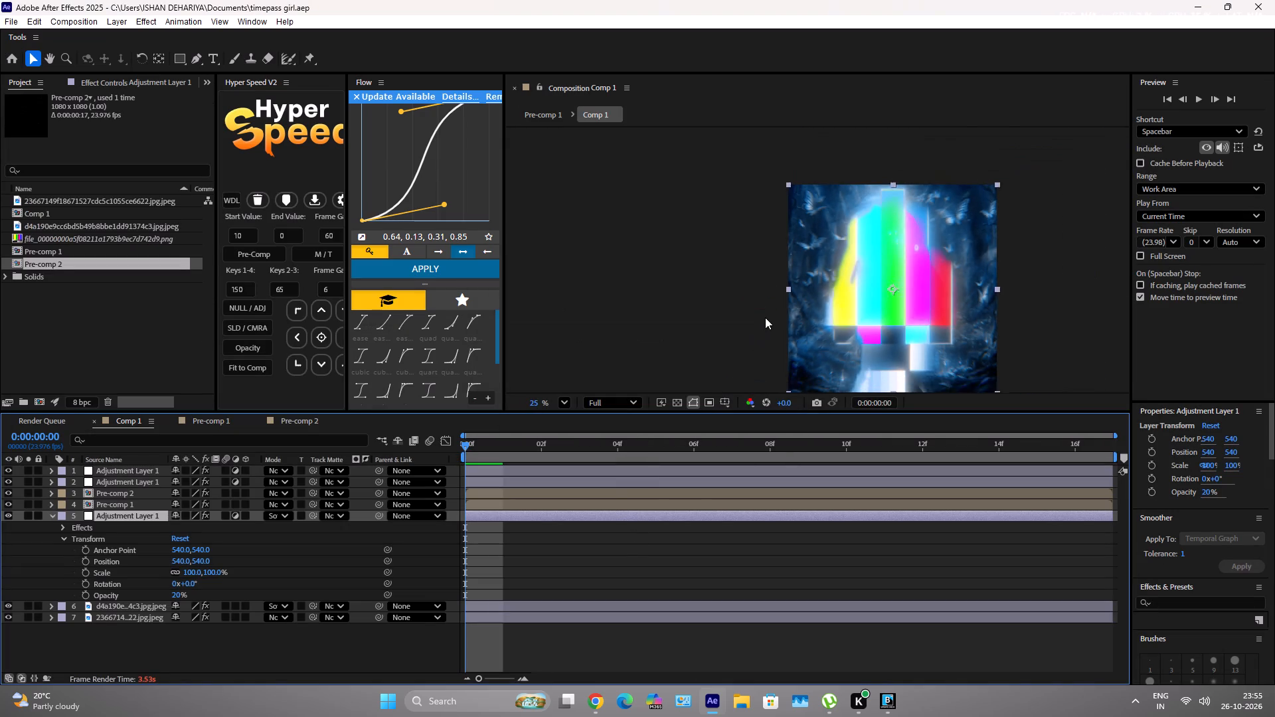
pyautogui.scroll(-1, 794, 247)
pyautogui.click(582, 645)
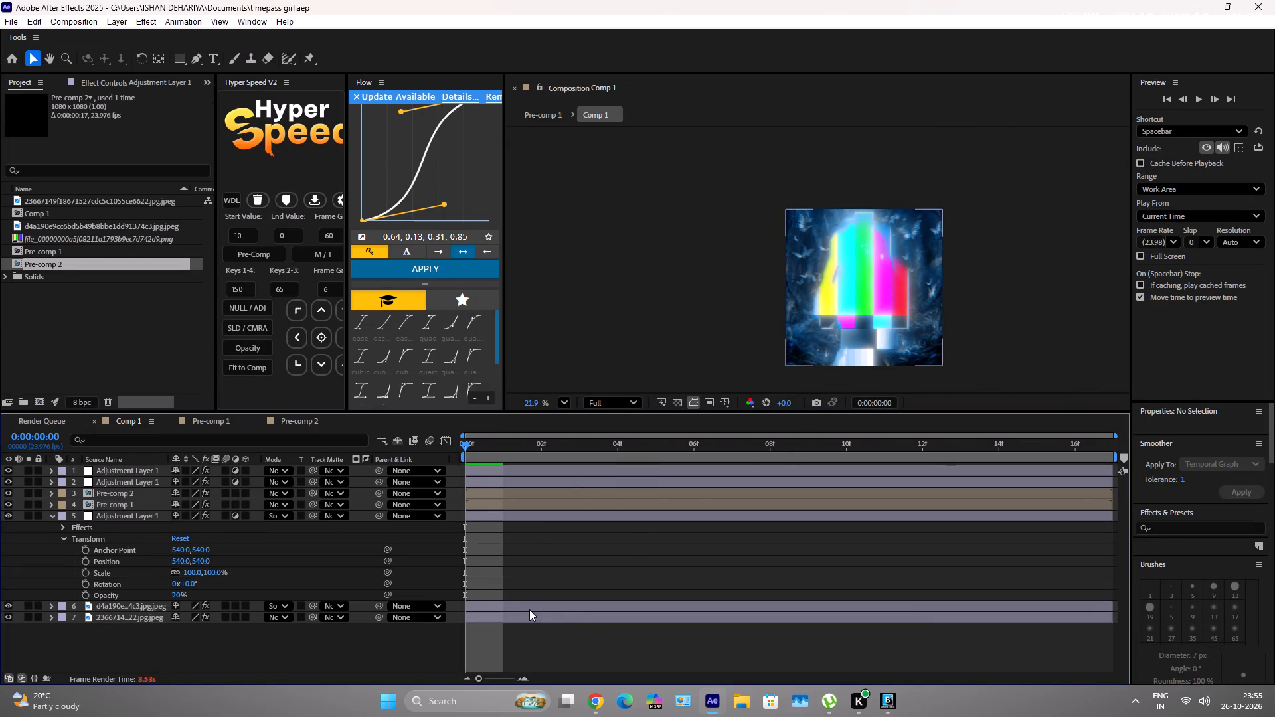
# Copy the S_DistortChroma, Deep Glow 2 and S_DistortChroma 2 effects from the d4a190e…4c3 image layer.
pyautogui.click(529, 609)
pyautogui.click(137, 80)
pyautogui.click(63, 108)
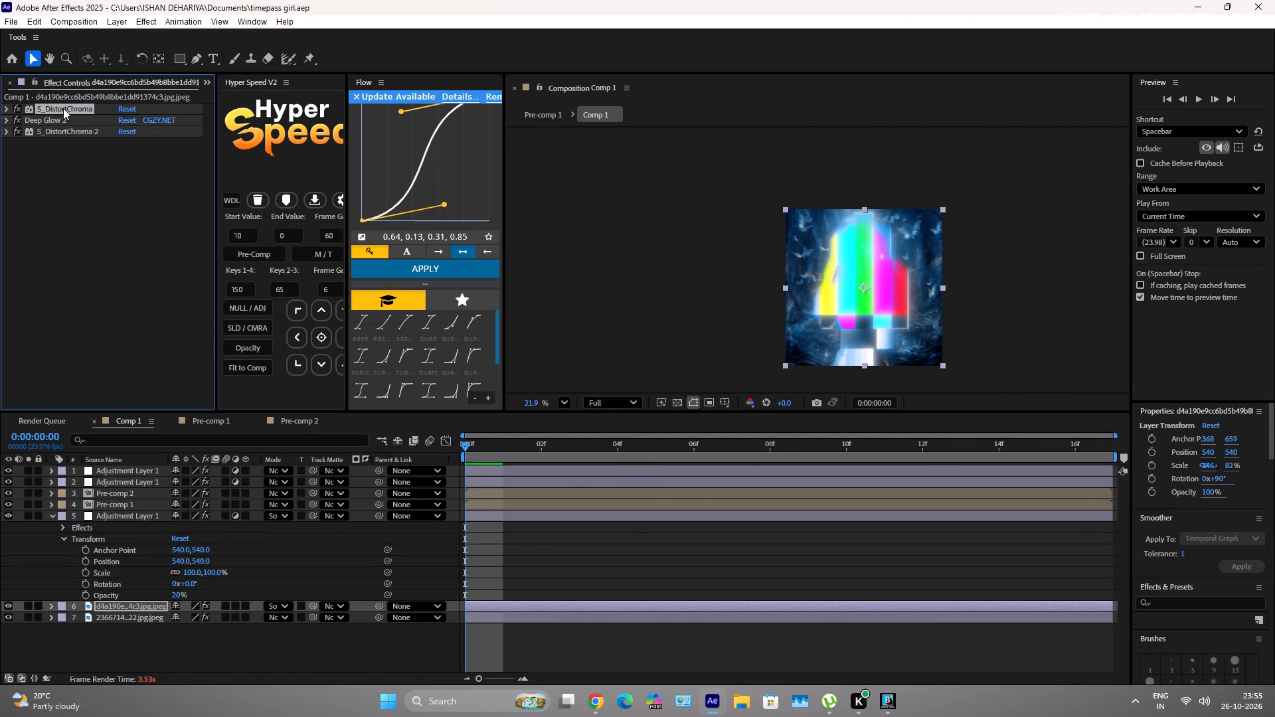
pyautogui.keyDown('shift'); pyautogui.click(68, 133); pyautogui.keyUp('shift')
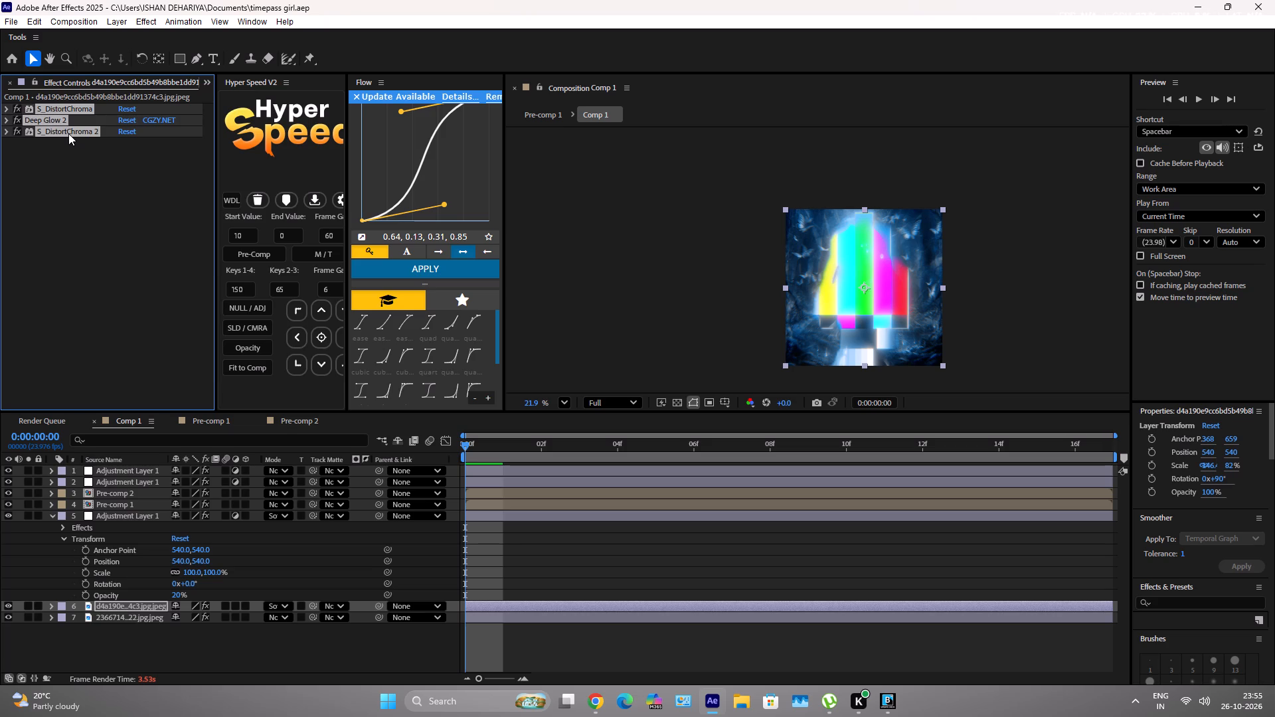
pyautogui.hotkey('ctrl', 'c')
pyautogui.click(634, 666)
# Check which blending mode the d4a190e…4c3 image layer uses.
pyautogui.click(283, 603)
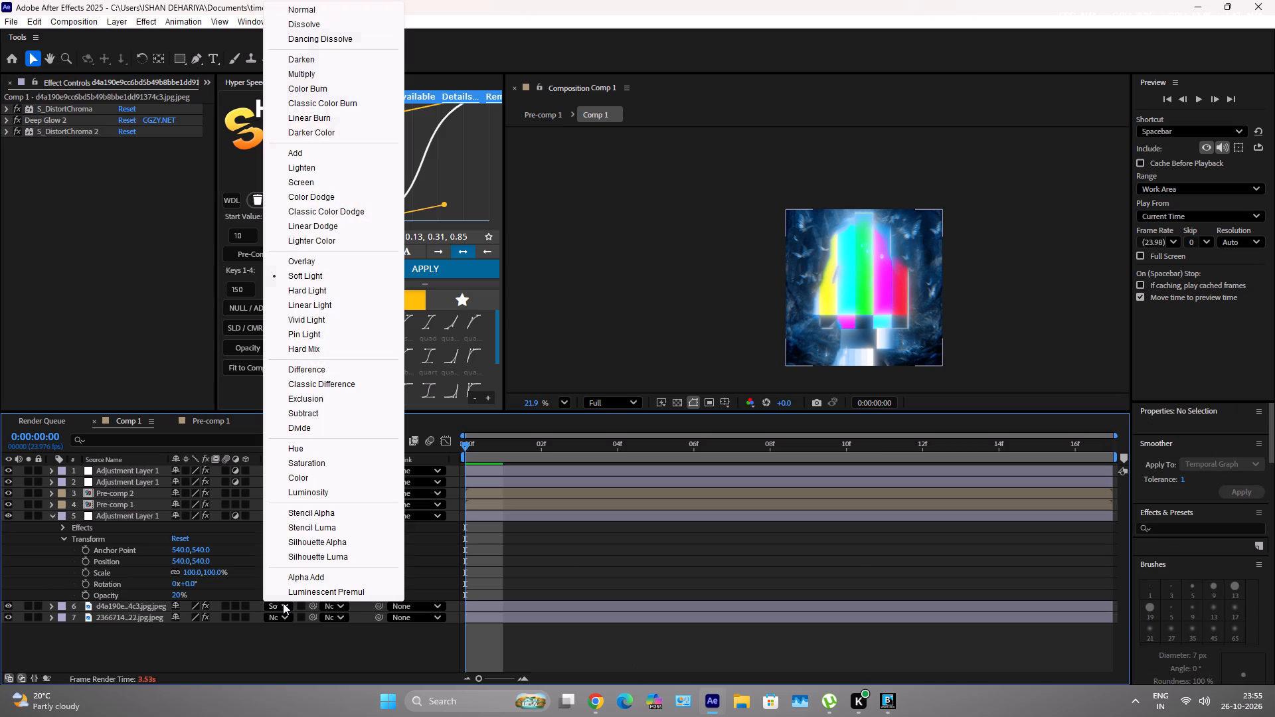
pyautogui.click(592, 645)
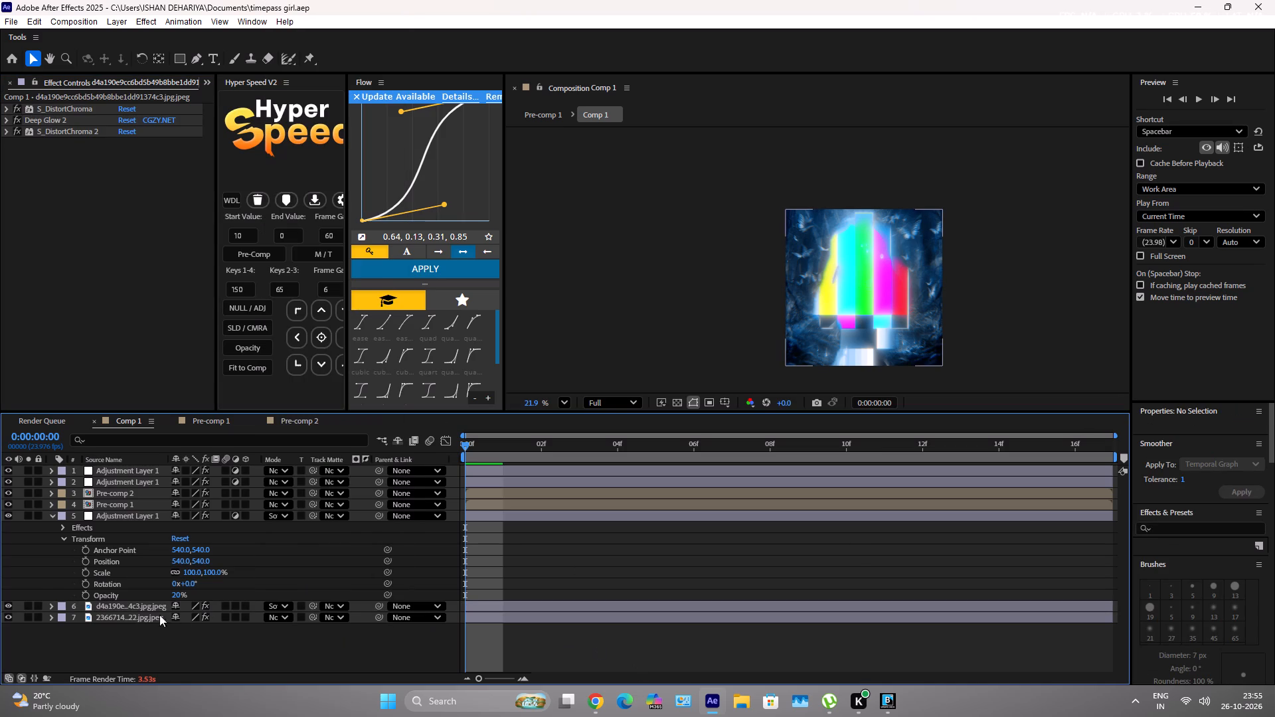
# Check the transform properties of the d4a190e…4c3 image layer.
pyautogui.click(52, 607)
pyautogui.doubleClick(52, 607)
pyautogui.scroll(-3, 387, 503)
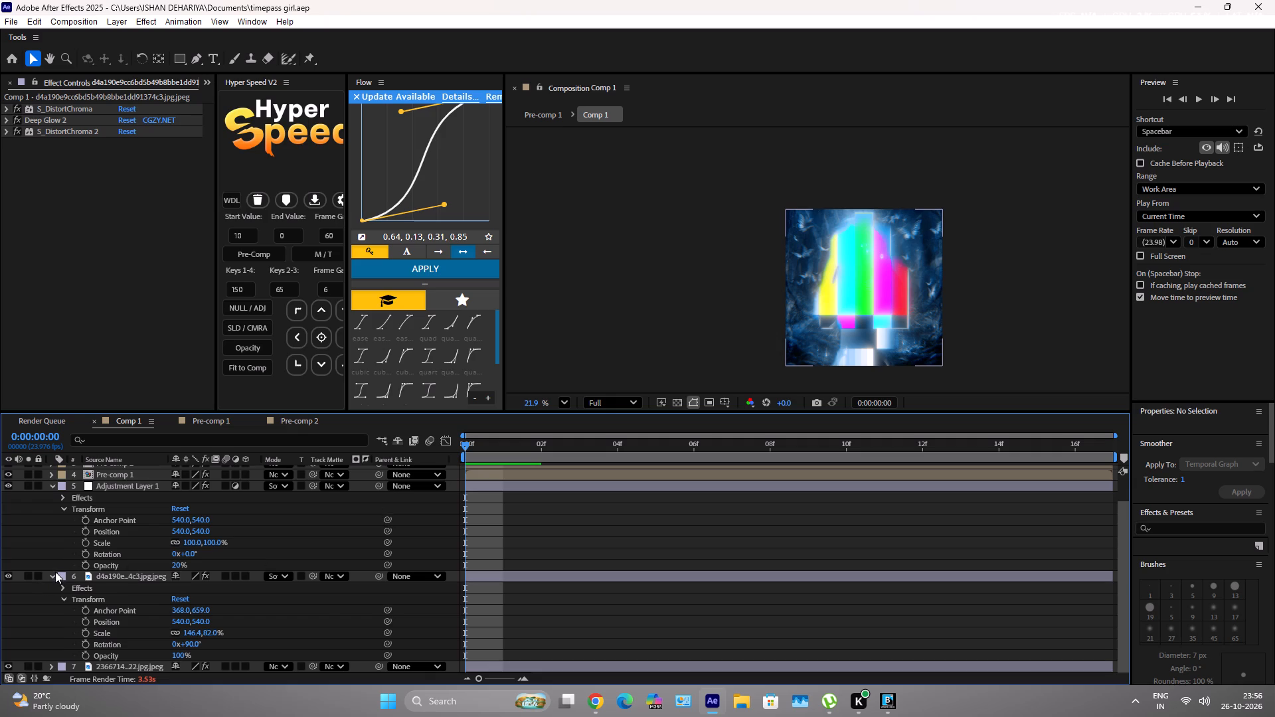
pyautogui.click(55, 572)
# Reopen the recent project "nrj pfp".
pyautogui.click(20, 62)
pyautogui.click(7, 52)
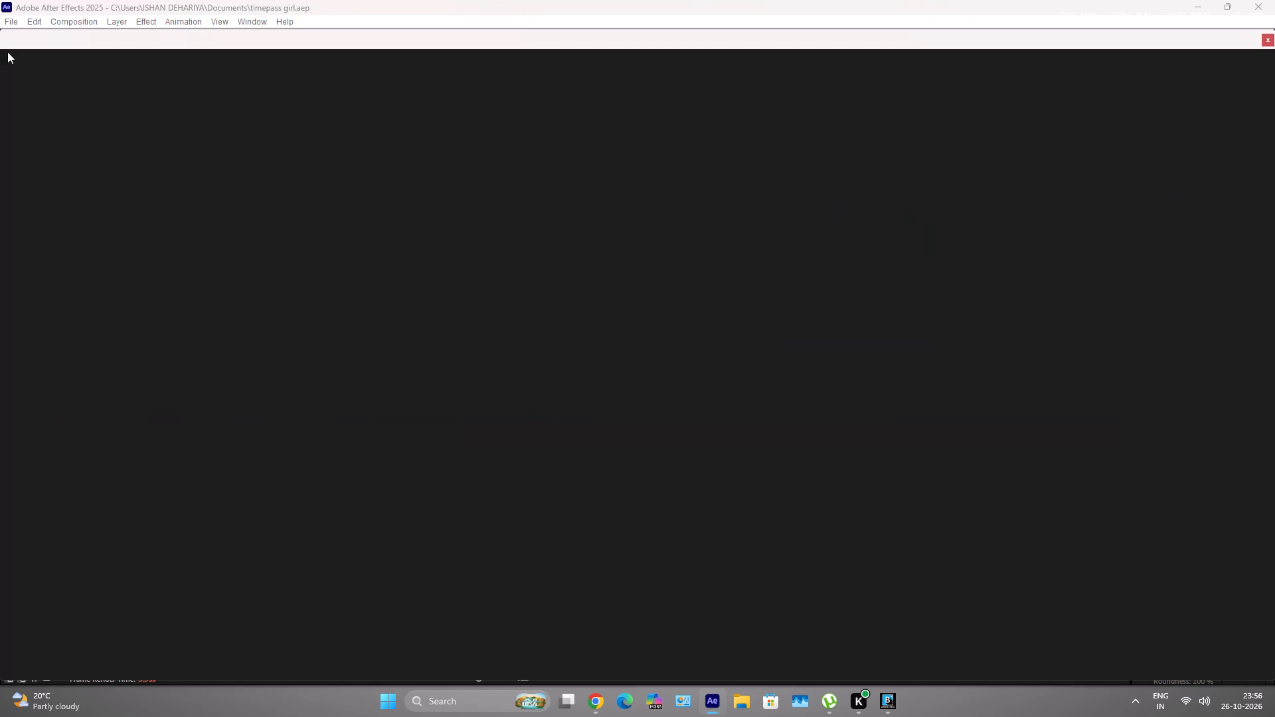
pyautogui.click(435, 525)
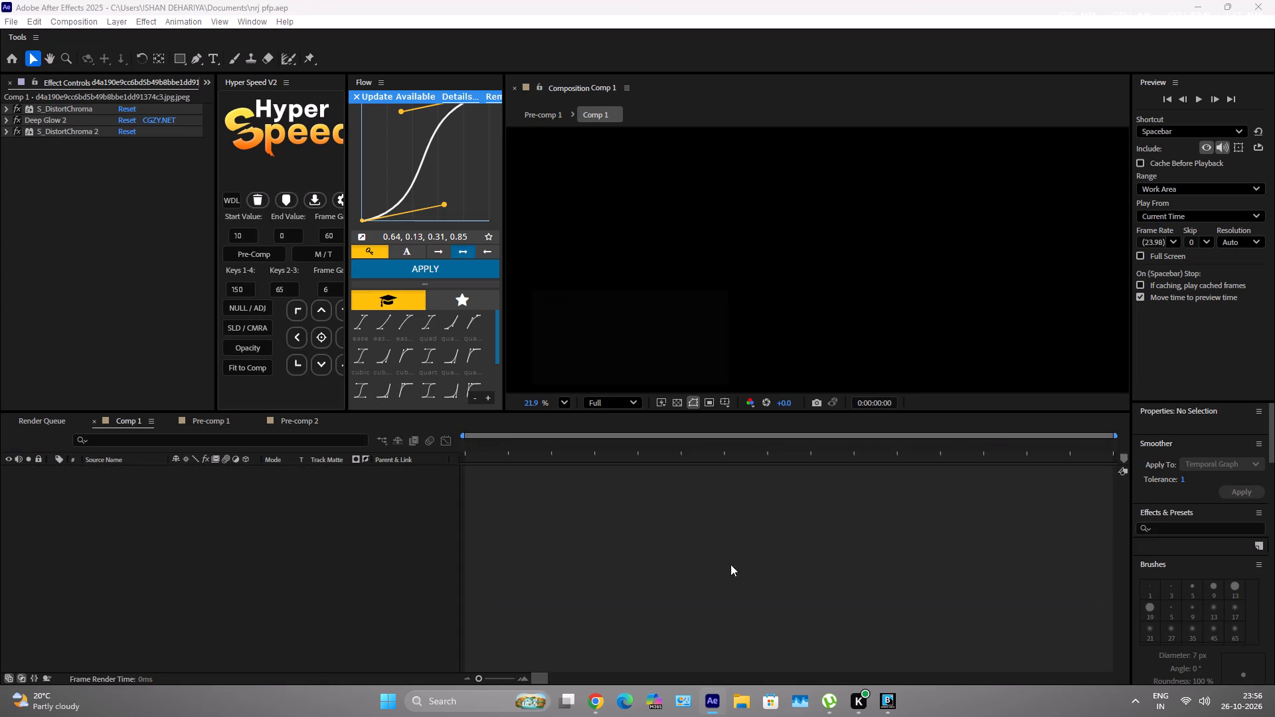
pyautogui.click(654, 575)
# Import the d4a190e…4c3 image from the Videos folder into the project.
pyautogui.doubleClick(120, 333)
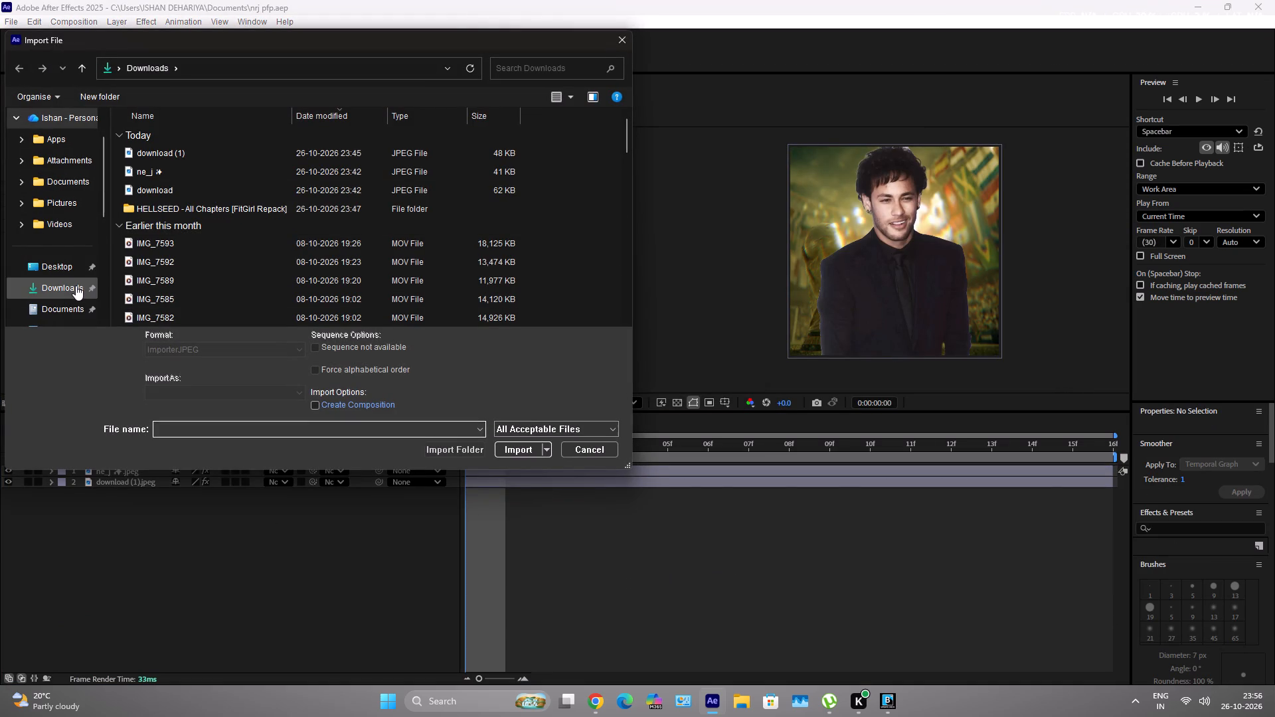
pyautogui.scroll(-1, 68, 268)
pyautogui.click(74, 311)
pyautogui.scroll(-3, 311, 209)
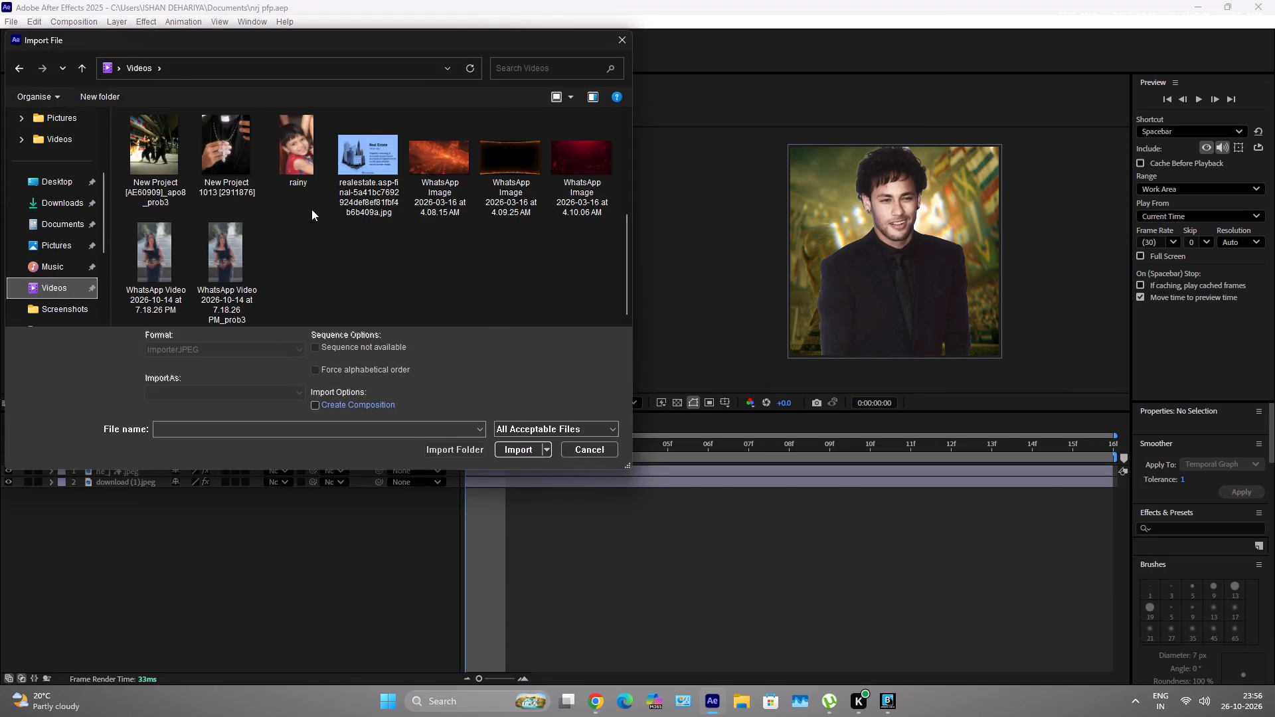
pyautogui.scroll(3, 311, 209)
pyautogui.click(574, 255)
pyautogui.click(516, 451)
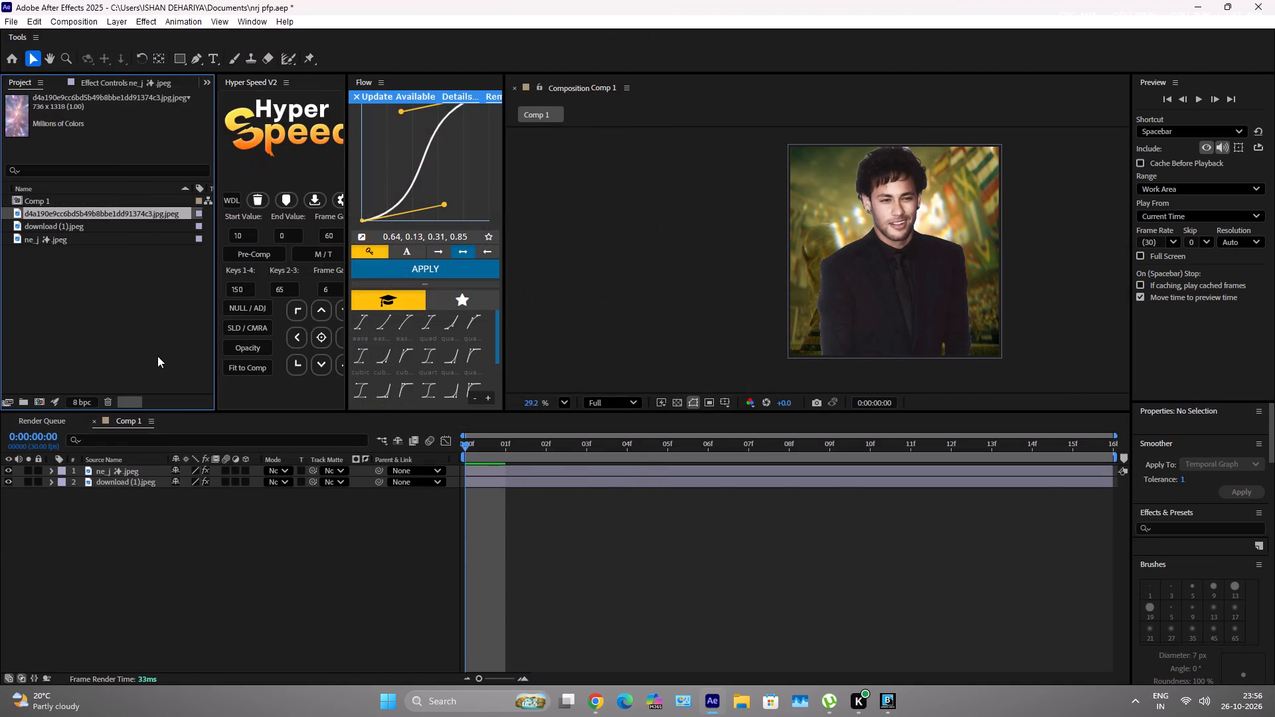
# Place the d4a190e…4c3 image in Comp 1 between the ne_j and download (1).jpeg layers.
pyautogui.moveTo(137, 214); pyautogui.dragTo(152, 479)
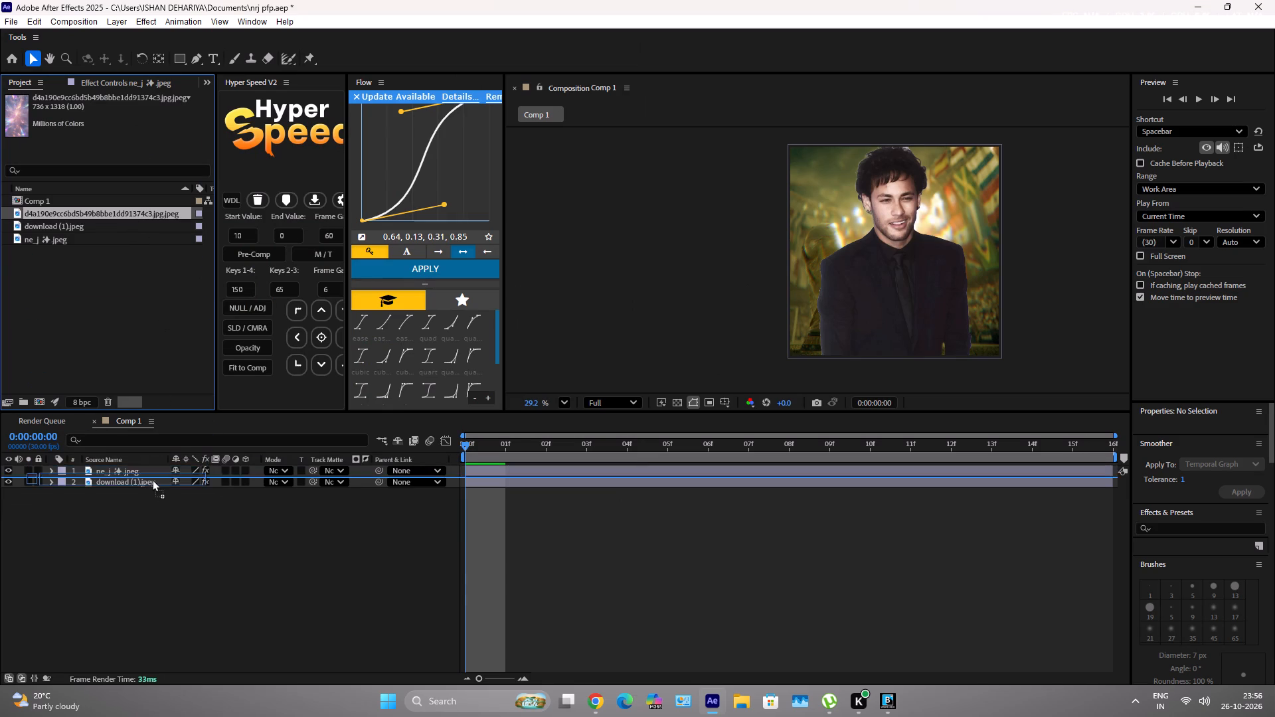
pyautogui.moveTo(152, 479); pyautogui.dragTo(155, 475)
# Scale the d4a190e…4c3 layer non-uniformly to cover the square composition frame, about 147% wide and 82.4% high.
pyautogui.scroll(-3, 919, 221)
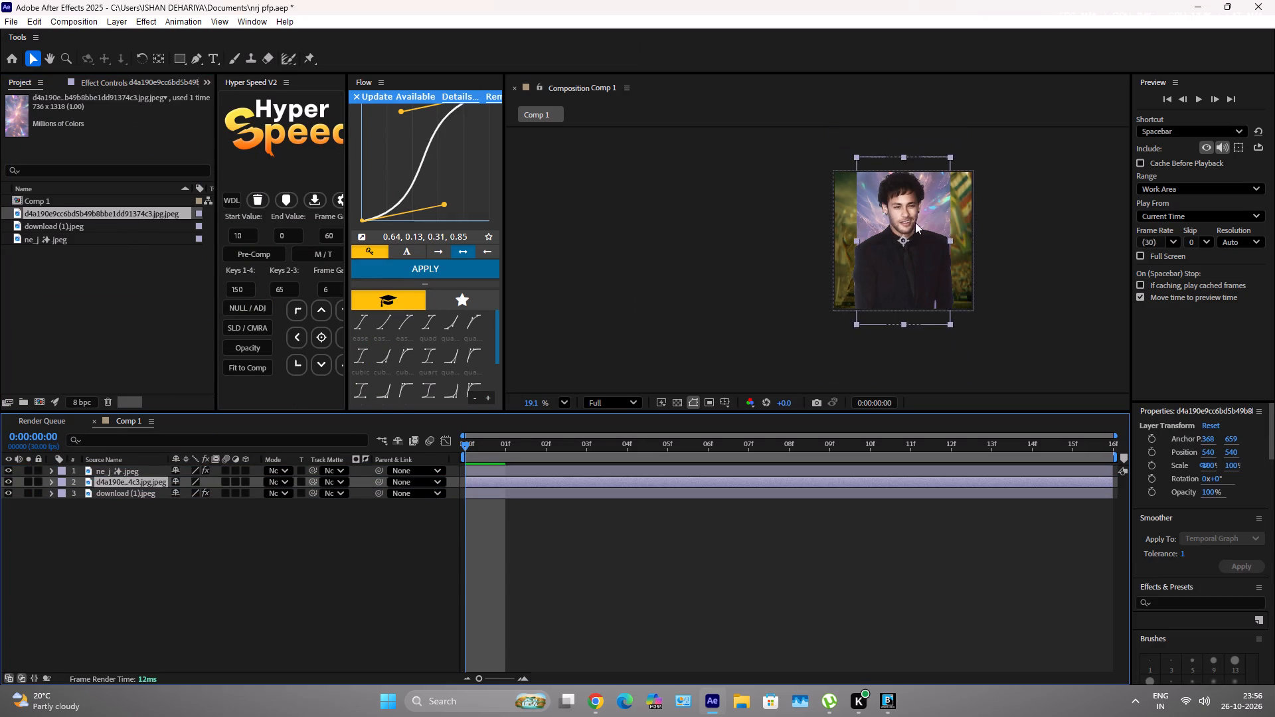
pyautogui.scroll(5, 908, 295)
pyautogui.scroll(6, 890, 353)
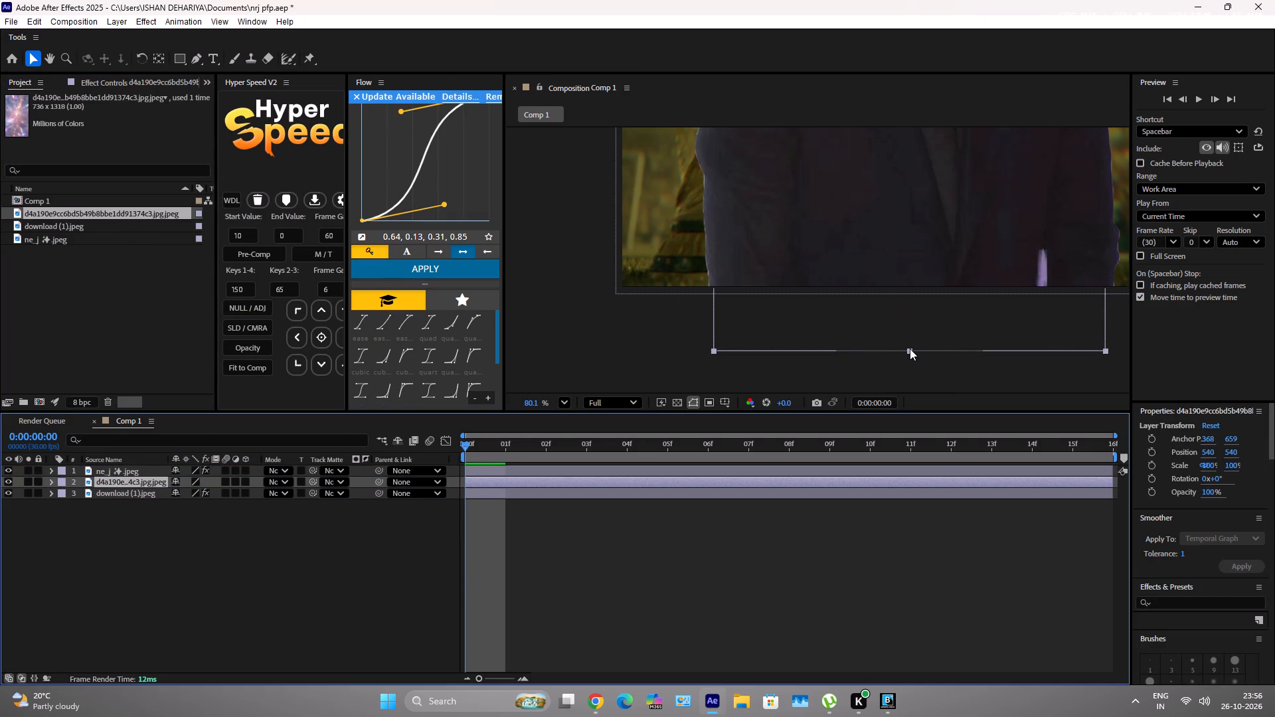
pyautogui.moveTo(910, 349); pyautogui.dragTo(900, 285)
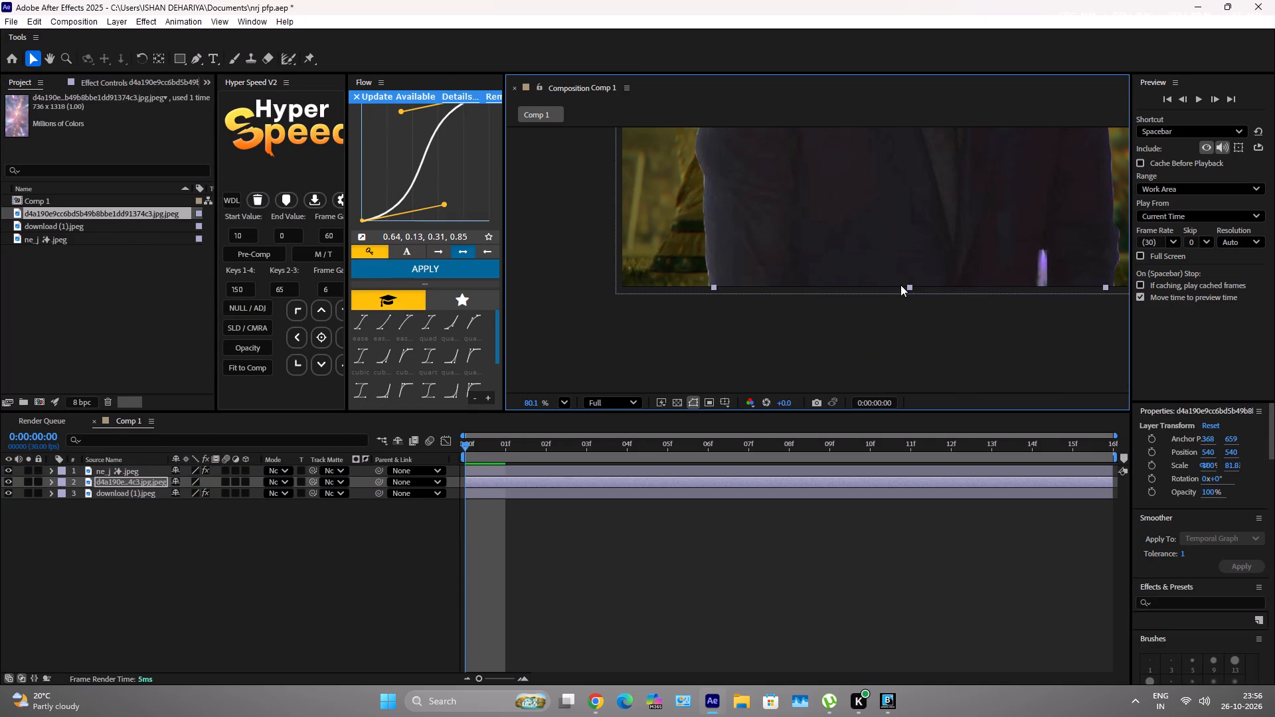
pyautogui.moveTo(900, 285); pyautogui.dragTo(901, 287)
pyautogui.scroll(-8, 900, 287)
pyautogui.scroll(1, 894, 289)
pyautogui.scroll(-1, 894, 289)
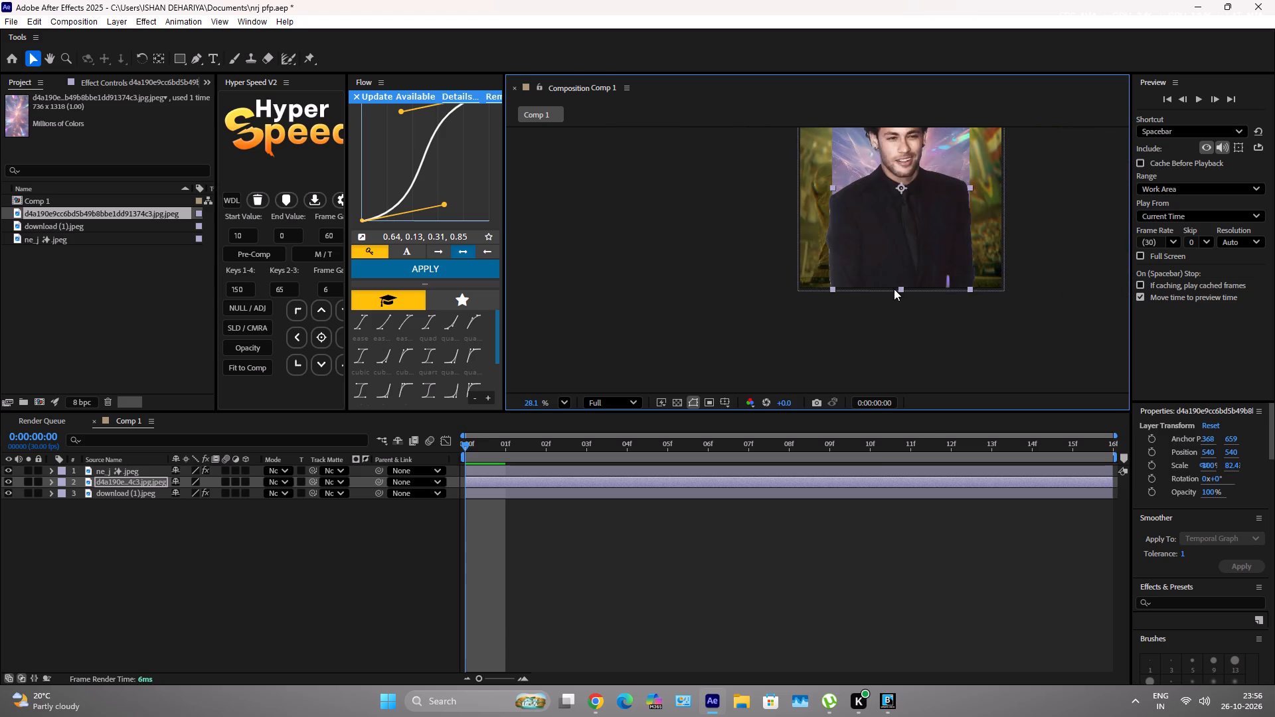
pyautogui.scroll(-2, 894, 289)
pyautogui.scroll(7, 988, 164)
pyautogui.scroll(-6, 742, 162)
pyautogui.scroll(5, 808, 193)
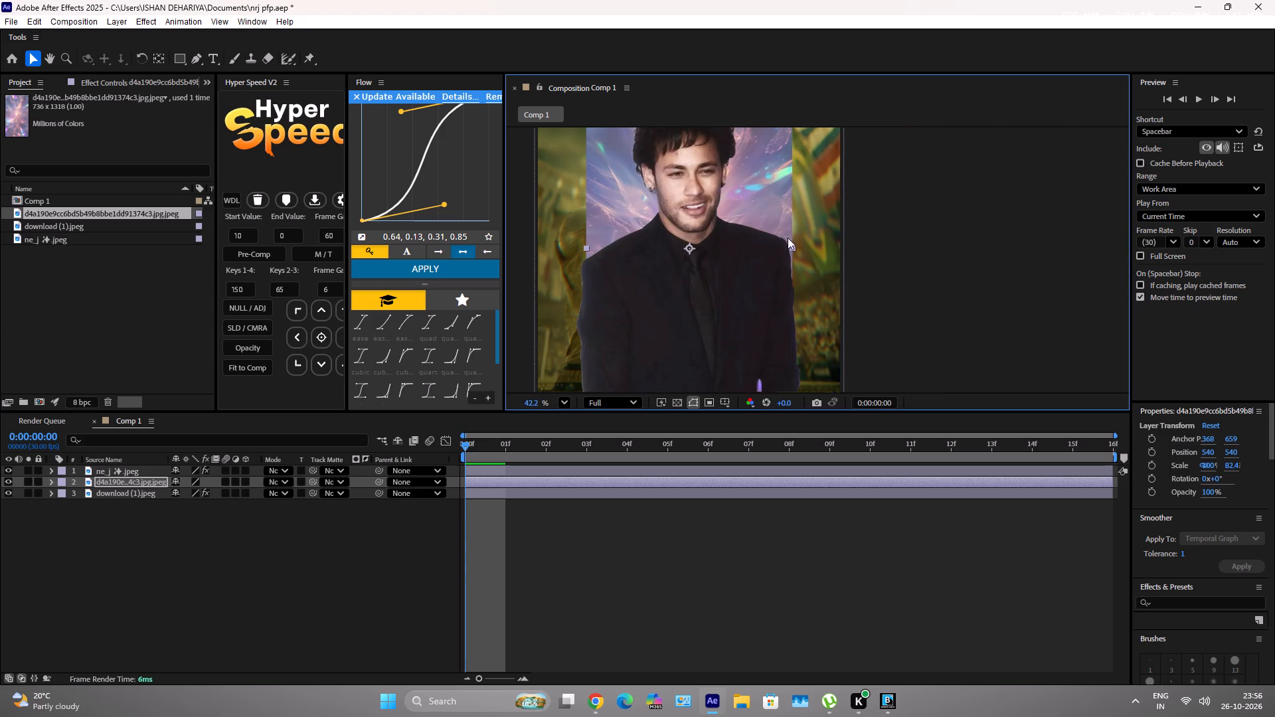
pyautogui.moveTo(792, 246); pyautogui.dragTo(844, 265)
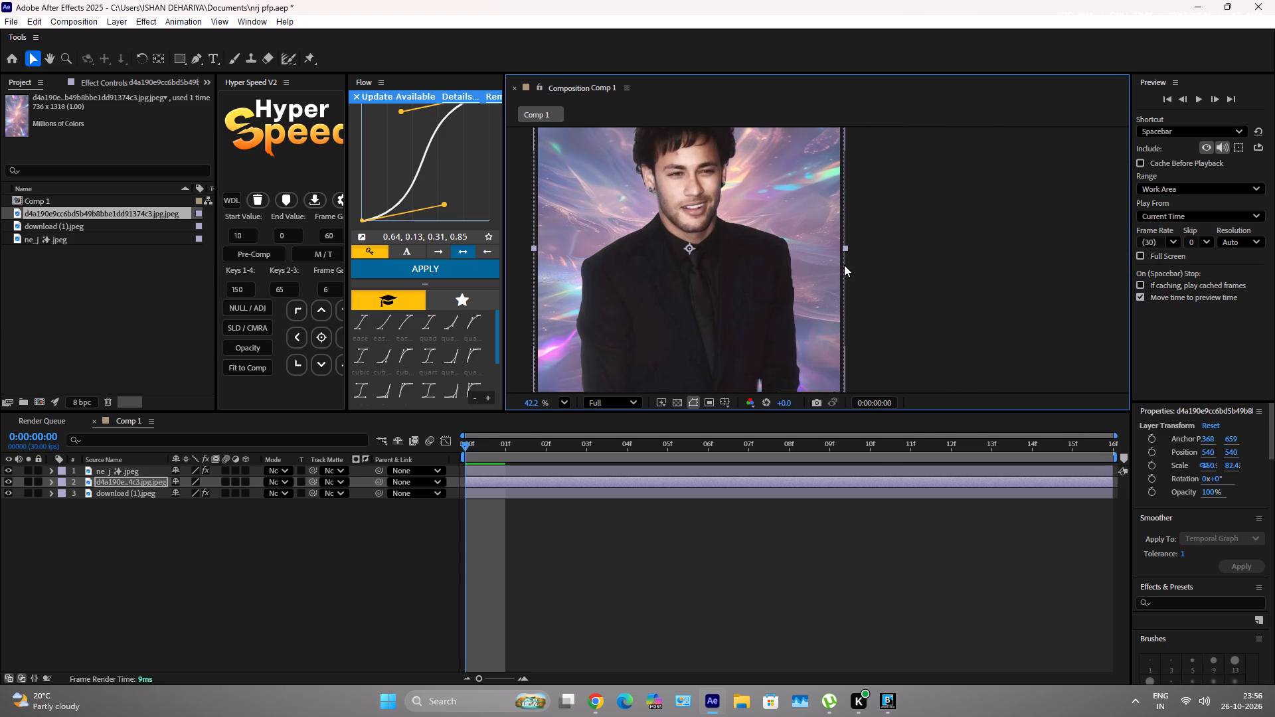
pyautogui.moveTo(844, 265); pyautogui.dragTo(841, 278)
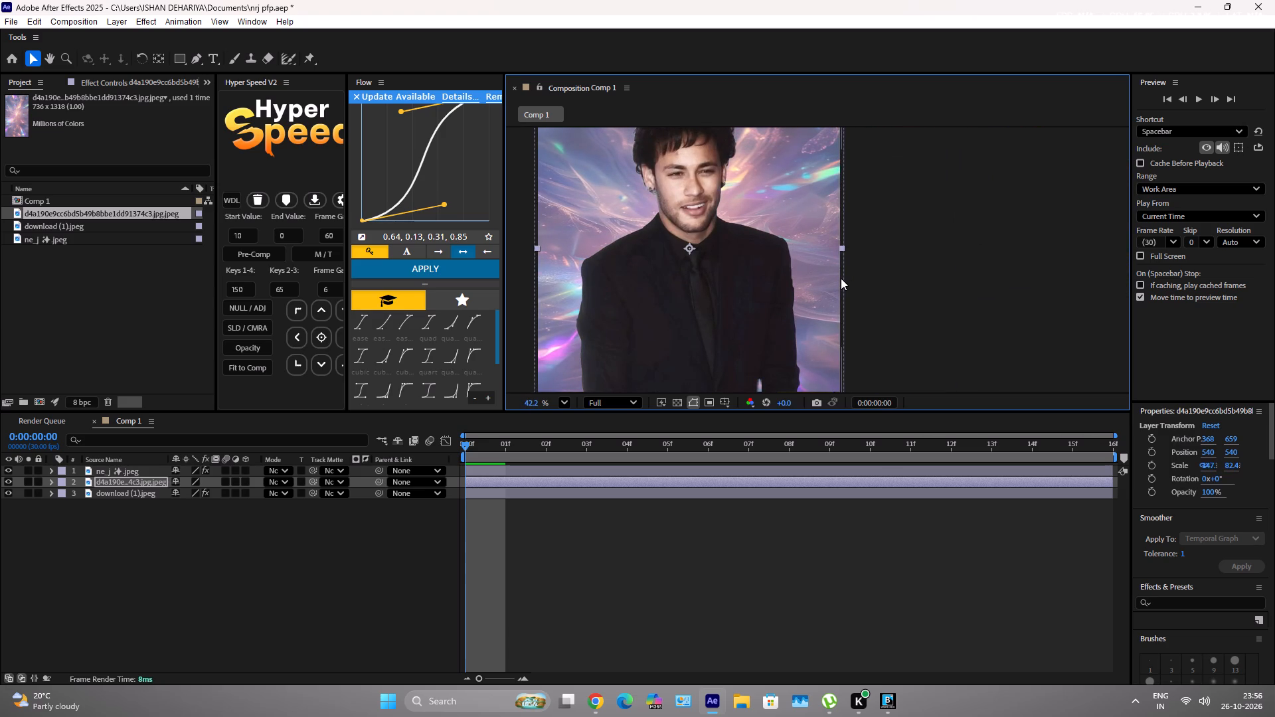
pyautogui.moveTo(841, 278); pyautogui.dragTo(843, 279)
pyautogui.scroll(13, 825, 210)
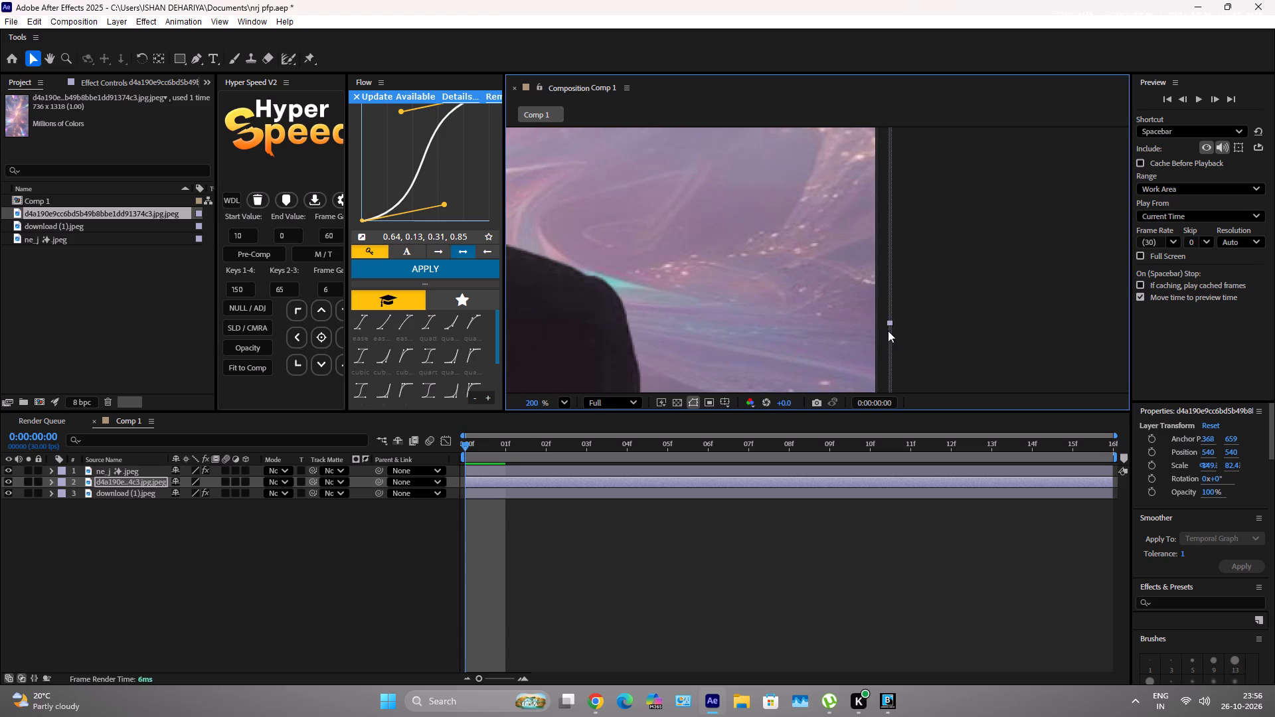
pyautogui.moveTo(889, 323); pyautogui.dragTo(881, 335)
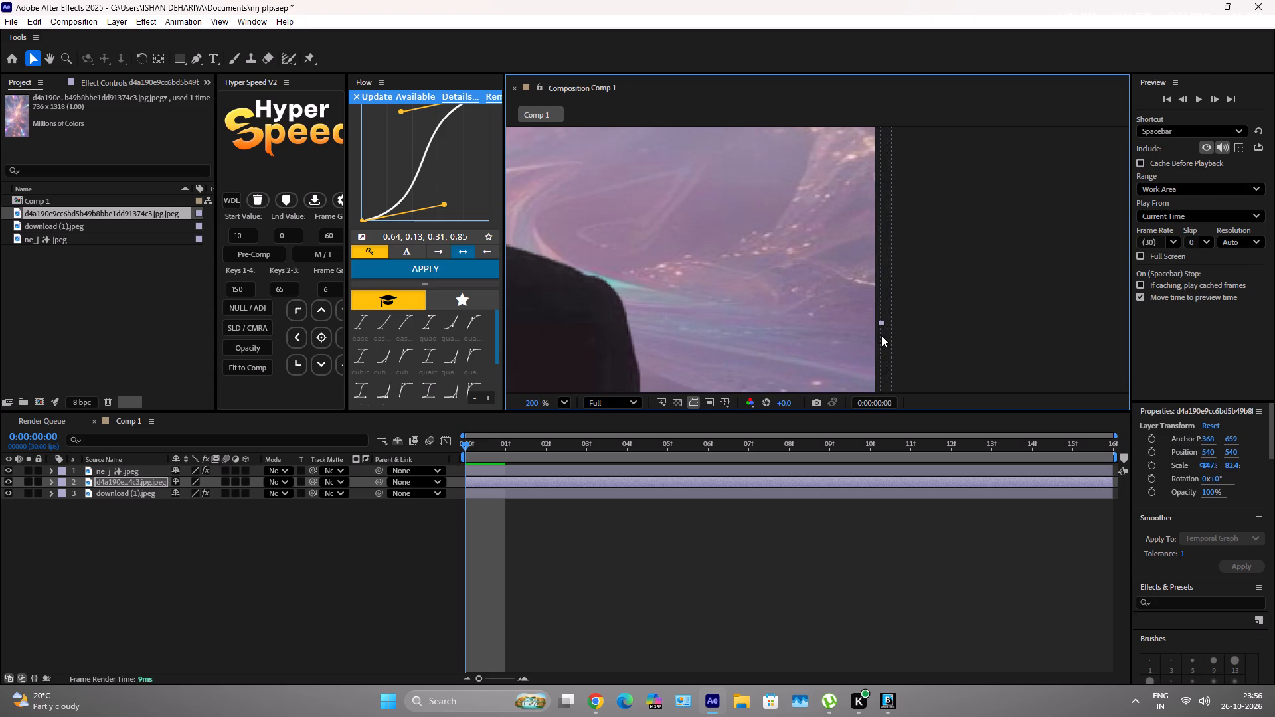
pyautogui.scroll(-17, 971, 252)
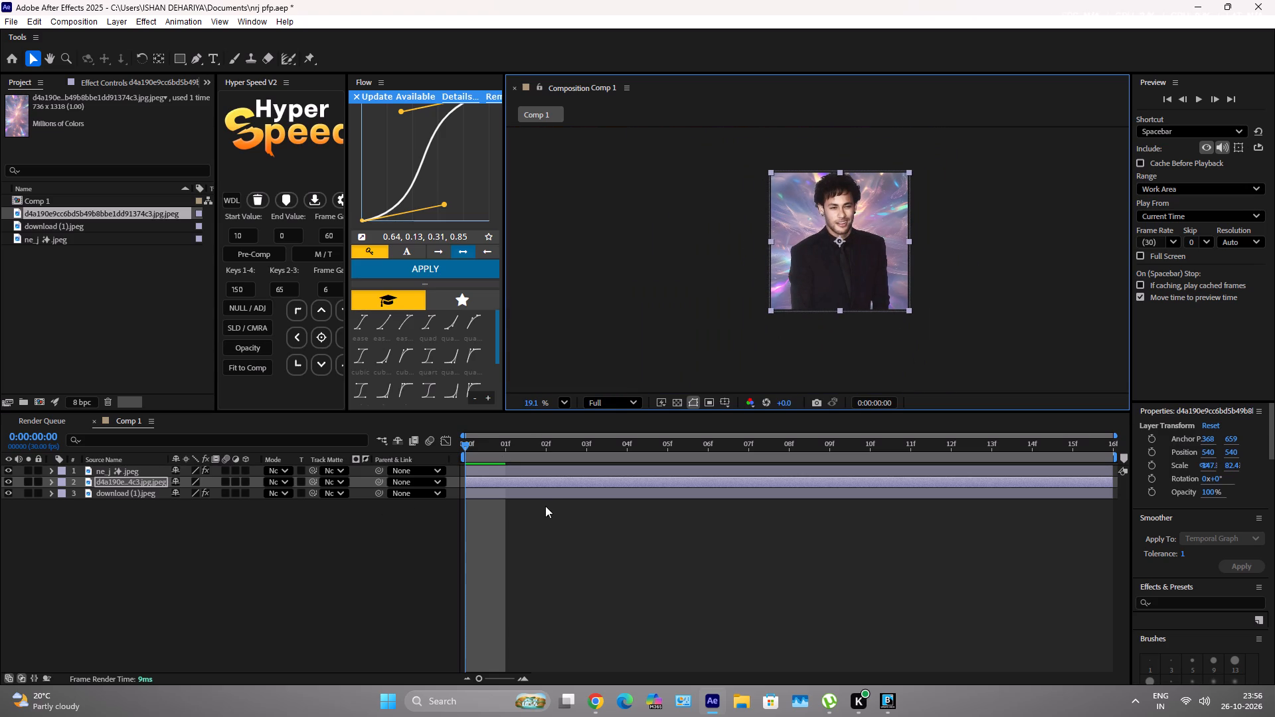
# Paste the copied S_DistortChroma, Deep Glow 2 and S_DistortChroma 2 effects onto the d4a190e…4c3 layer and clear the selection.
pyautogui.click(549, 480)
pyautogui.hotkey('ctrl', 'v')
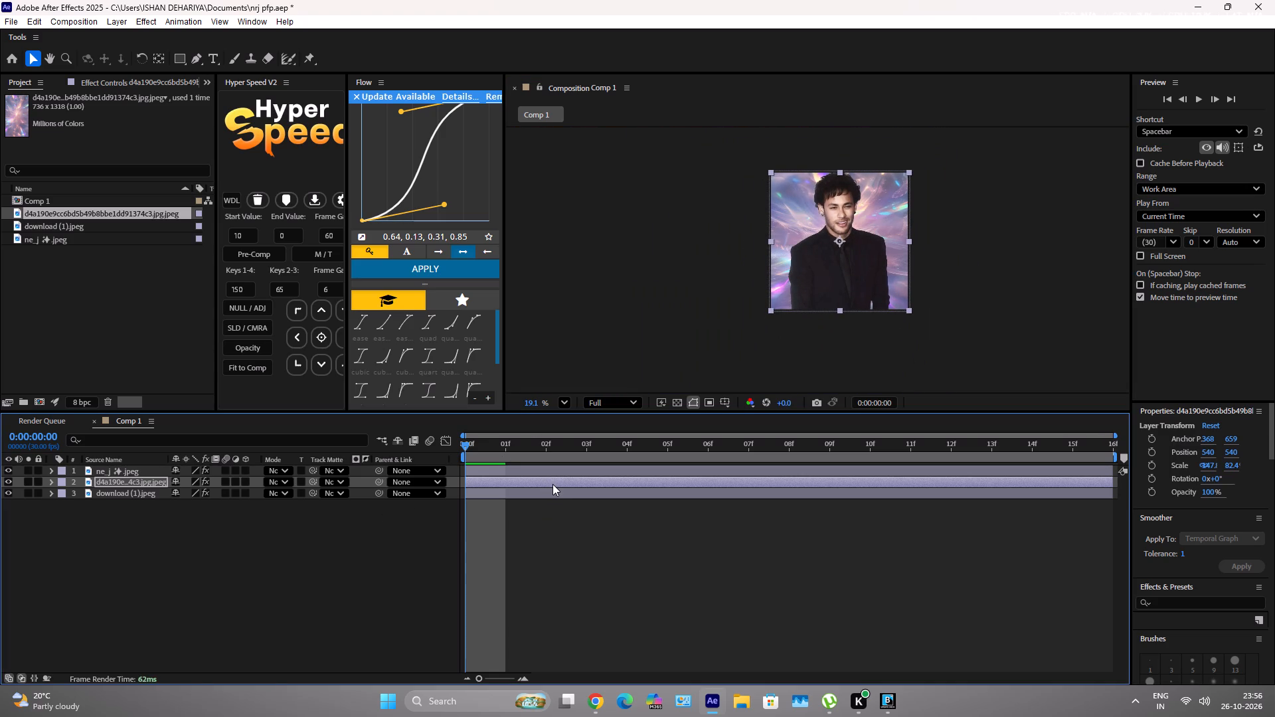
pyautogui.click(101, 80)
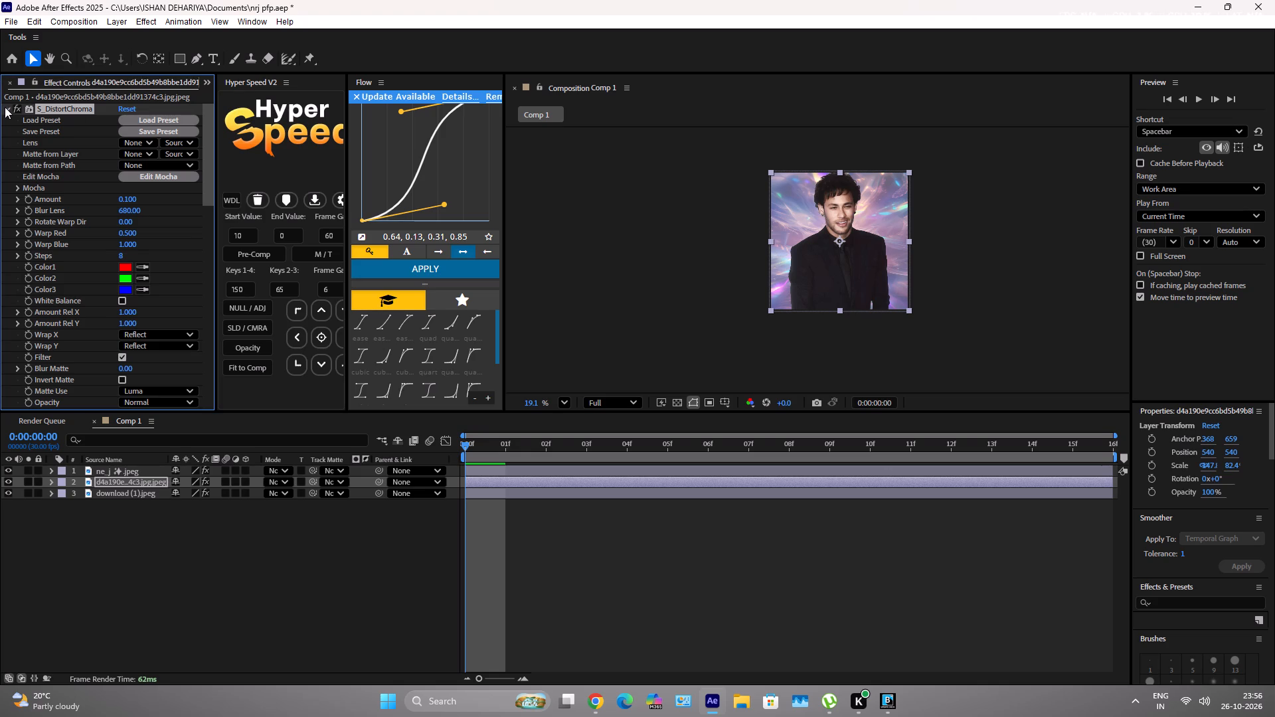
pyautogui.click(5, 107)
pyautogui.click(518, 502)
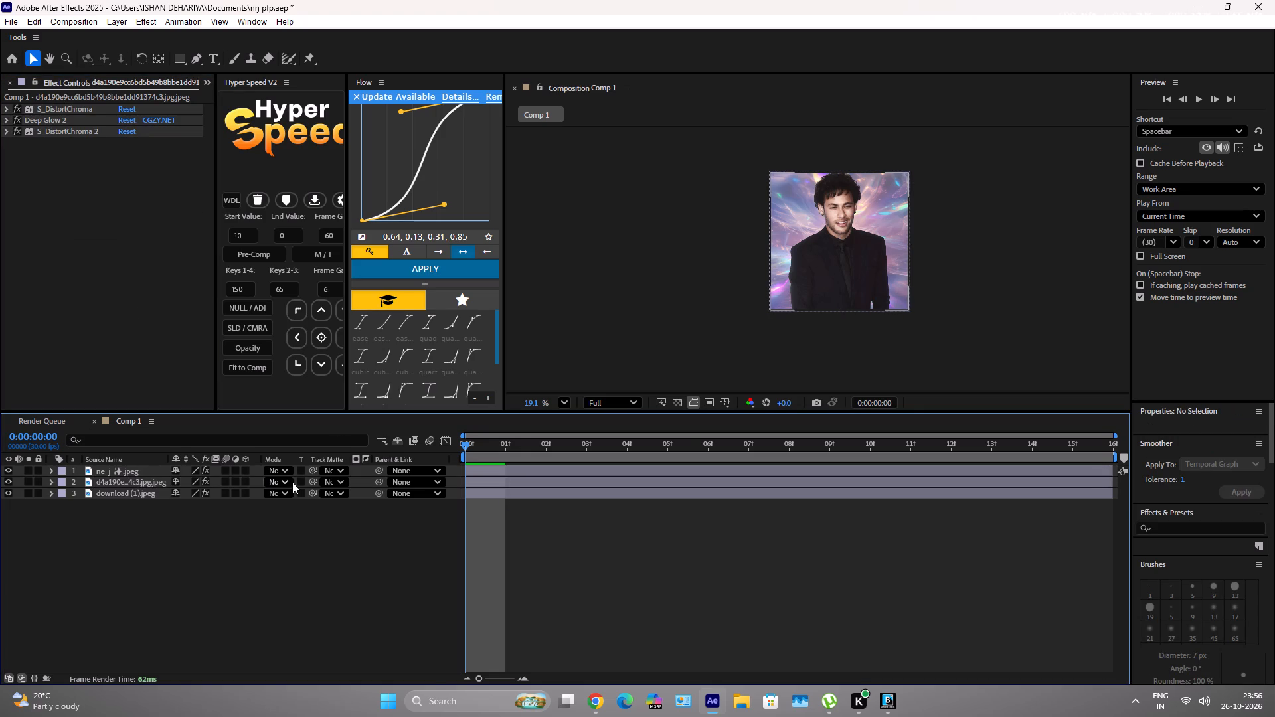
# Set the d4a190e…4c3 layer's blending mode to Soft Light, inspect the composition, and deselect the layer.
pyautogui.tripleClick(293, 482)
pyautogui.click(351, 357)
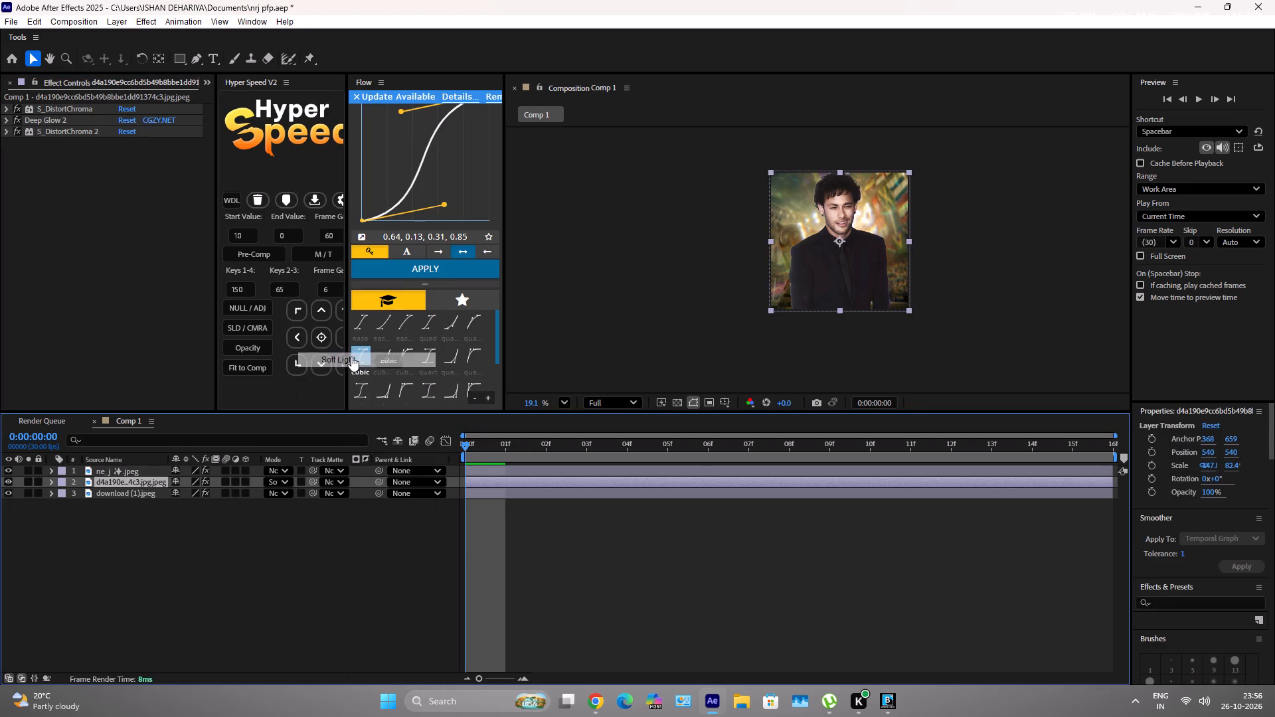
pyautogui.scroll(-1, 847, 243)
pyautogui.scroll(8, 846, 243)
pyautogui.scroll(-4, 846, 243)
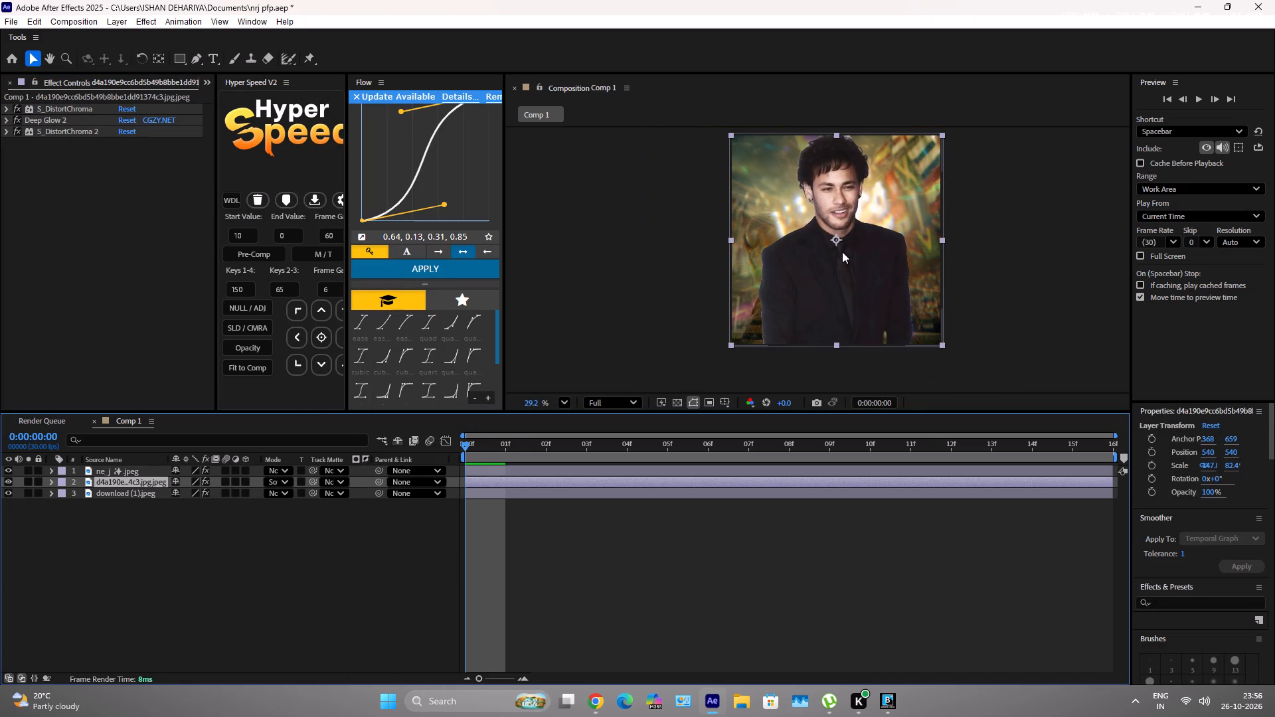
pyautogui.scroll(1, 841, 253)
pyautogui.scroll(-1, 841, 258)
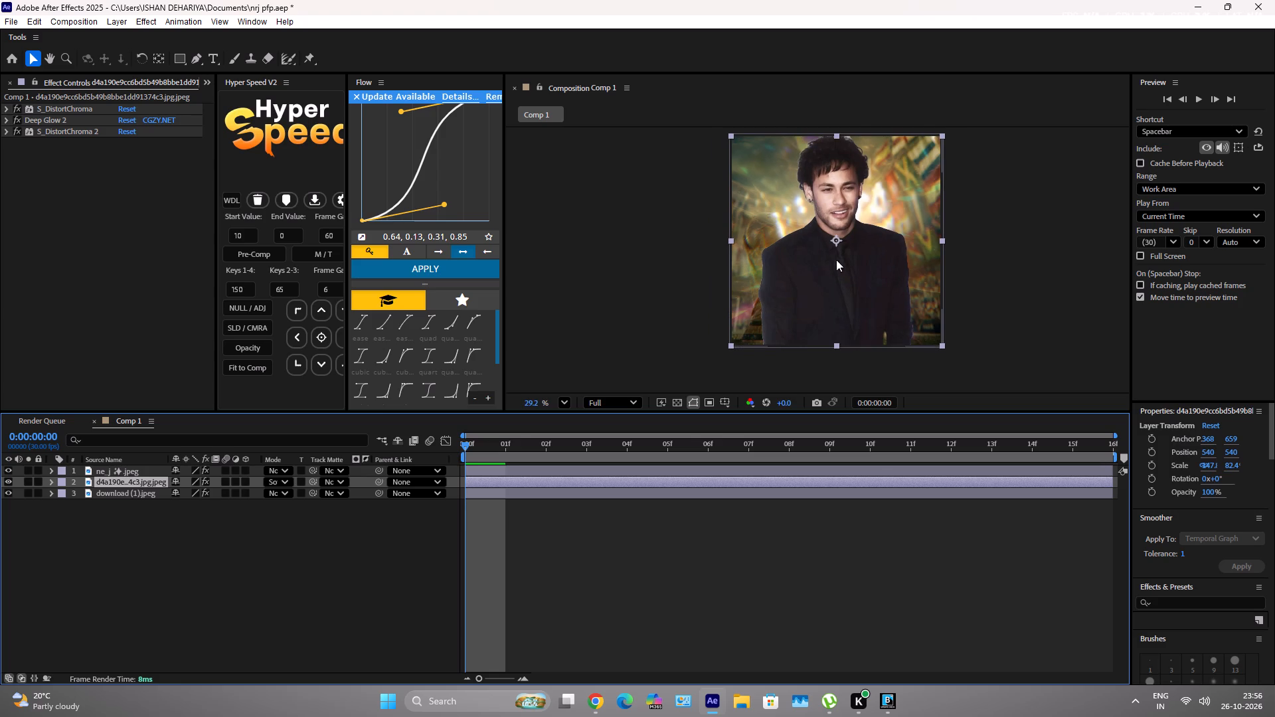
pyautogui.moveTo(742, 526); pyautogui.dragTo(738, 534)
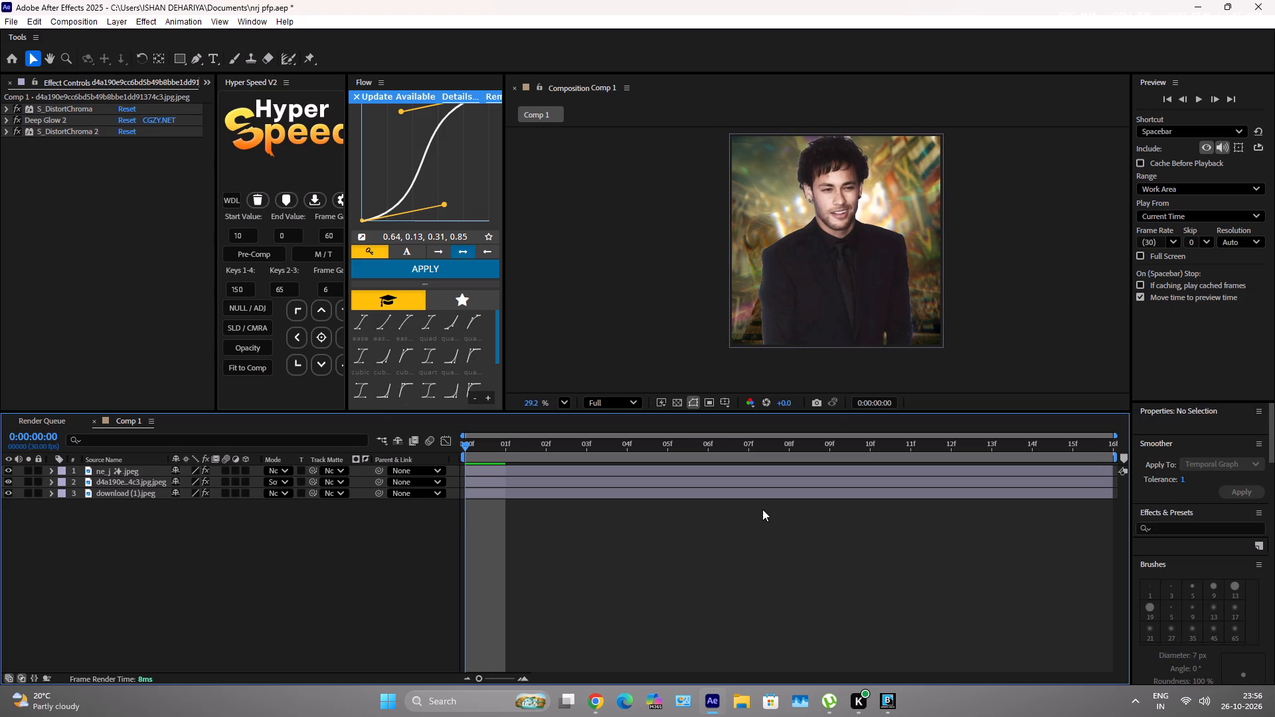
# Reopen the recent project "timepass girl", saving the changes to "nrj pfp", and clear the layer selection in Comp 1.
pyautogui.click(7, 57)
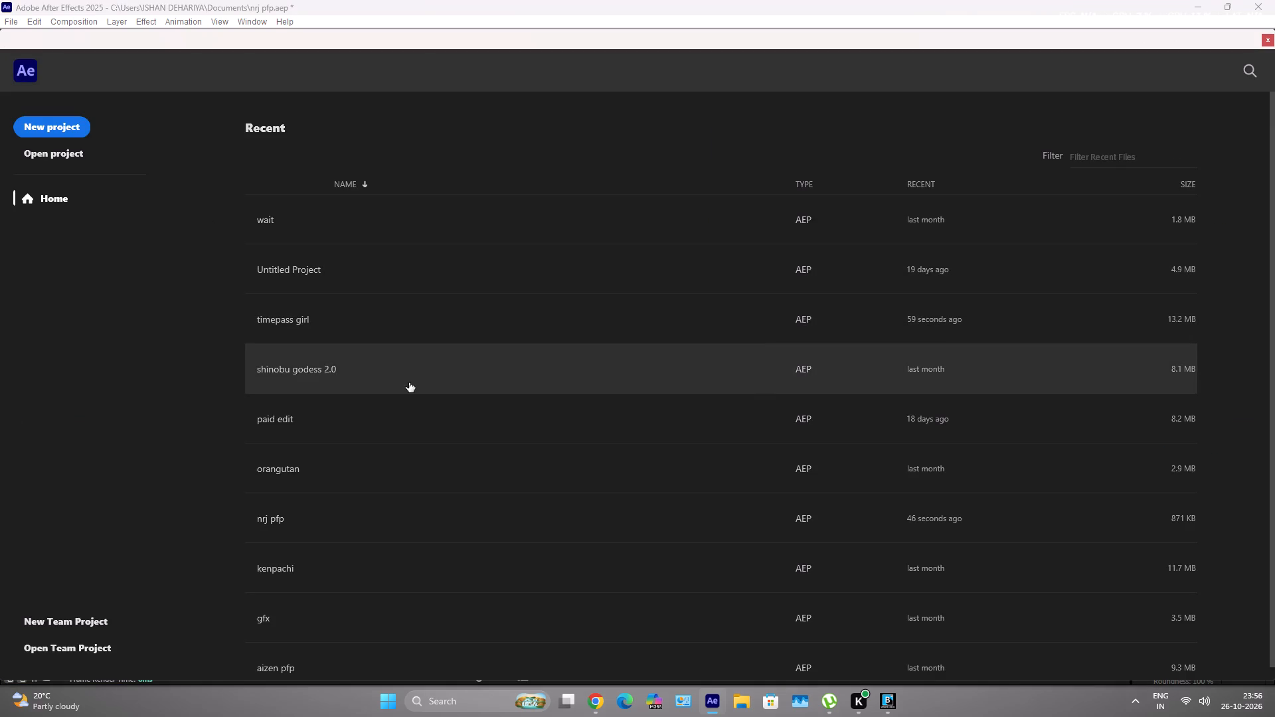
pyautogui.click(404, 339)
pyautogui.click(622, 380)
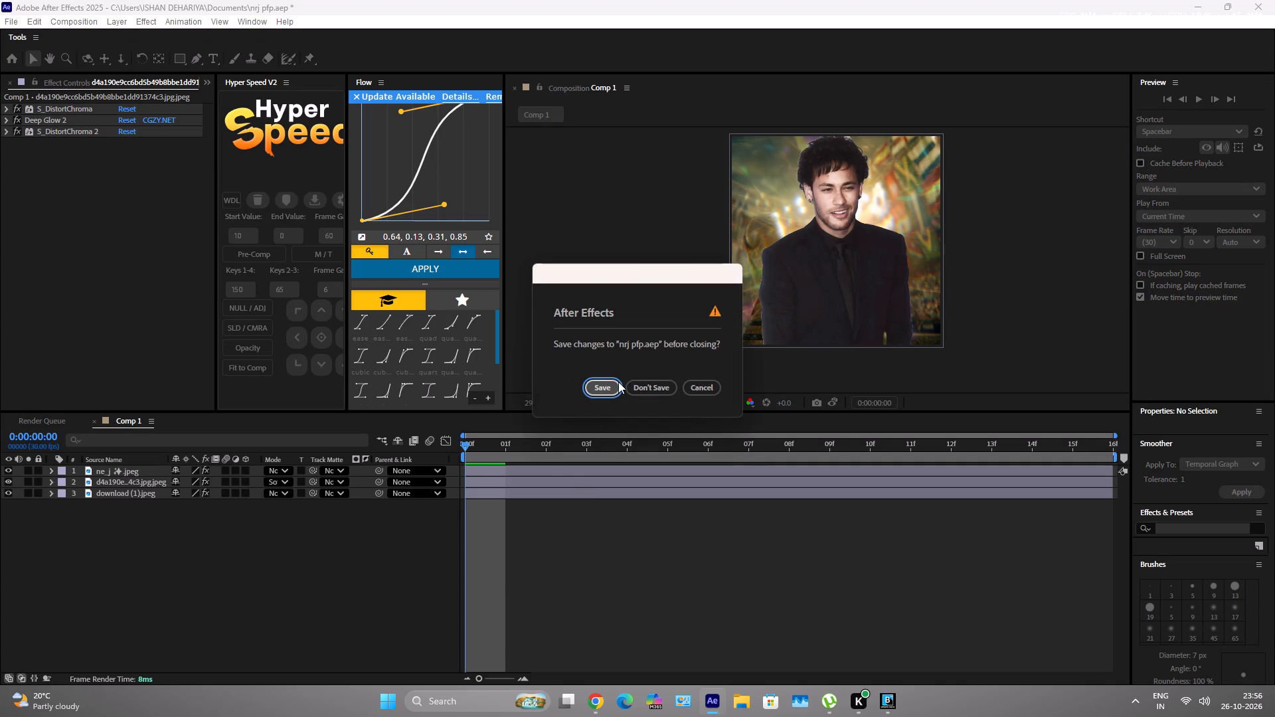
pyautogui.click(603, 386)
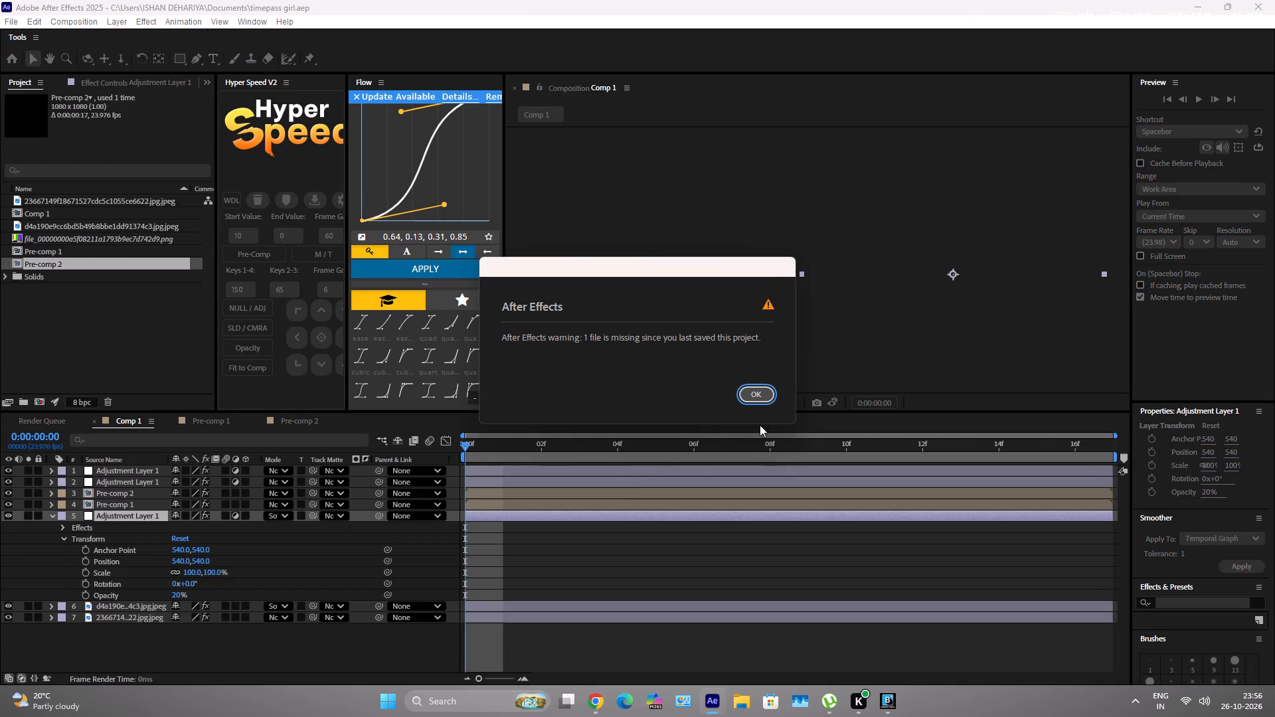
pyautogui.click(761, 395)
pyautogui.click(552, 644)
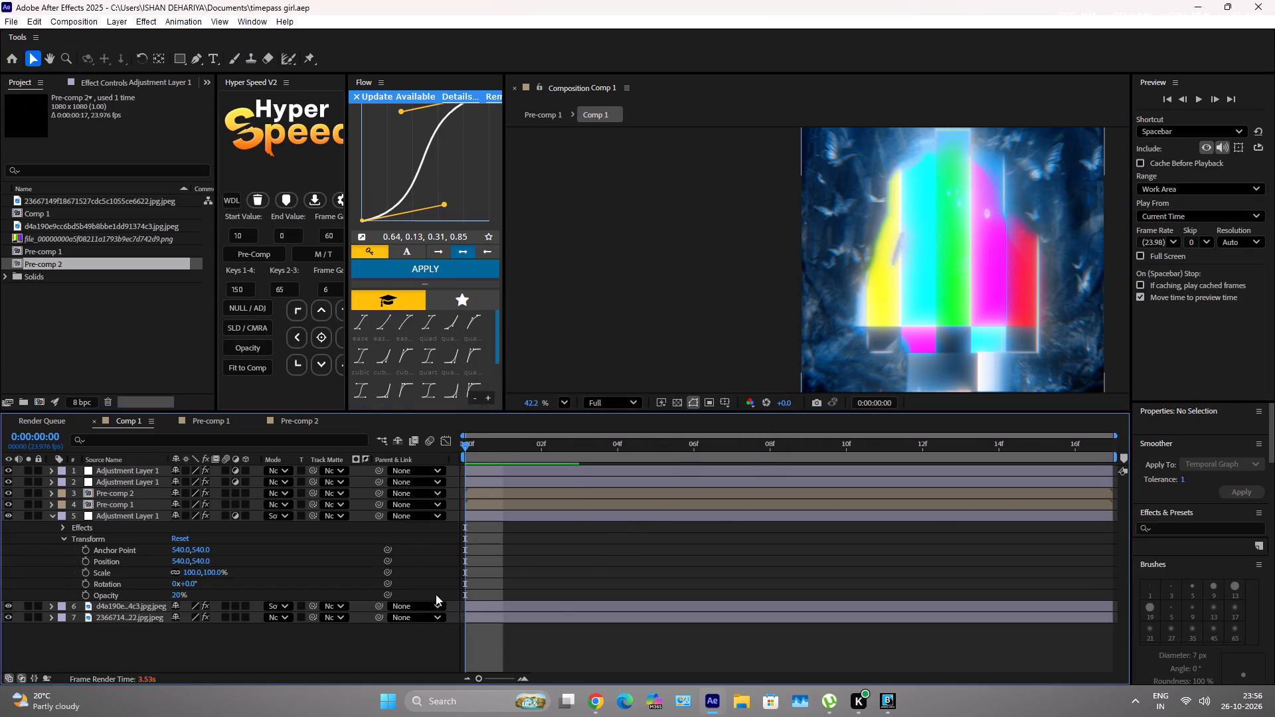
# Inspect the BCC Rock effect on the adjustment layer directly below Pre-comp 1, selecting the effect and finally deselecting the layer.
pyautogui.click(496, 511)
pyautogui.click(99, 83)
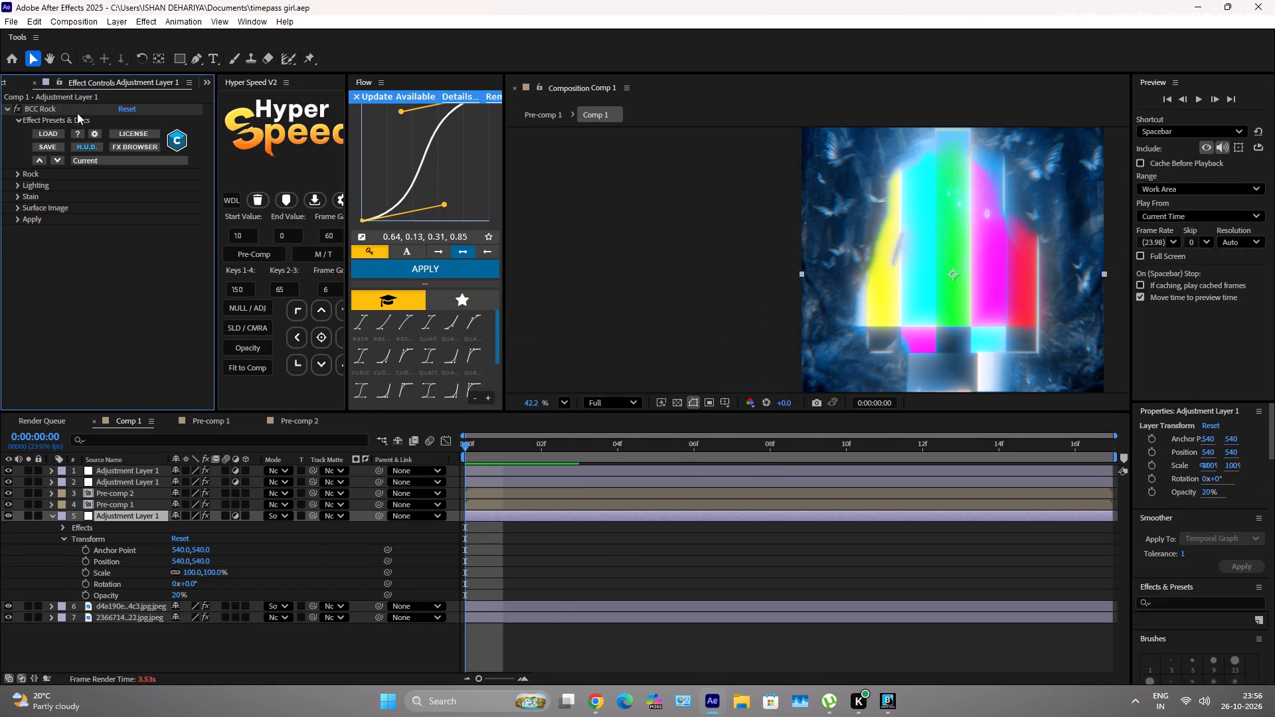
pyautogui.click(54, 110)
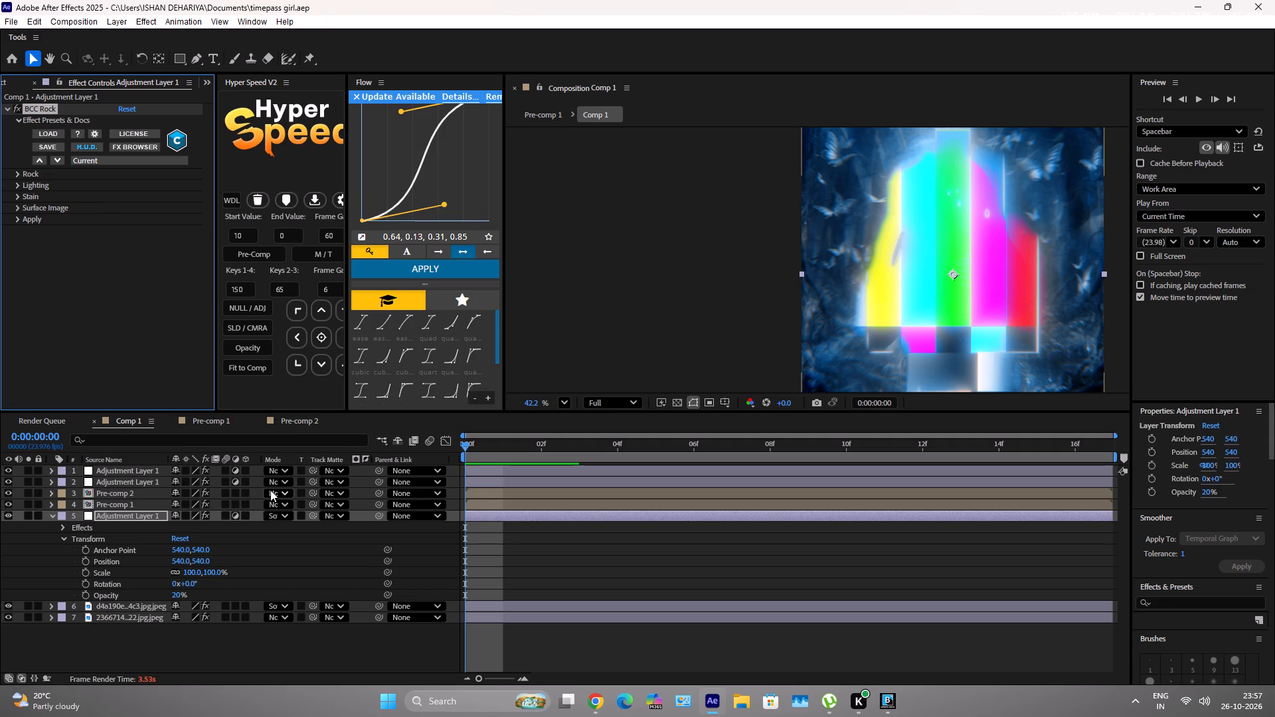
pyautogui.click(641, 658)
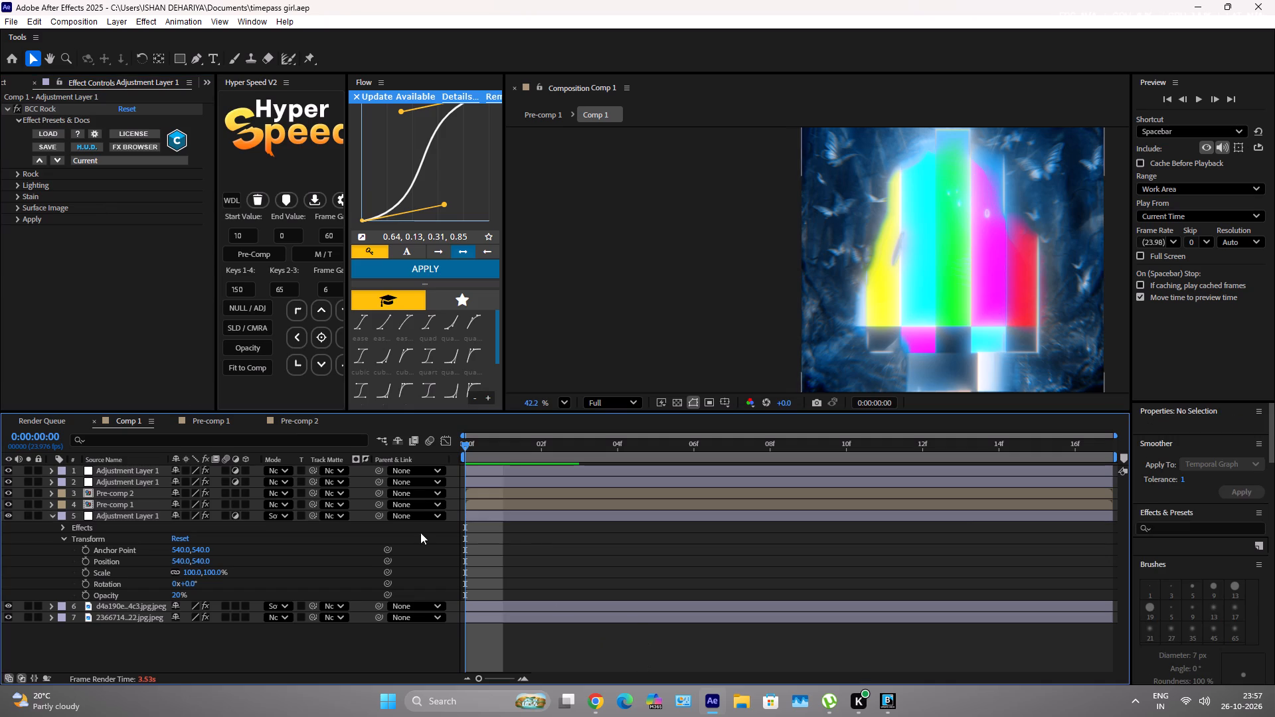
# Collapse the lower adjustment layer's properties and open Pre-comp 1 to view its layers and effects.
pyautogui.click(52, 515)
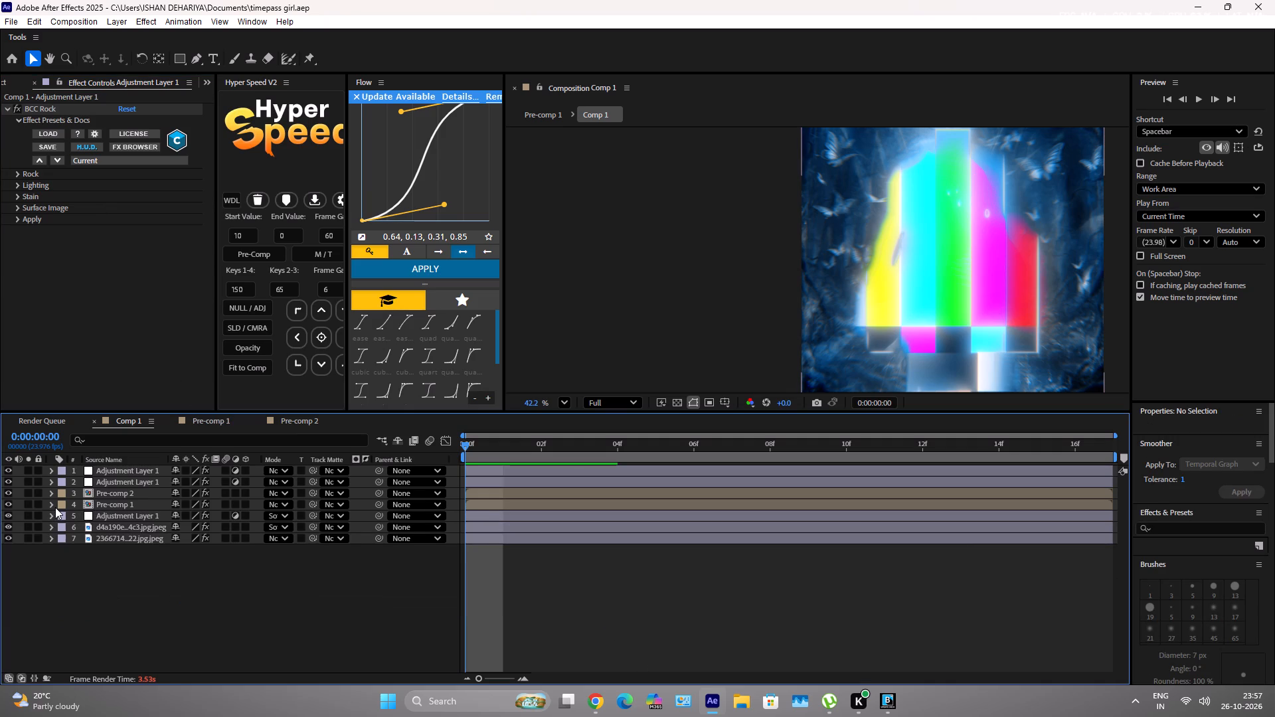
pyautogui.click(56, 507)
pyautogui.click(50, 501)
pyautogui.click(50, 501)
pyautogui.doubleClick(529, 504)
pyautogui.scroll(-10, 758, 236)
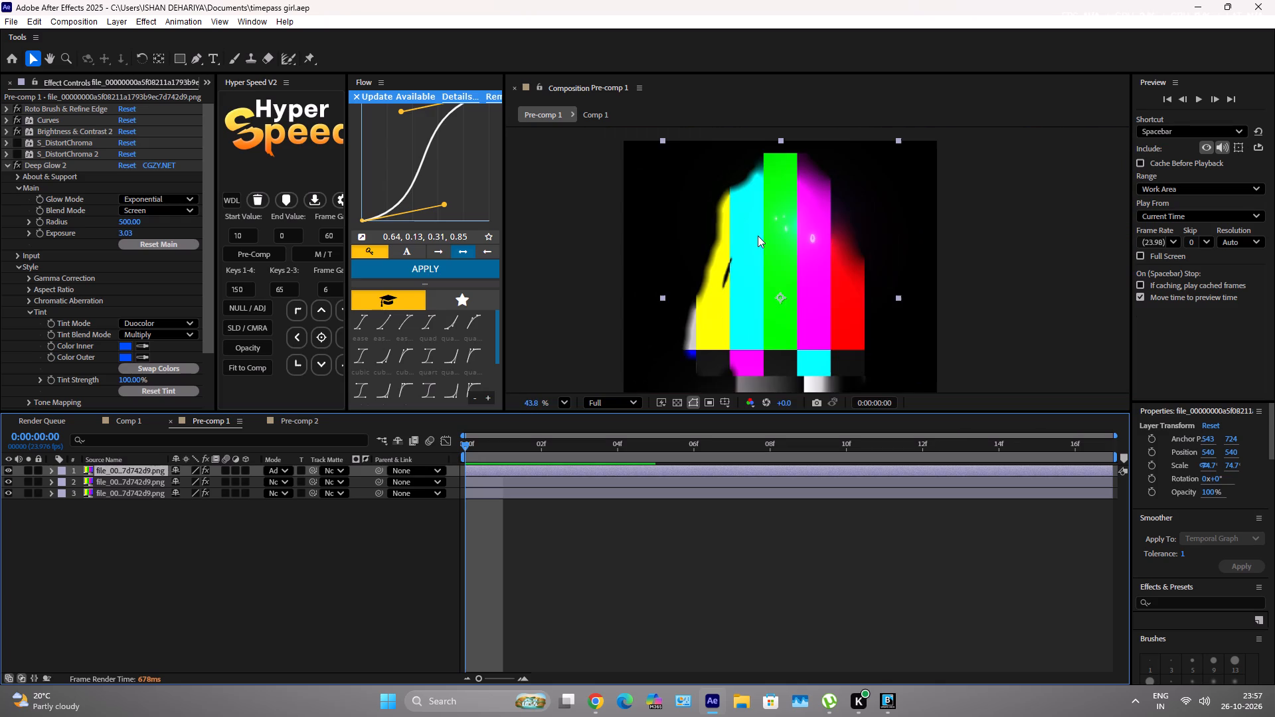
# Examine the Pre-comp 1 composition and toggle the top layer's Roto Brush & Refine Edge effect off and on.
pyautogui.scroll(-2, 788, 218)
pyautogui.scroll(2, 734, 247)
pyautogui.scroll(-3, 734, 247)
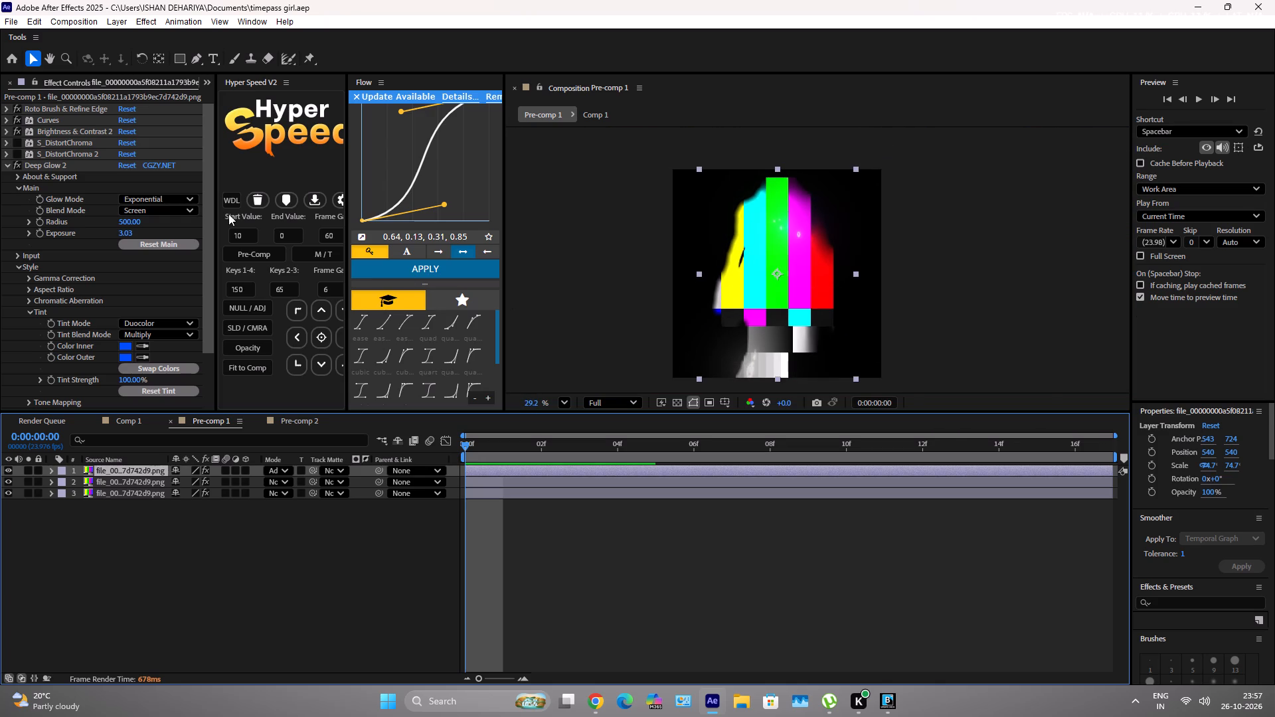
pyautogui.scroll(-1, 881, 238)
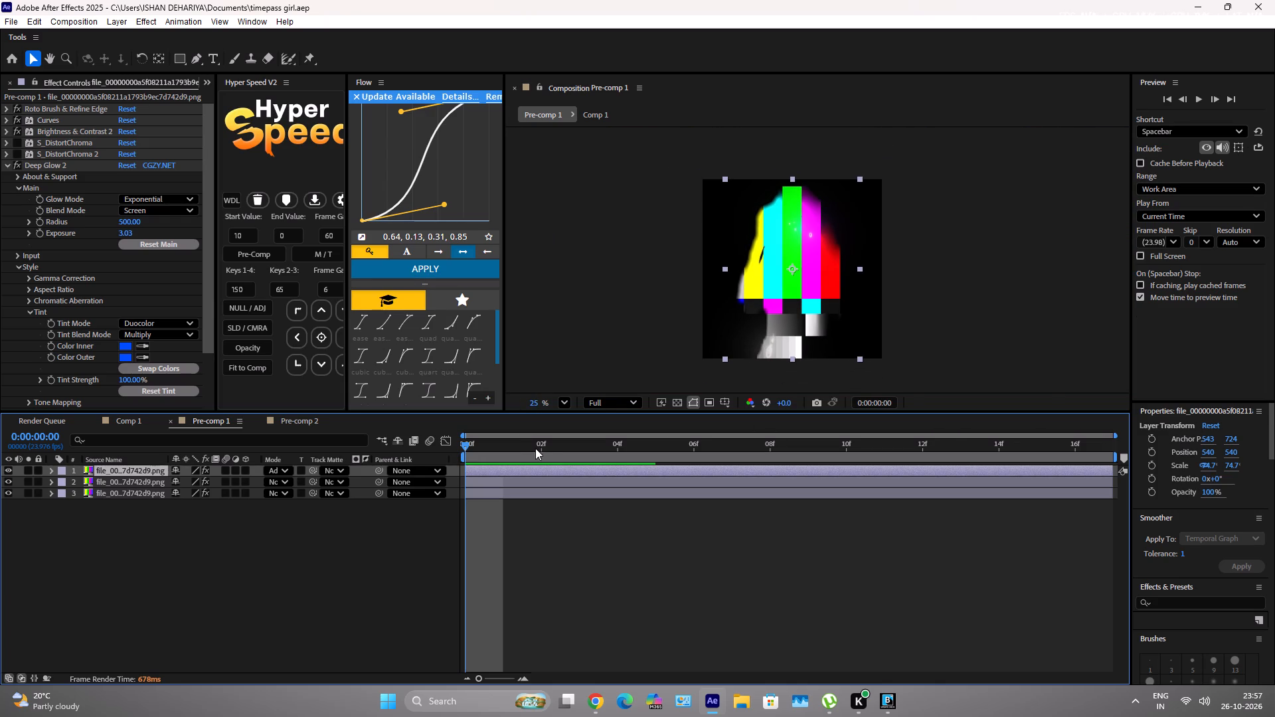
pyautogui.scroll(1, 784, 266)
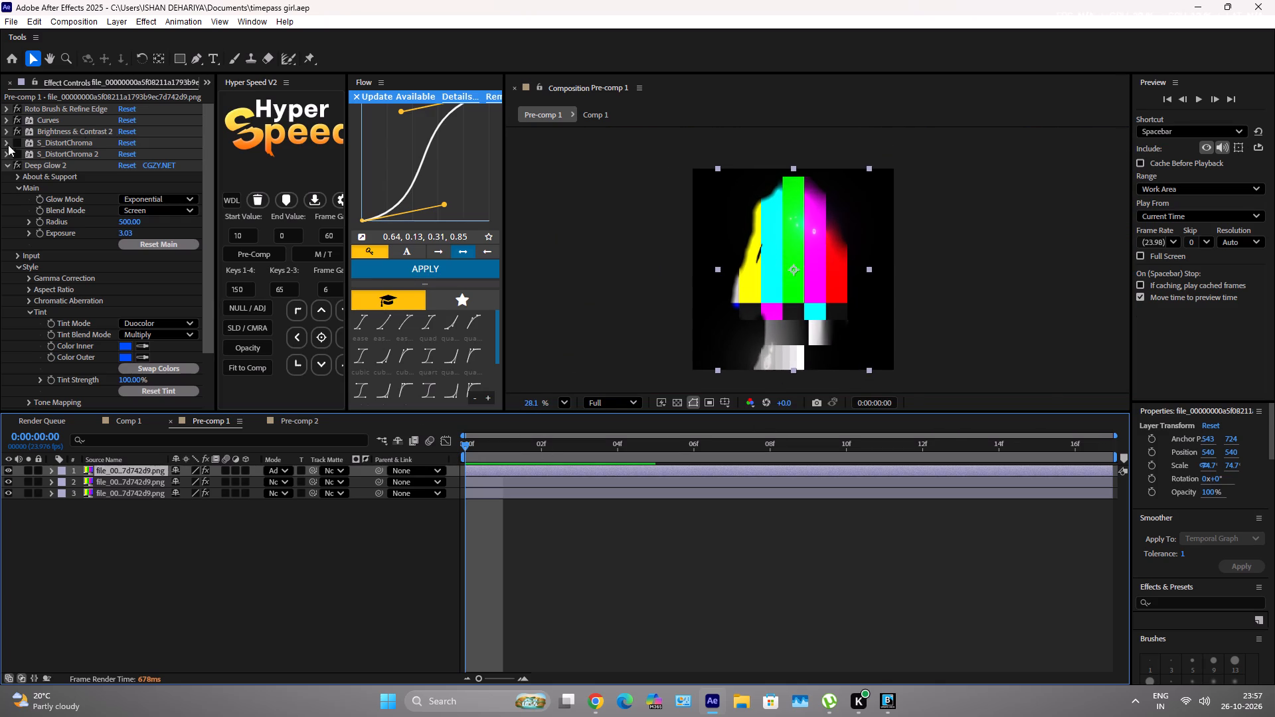
pyautogui.click(17, 109)
pyautogui.click(17, 109)
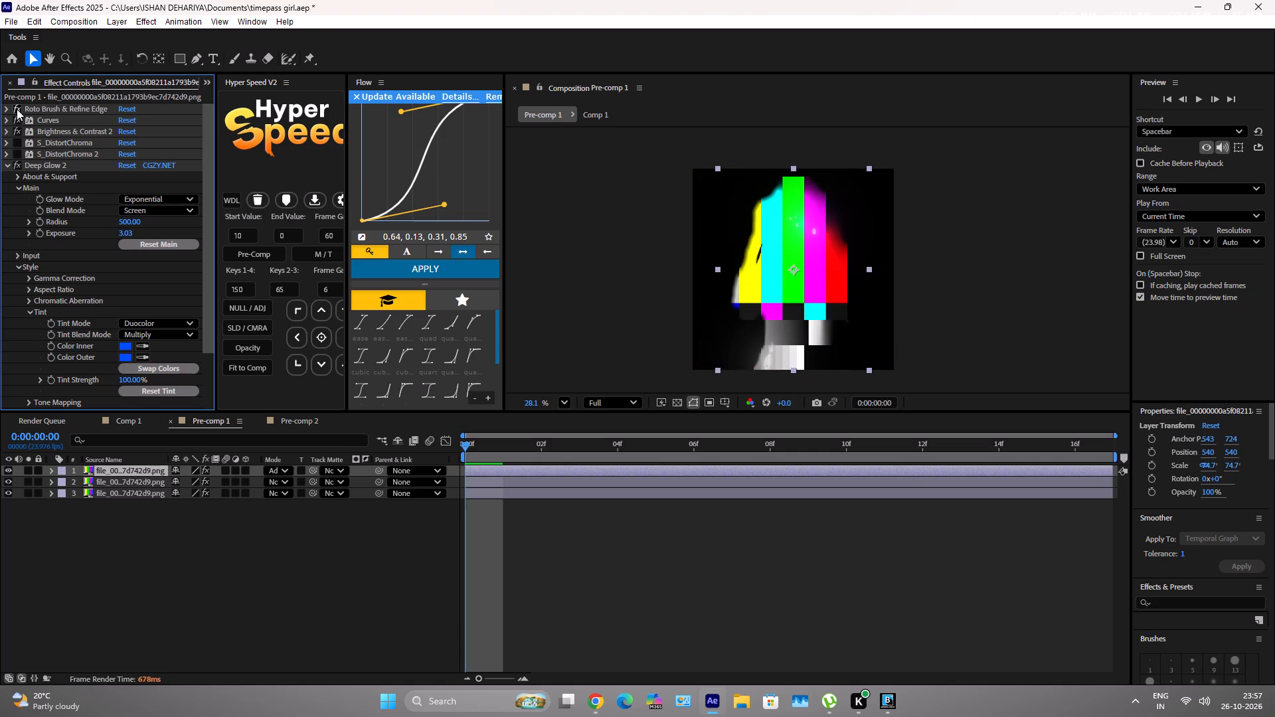
# Inspect the effects on each of the three layers in Pre-comp 1, collapsing their expanded settings.
pyautogui.click(650, 559)
pyautogui.click(626, 484)
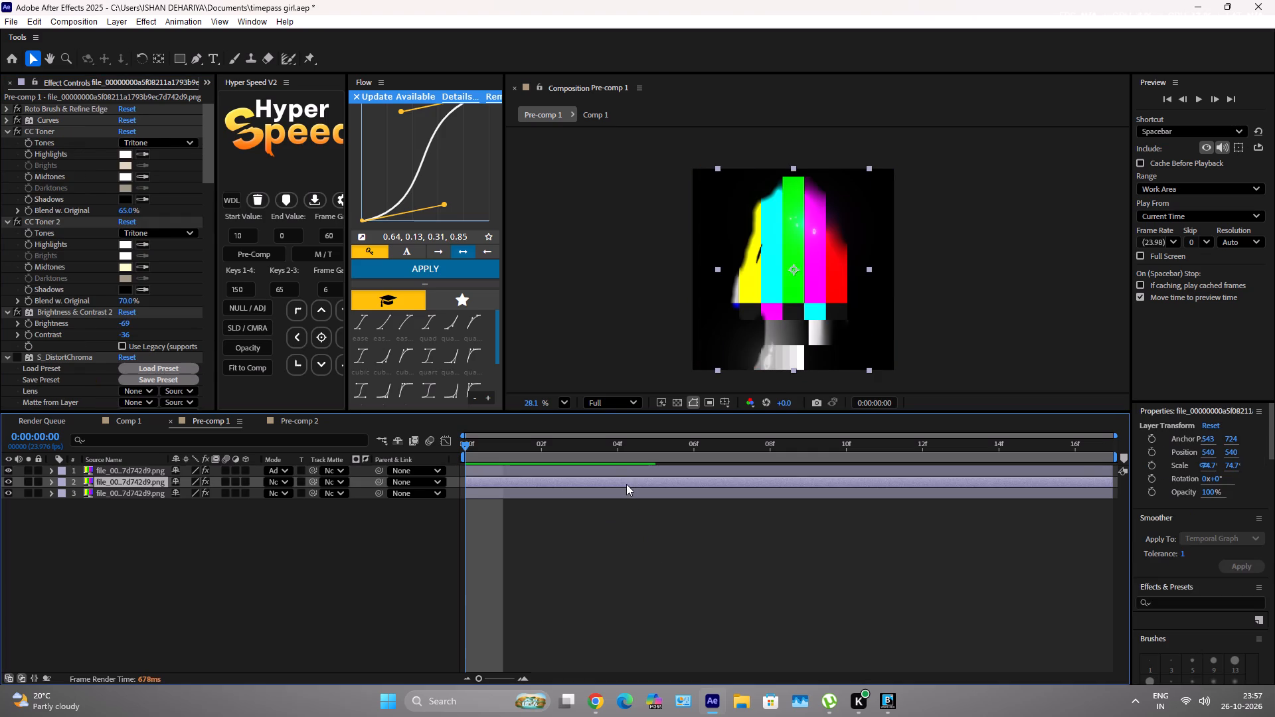
pyautogui.click(632, 492)
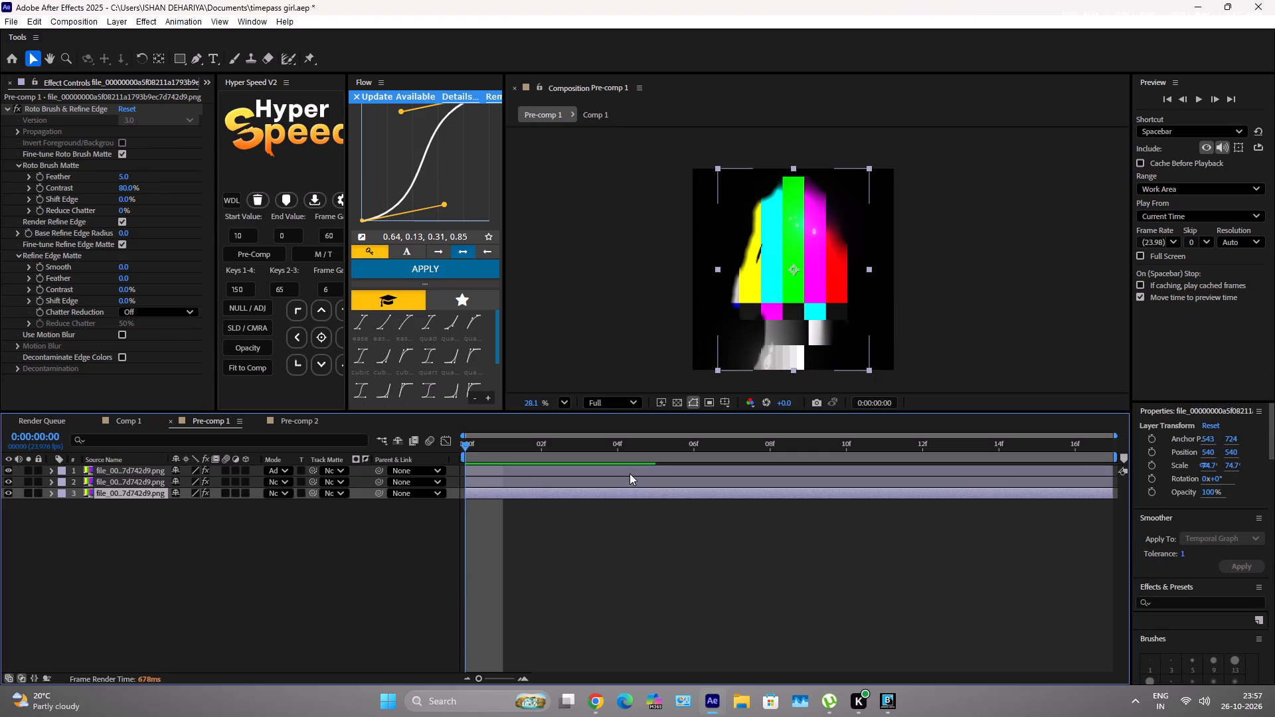
pyautogui.click(6, 108)
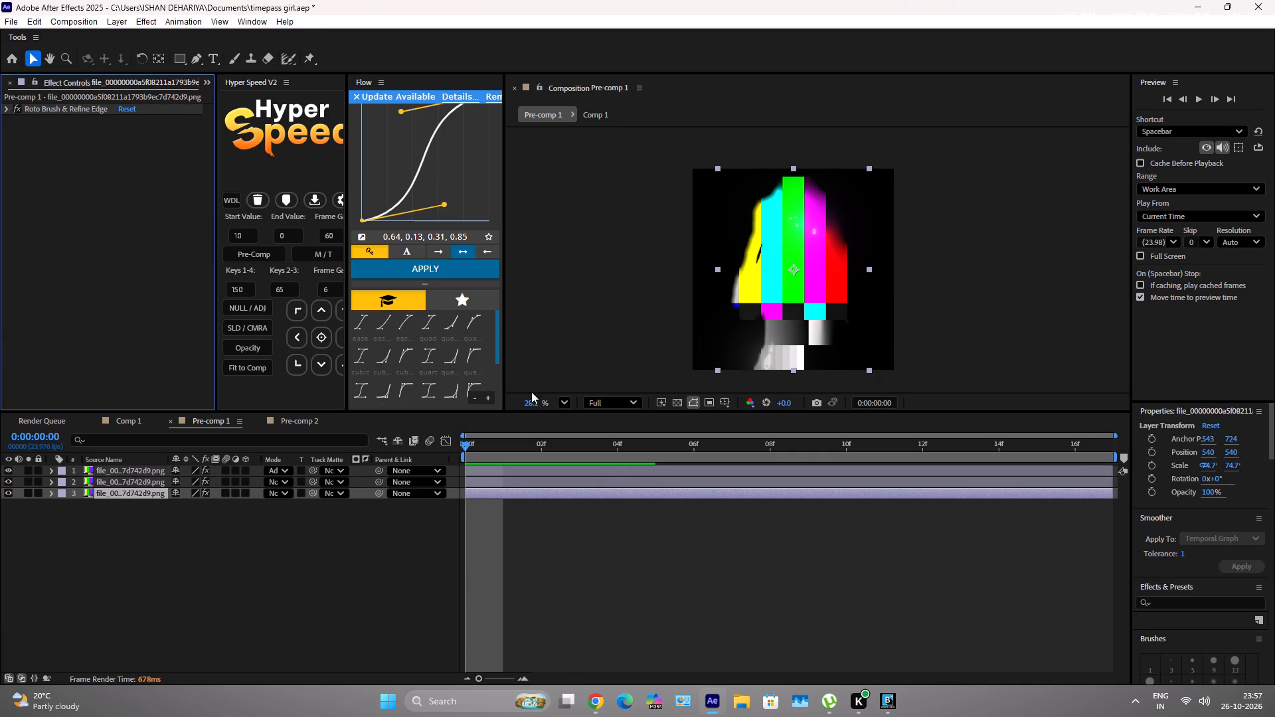
pyautogui.click(616, 483)
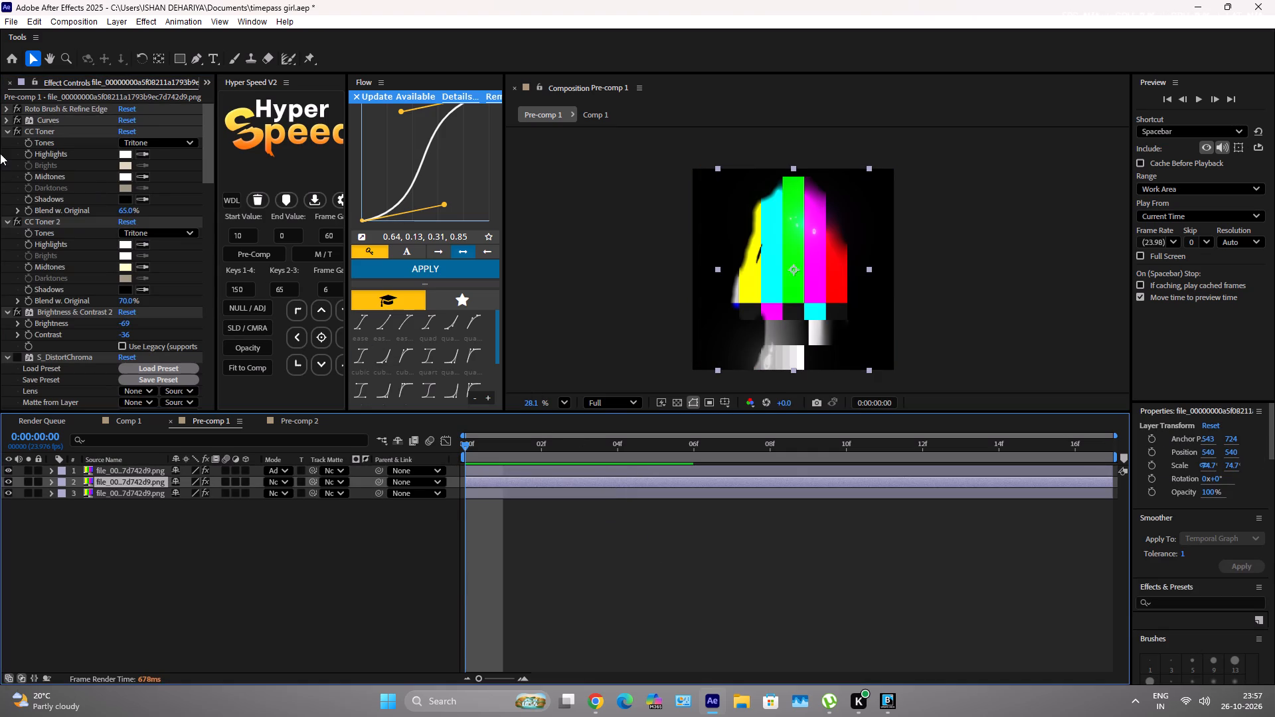
pyautogui.click(4, 131)
pyautogui.click(6, 145)
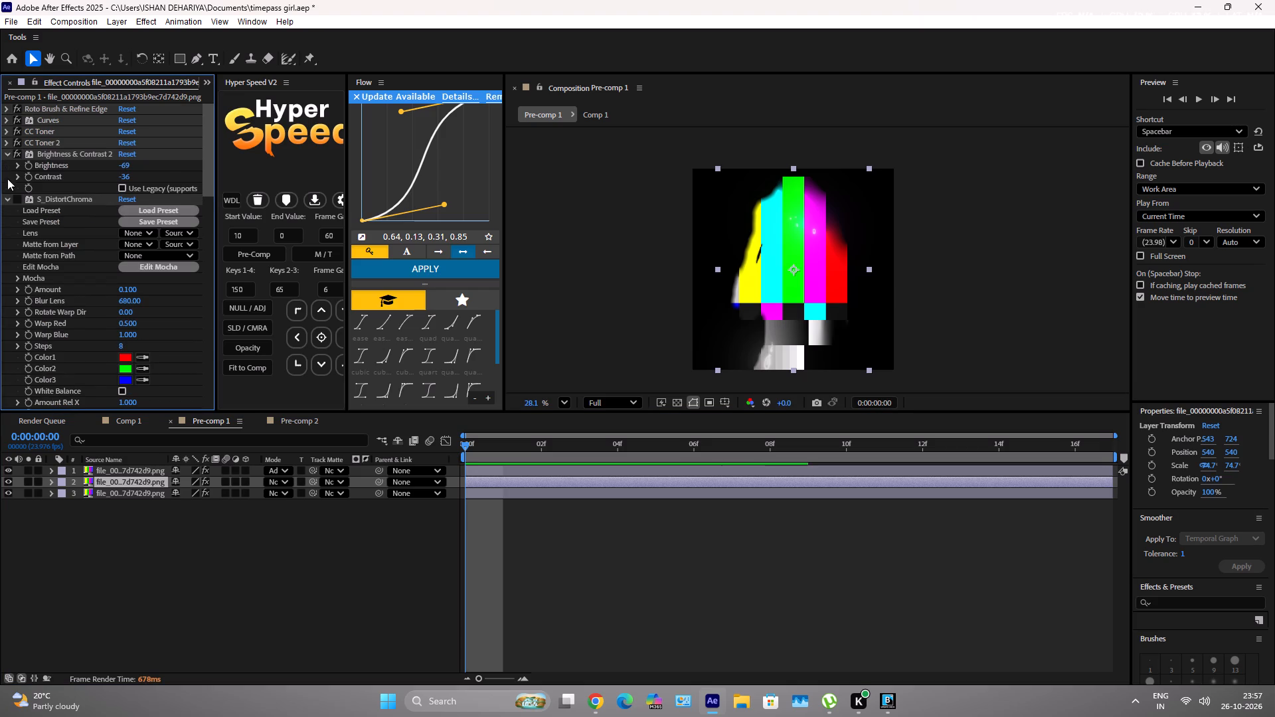
pyautogui.click(6, 151)
pyautogui.click(4, 163)
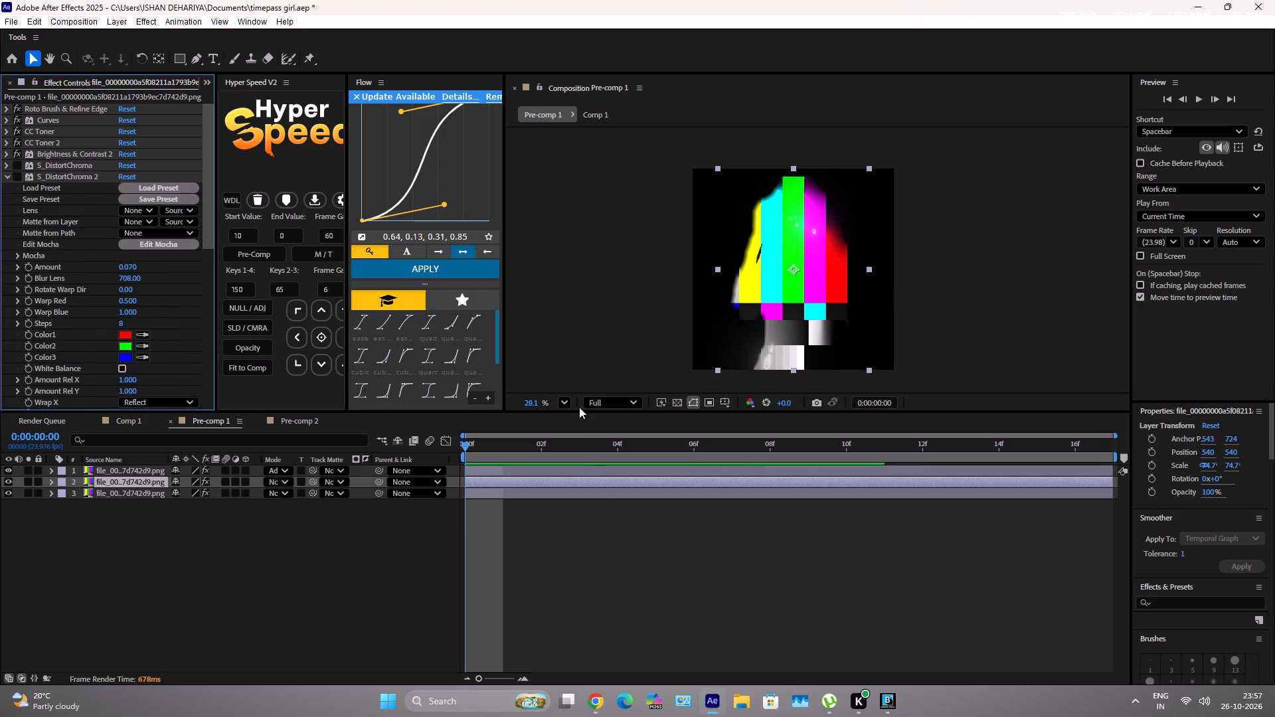
pyautogui.click(605, 472)
pyautogui.click(7, 169)
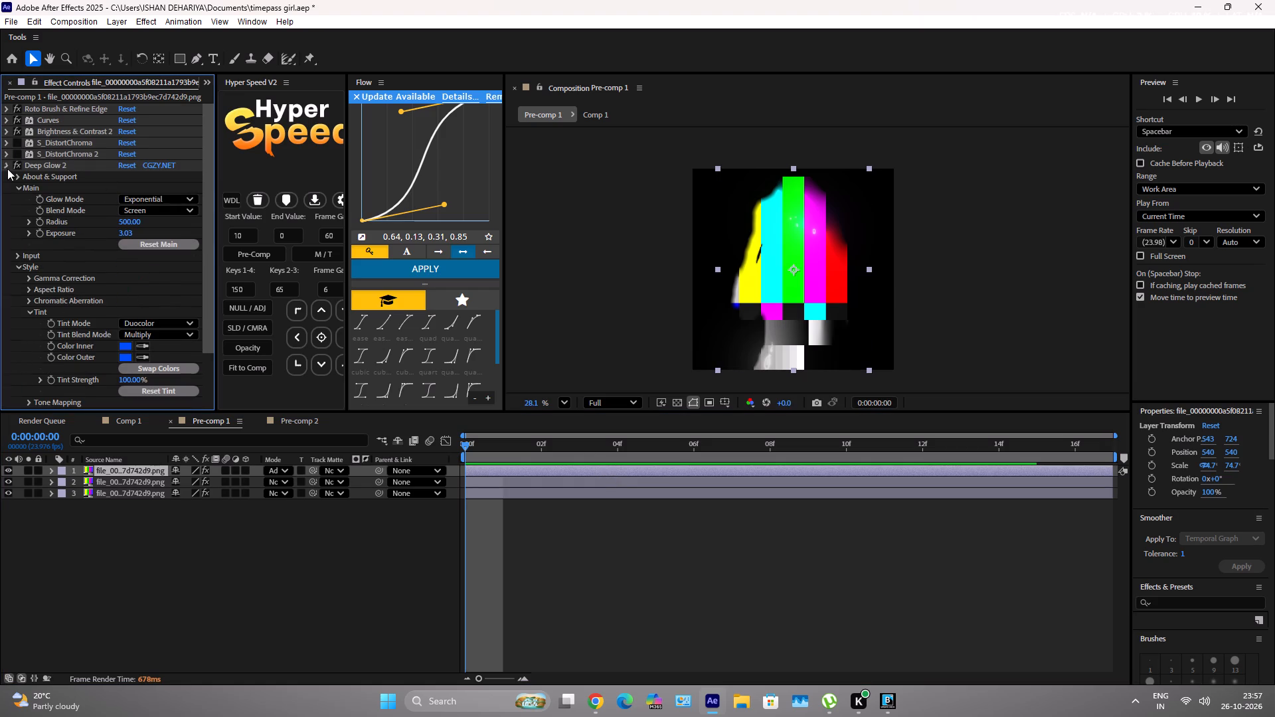
# Return to Comp 1 and copy all the Pre-comp 1 layer's effects, from Curves through Deep Glow 2.
pyautogui.click(600, 110)
pyautogui.click(712, 501)
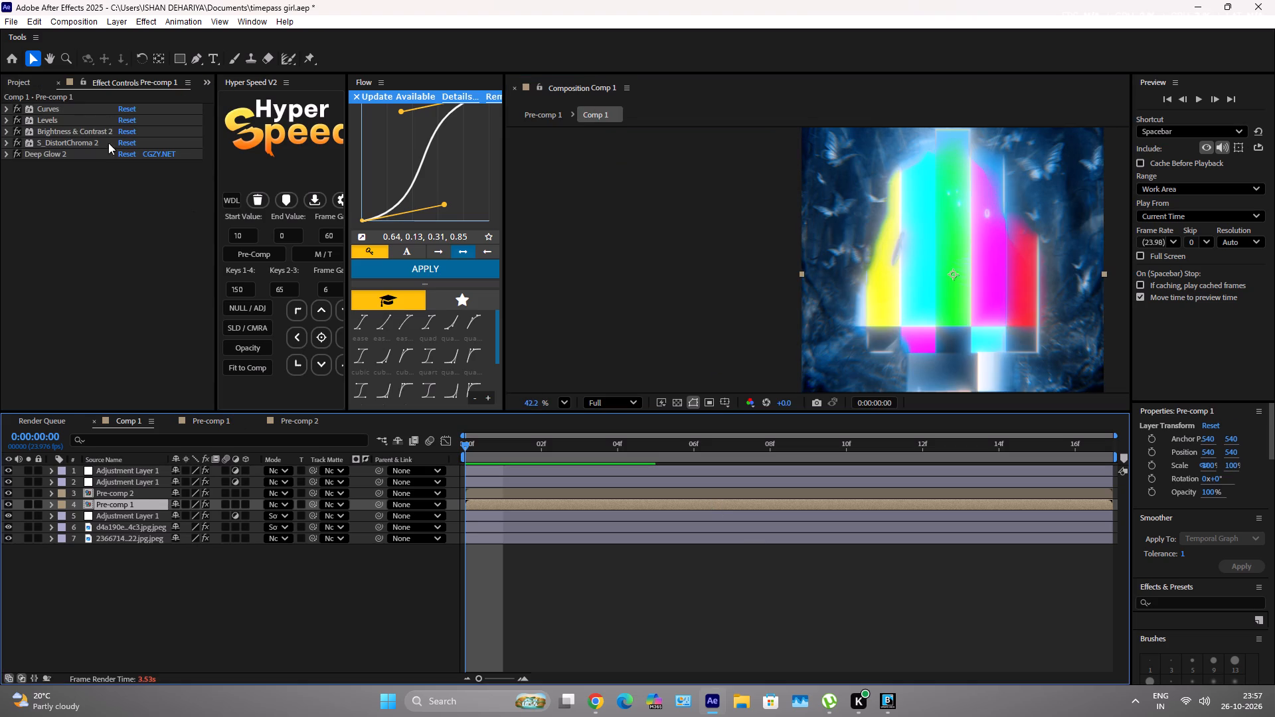
pyautogui.click(52, 106)
pyautogui.keyDown('shift'); pyautogui.click(64, 151); pyautogui.keyUp('shift')
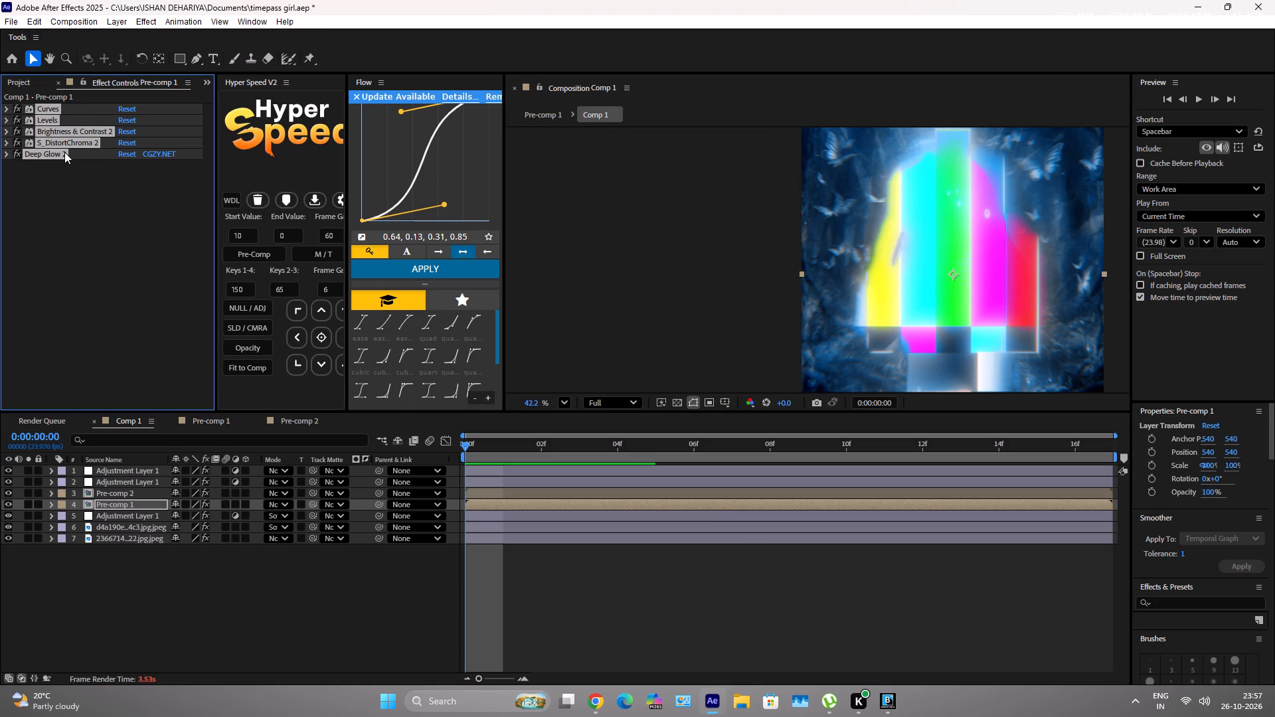
pyautogui.hotkey('ctrl', 'c')
# Reopen the recent project "nrj pfp" without saving the changes to "timepass girl".
pyautogui.click(644, 608)
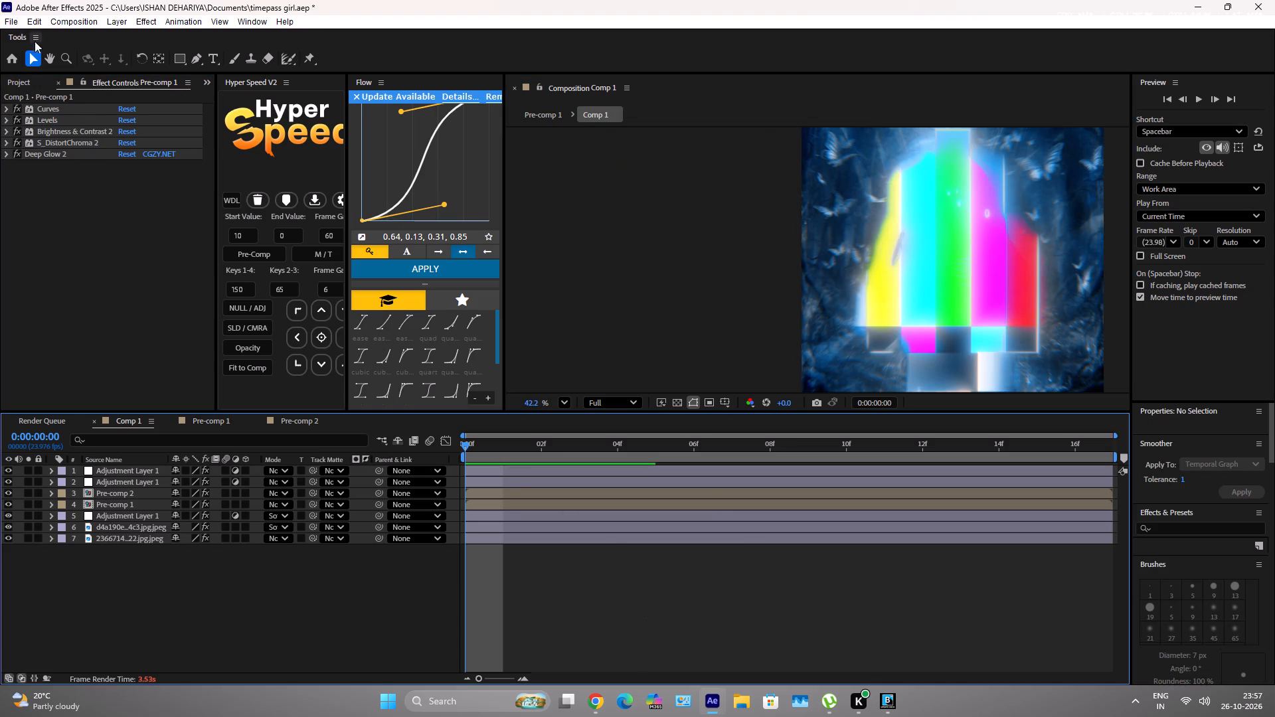
pyautogui.click(8, 58)
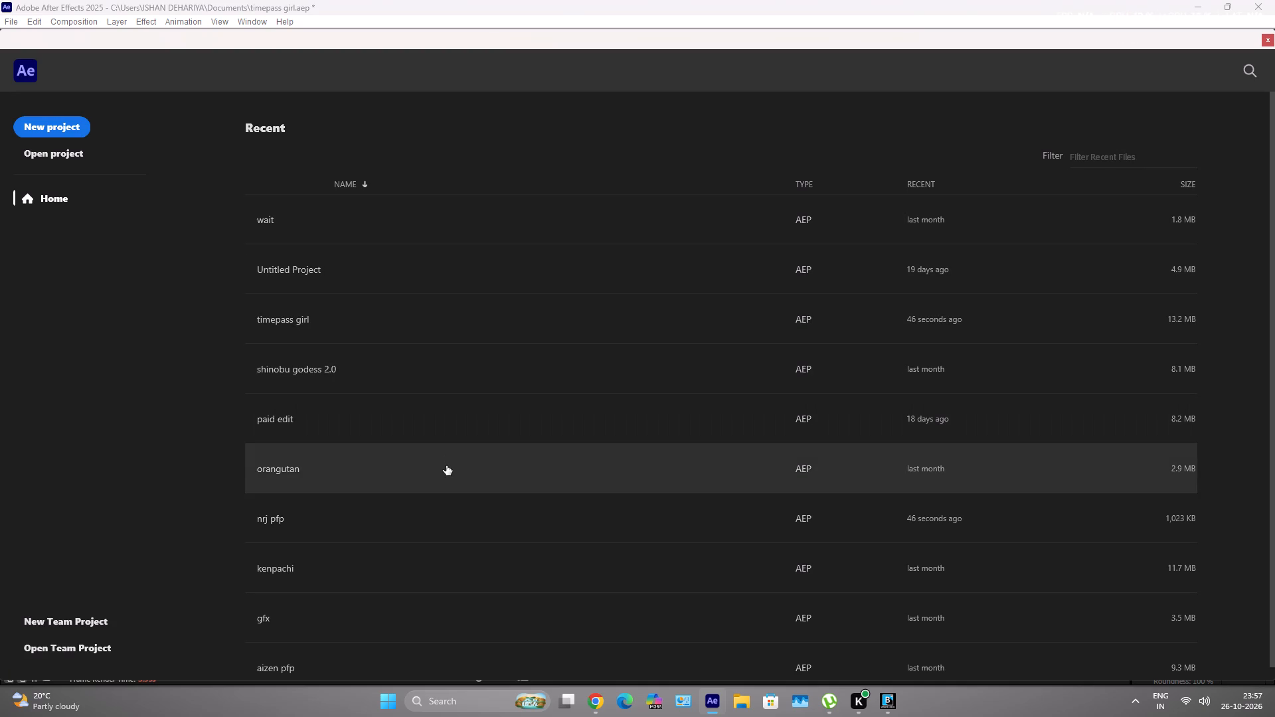
pyautogui.click(454, 505)
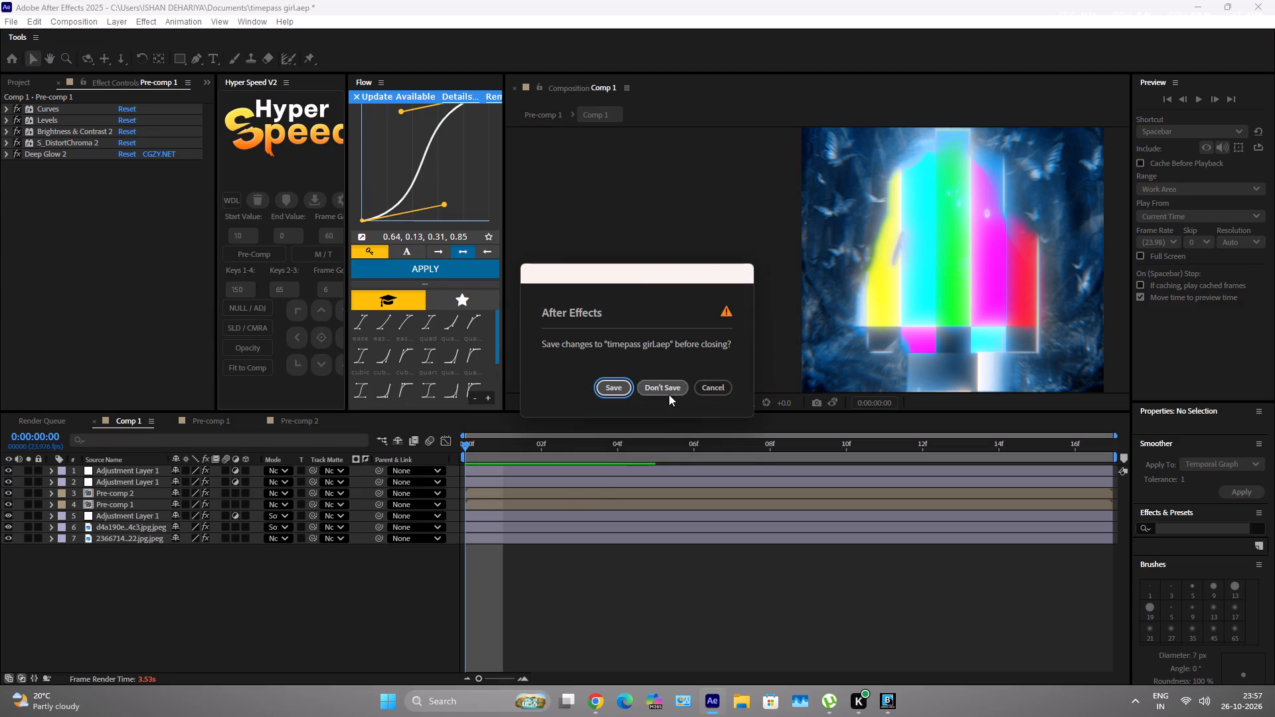
pyautogui.click(669, 394)
# Duplicate the footballer layer, paste the copied effects onto the lower copy, hide the upper copy and clear the layer selection.
pyautogui.click(558, 471)
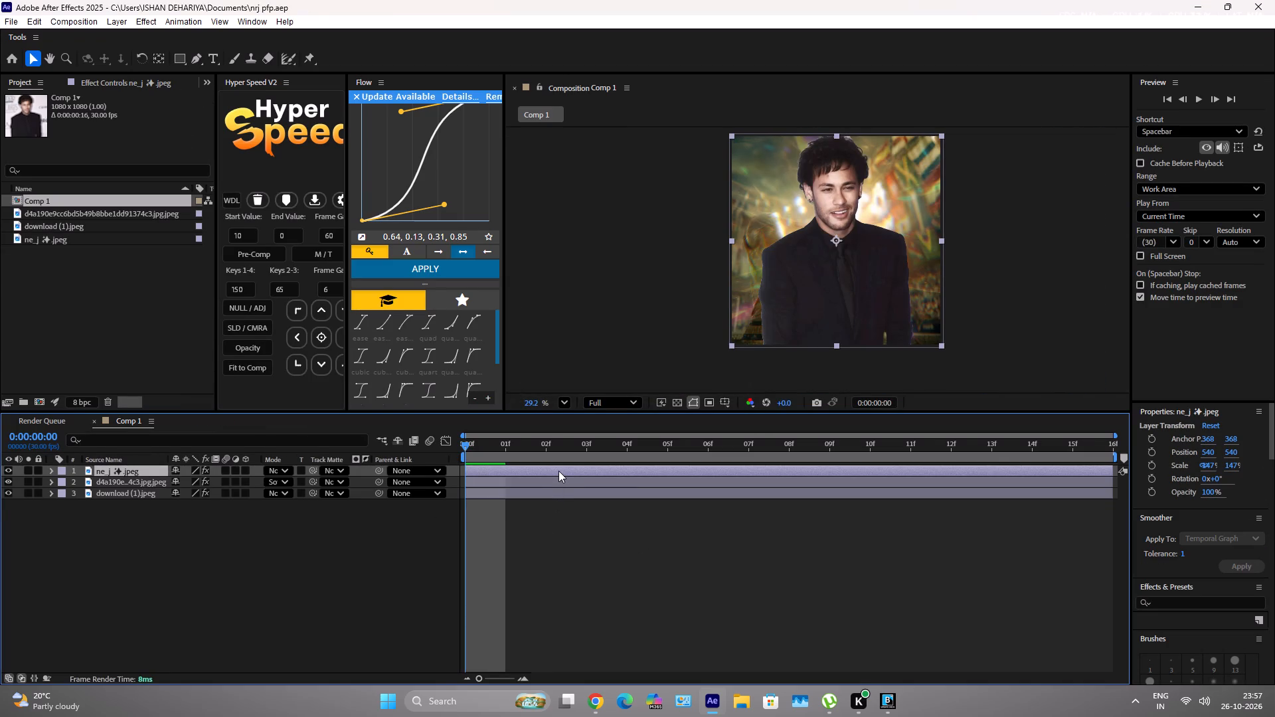
pyautogui.hotkey('ctrl', 'd')
pyautogui.click(586, 477)
pyautogui.hotkey('ctrl', 'v')
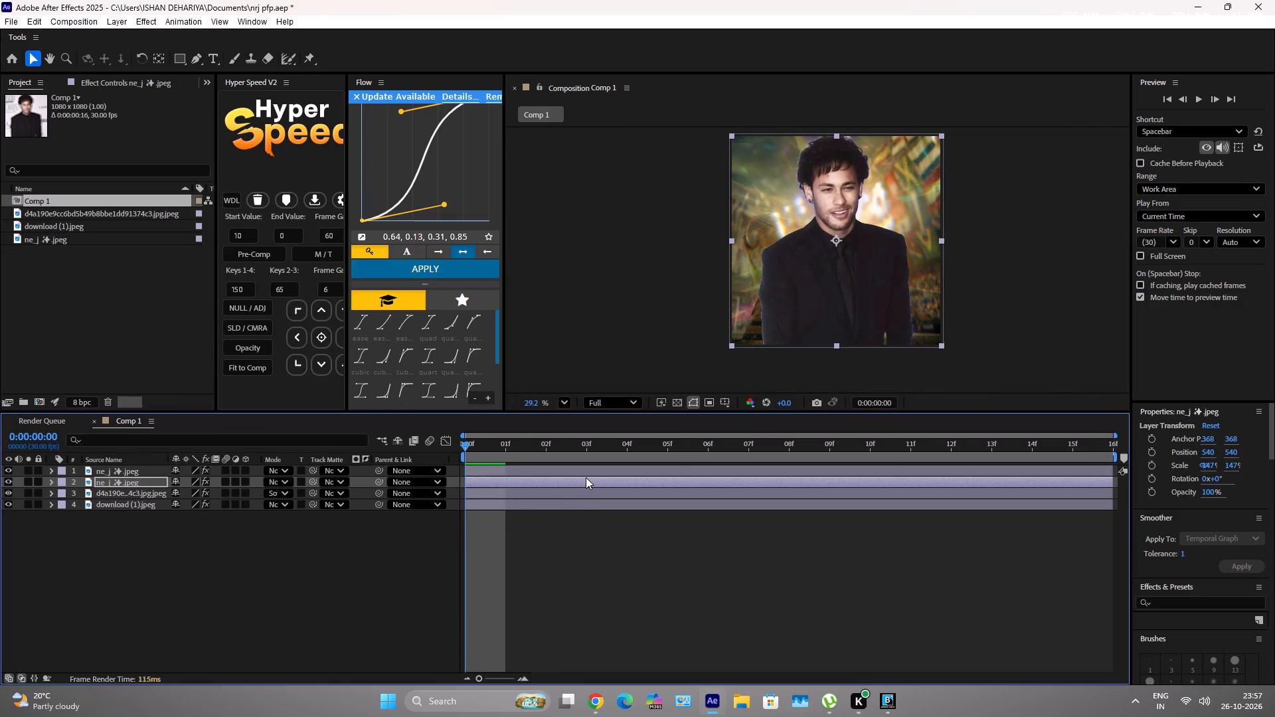
pyautogui.click(9, 467)
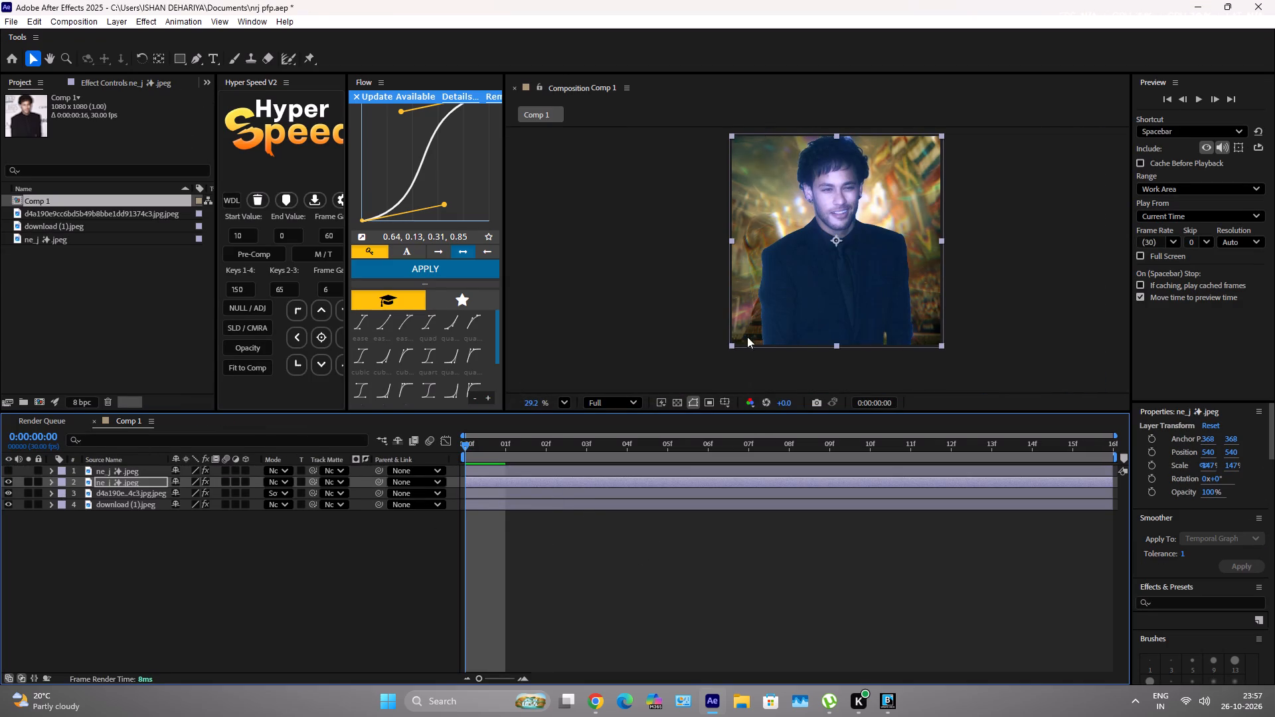
pyautogui.click(602, 554)
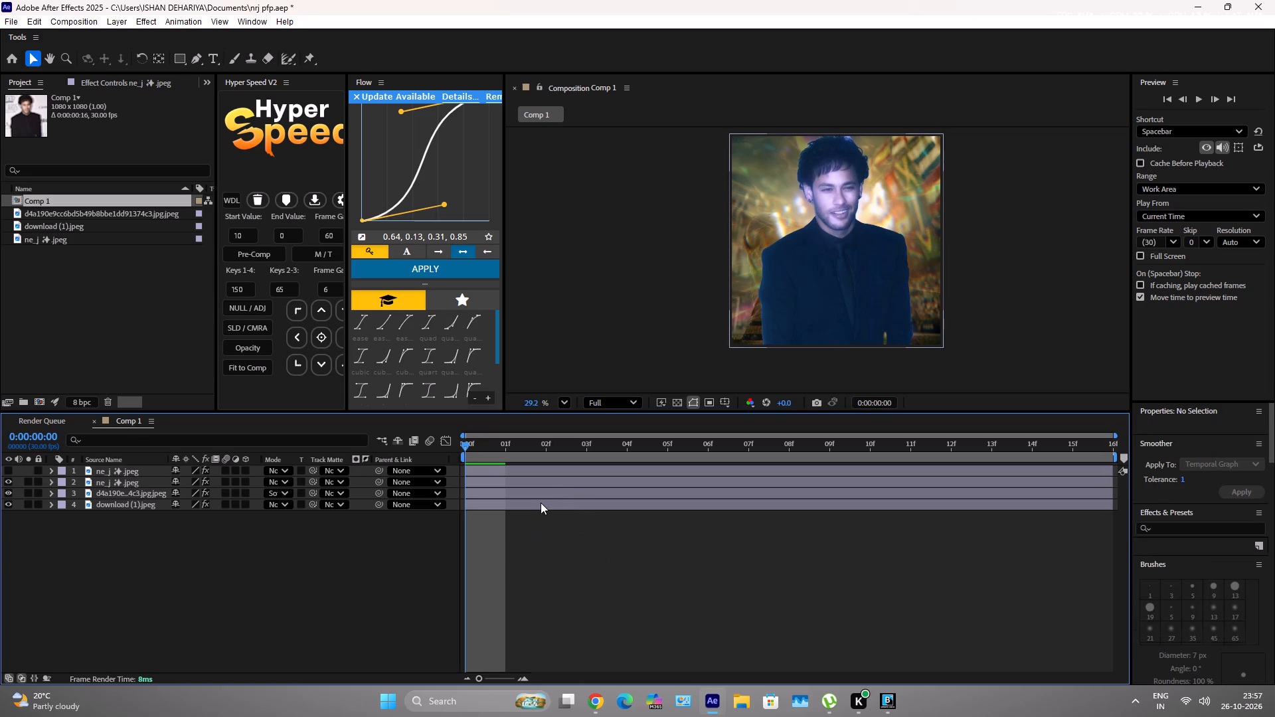
# Copy the CC Toner and CC Toner 2 effects from the download (1).jpeg layer onto the lower footballer layer.
pyautogui.click(541, 503)
pyautogui.click(120, 77)
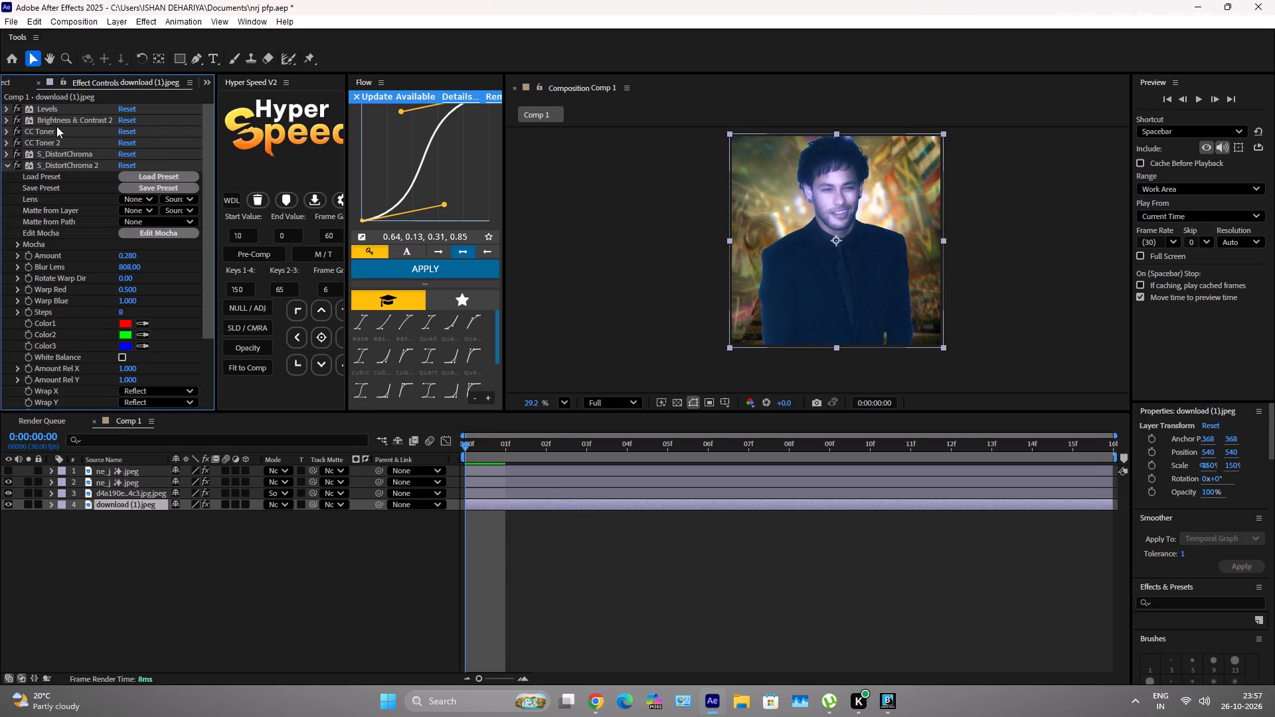
pyautogui.doubleClick(56, 127)
pyautogui.keyDown('shift'); pyautogui.click(59, 141); pyautogui.keyUp('shift')
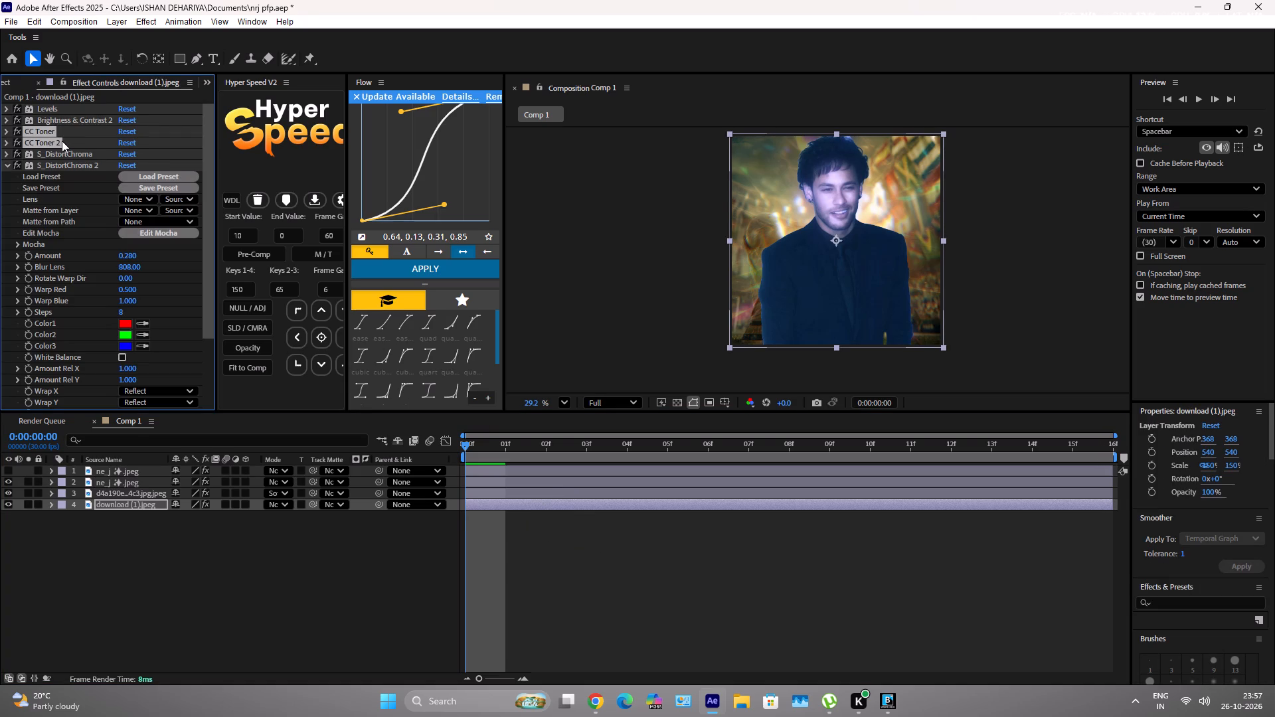
pyautogui.hotkey('ctrl', 'c')
pyautogui.click(607, 477)
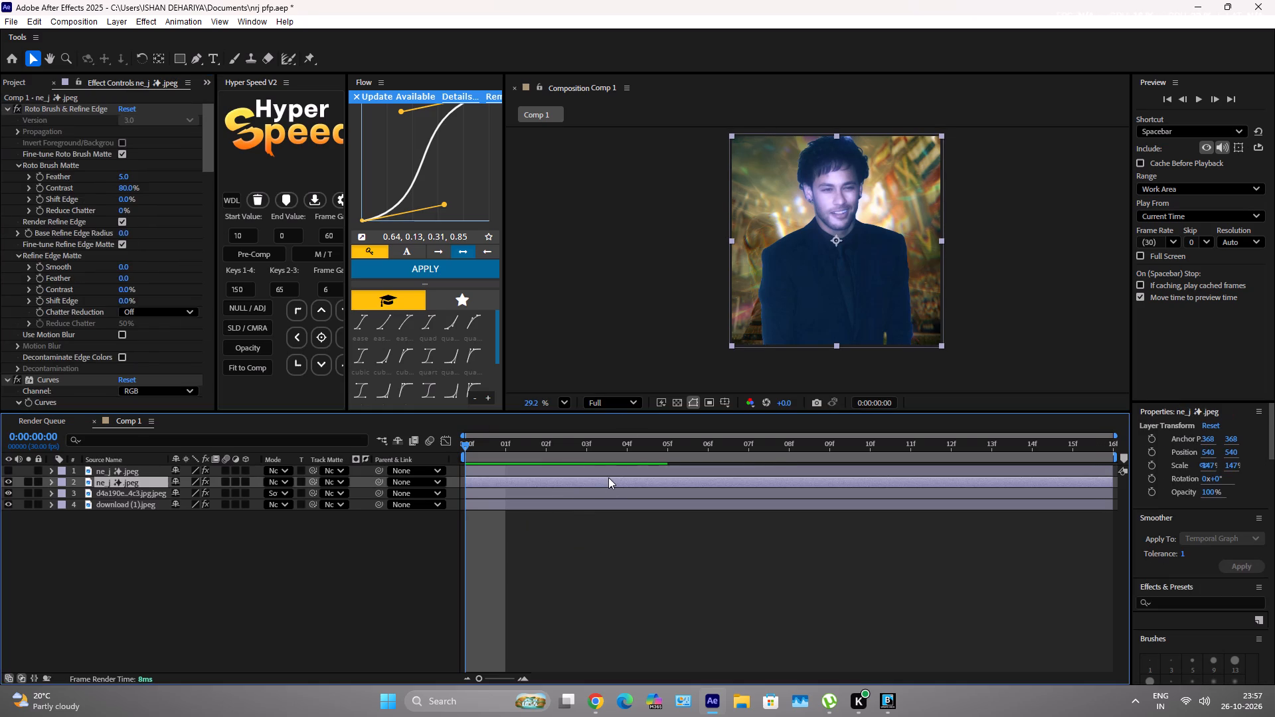
pyautogui.hotkey('ctrl', 'v')
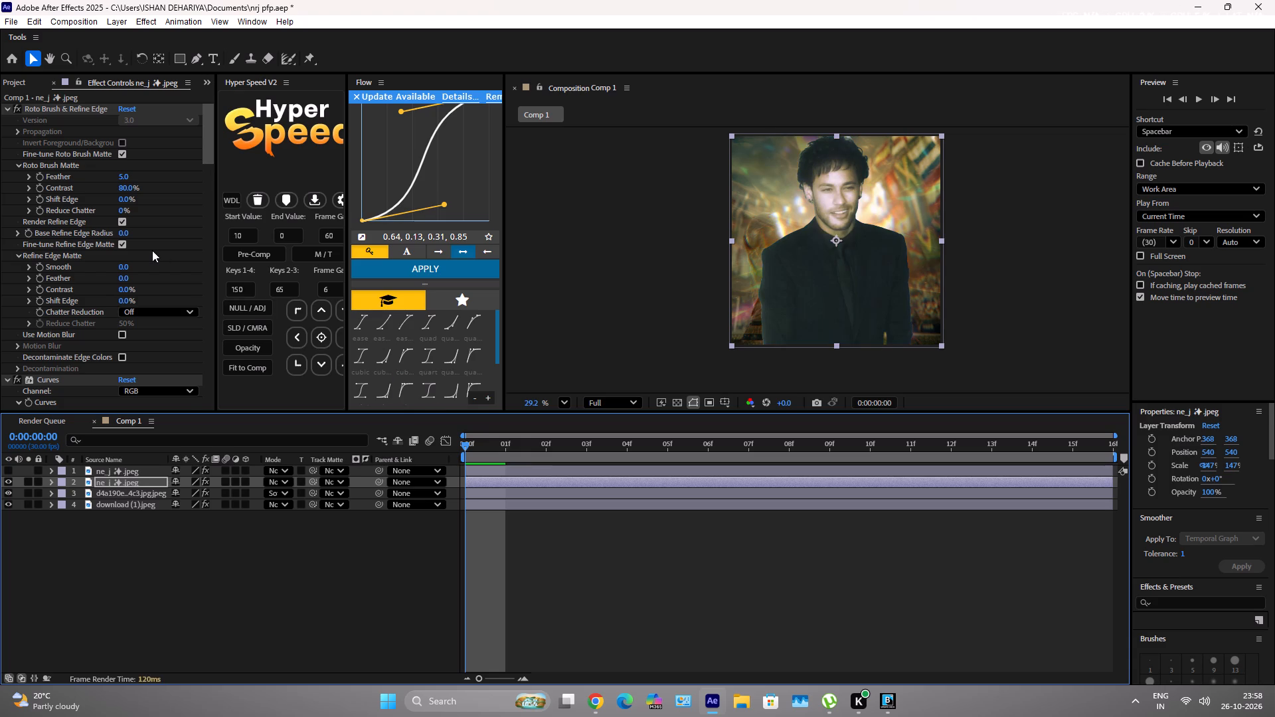
# Look through the lower footballer layer's effects and collapse Roto Brush & Refine Edge, Curves and Levels.
pyautogui.scroll(-11, 152, 250)
pyautogui.scroll(3, 152, 250)
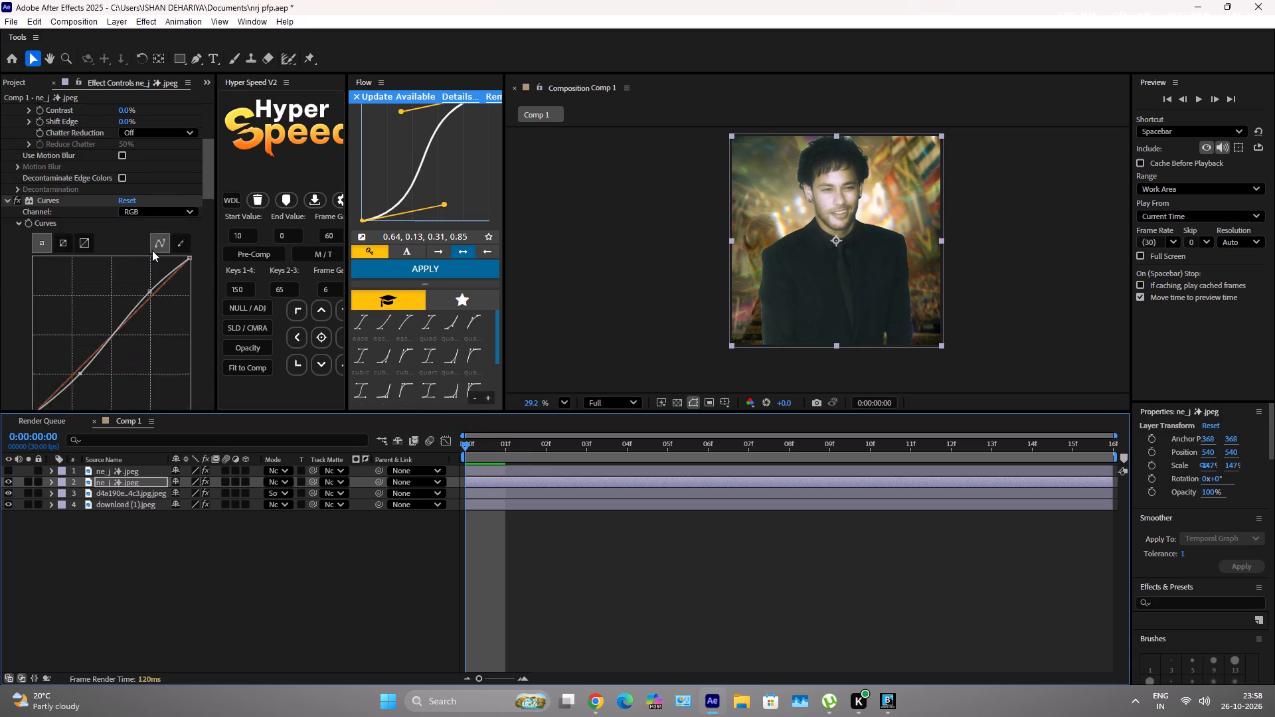
pyautogui.scroll(17, 152, 250)
pyautogui.click(8, 108)
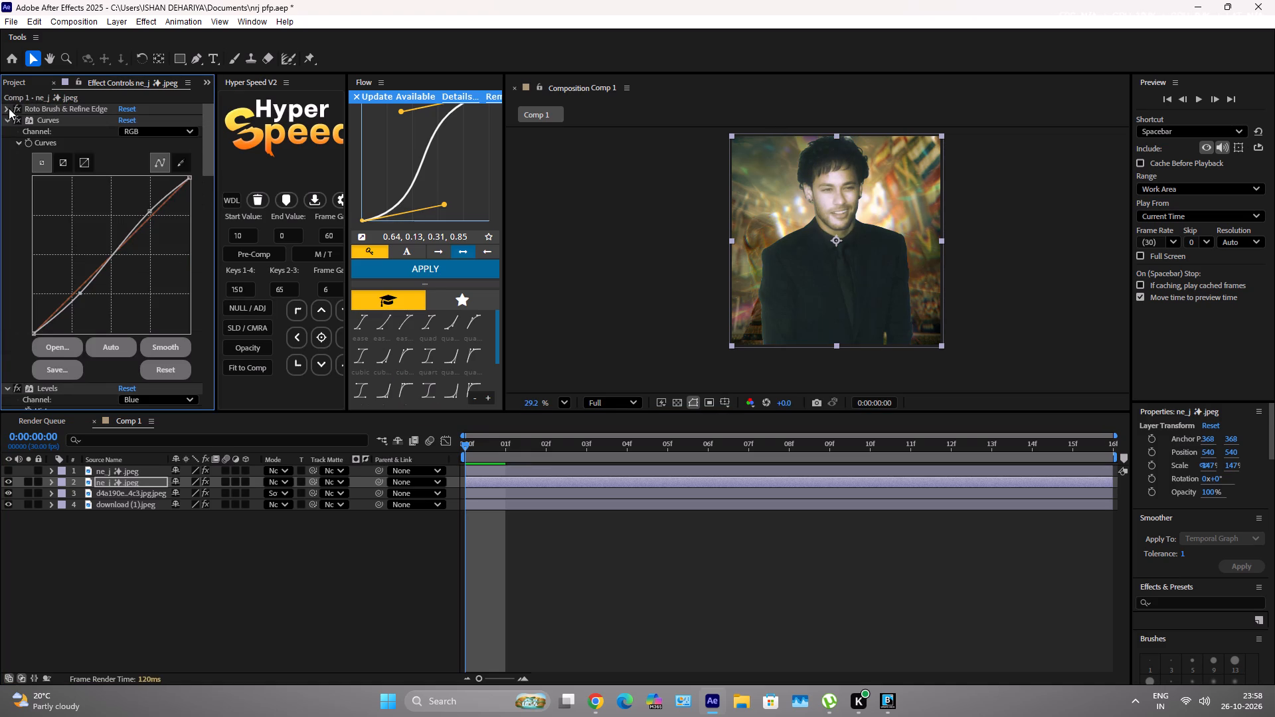
pyautogui.click(8, 121)
pyautogui.click(8, 128)
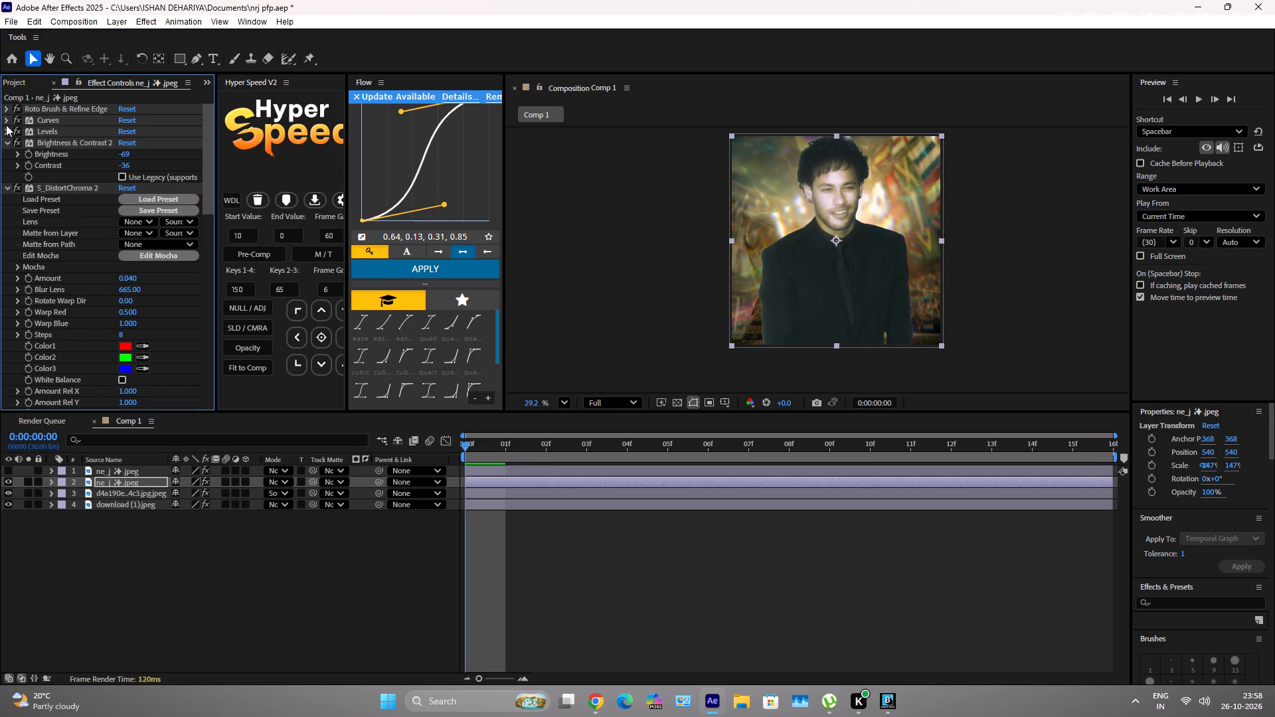
# Inspect the RGB and Red channels of the Levels effect, leaving Red active and collapsing the effect.
pyautogui.click(4, 135)
pyautogui.click(161, 138)
pyautogui.click(165, 153)
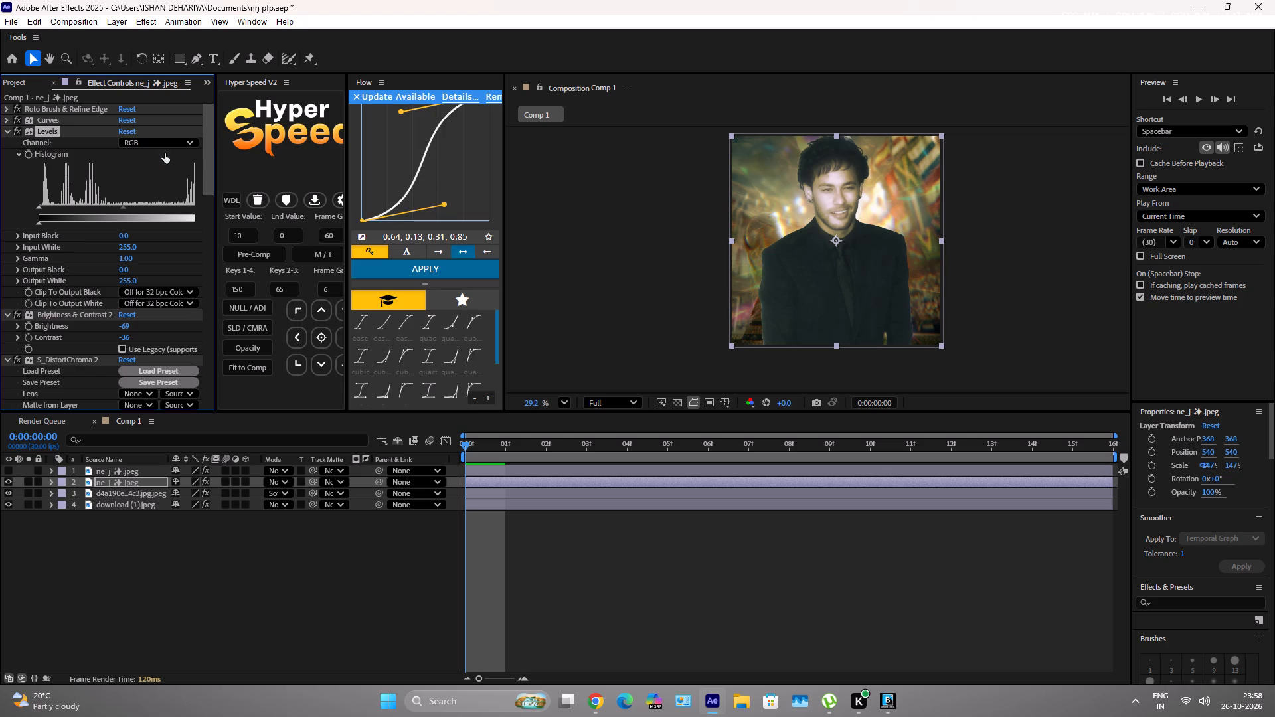
pyautogui.click(165, 148)
pyautogui.click(166, 143)
pyautogui.click(167, 169)
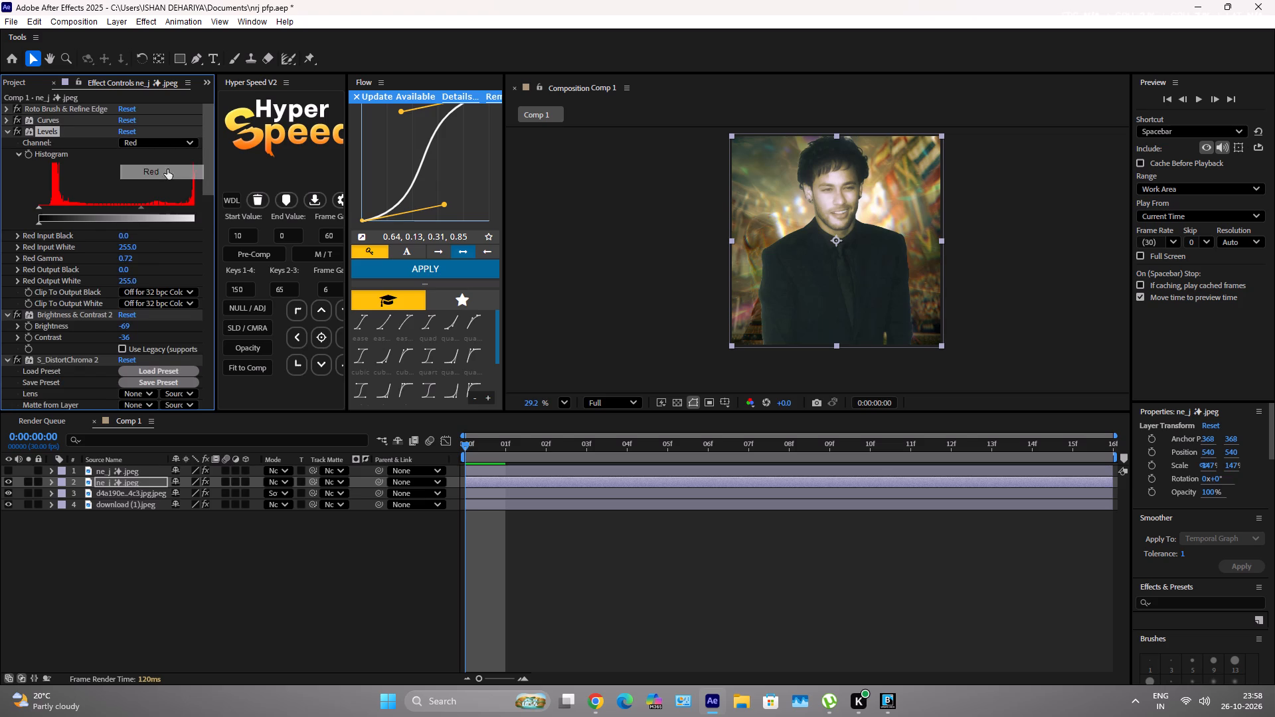
pyautogui.doubleClick(170, 146)
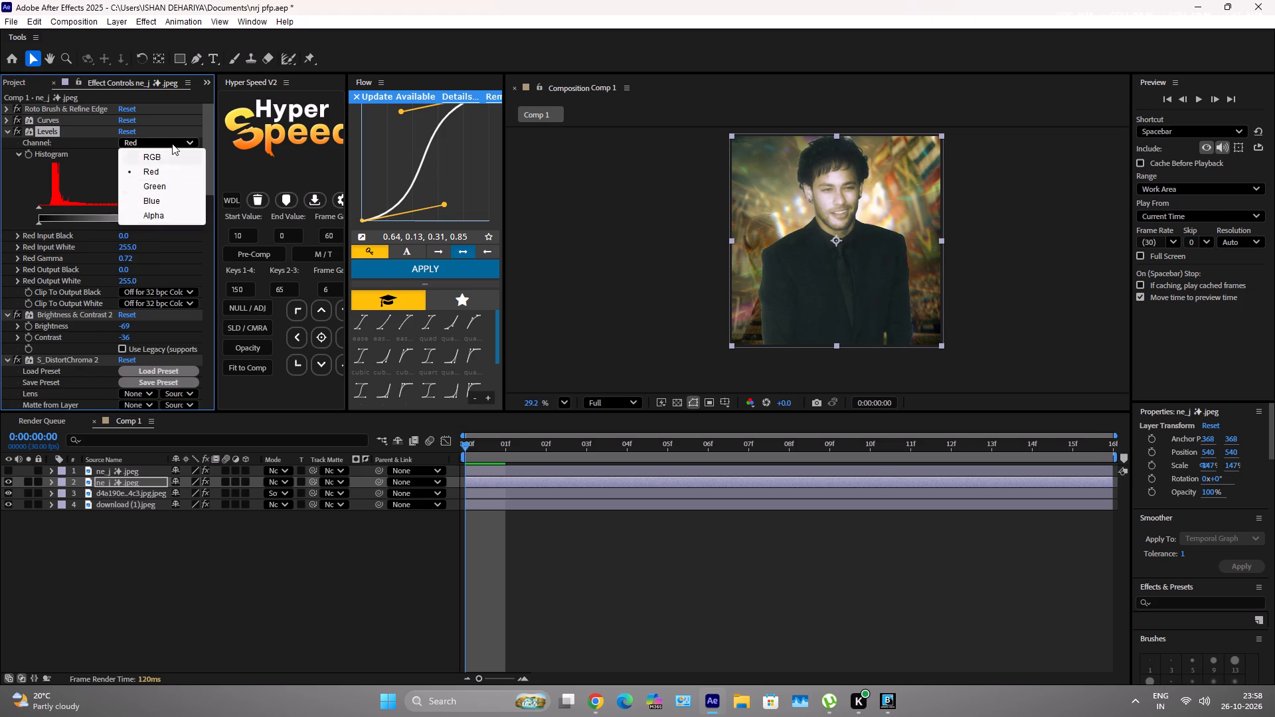
pyautogui.click(173, 142)
pyautogui.click(143, 142)
pyautogui.click(5, 133)
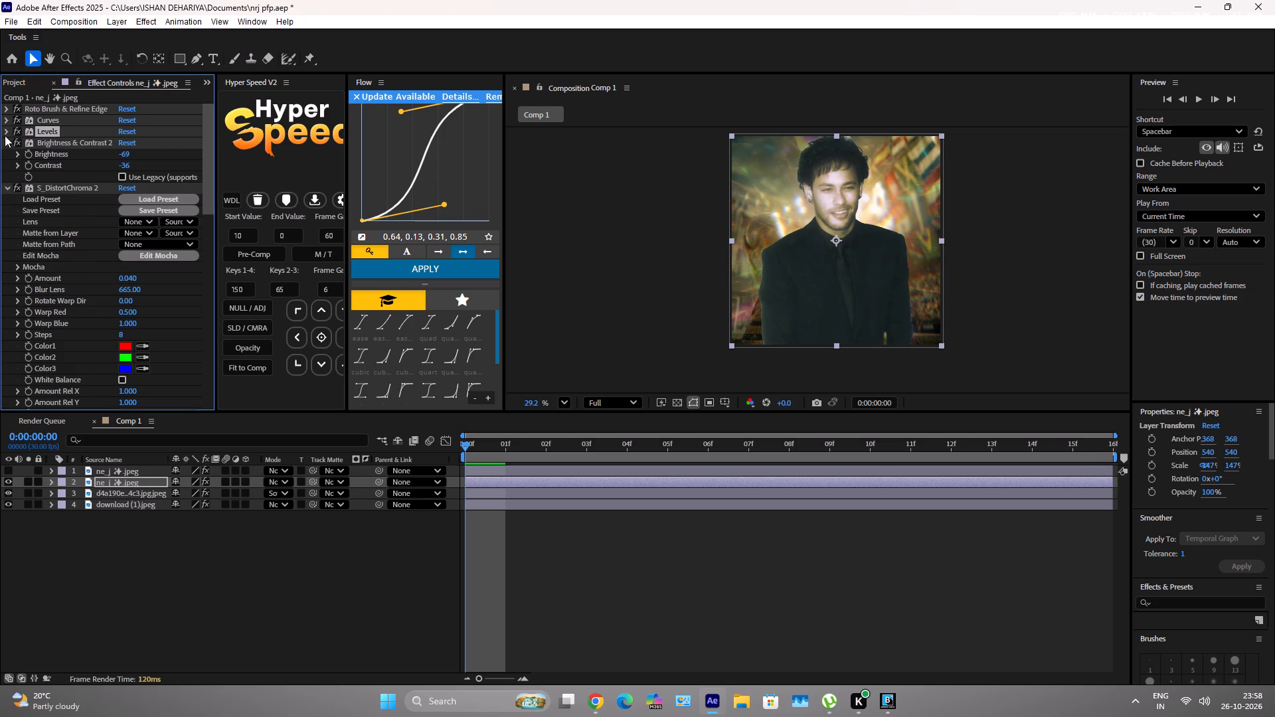
# Collapse the remaining effects from Brightness & Contrast 2 through CC Toner 2, and select CC Toner 2.
pyautogui.click(5, 145)
pyautogui.click(5, 157)
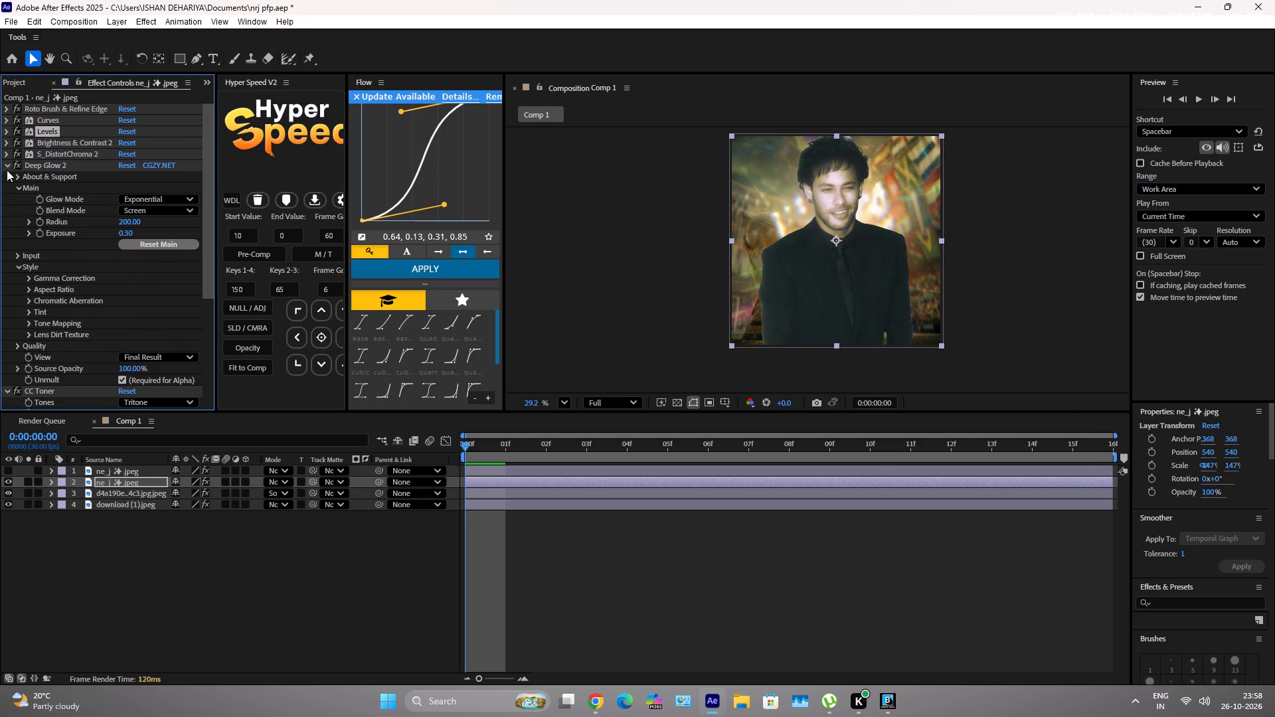
pyautogui.click(9, 166)
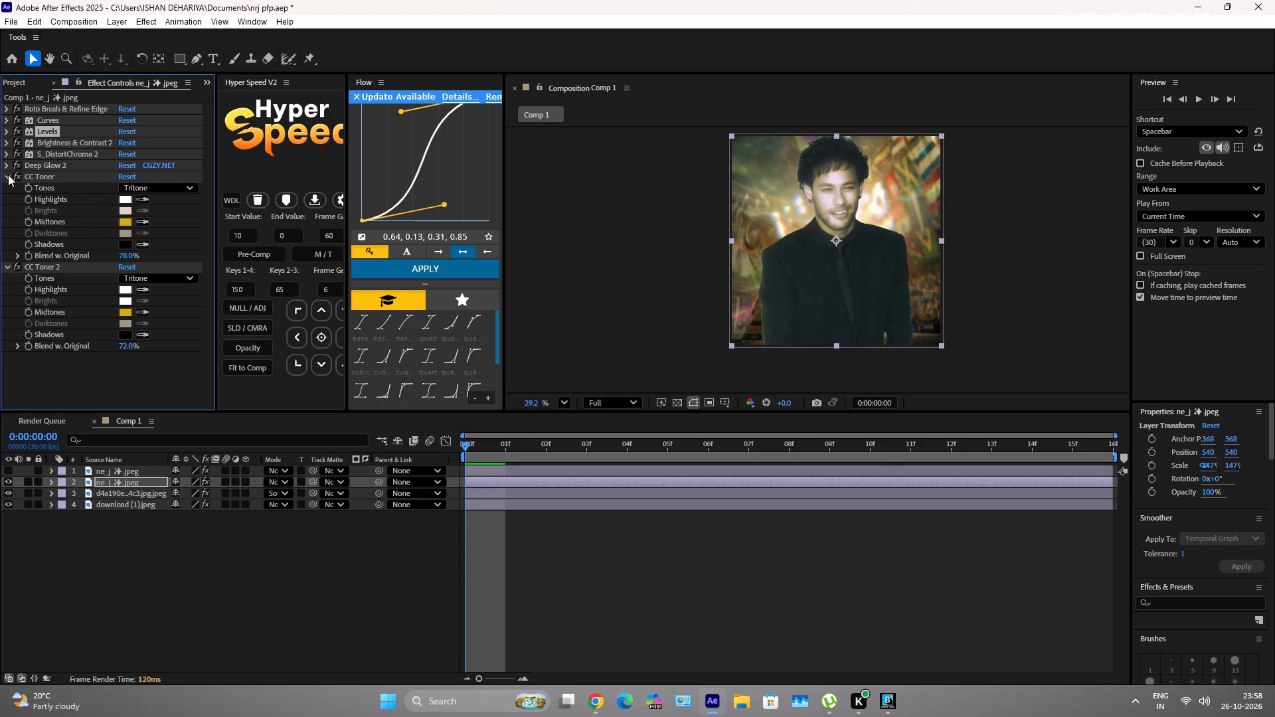
pyautogui.click(4, 176)
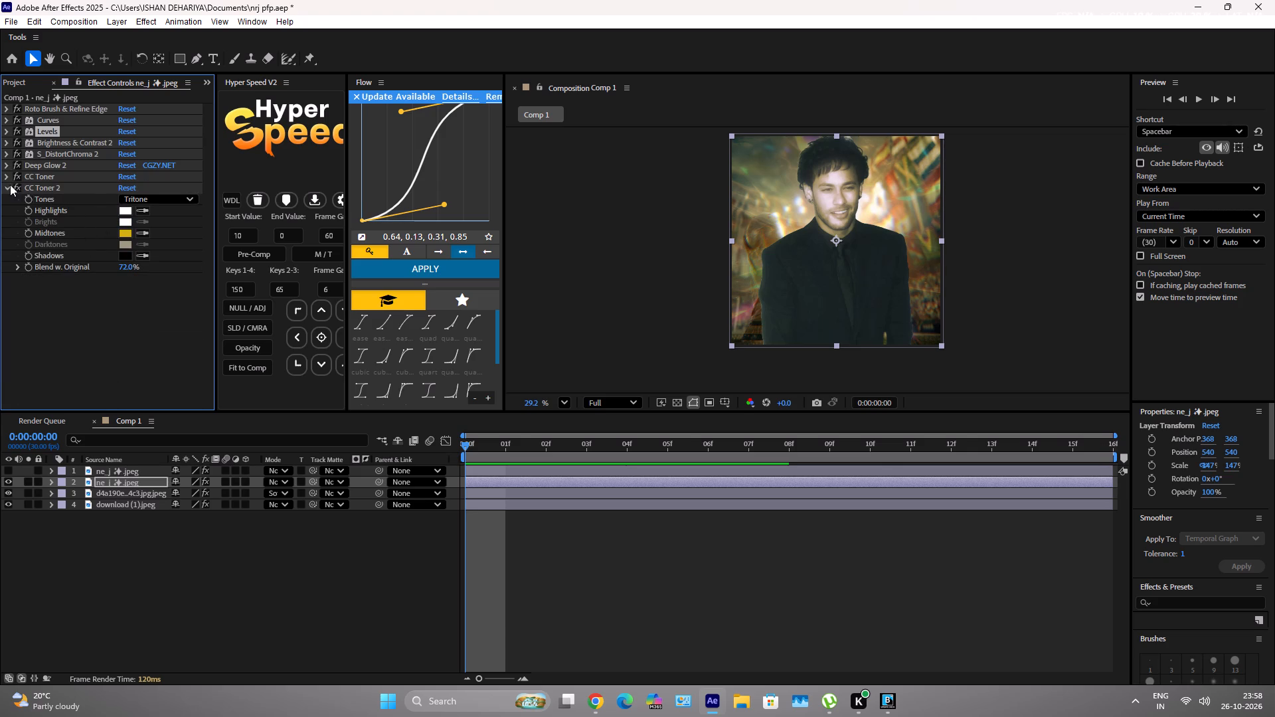
pyautogui.click(5, 185)
pyautogui.click(72, 191)
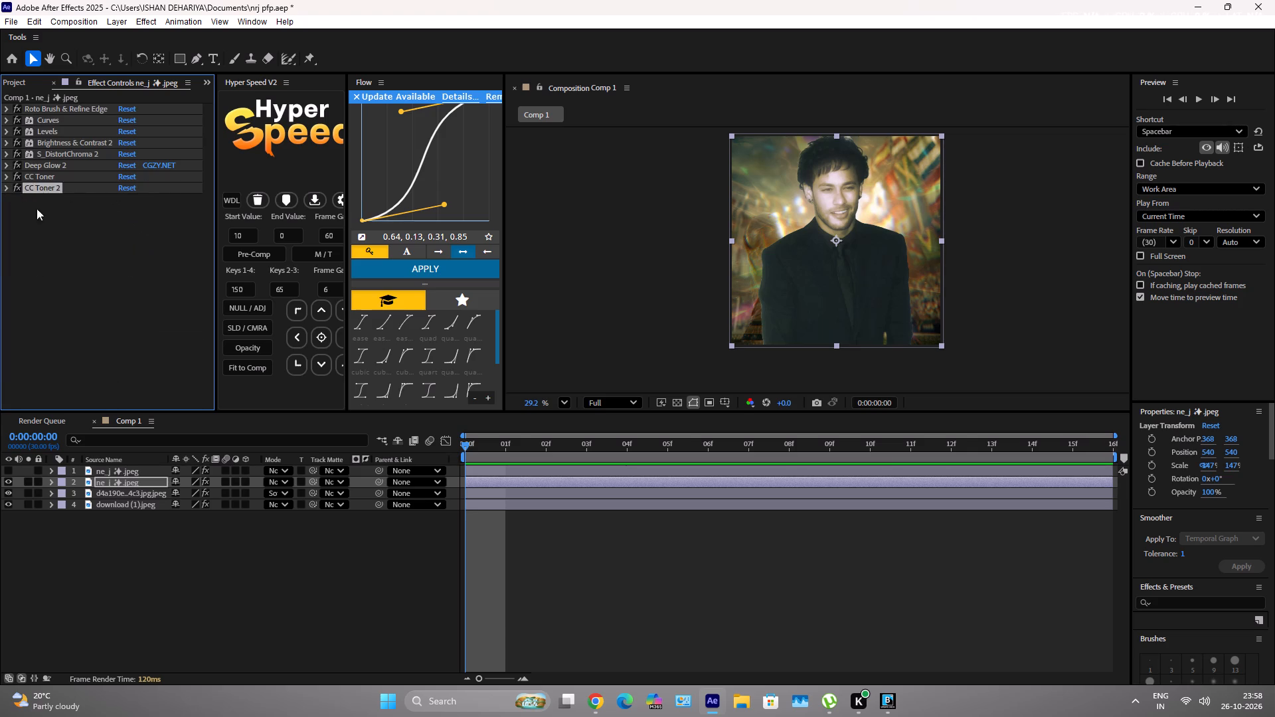
# Disable CC Toner and CC Toner 2 on the lower footballer layer.
pyautogui.click(84, 227)
pyautogui.click(22, 191)
pyautogui.click(14, 177)
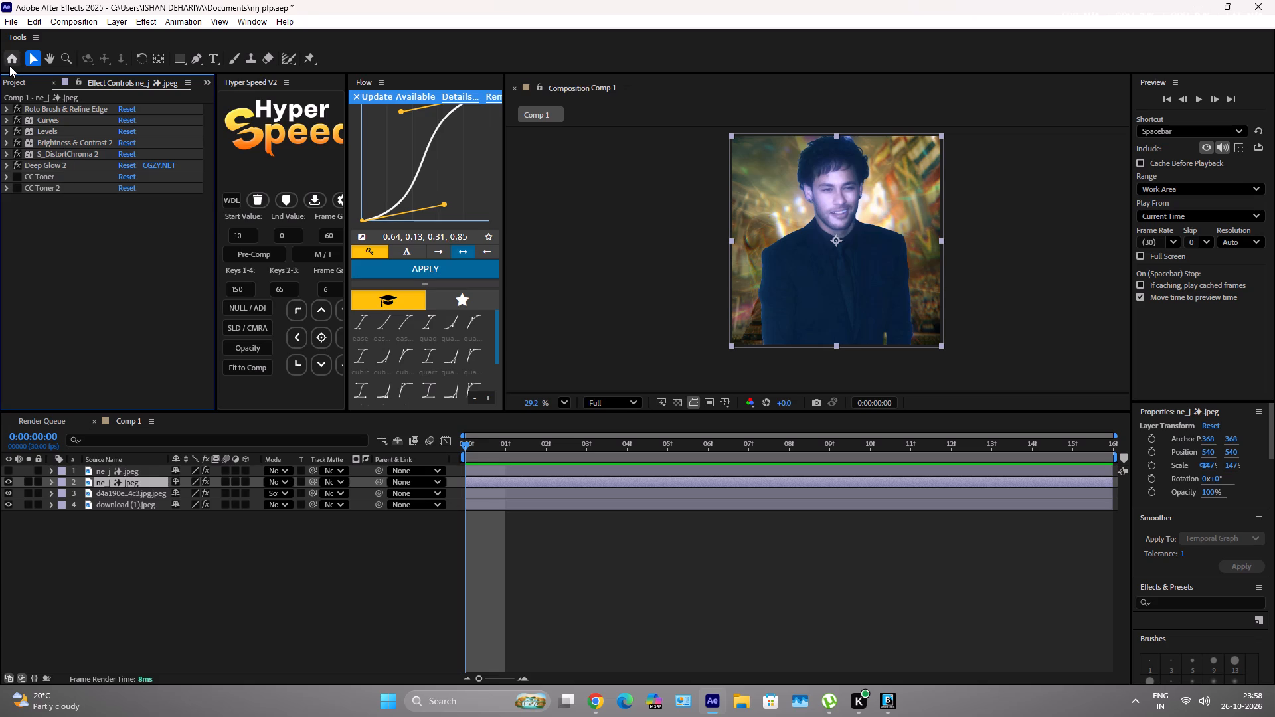
# Copy the Levels effect from the download (1).jpeg layer and paste it over the lower footballer layer's Levels.
pyautogui.click(573, 505)
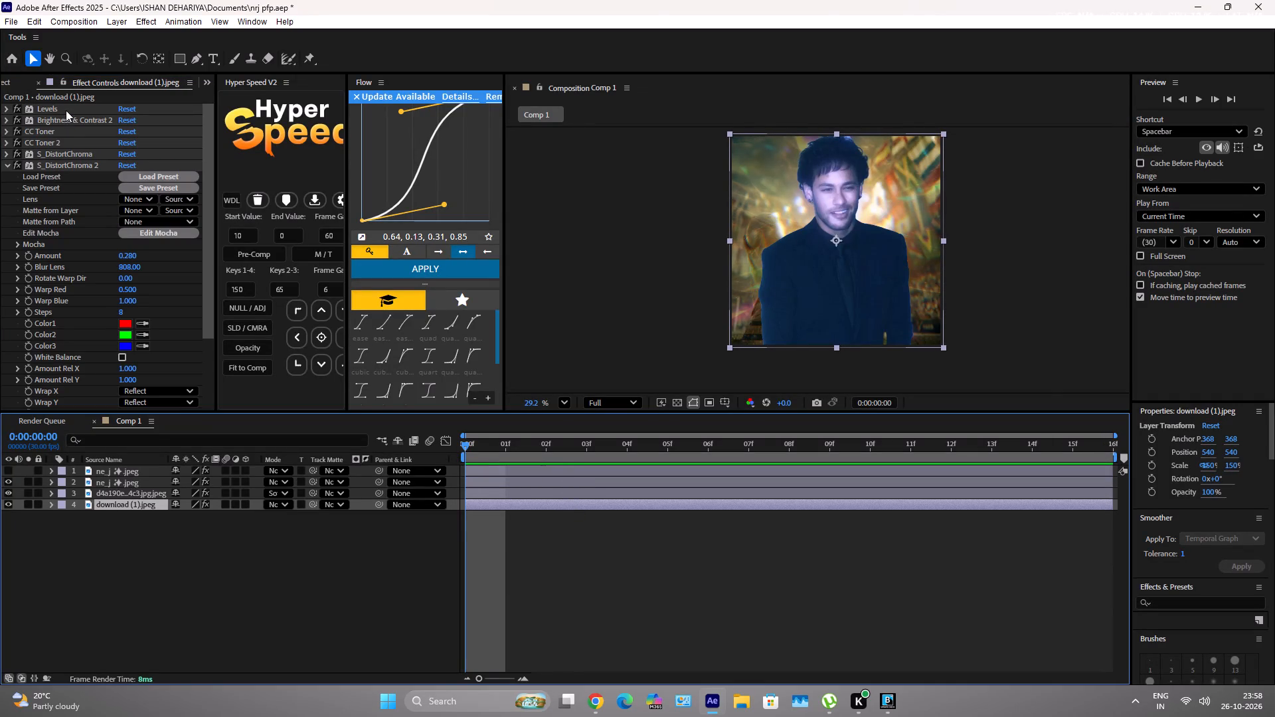
pyautogui.click(66, 110)
pyautogui.hotkey('ctrl', 'c')
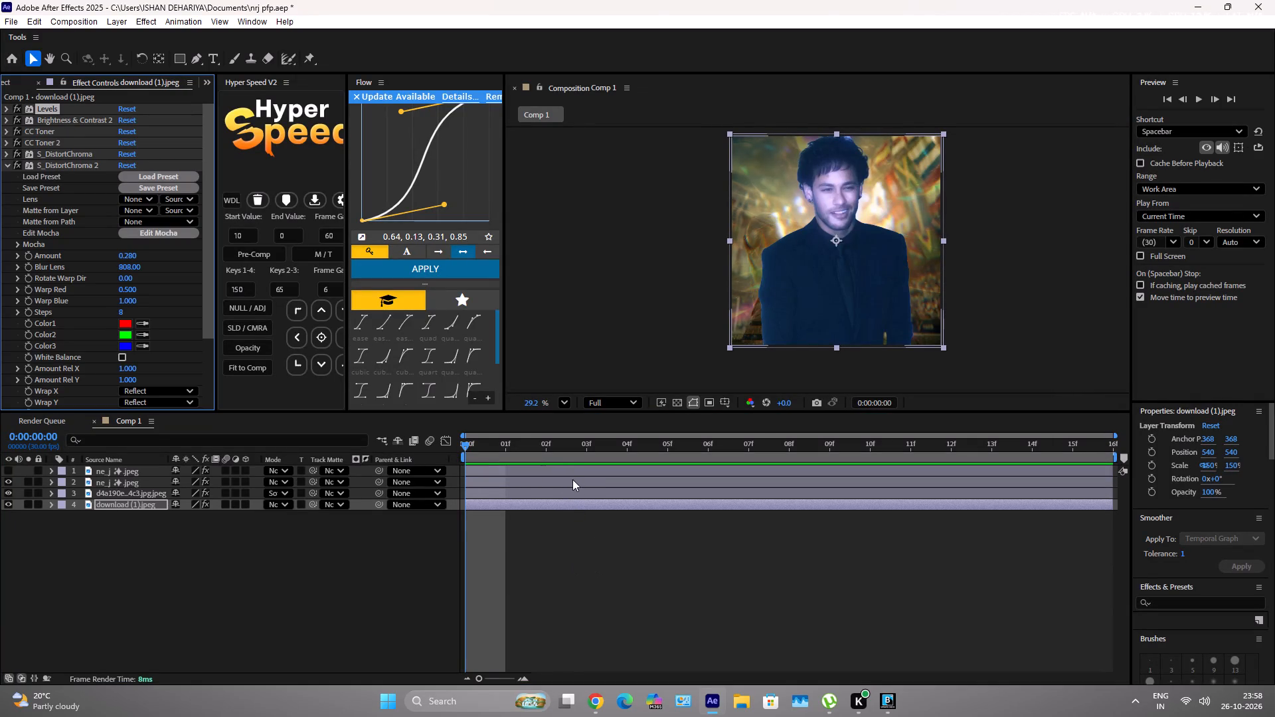
pyautogui.click(572, 479)
pyautogui.doubleClick(52, 134)
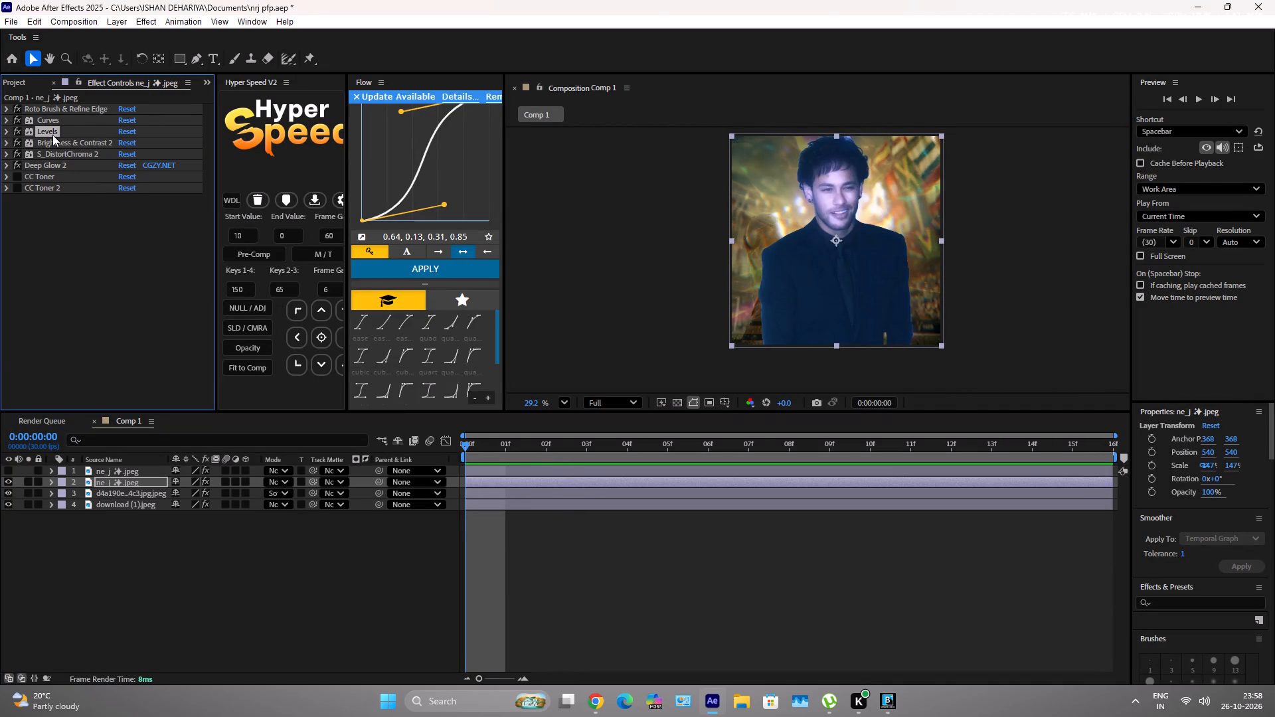
pyautogui.hotkey('ctrl', 'v')
pyautogui.scroll(4, 894, 269)
pyautogui.scroll(-4, 836, 265)
pyautogui.click(2, 128)
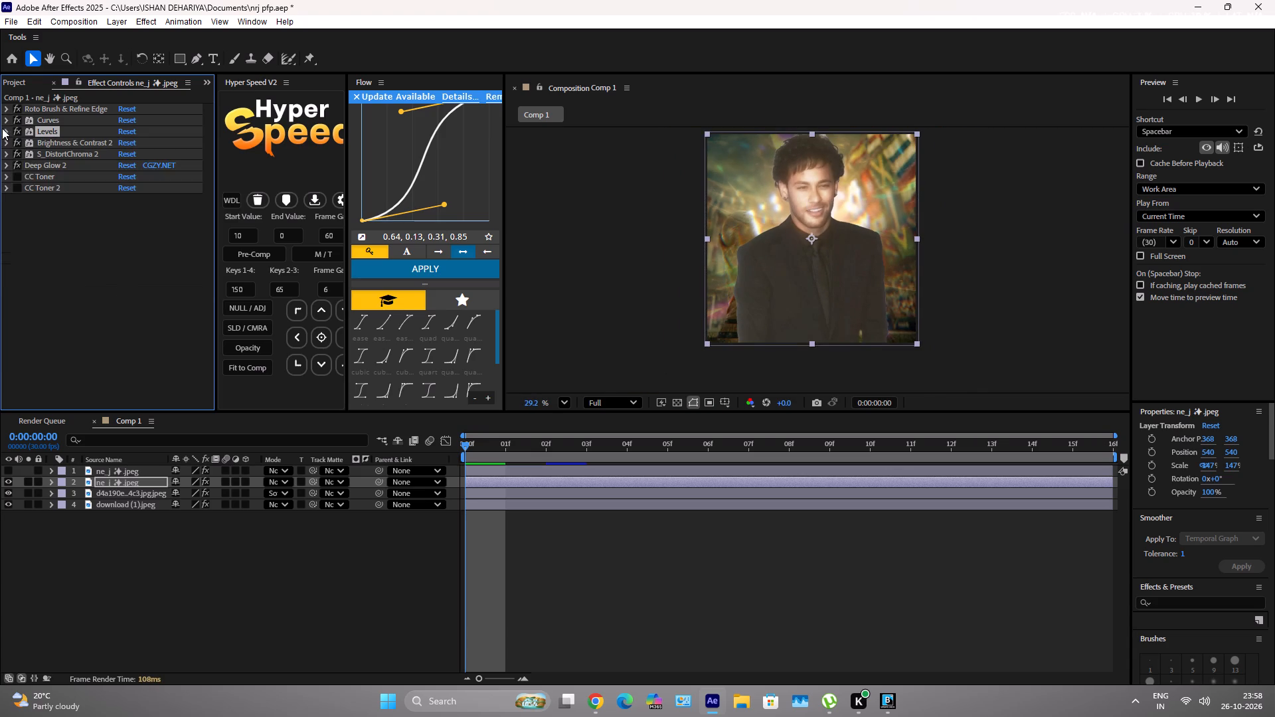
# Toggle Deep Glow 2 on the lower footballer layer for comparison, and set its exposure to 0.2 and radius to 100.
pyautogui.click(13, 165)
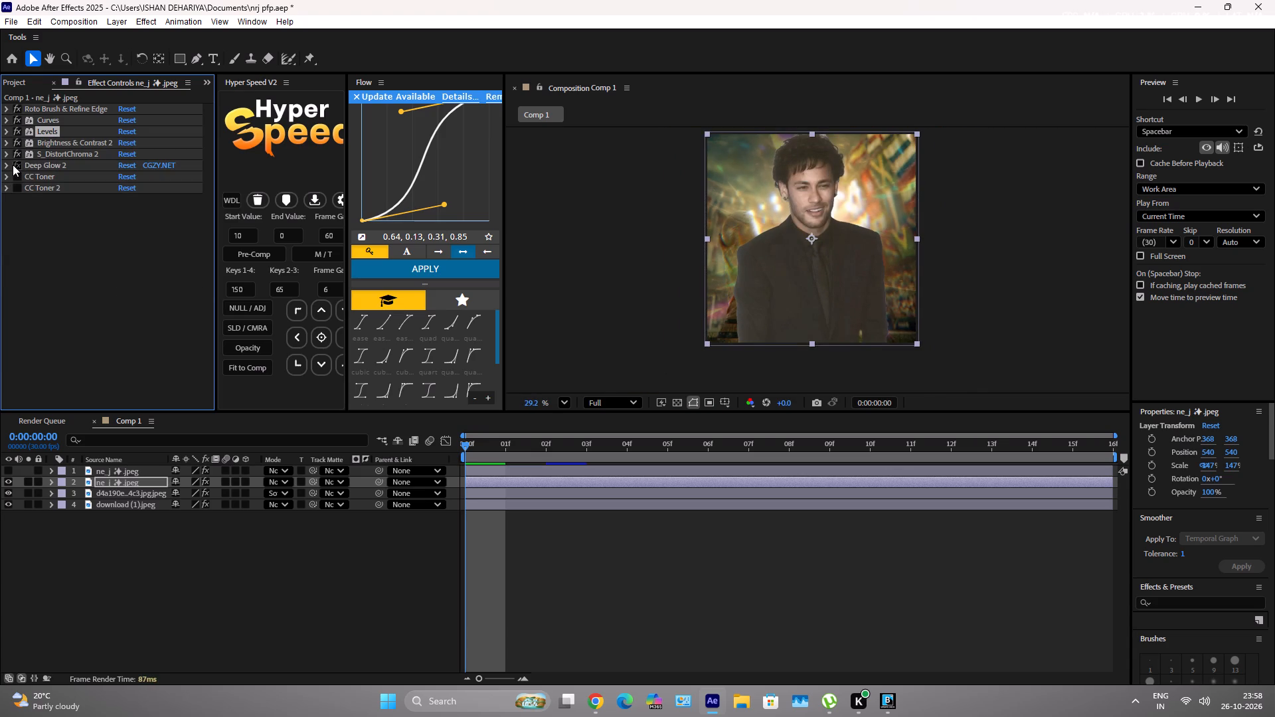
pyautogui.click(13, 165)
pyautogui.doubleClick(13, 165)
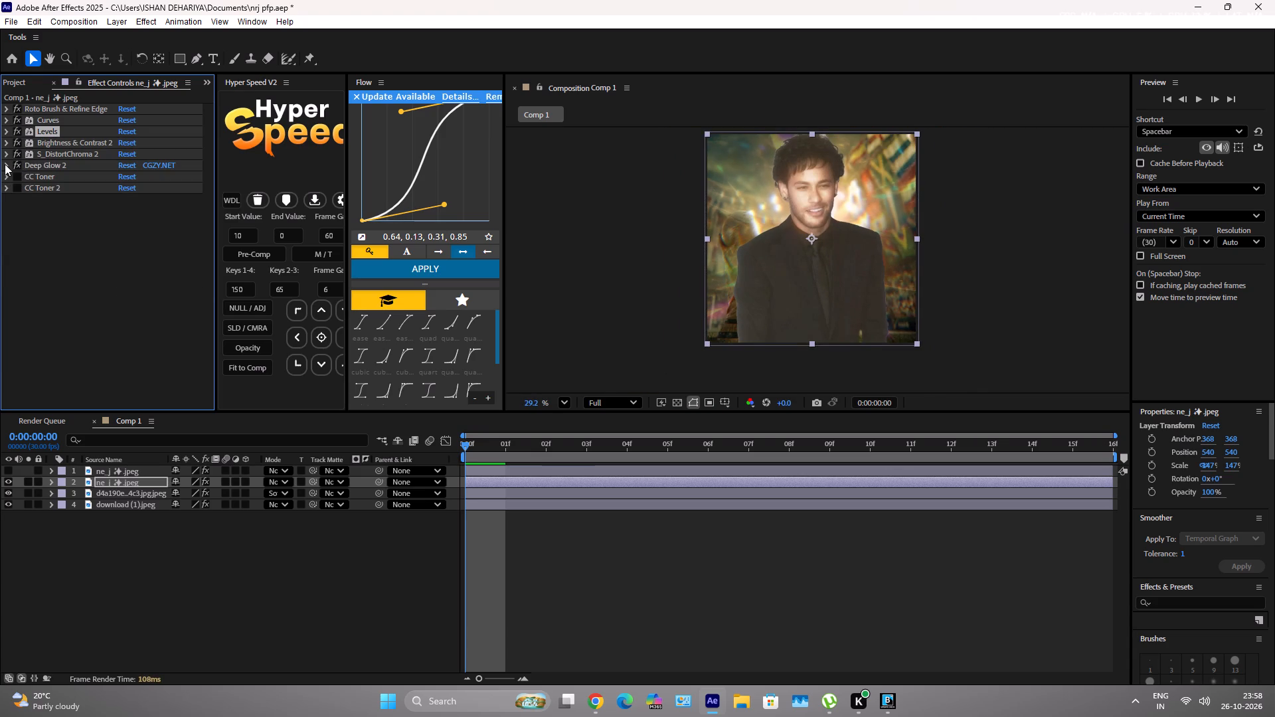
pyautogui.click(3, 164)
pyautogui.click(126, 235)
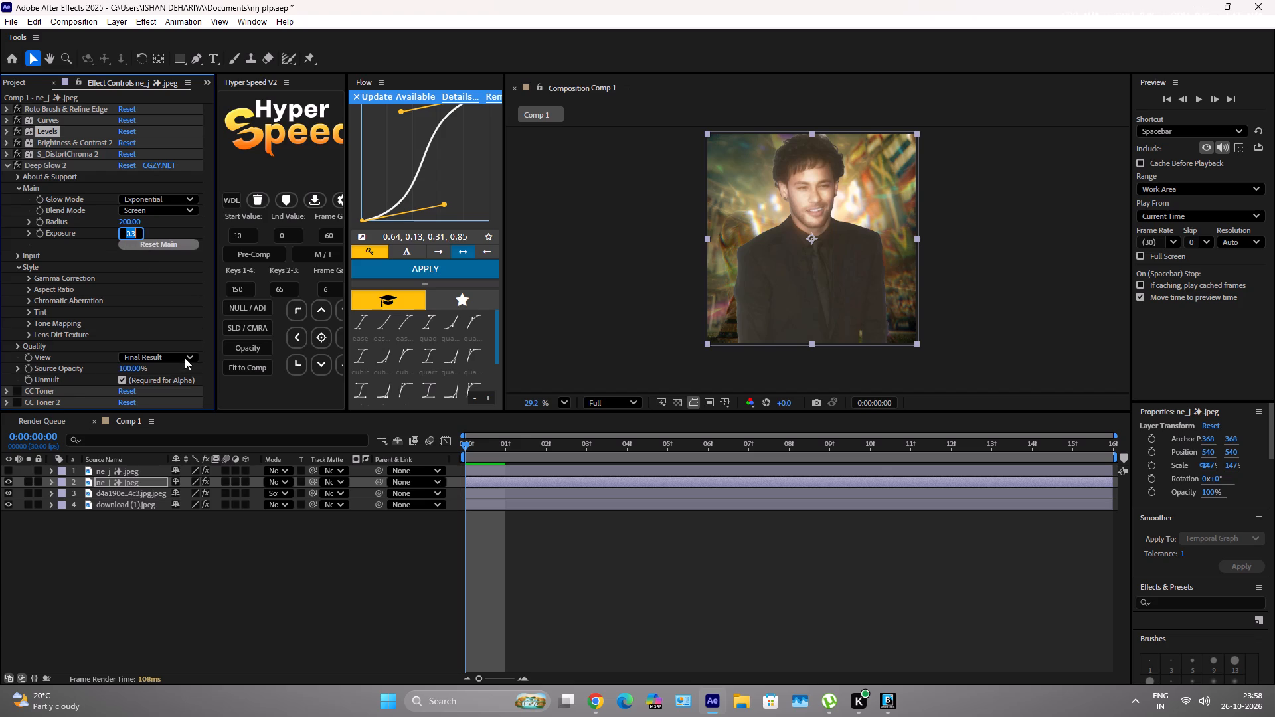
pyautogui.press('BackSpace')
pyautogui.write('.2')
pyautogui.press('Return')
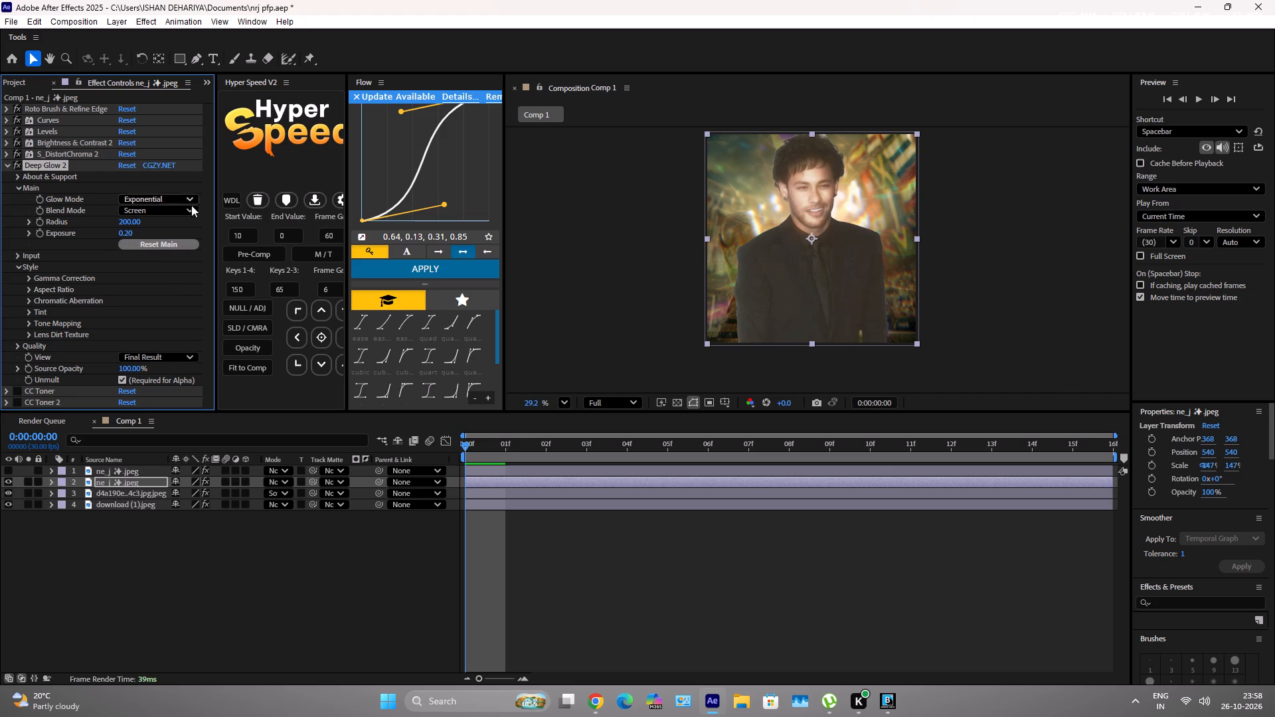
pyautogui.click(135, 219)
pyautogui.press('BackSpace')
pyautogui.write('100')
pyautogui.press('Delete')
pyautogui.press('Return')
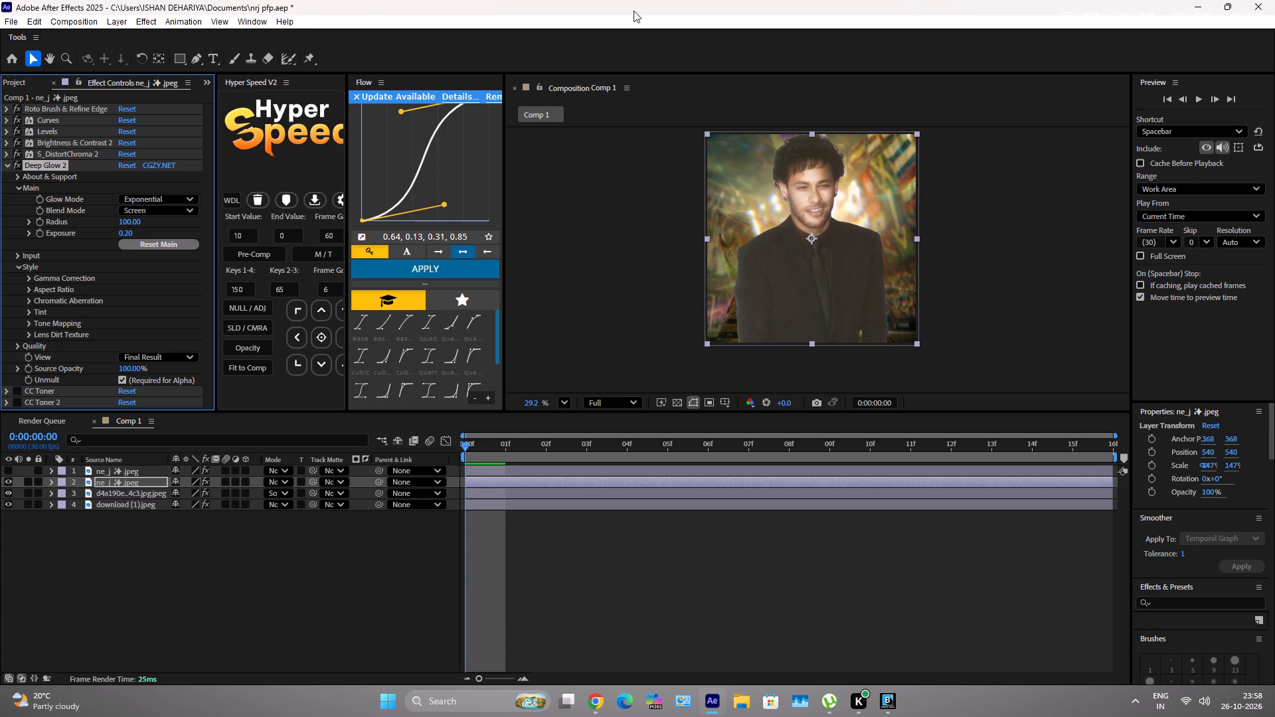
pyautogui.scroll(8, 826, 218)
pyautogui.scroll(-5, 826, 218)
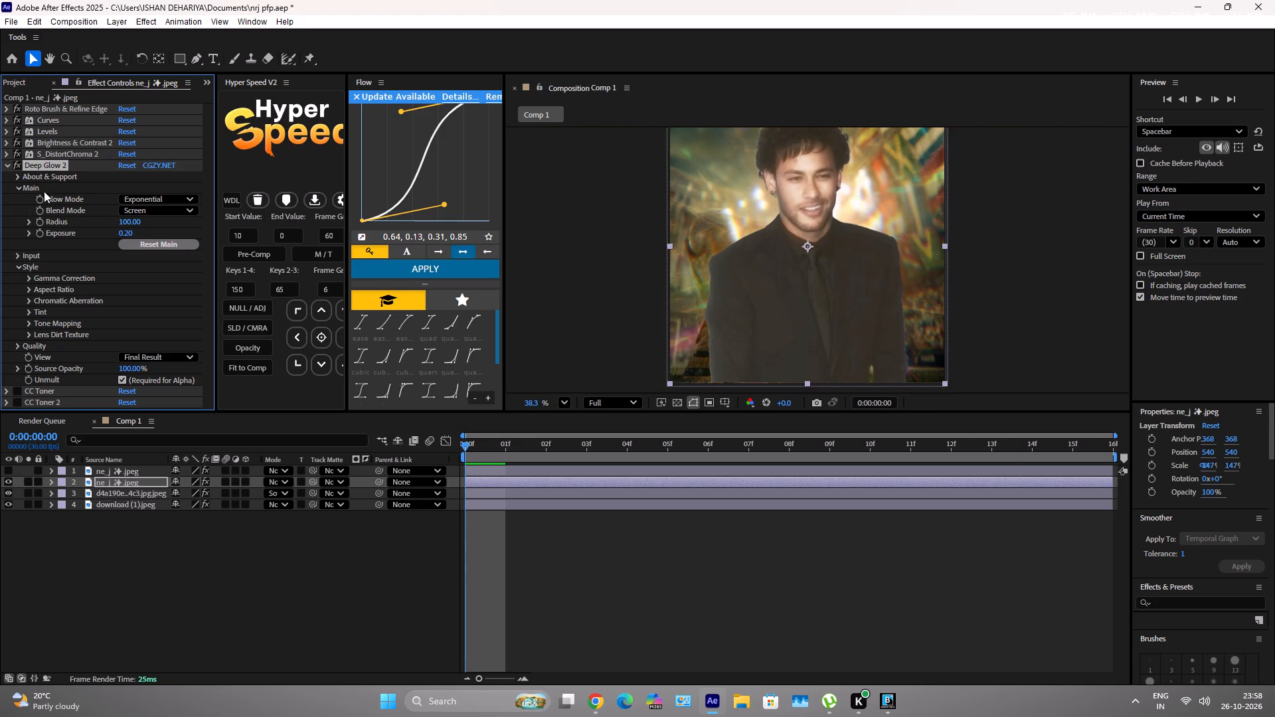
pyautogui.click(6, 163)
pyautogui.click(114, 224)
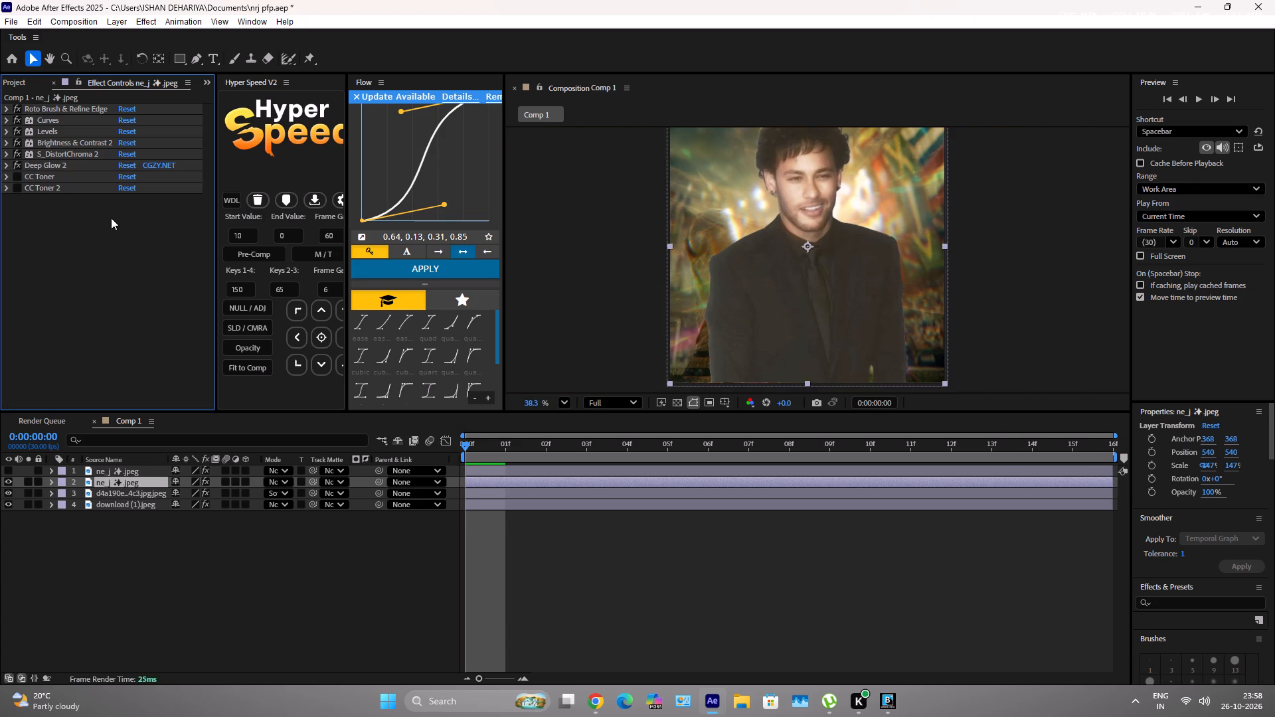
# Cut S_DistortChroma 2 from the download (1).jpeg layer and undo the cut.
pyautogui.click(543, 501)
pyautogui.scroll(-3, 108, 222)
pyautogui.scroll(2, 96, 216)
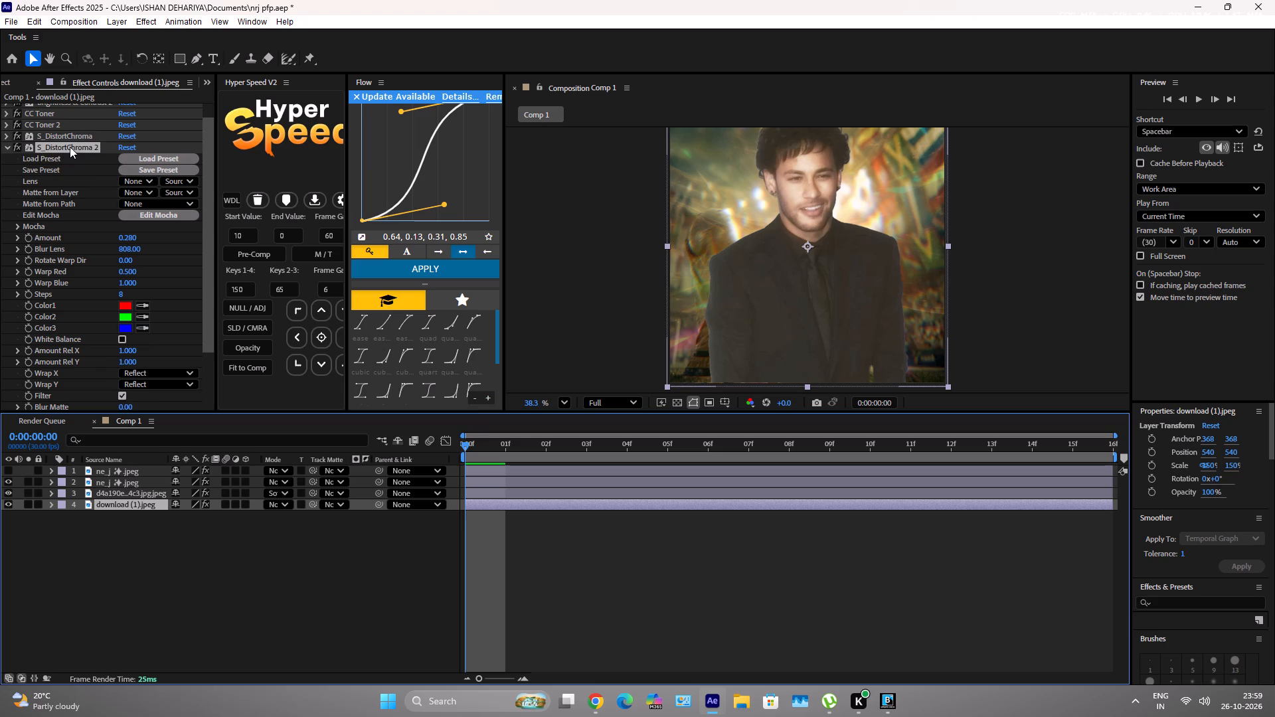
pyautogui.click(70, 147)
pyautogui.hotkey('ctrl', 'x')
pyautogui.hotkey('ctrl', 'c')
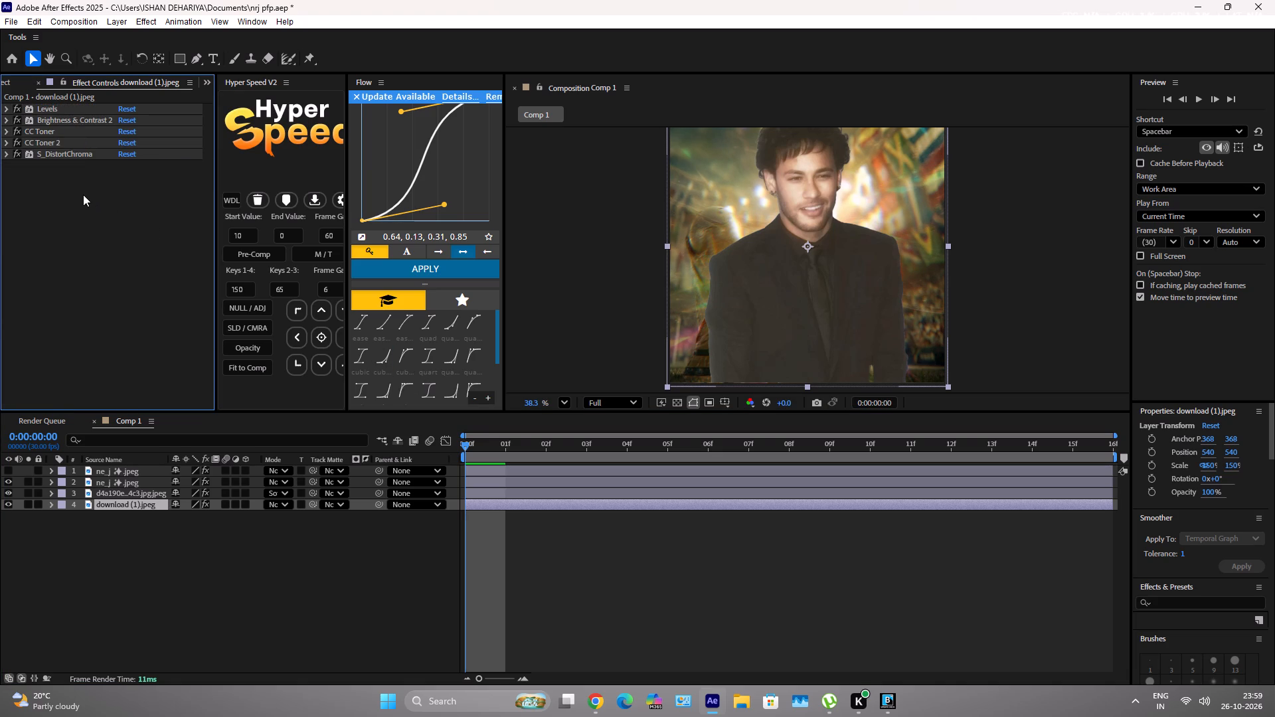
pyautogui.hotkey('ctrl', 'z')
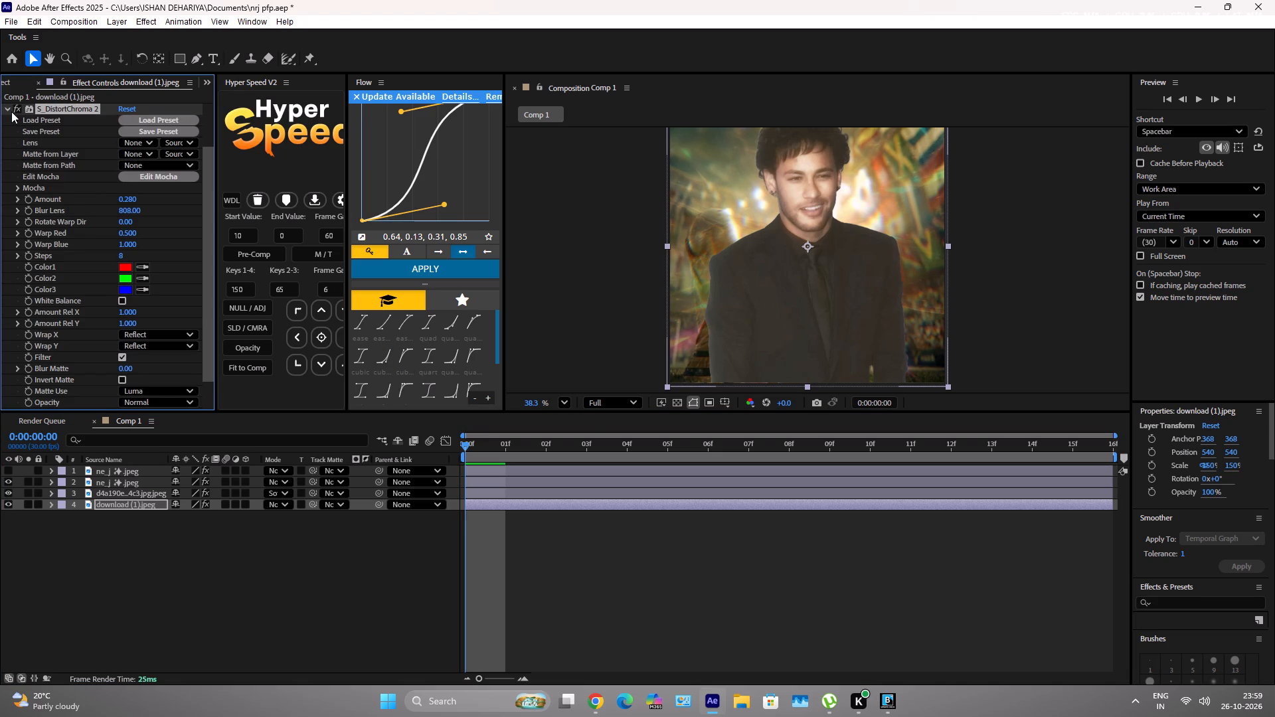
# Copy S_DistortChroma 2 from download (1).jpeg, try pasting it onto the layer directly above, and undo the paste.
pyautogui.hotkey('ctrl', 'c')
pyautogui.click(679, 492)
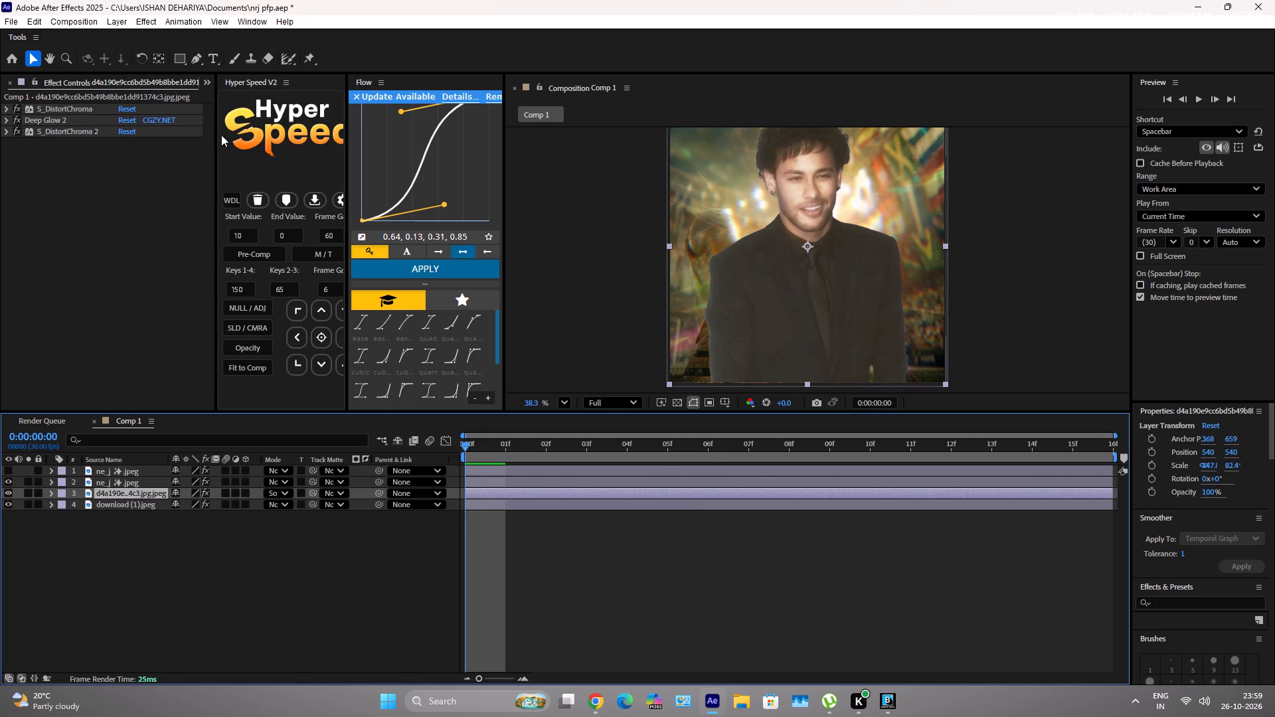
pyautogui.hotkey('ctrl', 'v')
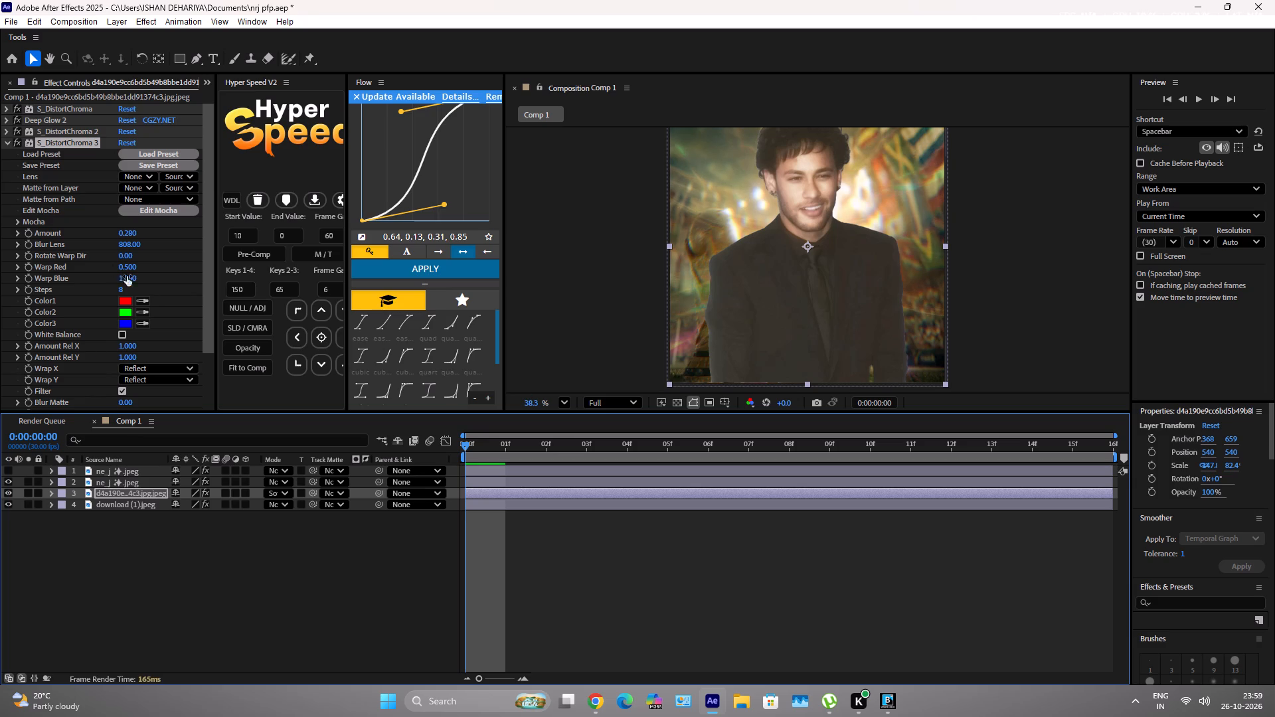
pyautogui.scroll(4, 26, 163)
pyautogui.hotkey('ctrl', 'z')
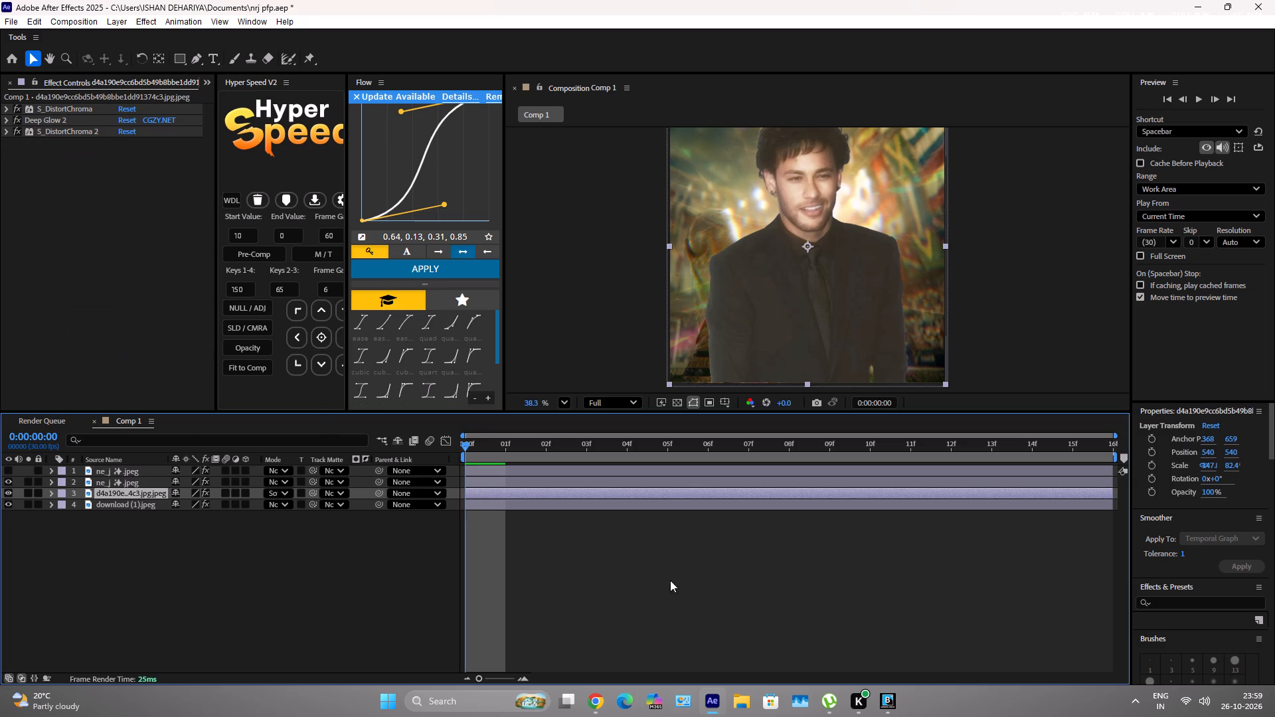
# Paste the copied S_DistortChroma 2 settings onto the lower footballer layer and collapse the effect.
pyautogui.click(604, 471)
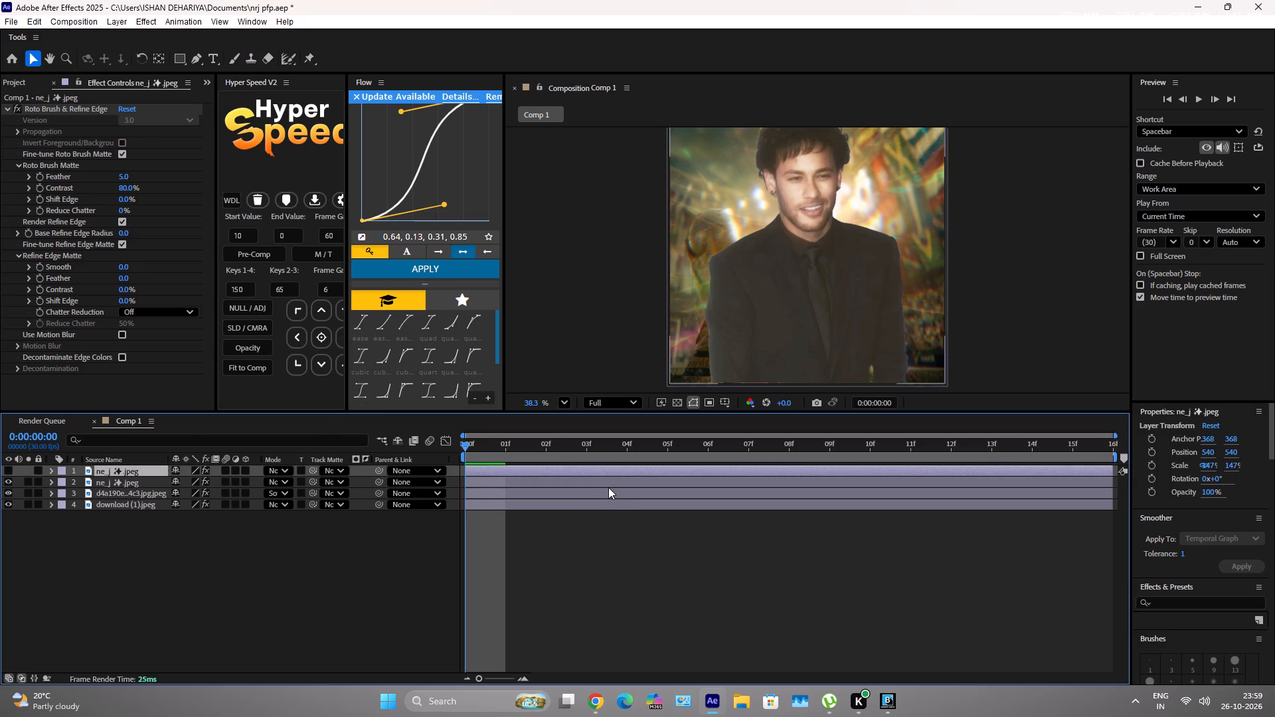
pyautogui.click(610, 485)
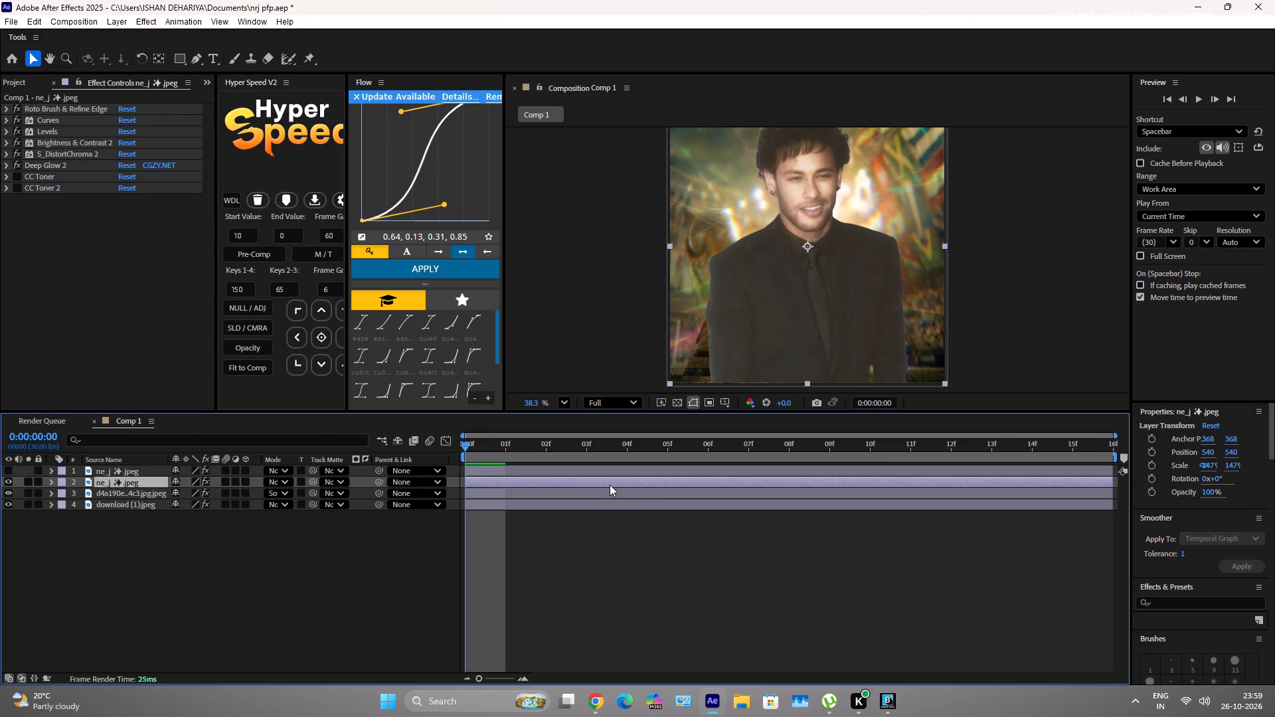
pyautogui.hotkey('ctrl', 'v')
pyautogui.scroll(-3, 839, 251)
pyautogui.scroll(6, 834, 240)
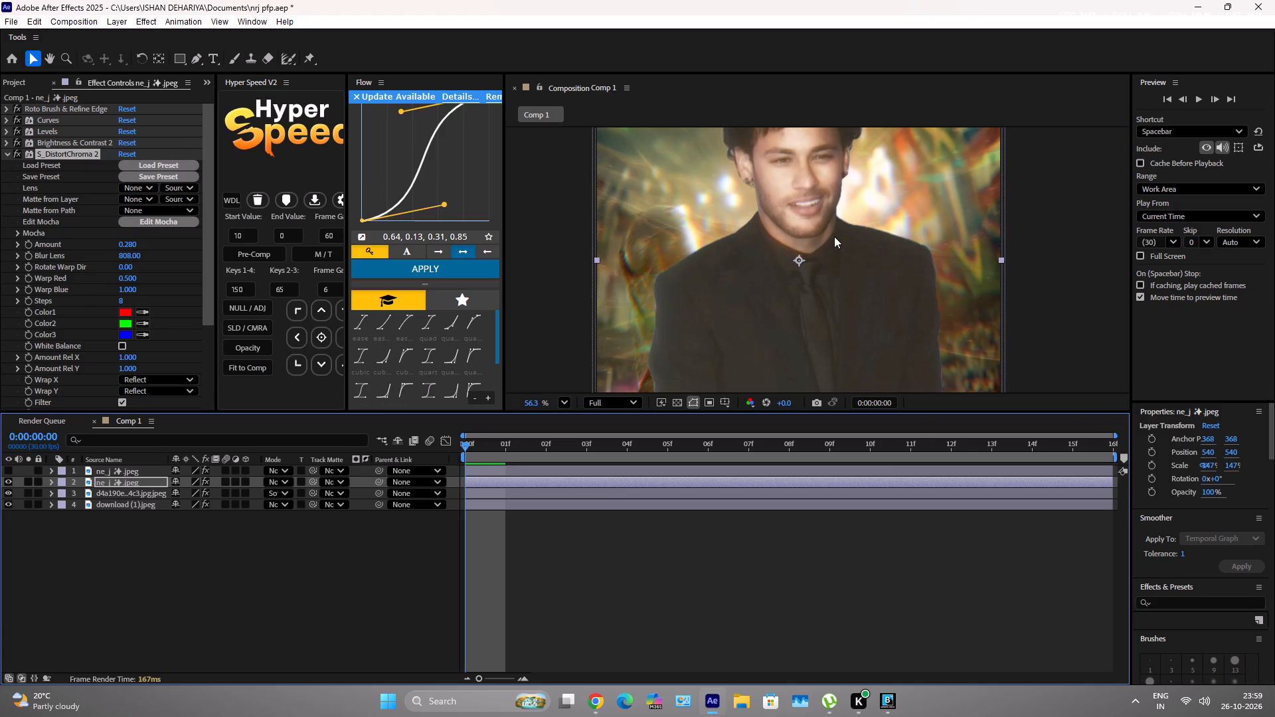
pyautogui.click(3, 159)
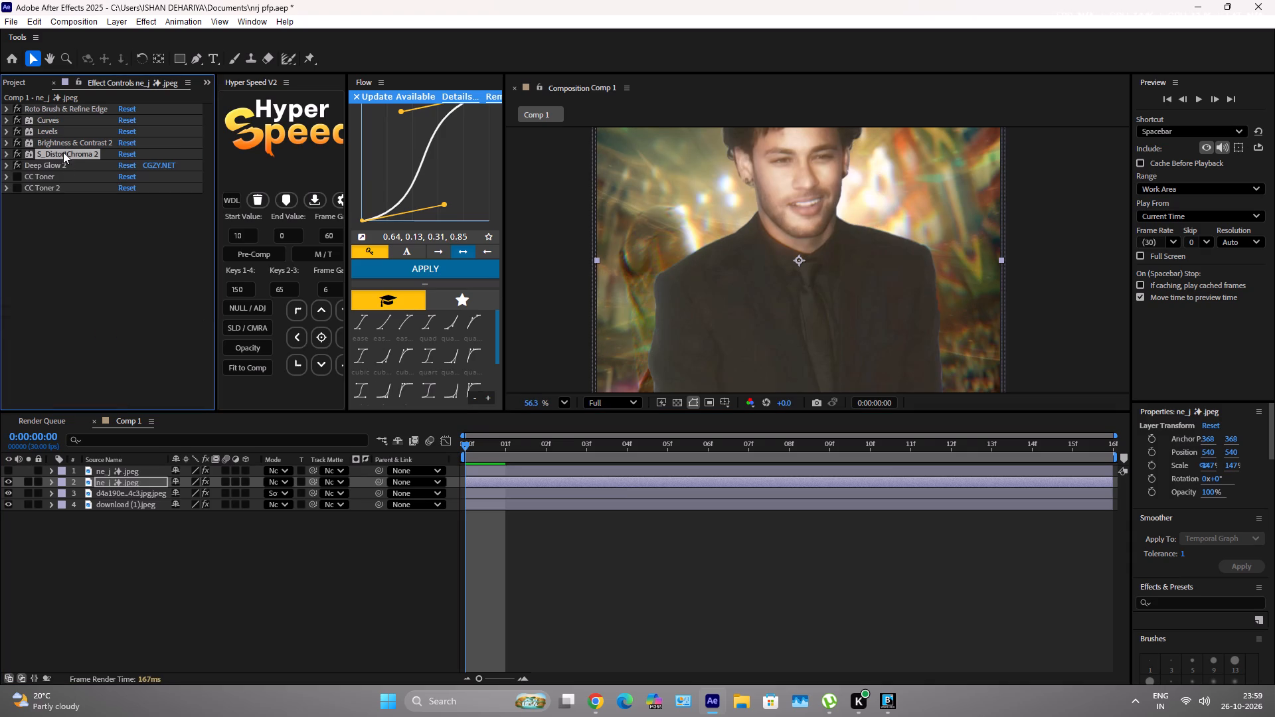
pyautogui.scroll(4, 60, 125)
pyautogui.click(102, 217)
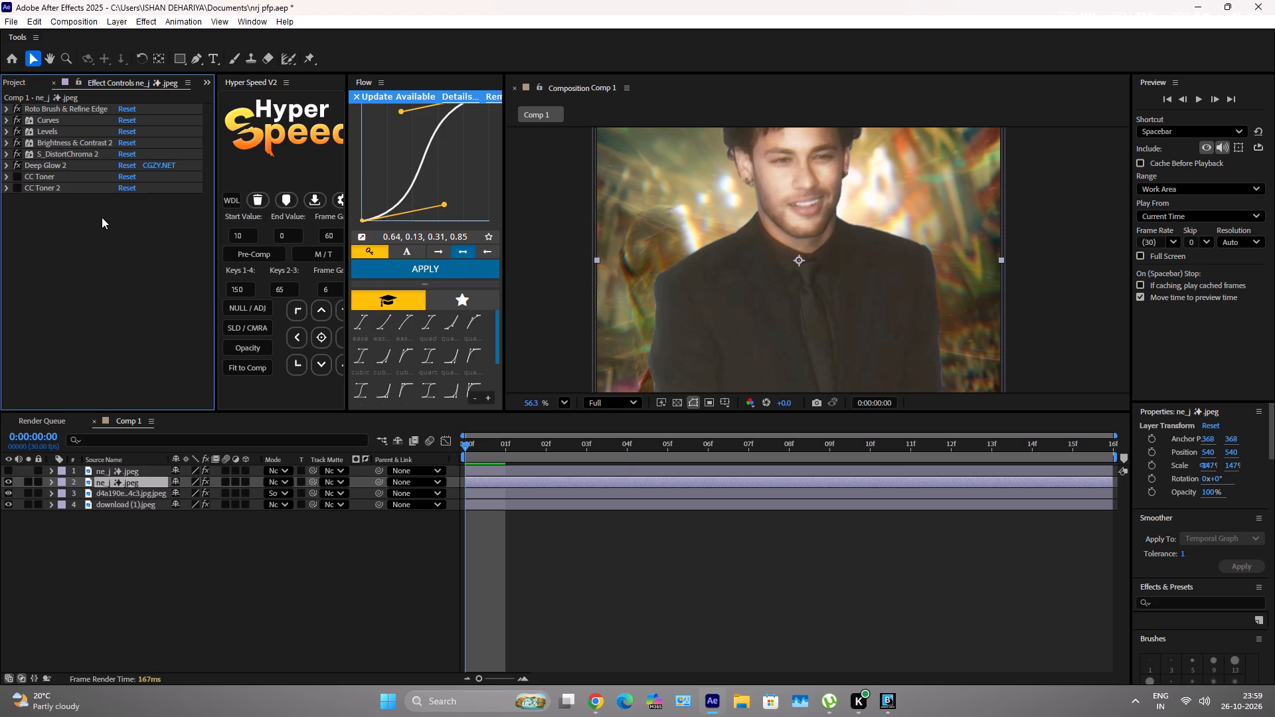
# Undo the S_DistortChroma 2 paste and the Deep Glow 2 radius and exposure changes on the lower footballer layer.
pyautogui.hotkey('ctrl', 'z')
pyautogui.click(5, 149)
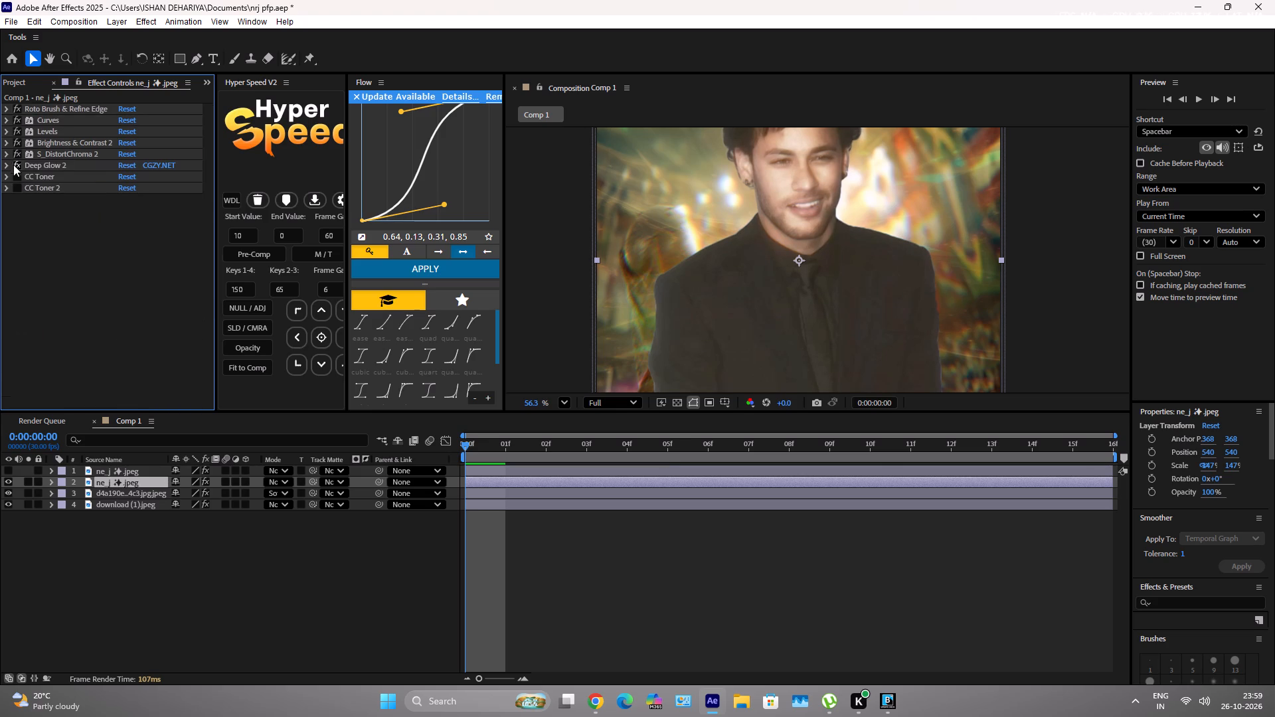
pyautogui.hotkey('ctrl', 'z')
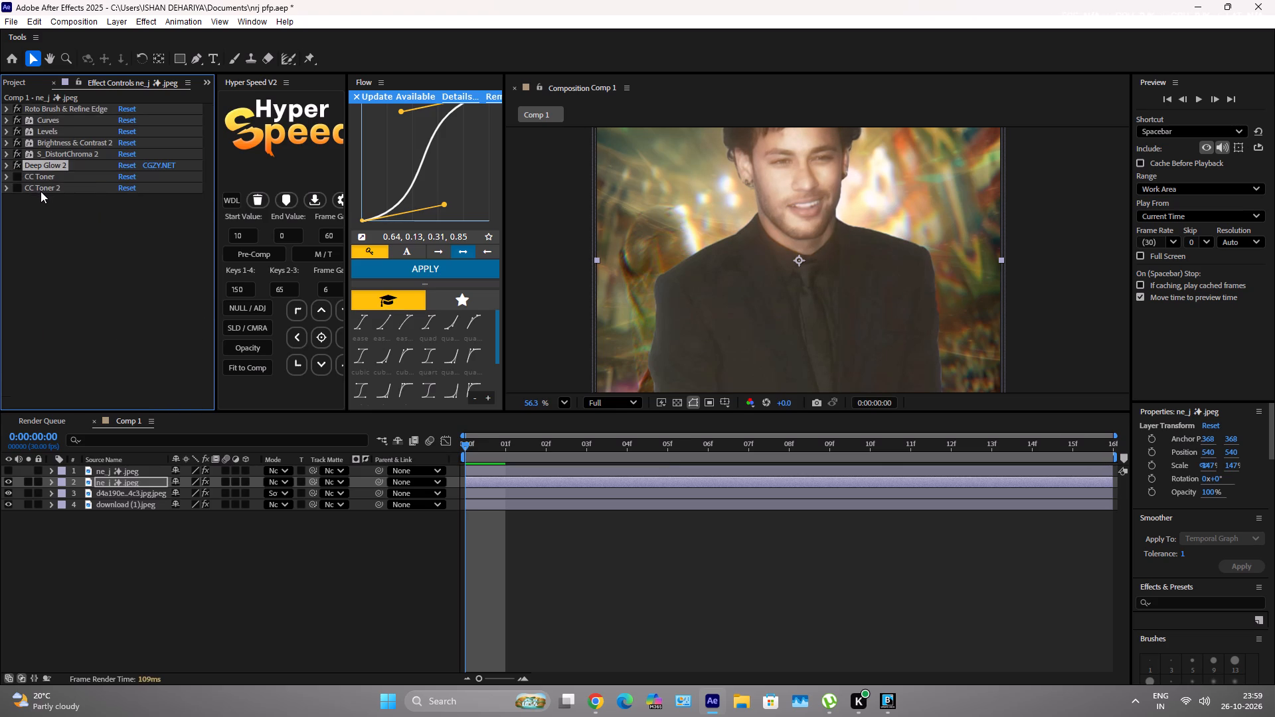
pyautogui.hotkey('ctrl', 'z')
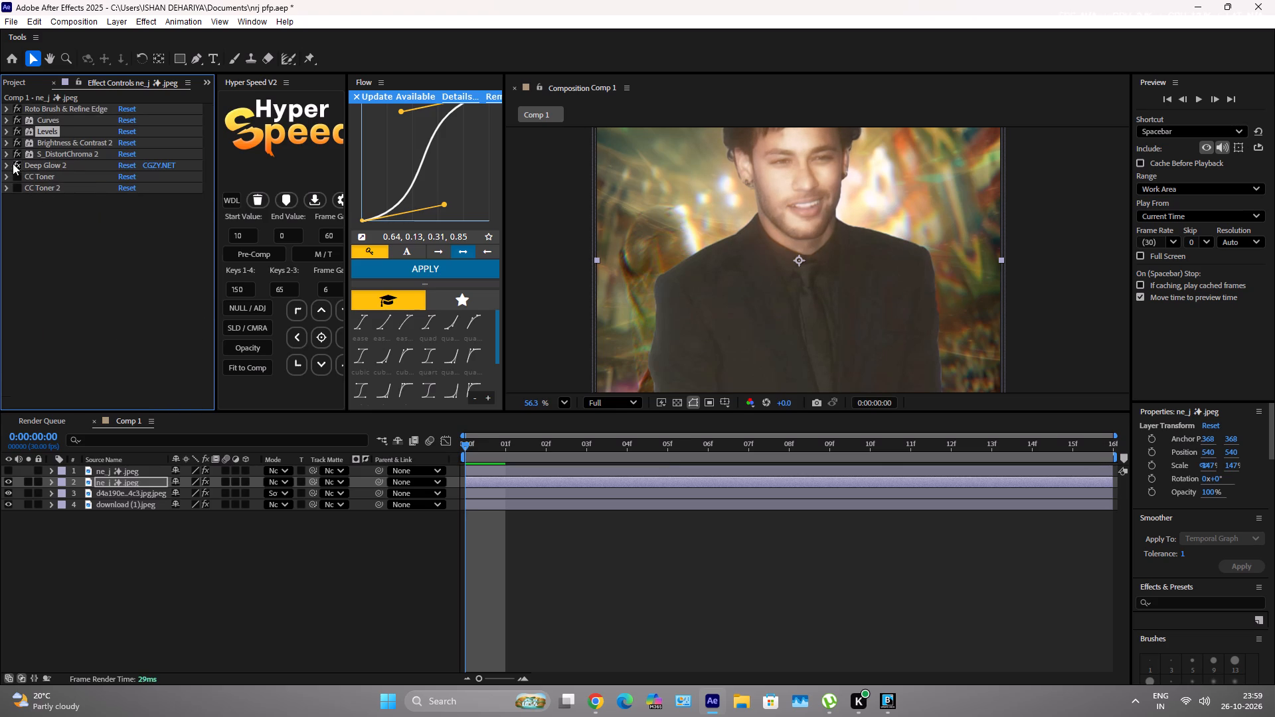
# Set the lower footballer layer's Deep Glow 2 exposure to 0.2 and radius to 100.
pyautogui.click(31, 163)
pyautogui.click(5, 167)
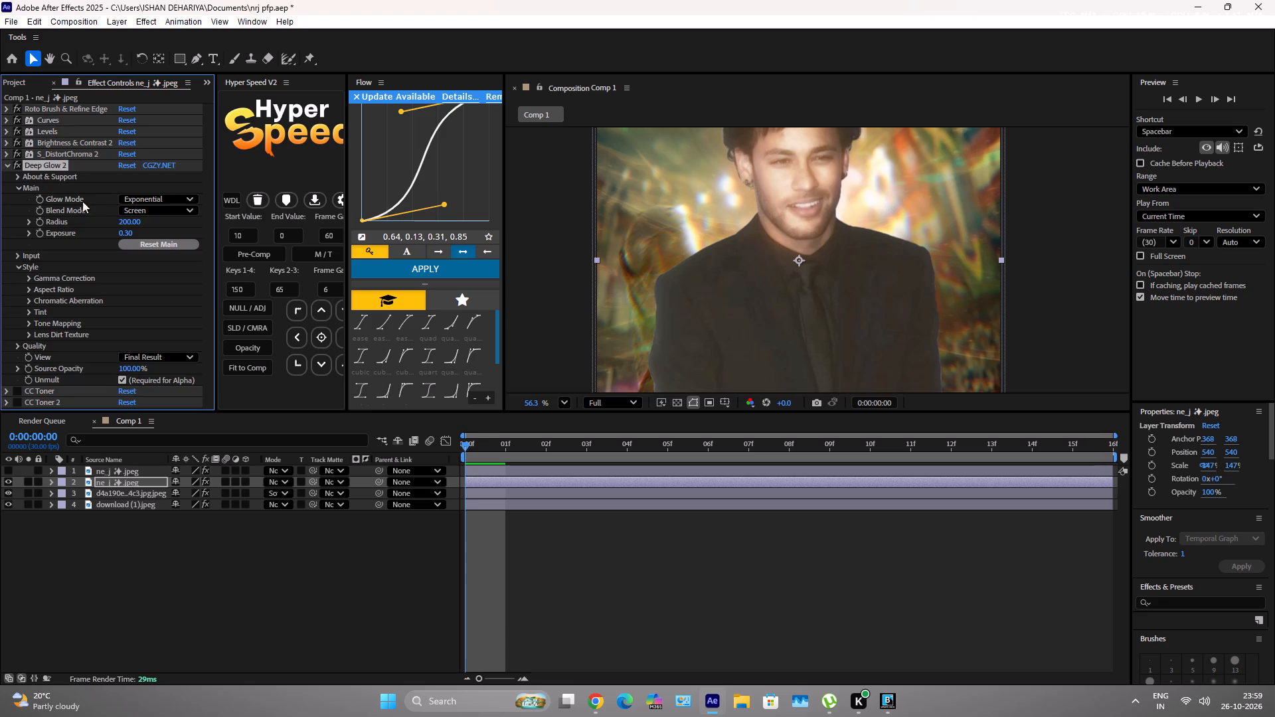
pyautogui.click(127, 230)
pyautogui.press('BackSpace')
pyautogui.write('.2')
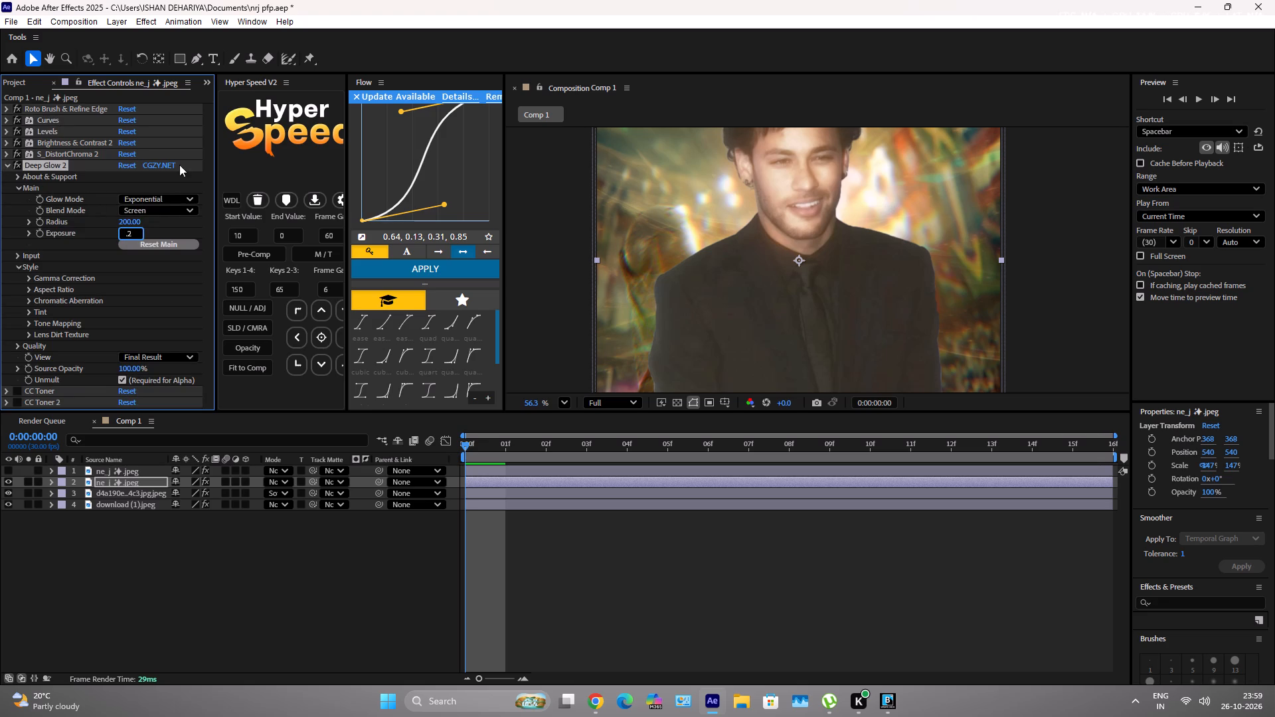
pyautogui.click(139, 220)
pyautogui.press('BackSpace')
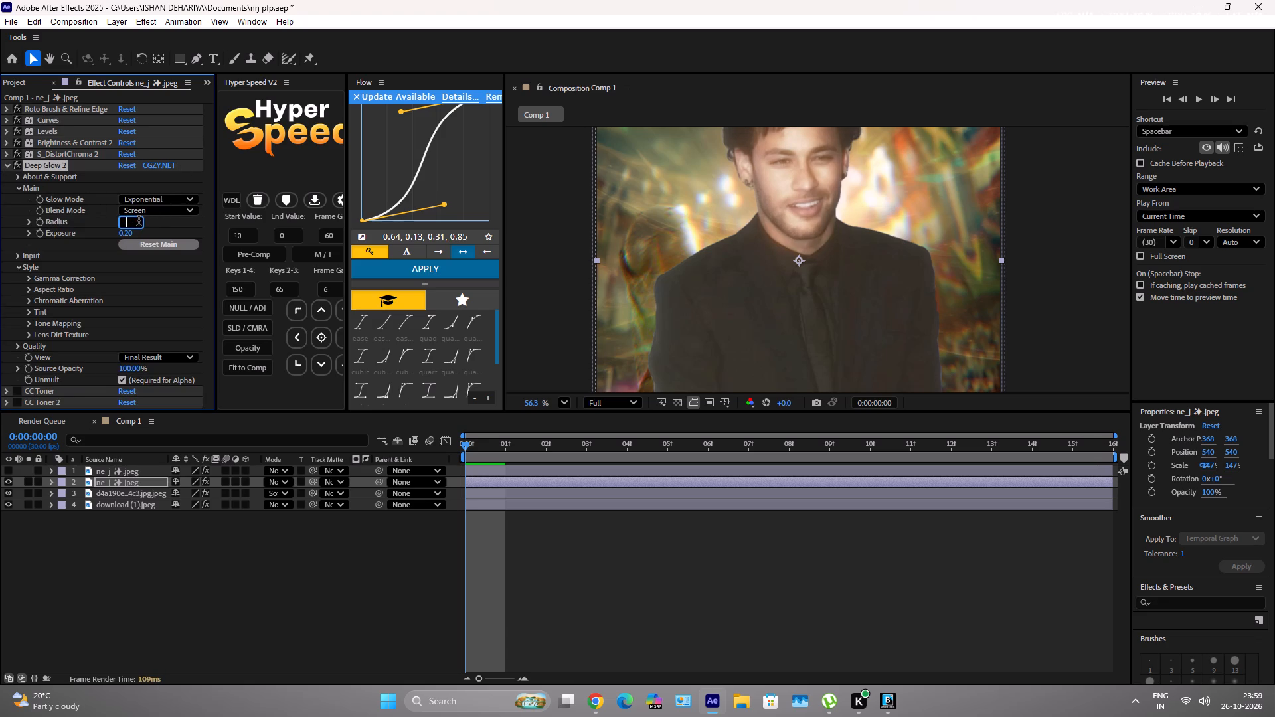
pyautogui.write('100')
pyautogui.press('Return')
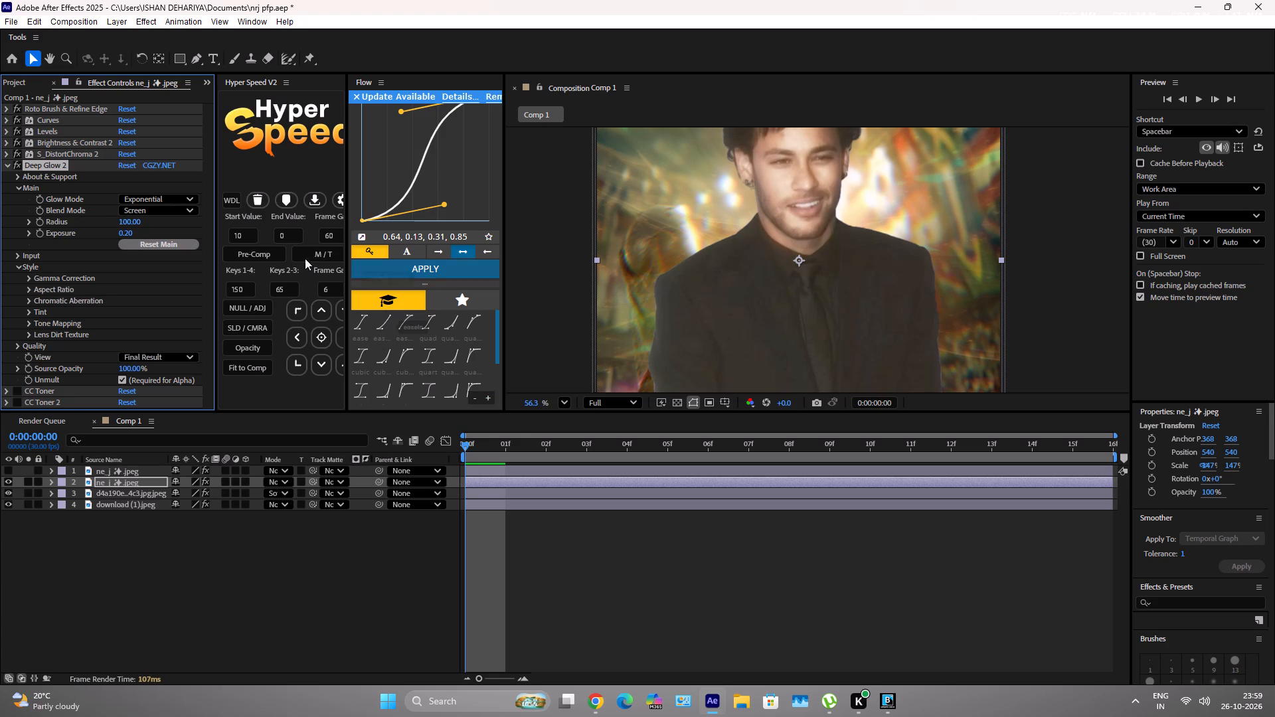
# Collapse Deep Glow 2 and compare the two toner effects on the lower footballer layer, leaving only CC Toner enabled.
pyautogui.click(1, 163)
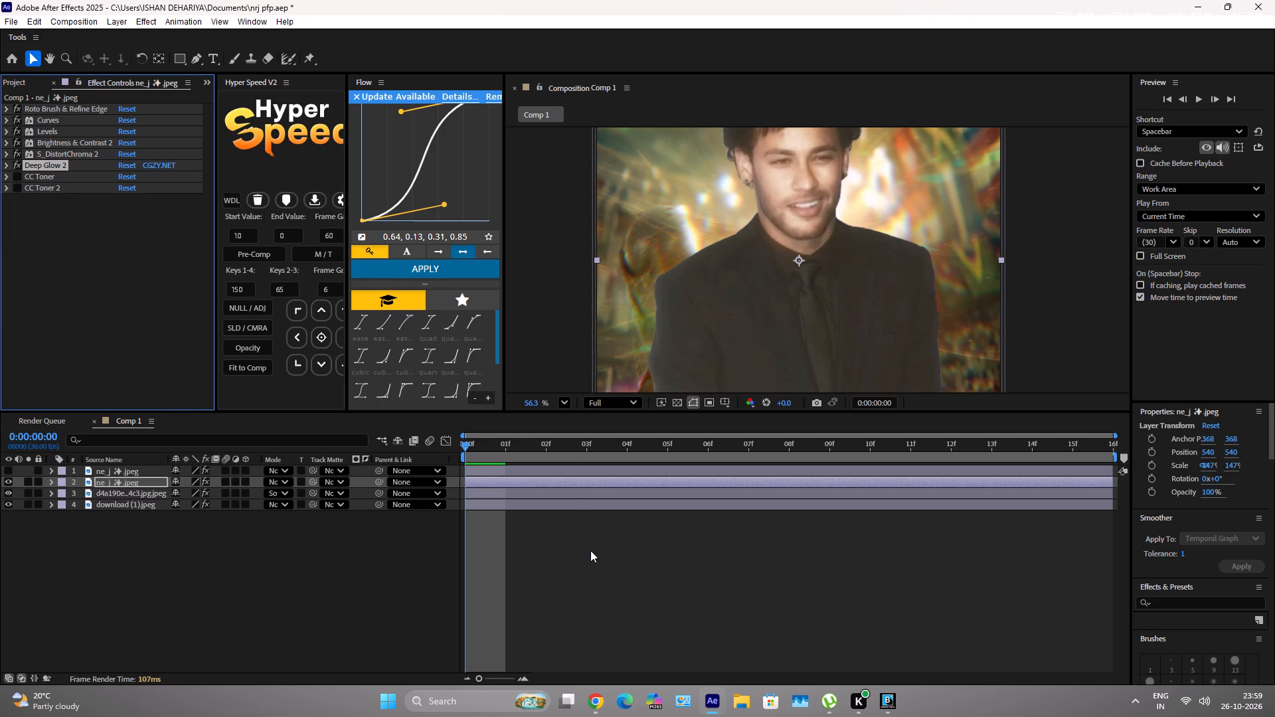
pyautogui.click(590, 550)
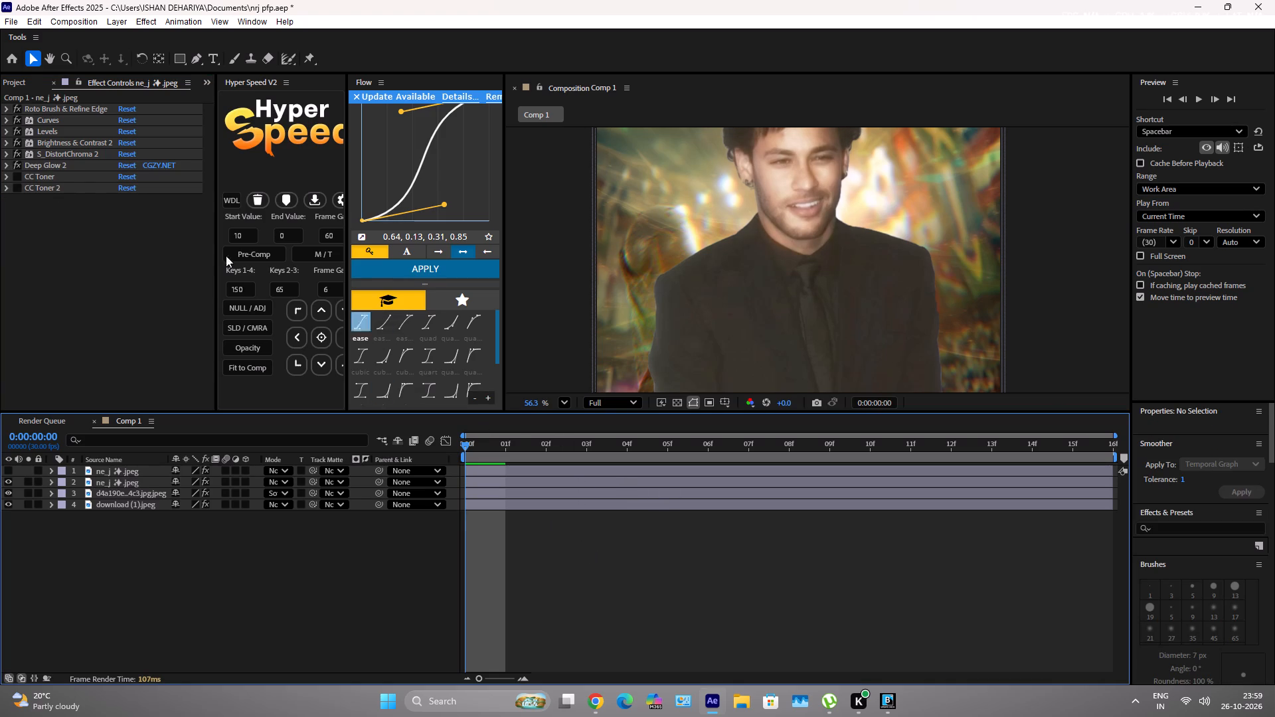
pyautogui.click(21, 180)
pyautogui.click(21, 180)
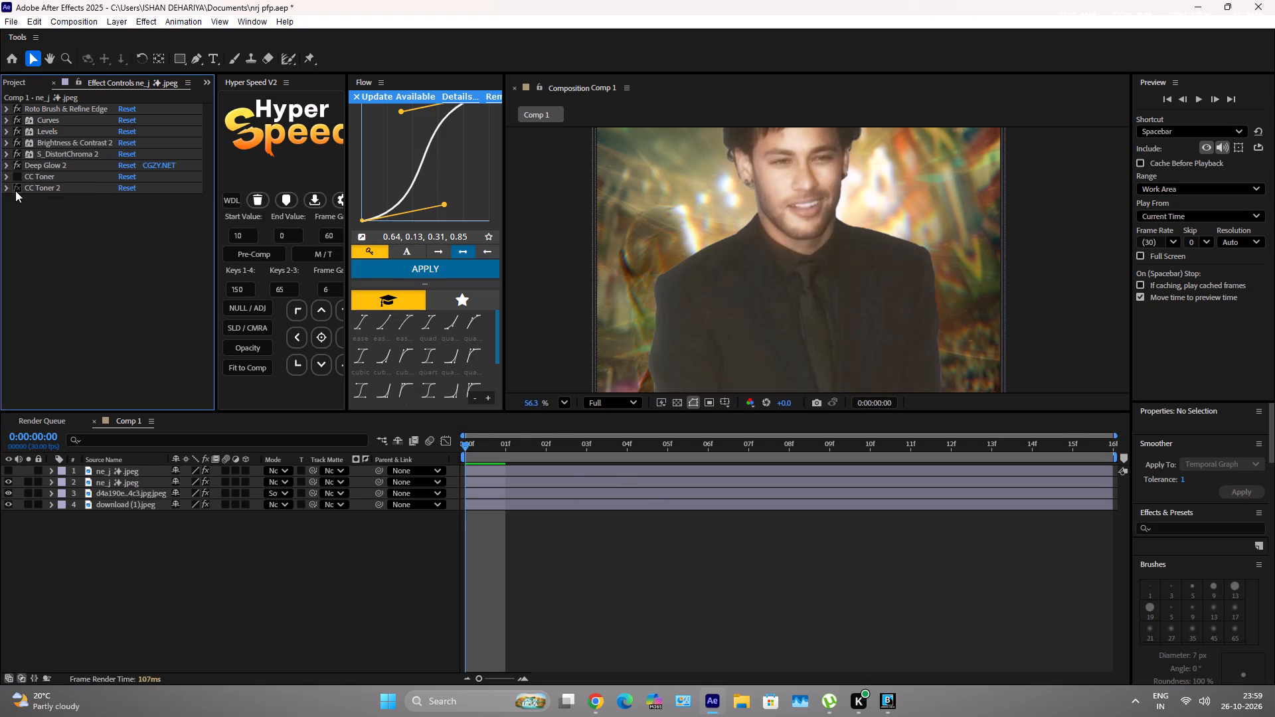
pyautogui.click(15, 191)
pyautogui.click(15, 191)
pyautogui.click(16, 179)
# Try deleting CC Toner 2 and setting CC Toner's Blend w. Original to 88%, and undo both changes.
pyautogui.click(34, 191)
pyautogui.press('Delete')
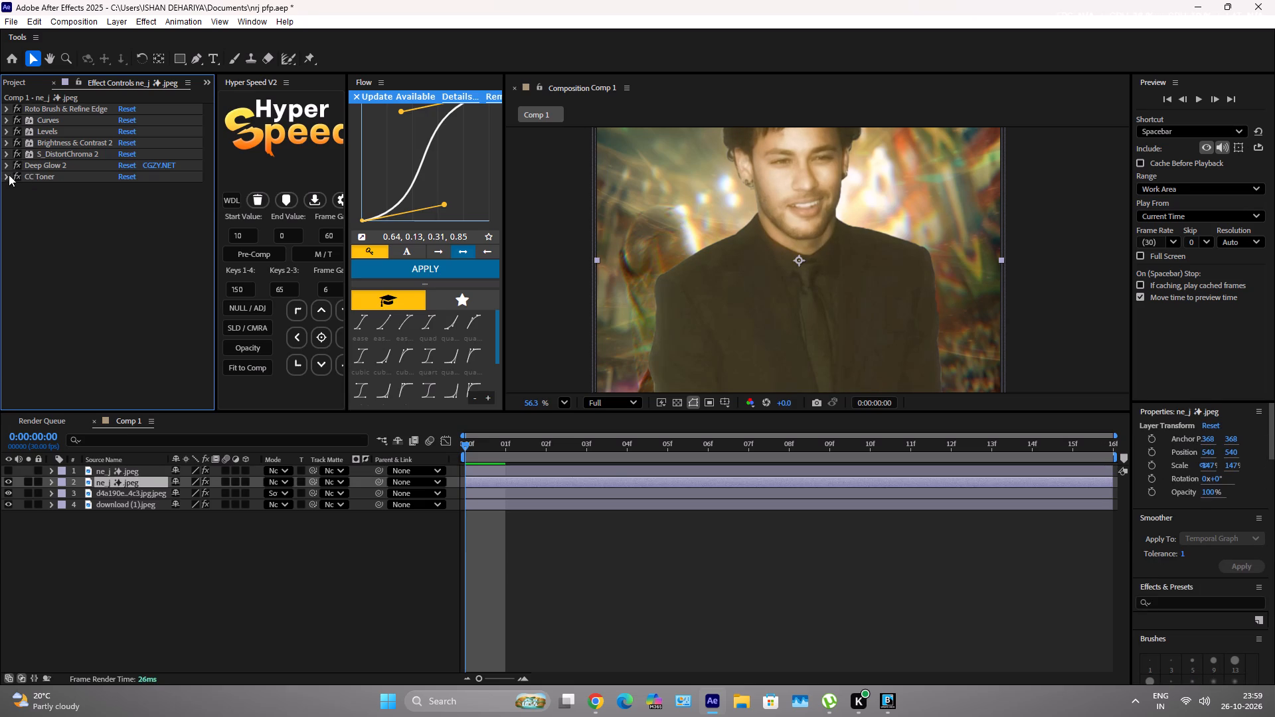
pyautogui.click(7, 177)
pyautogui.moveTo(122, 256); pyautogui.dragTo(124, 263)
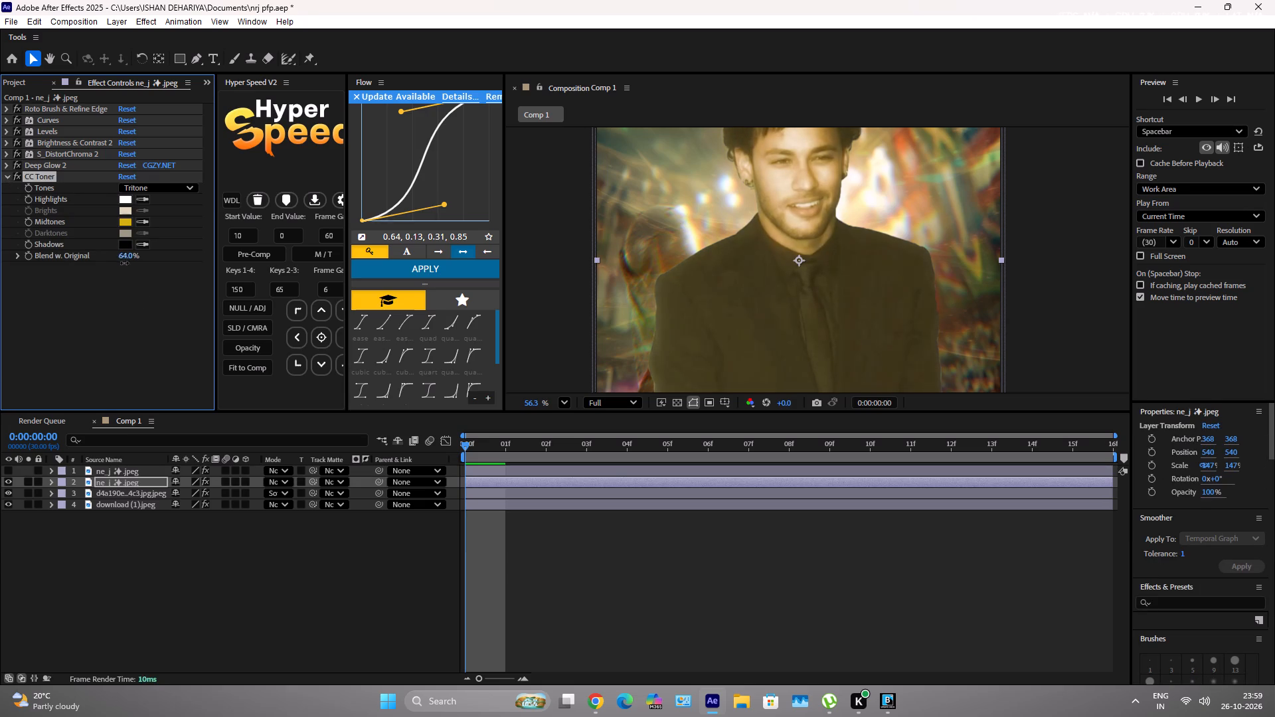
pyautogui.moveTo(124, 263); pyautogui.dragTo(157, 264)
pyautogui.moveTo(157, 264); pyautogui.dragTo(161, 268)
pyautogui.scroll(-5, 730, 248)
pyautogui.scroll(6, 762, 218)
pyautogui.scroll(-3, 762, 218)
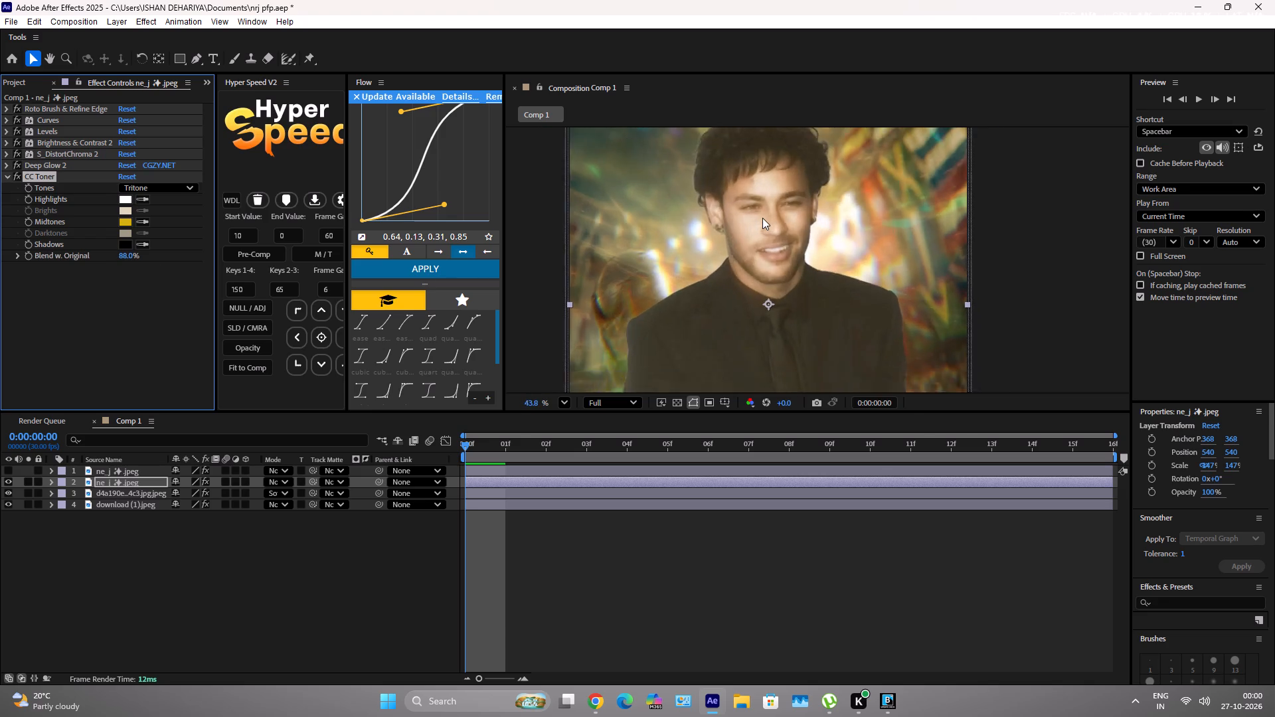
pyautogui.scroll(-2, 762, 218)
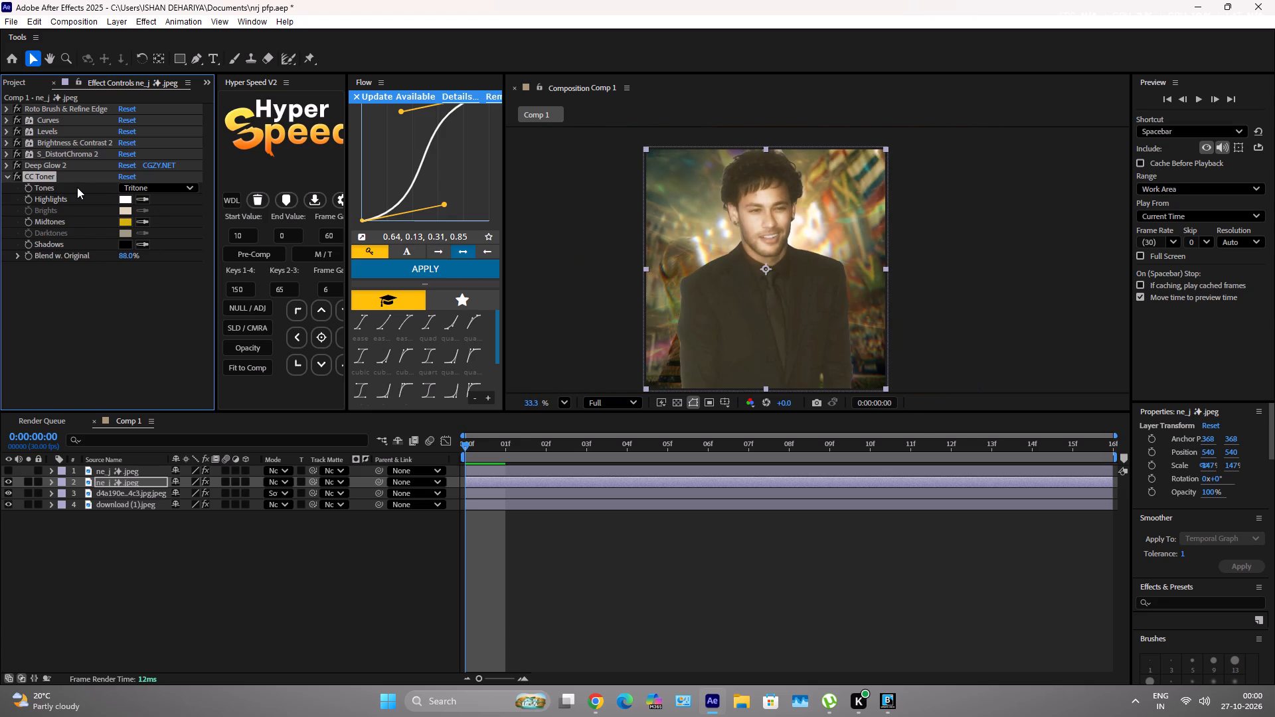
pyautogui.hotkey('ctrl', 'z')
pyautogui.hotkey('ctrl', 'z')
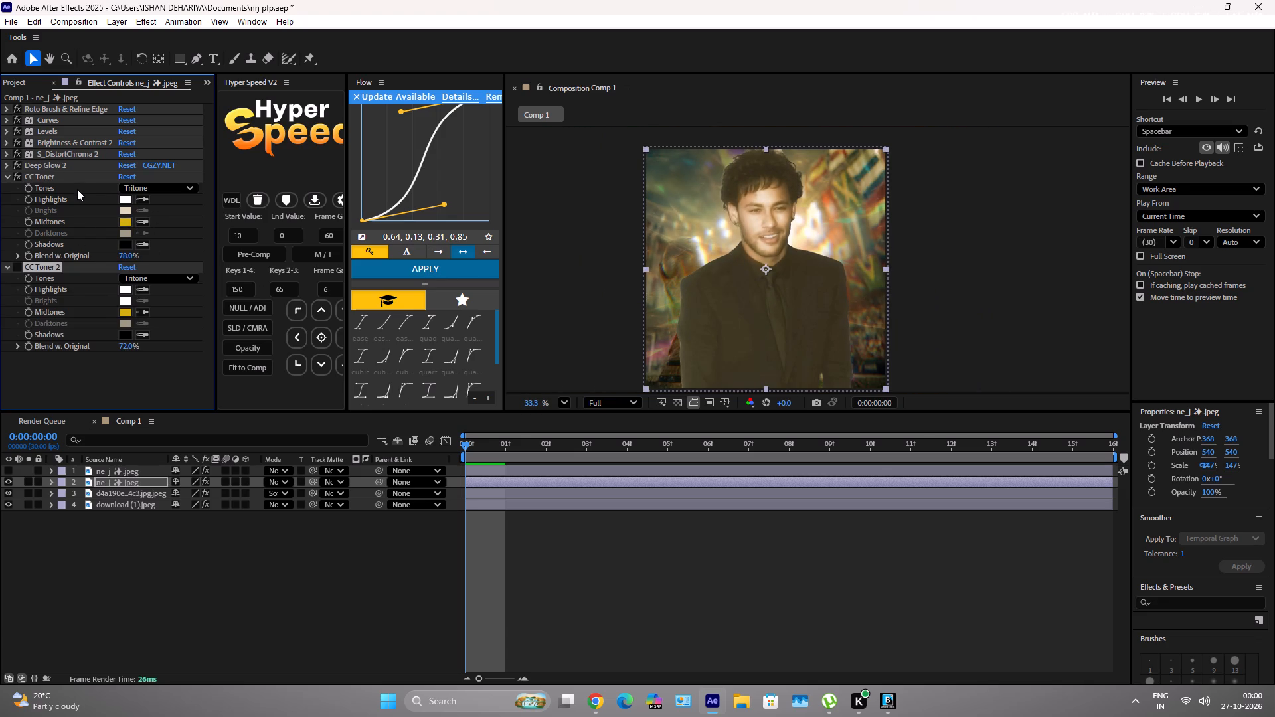
# Delete the disabled CC Toner 2 effect from the lower footballer layer.
pyautogui.click(47, 176)
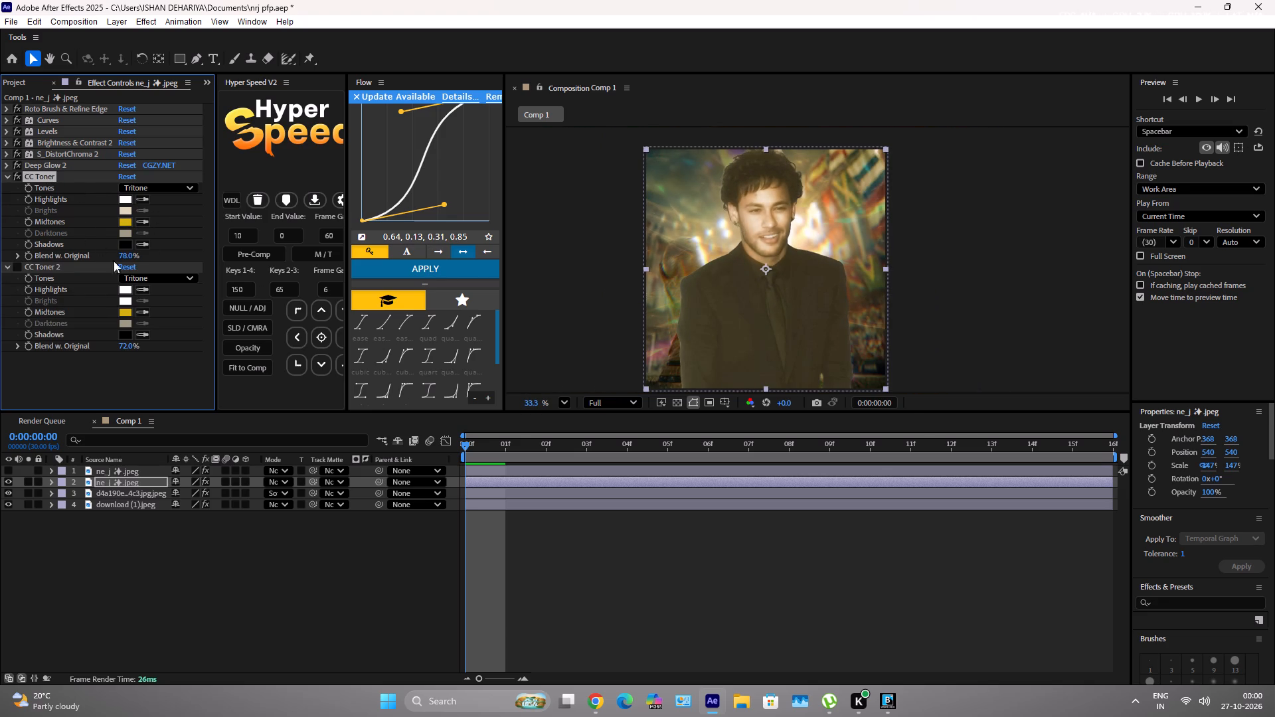
pyautogui.click(52, 264)
pyautogui.press('Delete')
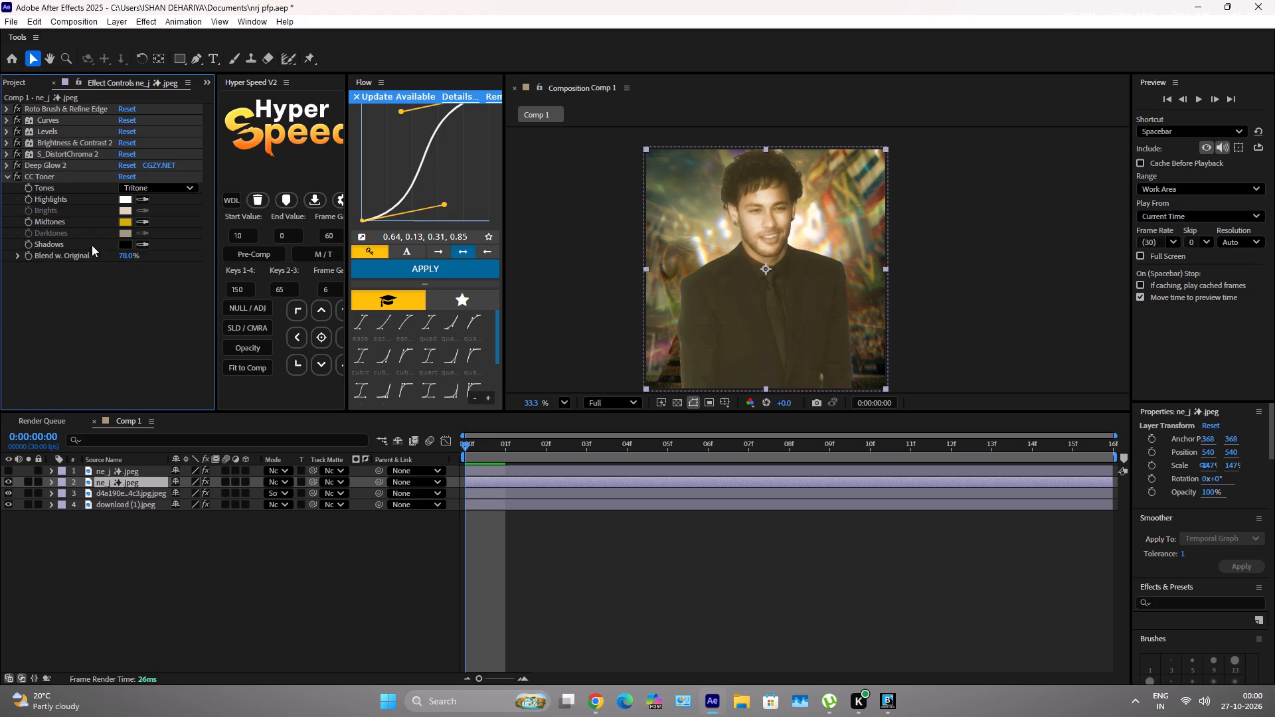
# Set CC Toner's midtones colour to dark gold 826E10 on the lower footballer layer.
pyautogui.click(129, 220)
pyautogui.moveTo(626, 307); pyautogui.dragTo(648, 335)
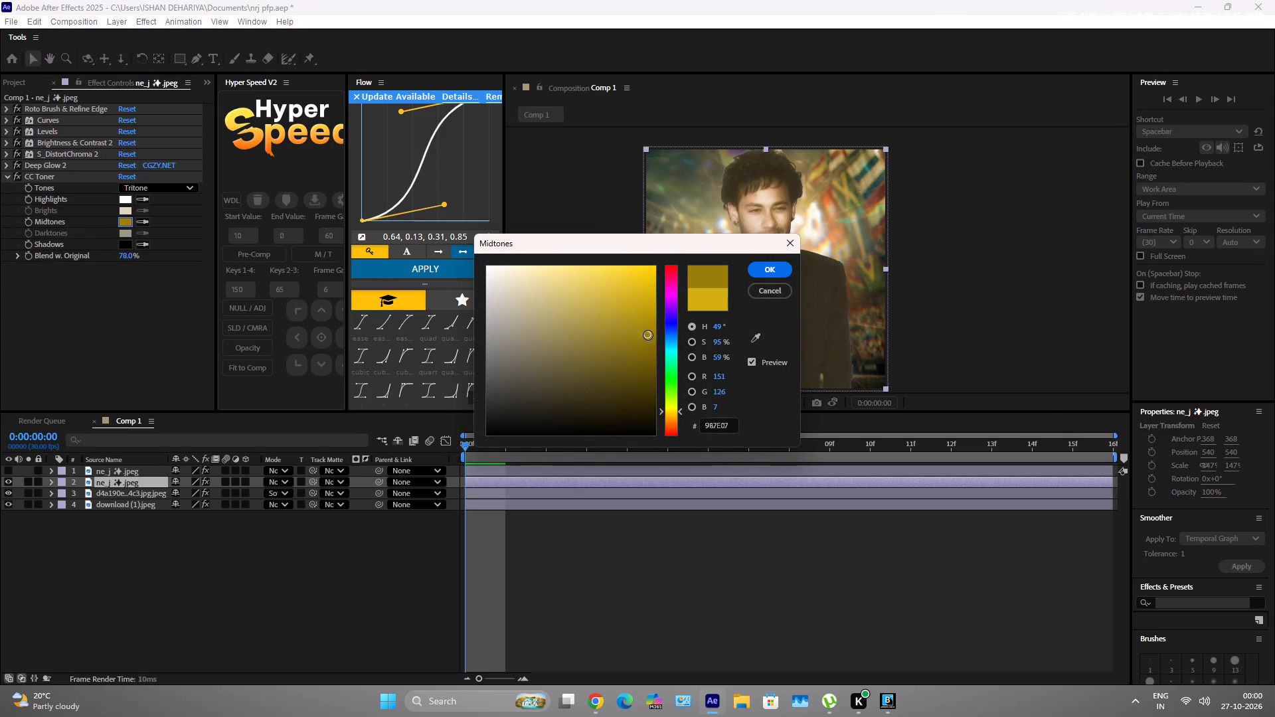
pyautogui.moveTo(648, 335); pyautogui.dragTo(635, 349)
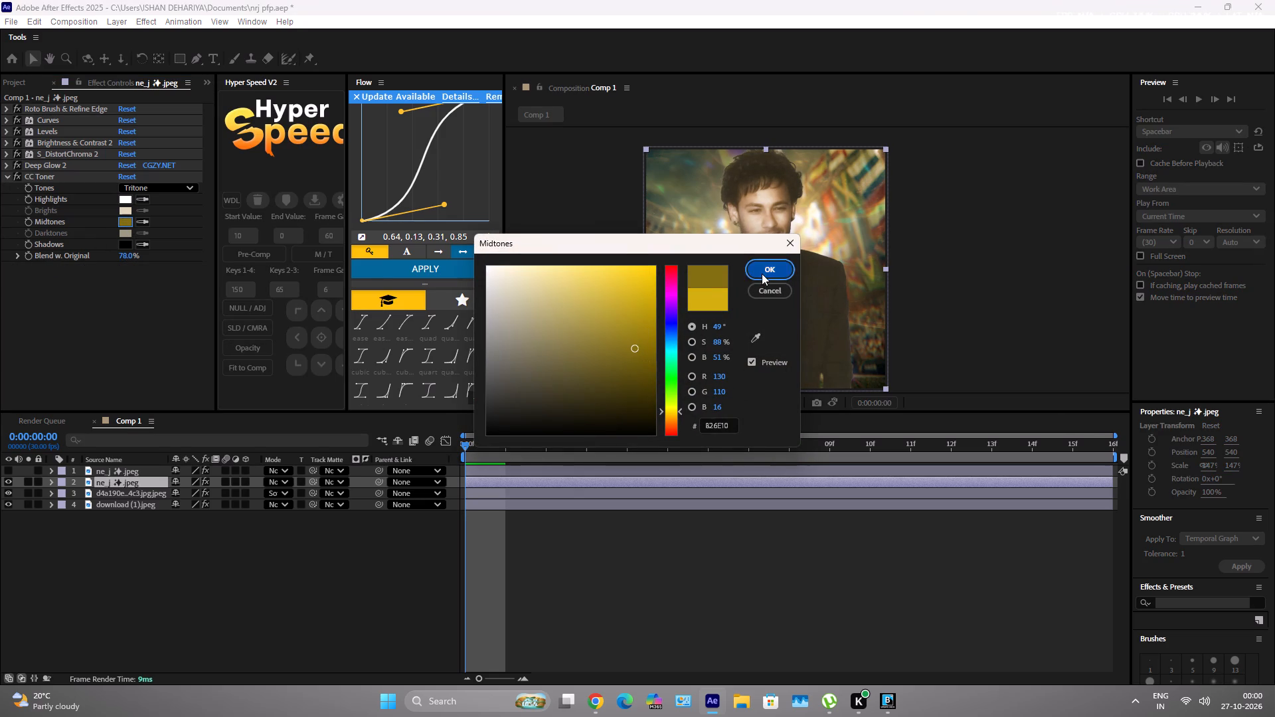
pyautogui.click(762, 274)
# Set CC Toner's Blend w. Original to 86% on the lower footballer layer.
pyautogui.moveTo(124, 252); pyautogui.dragTo(135, 258)
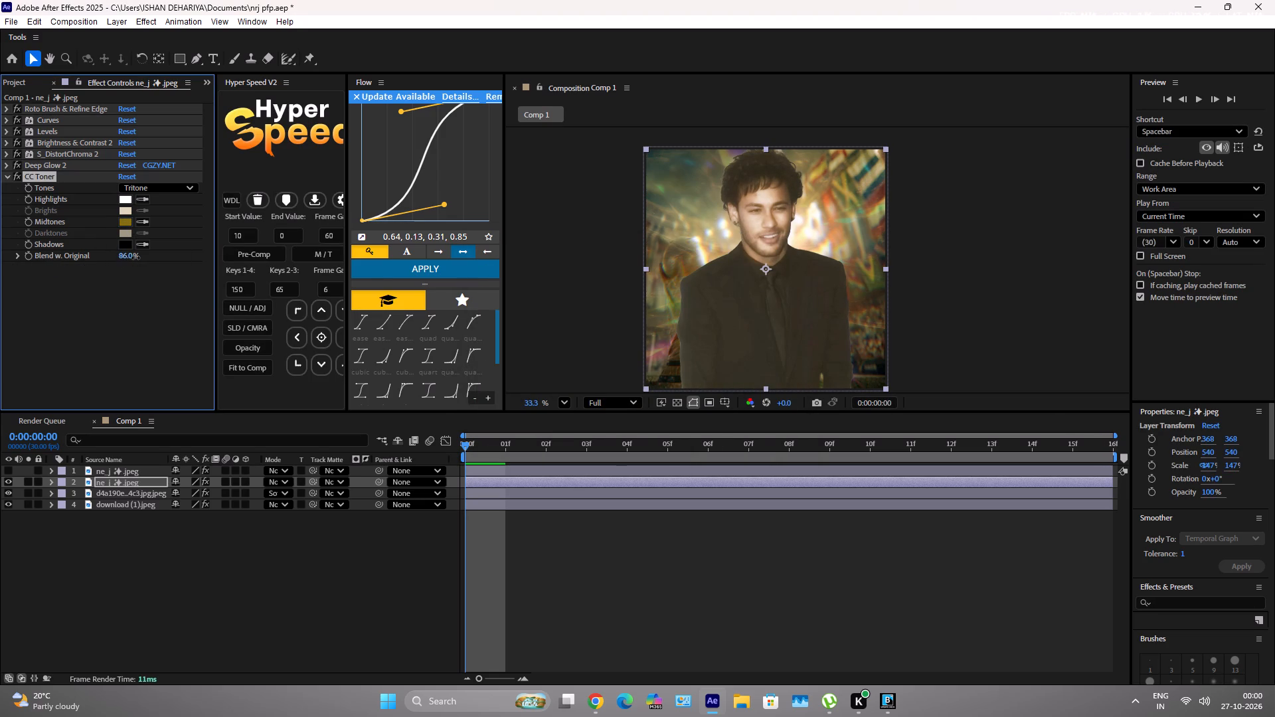
pyautogui.moveTo(135, 258); pyautogui.dragTo(133, 272)
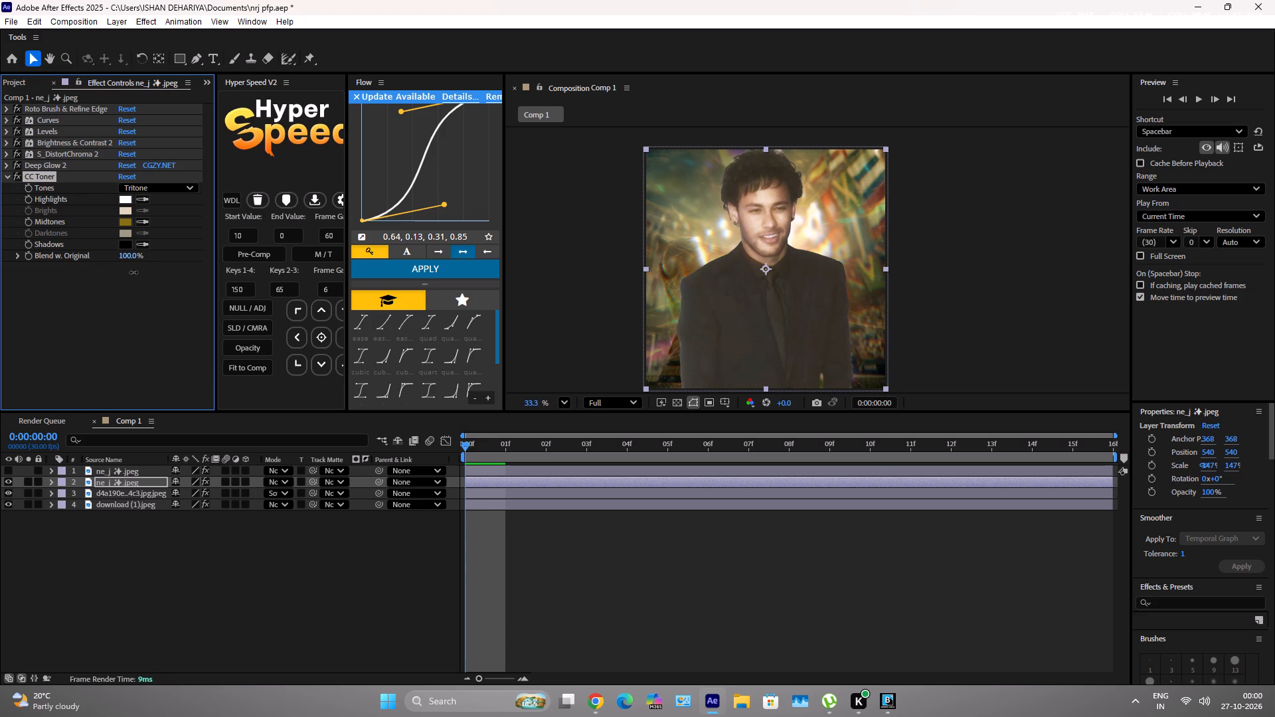
pyautogui.moveTo(133, 272); pyautogui.dragTo(133, 281)
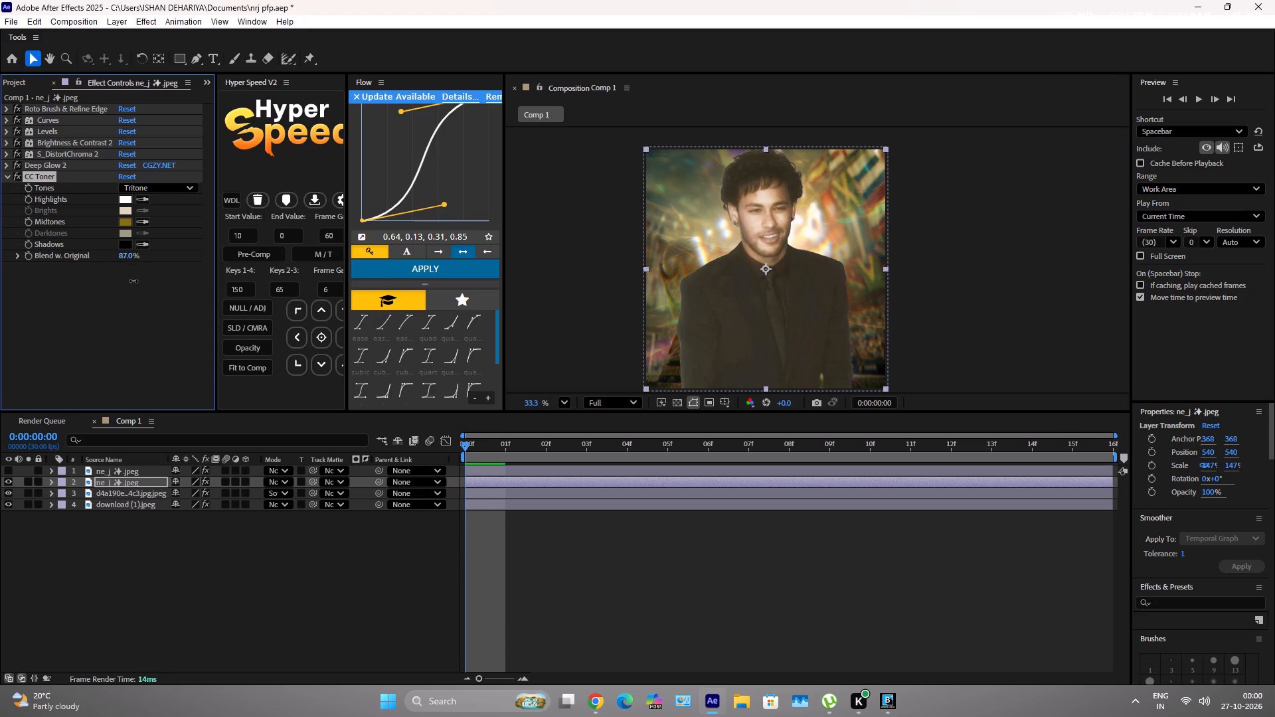
pyautogui.moveTo(133, 281); pyautogui.dragTo(135, 283)
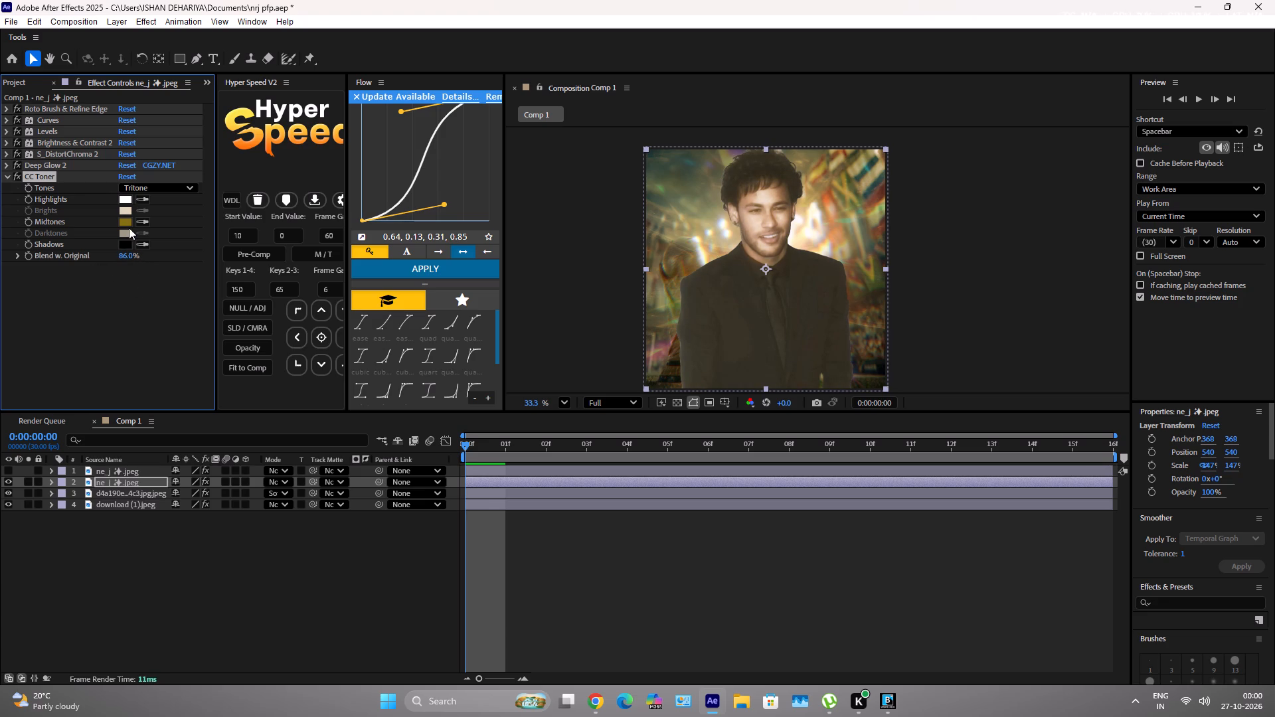
# Set CC Toner's midtones colour to gold A68900 on the lower footballer layer.
pyautogui.click(128, 223)
pyautogui.moveTo(649, 358); pyautogui.dragTo(634, 333)
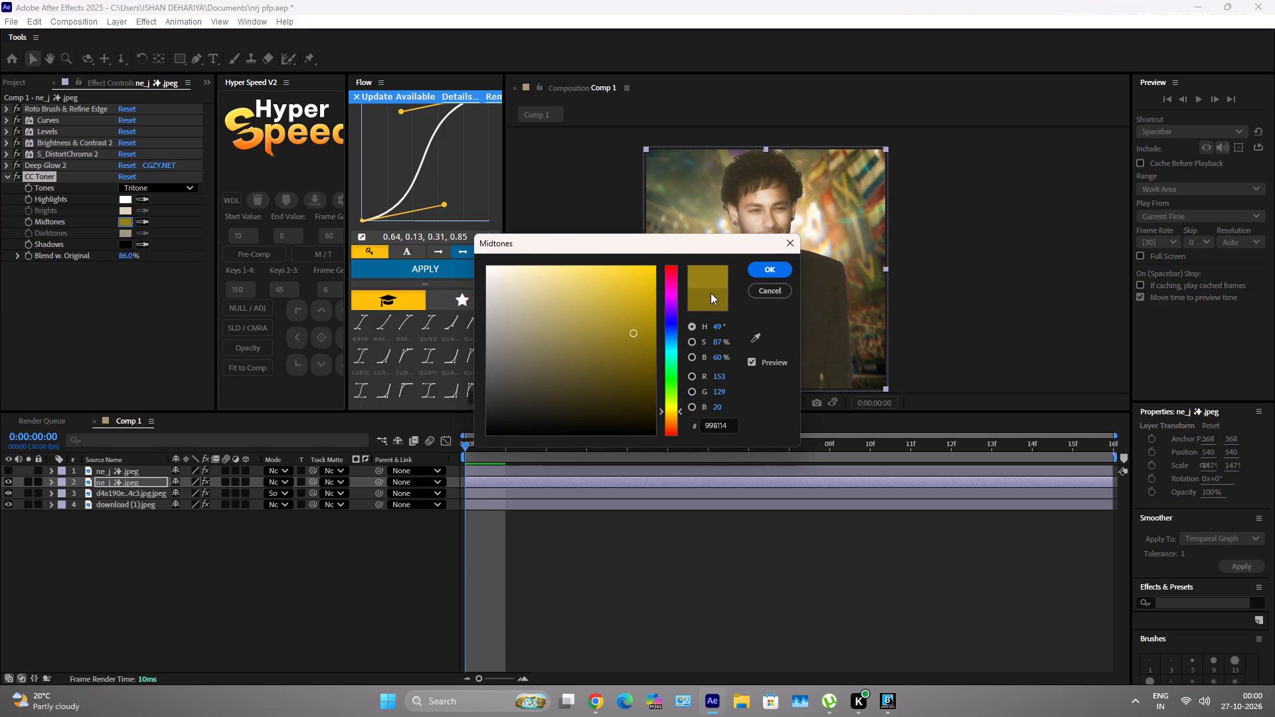
pyautogui.moveTo(632, 331); pyautogui.dragTo(663, 325)
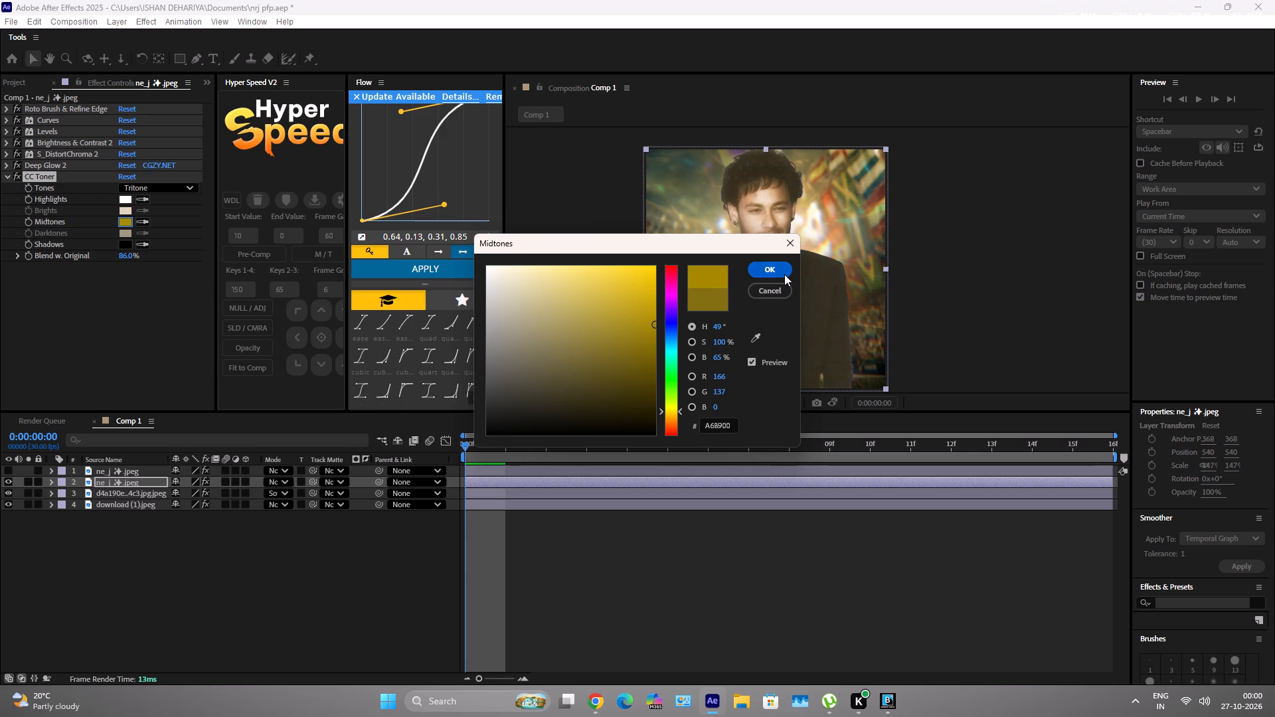
pyautogui.click(784, 274)
# Reorder the lower footballer layer's effects so that Deep Glow 2 sits below CC Toner.
pyautogui.scroll(6, 871, 234)
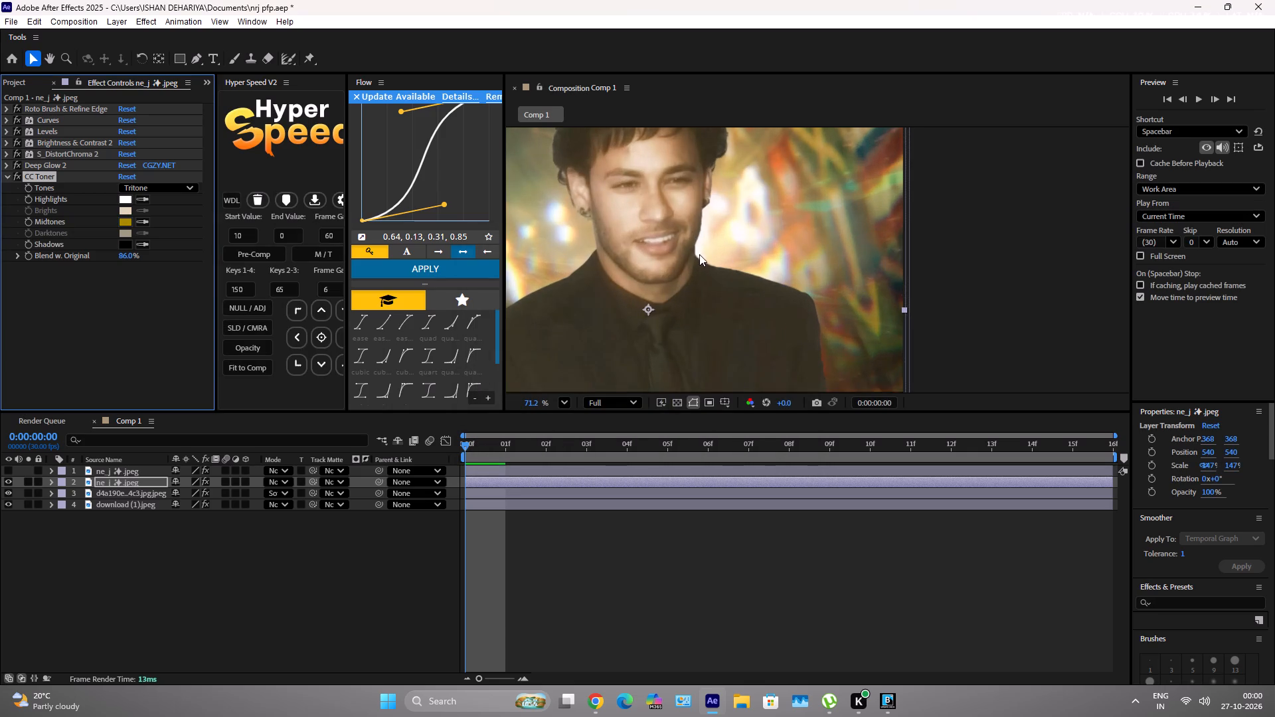
pyautogui.scroll(-3, 724, 262)
pyautogui.moveTo(64, 163); pyautogui.dragTo(76, 261)
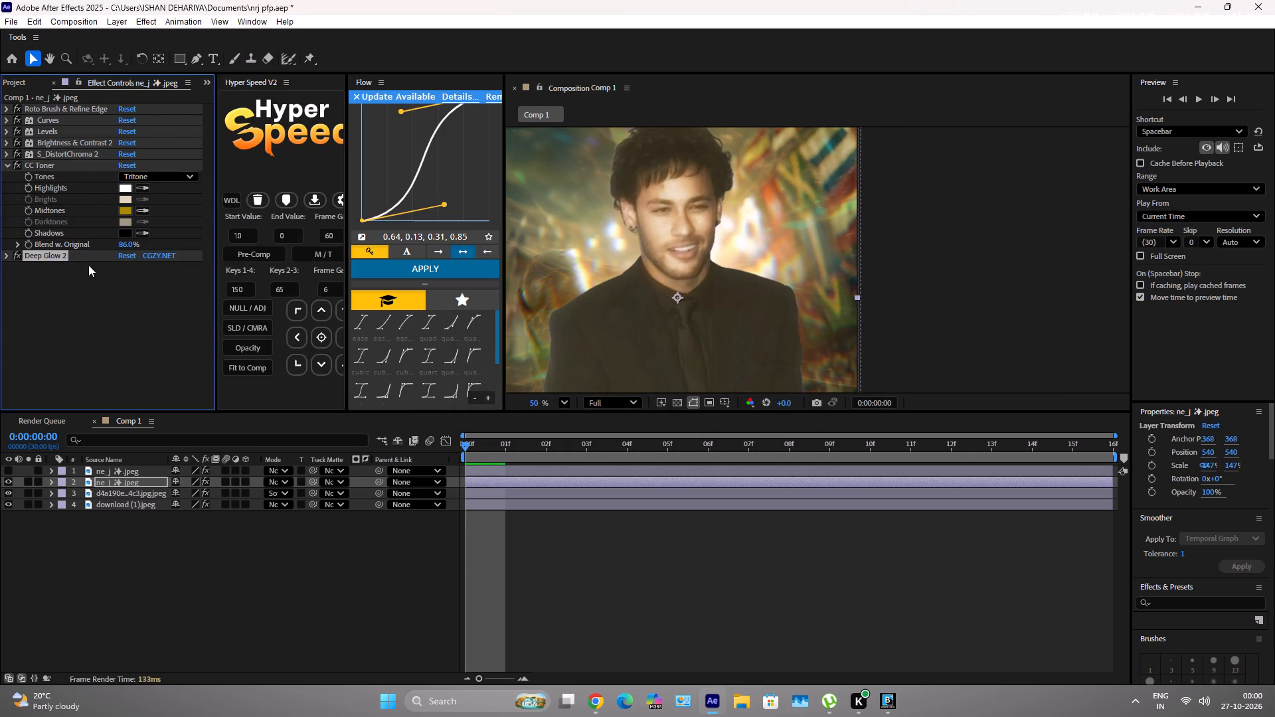
pyautogui.scroll(5, 663, 235)
pyautogui.scroll(-8, 664, 235)
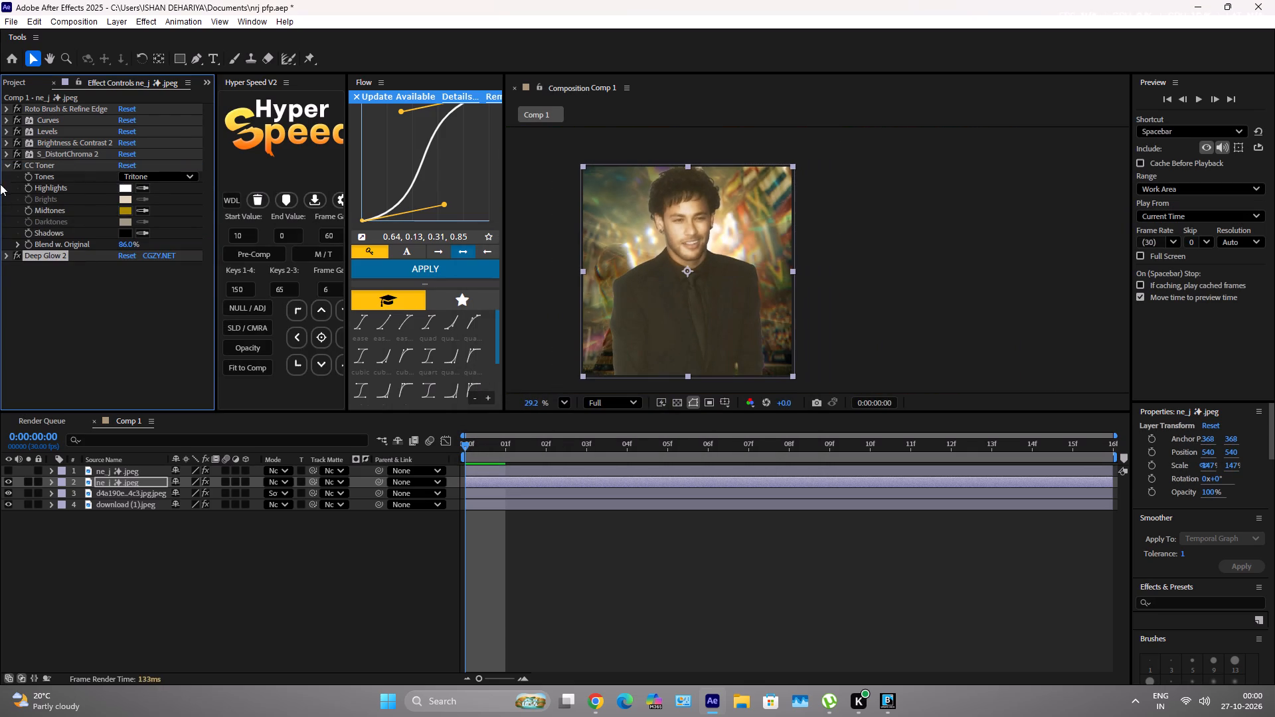
# Review the Deep Glow 2 settings with CC Toner collapsed and examine how the footballer blends with the background.
pyautogui.click(5, 165)
pyautogui.click(1, 163)
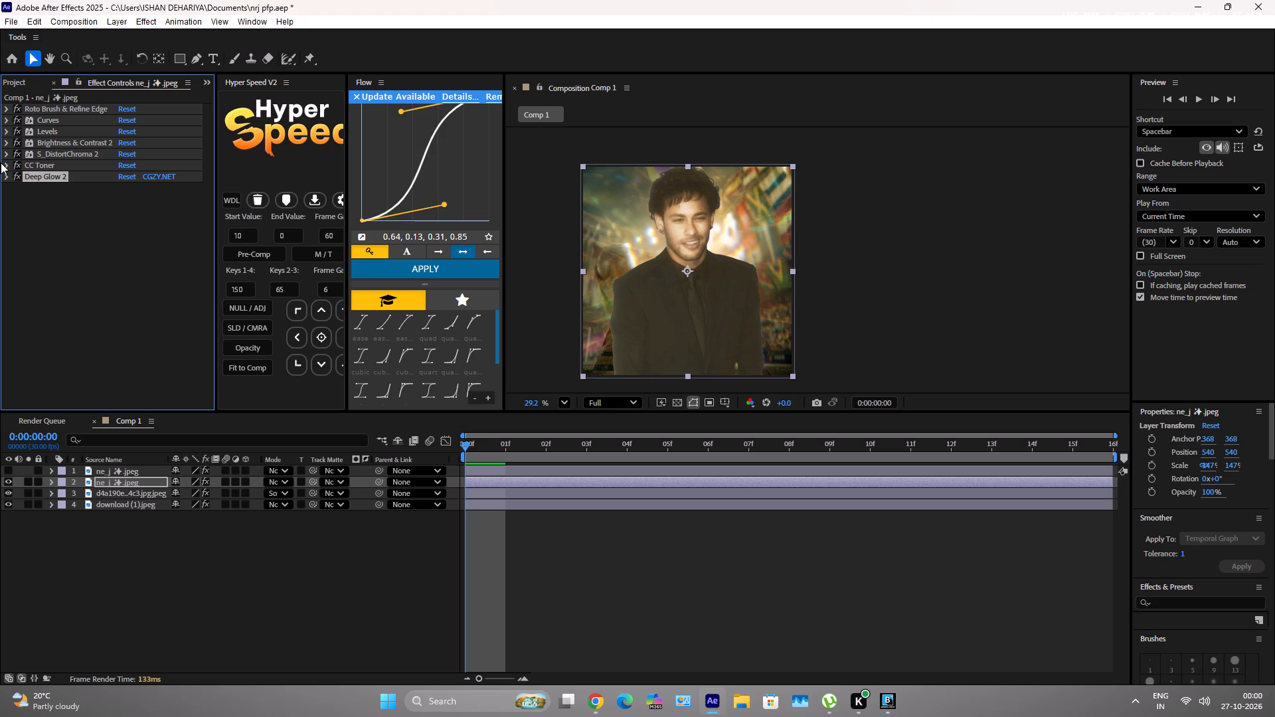
pyautogui.click(1, 172)
pyautogui.click(1, 177)
pyautogui.click(6, 179)
pyautogui.scroll(-5, 106, 260)
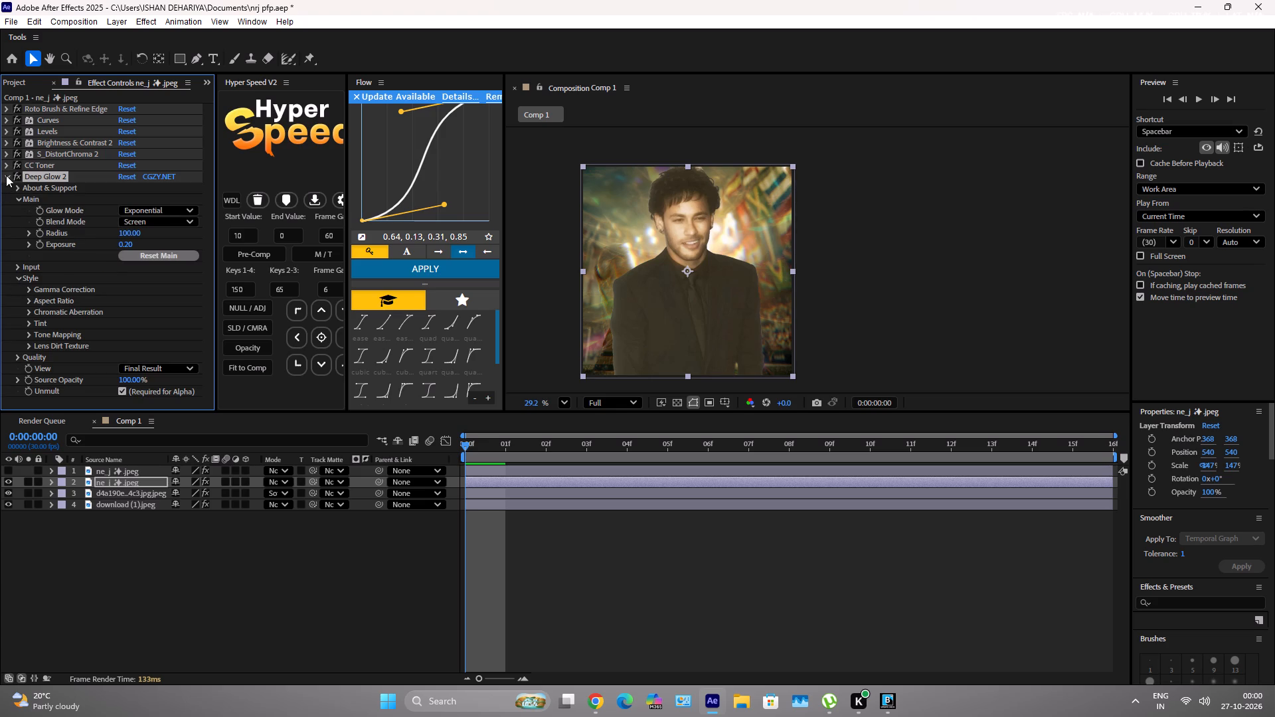
pyautogui.click(6, 175)
pyautogui.scroll(-1, 620, 237)
pyautogui.scroll(5, 632, 242)
pyautogui.scroll(-4, 855, 268)
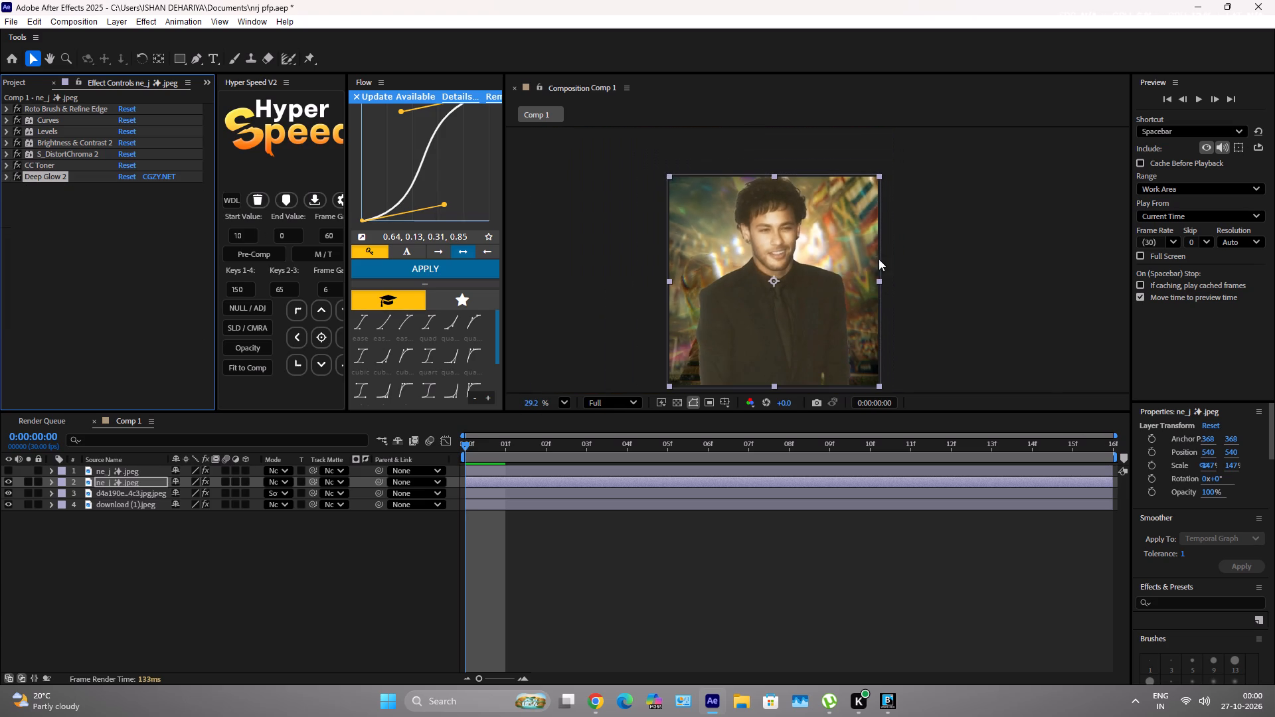
pyautogui.scroll(-3, 817, 224)
pyautogui.scroll(1, 809, 258)
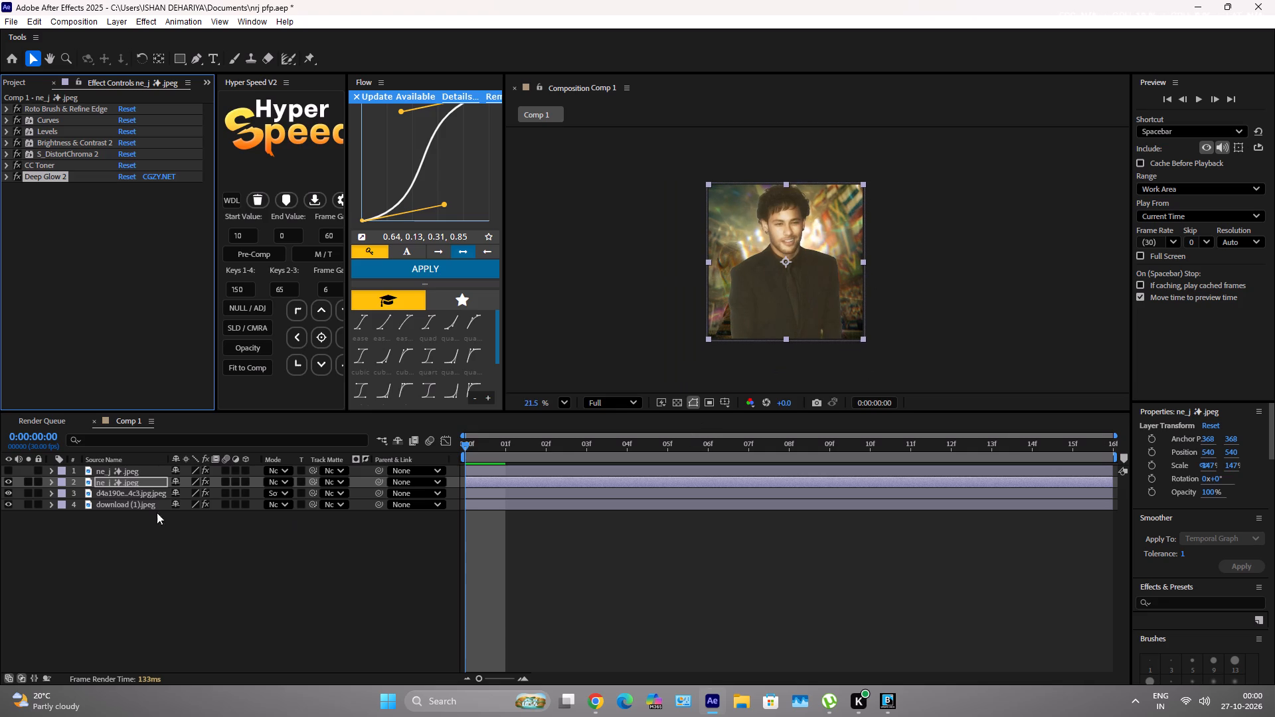
pyautogui.click(585, 533)
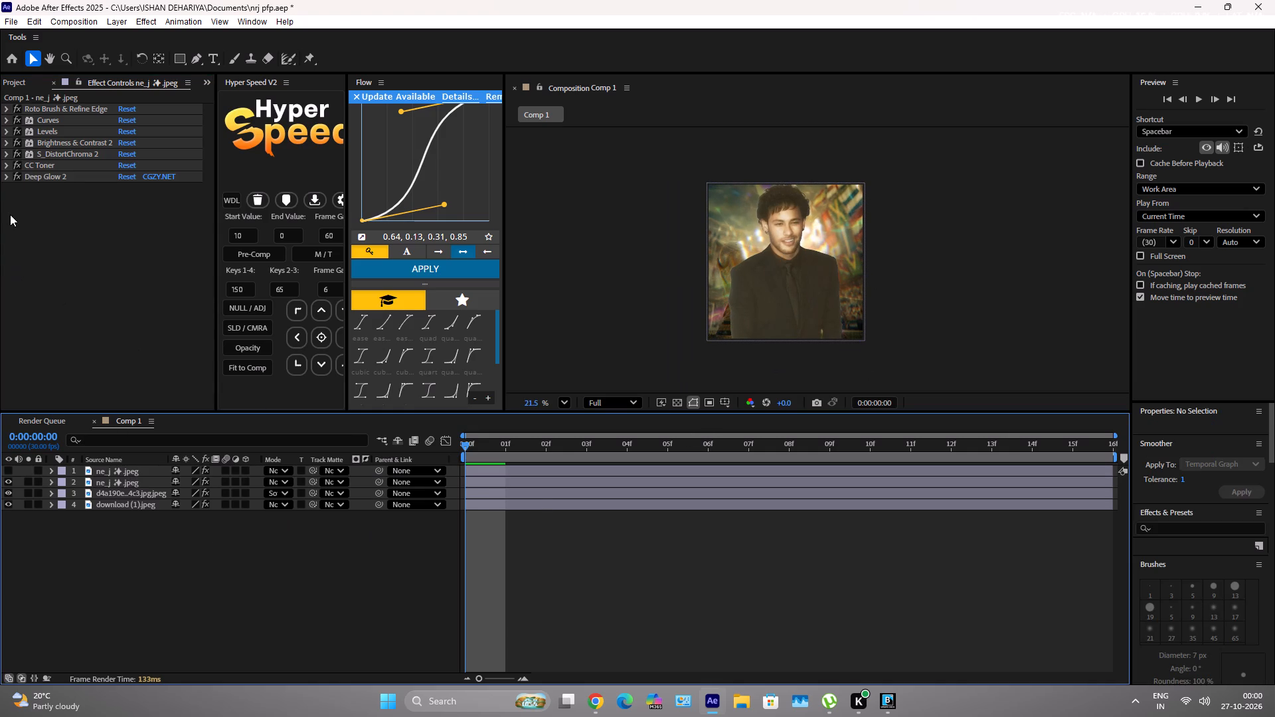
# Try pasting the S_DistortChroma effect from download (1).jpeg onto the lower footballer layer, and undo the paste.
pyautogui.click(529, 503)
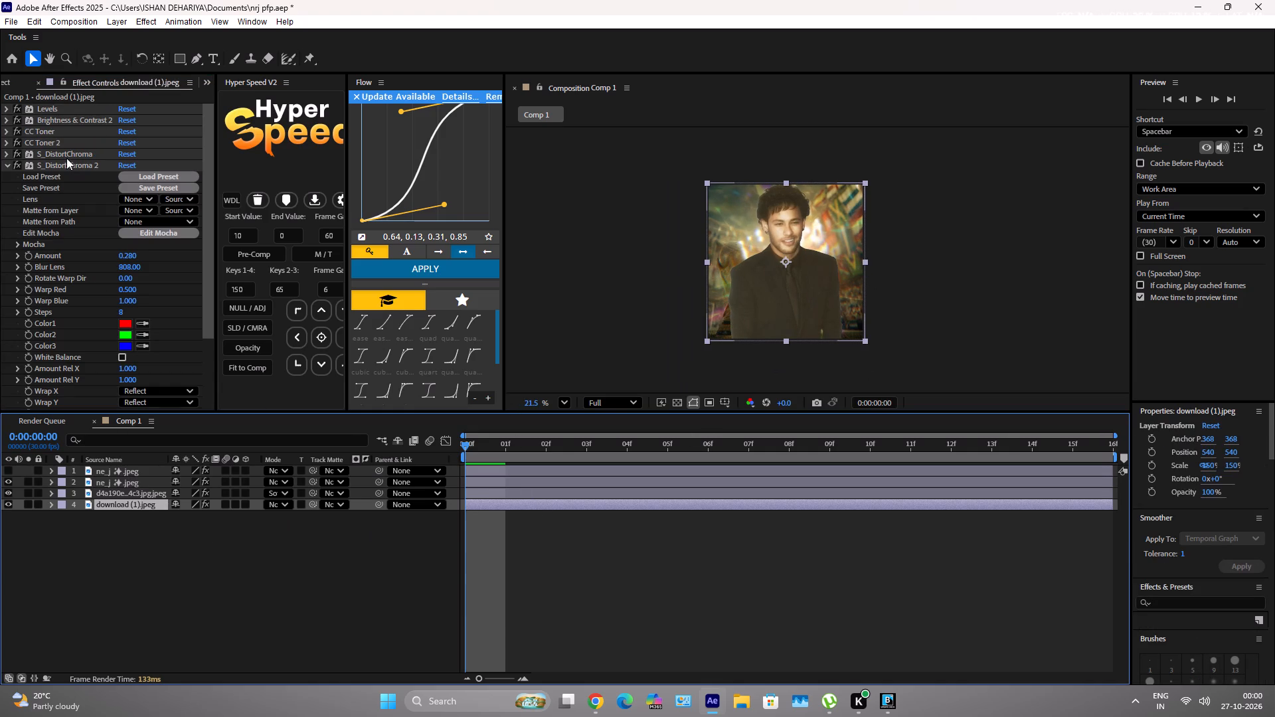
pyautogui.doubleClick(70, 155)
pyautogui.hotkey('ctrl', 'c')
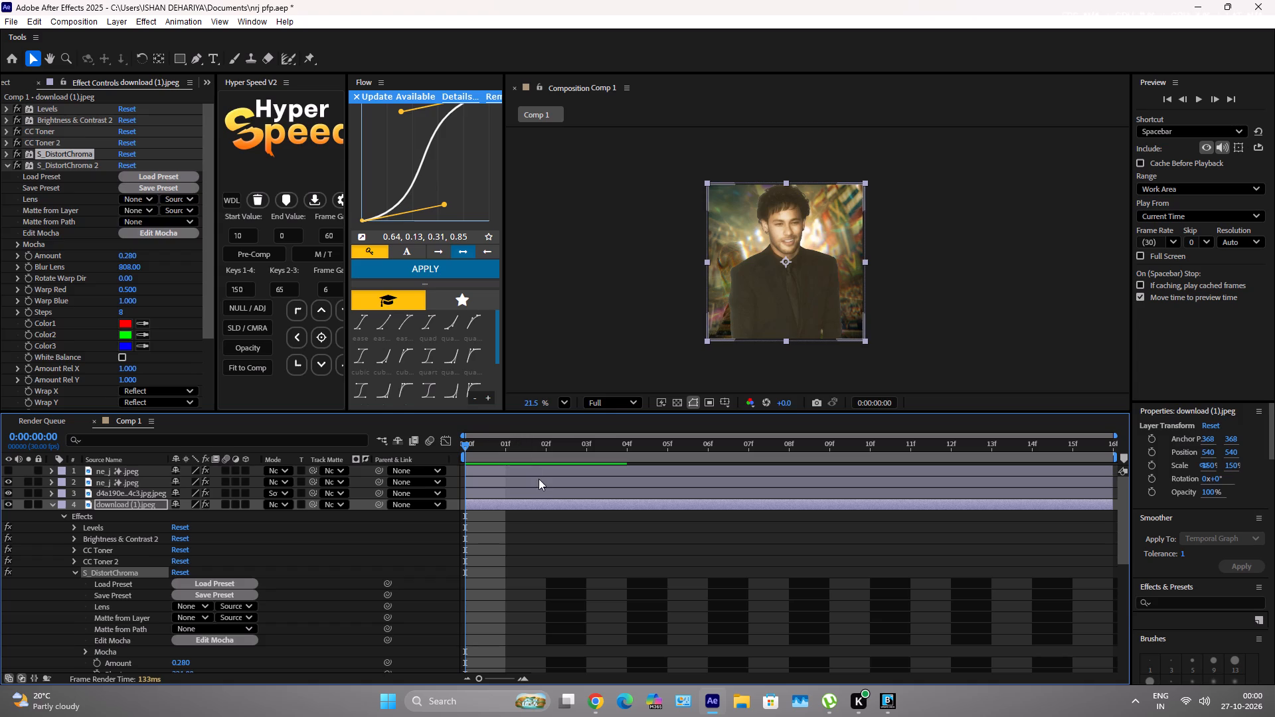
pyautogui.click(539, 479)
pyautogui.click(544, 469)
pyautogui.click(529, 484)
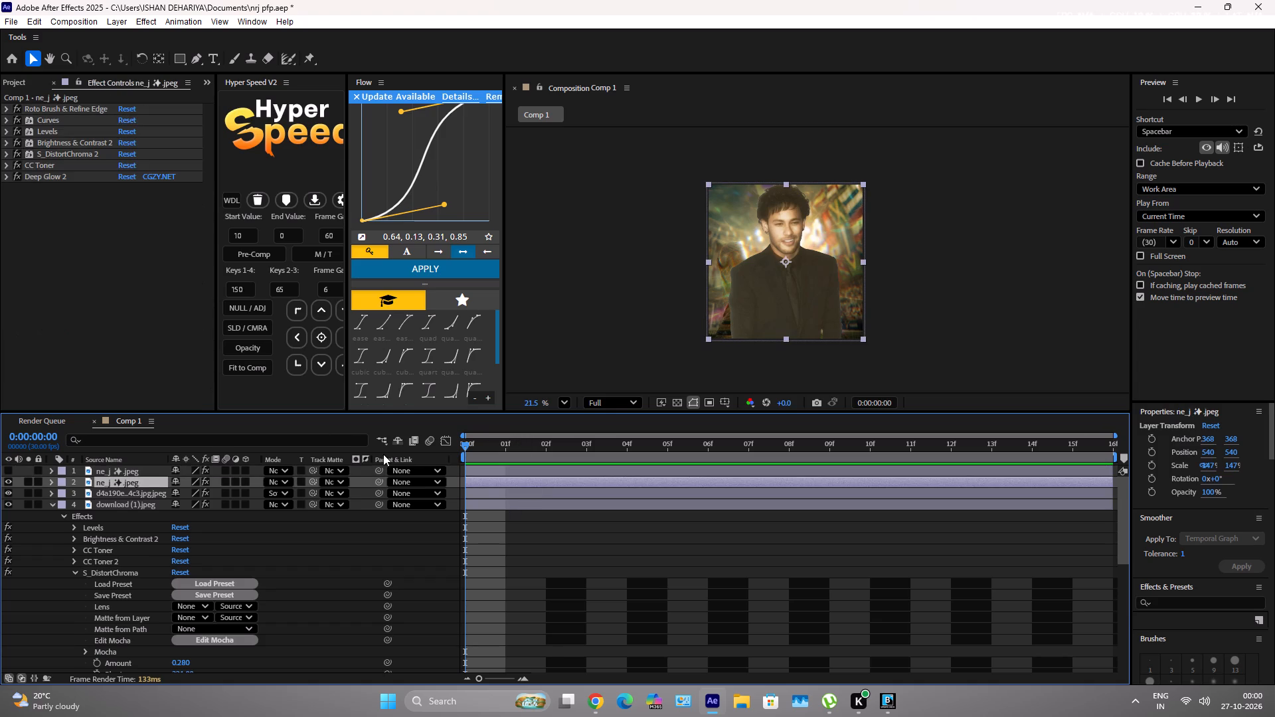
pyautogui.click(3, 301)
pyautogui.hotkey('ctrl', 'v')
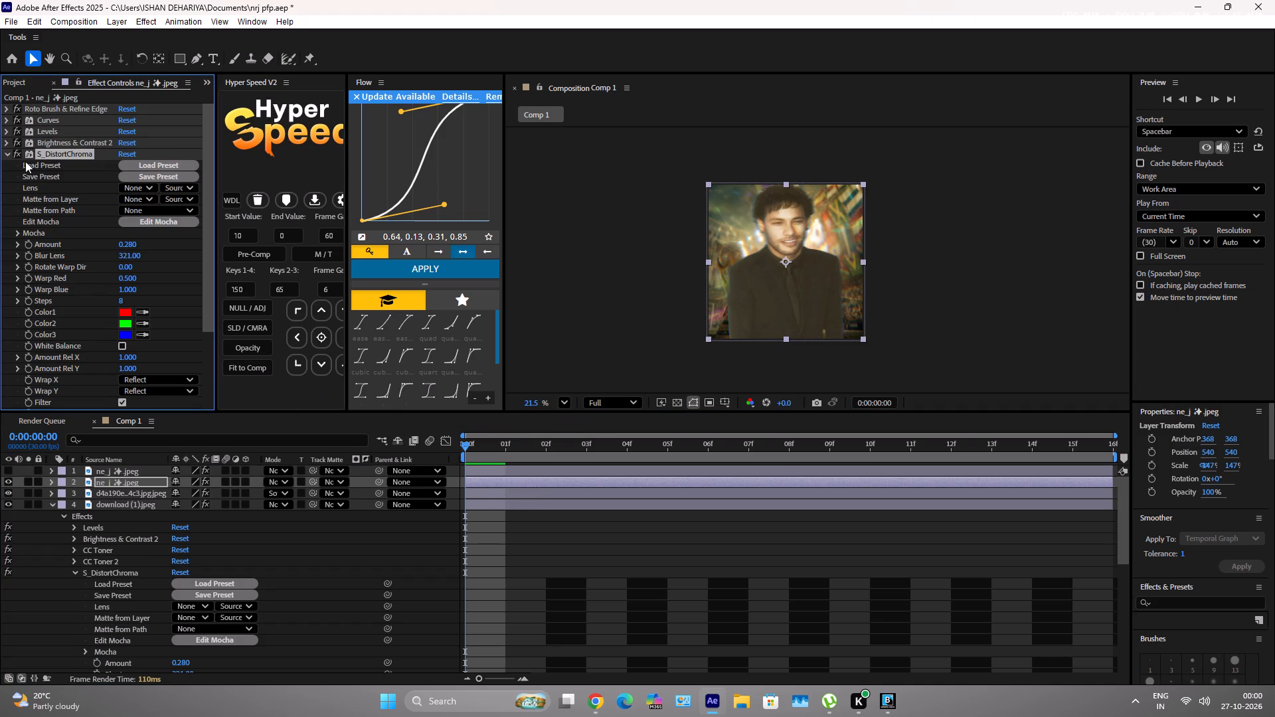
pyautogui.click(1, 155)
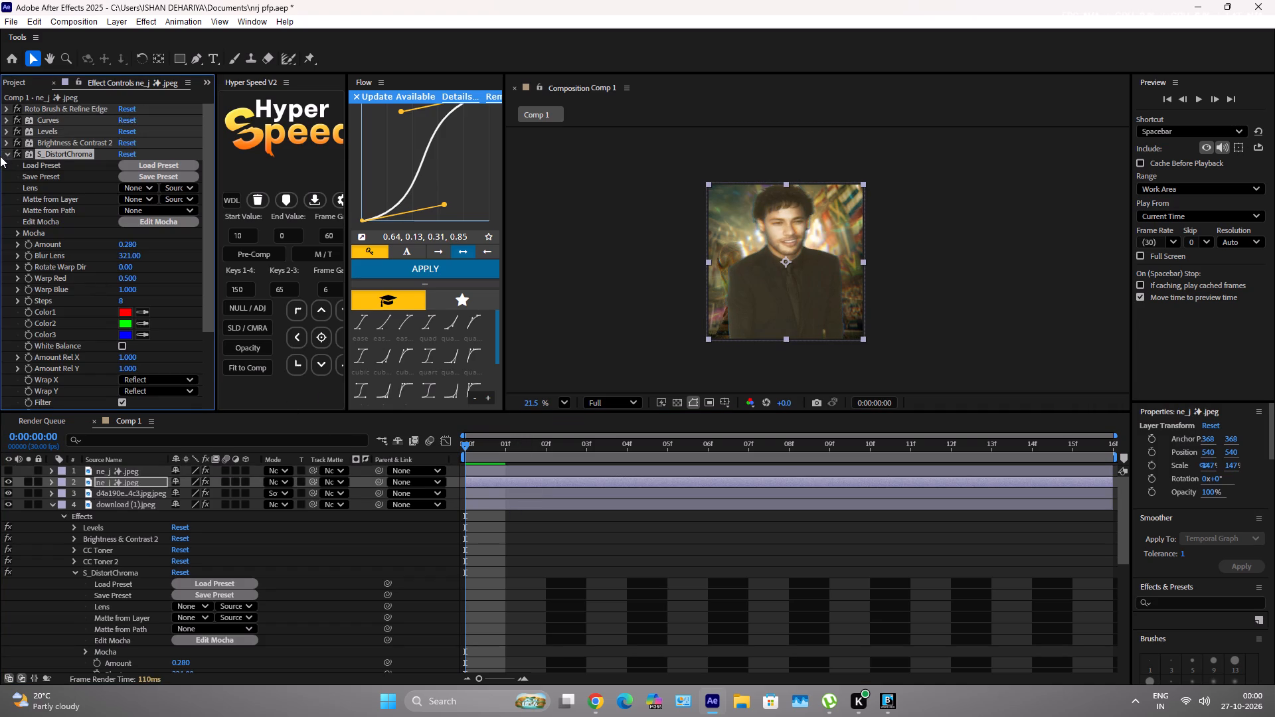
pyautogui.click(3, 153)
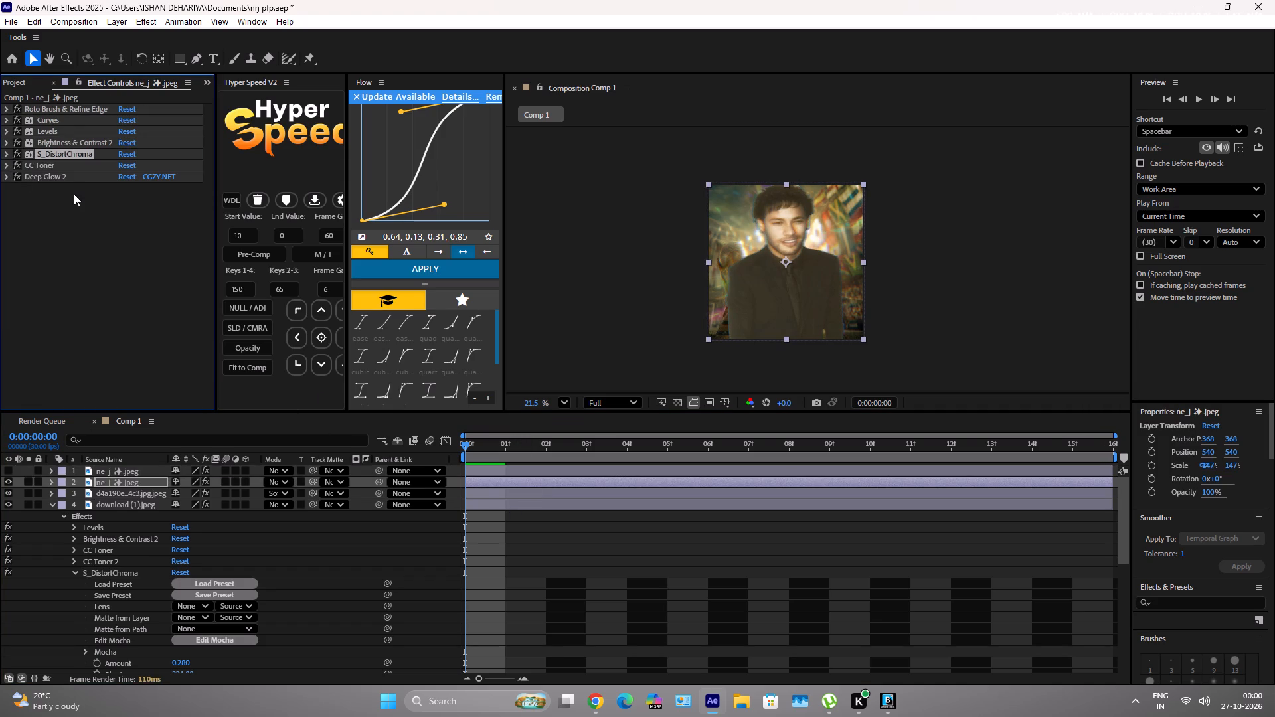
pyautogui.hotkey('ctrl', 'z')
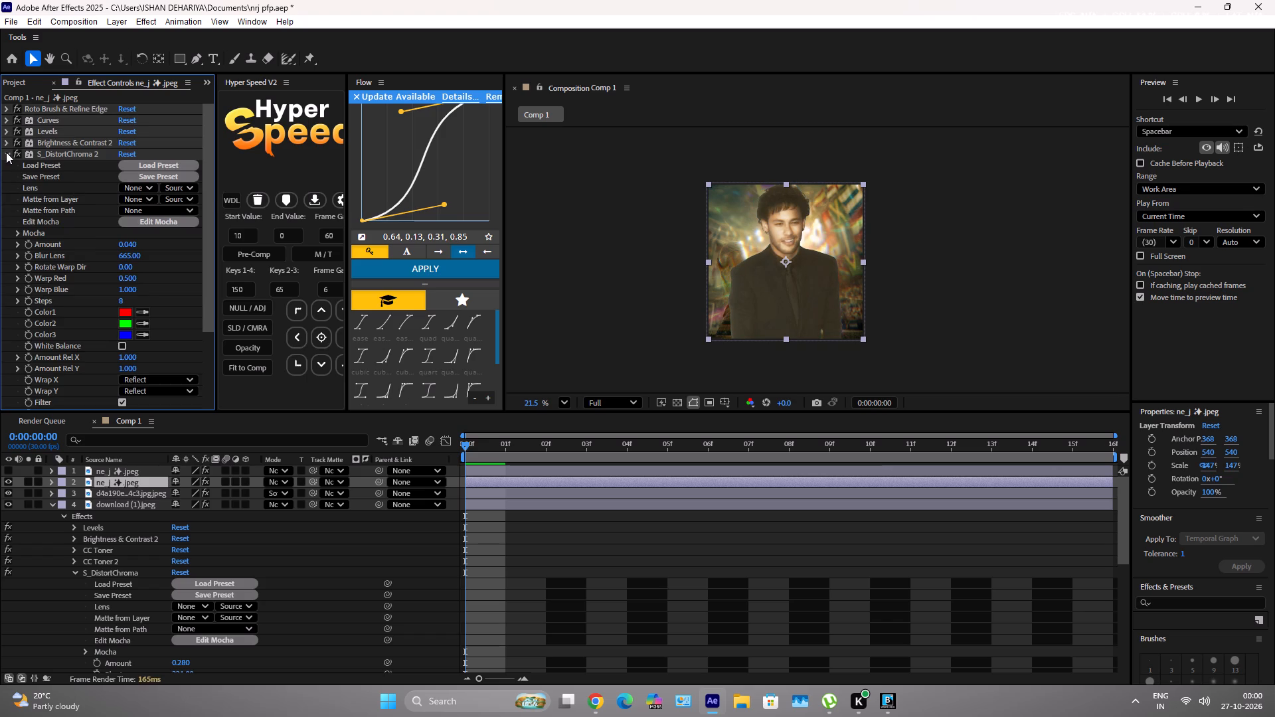
# Paste the copied S_DistortChroma effect onto the lower footballer layer as the final effect, below Deep Glow 2.
pyautogui.click(5, 152)
pyautogui.click(44, 173)
pyautogui.hotkey('ctrl', 'v')
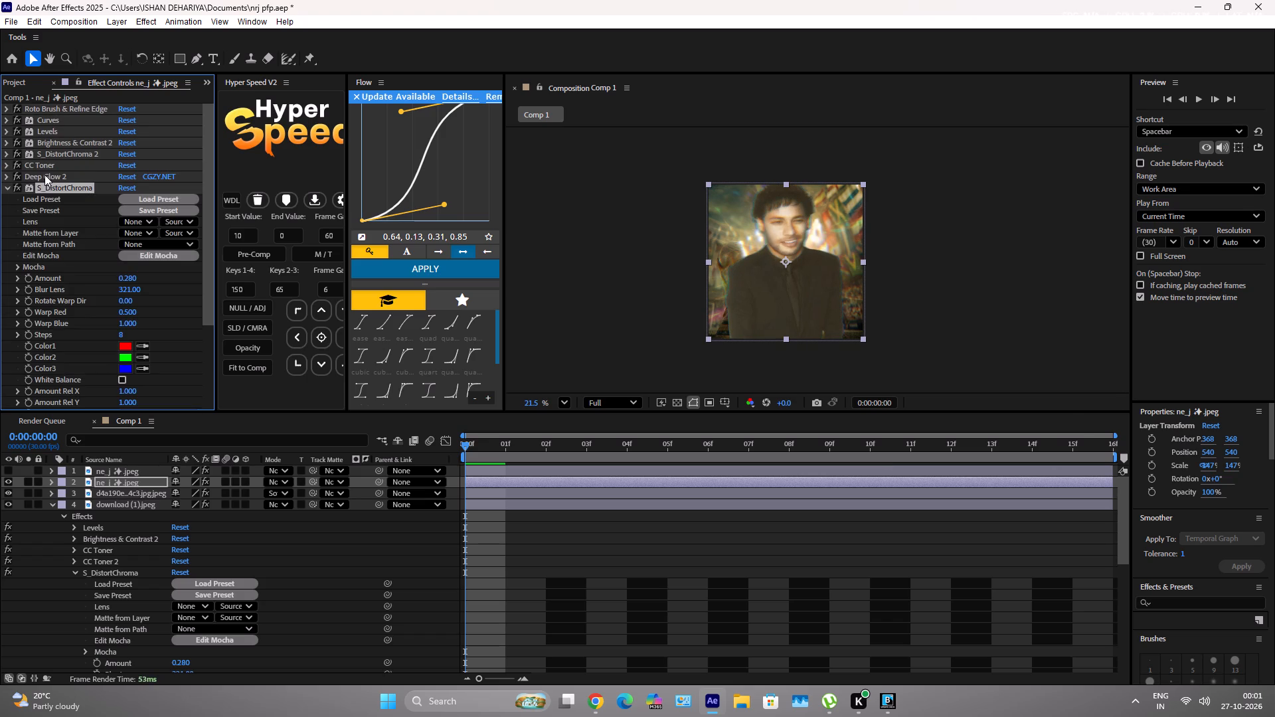
pyautogui.click(5, 186)
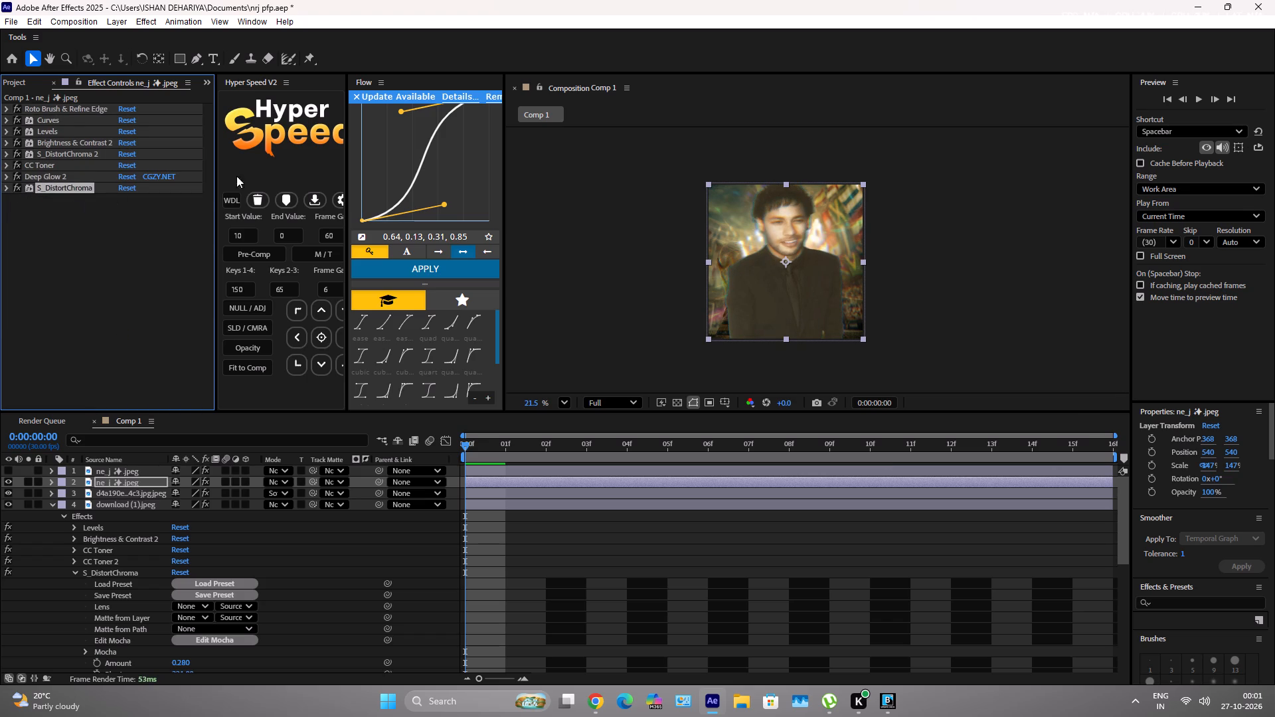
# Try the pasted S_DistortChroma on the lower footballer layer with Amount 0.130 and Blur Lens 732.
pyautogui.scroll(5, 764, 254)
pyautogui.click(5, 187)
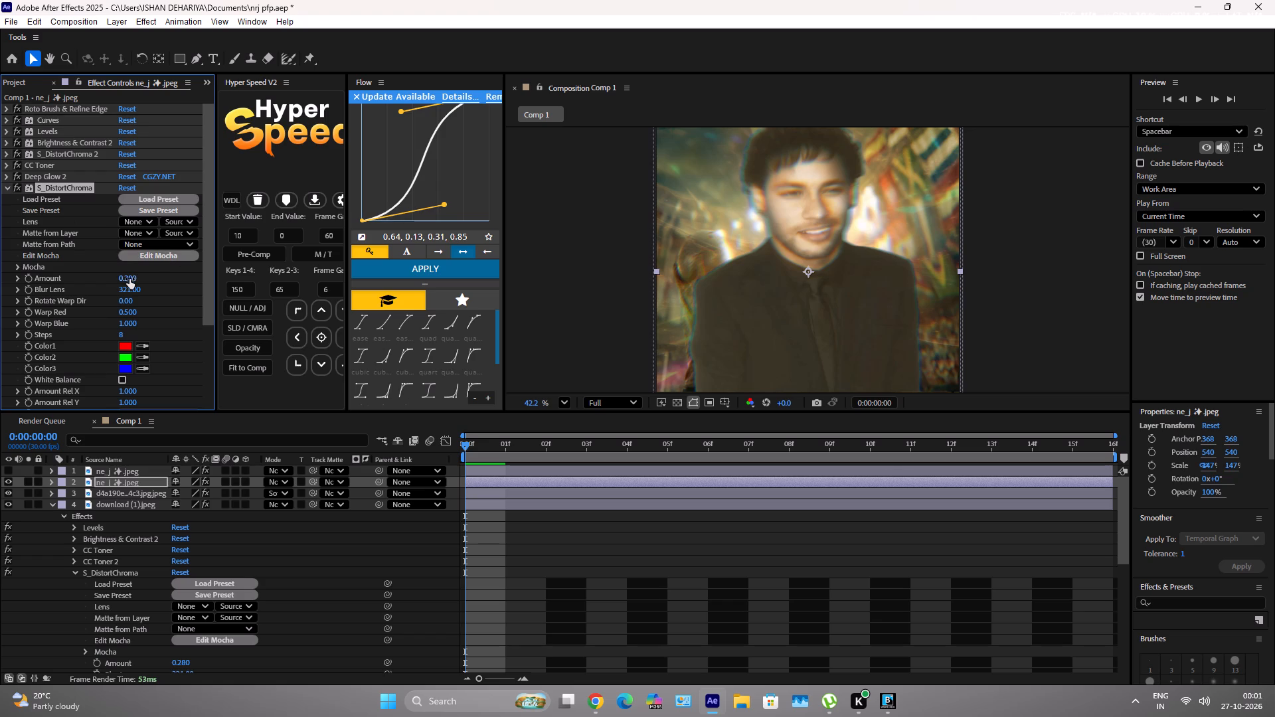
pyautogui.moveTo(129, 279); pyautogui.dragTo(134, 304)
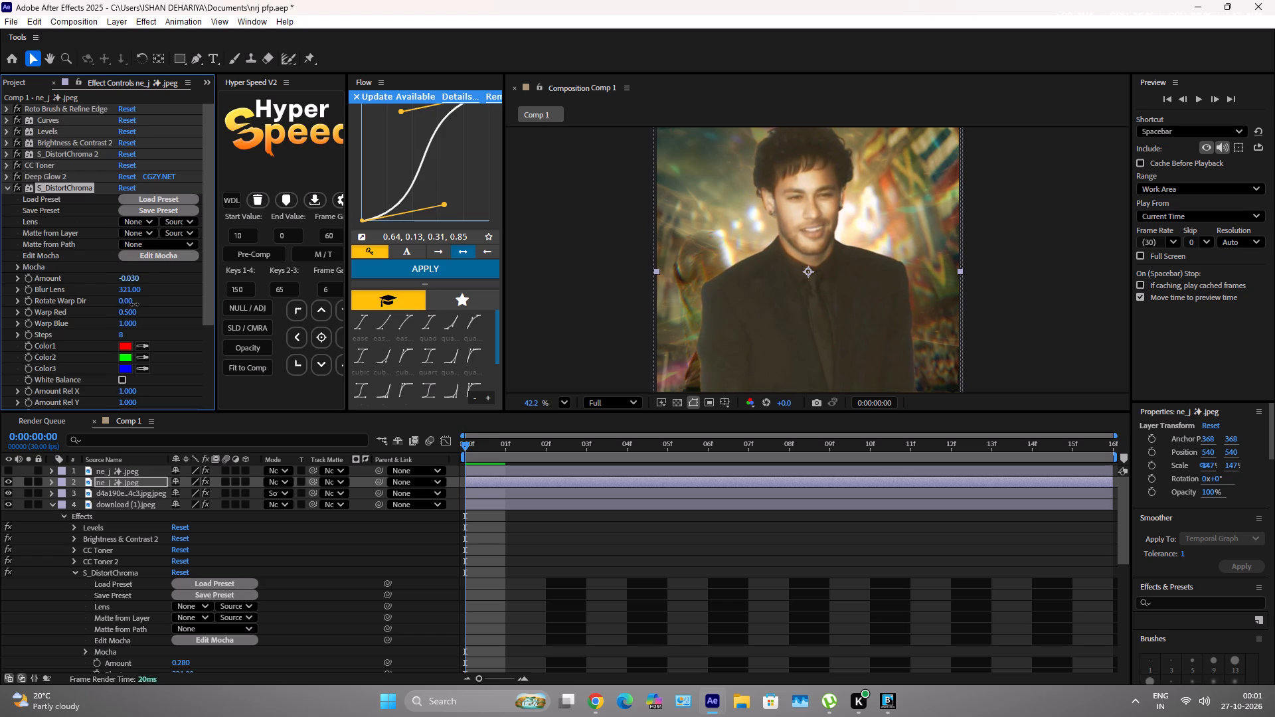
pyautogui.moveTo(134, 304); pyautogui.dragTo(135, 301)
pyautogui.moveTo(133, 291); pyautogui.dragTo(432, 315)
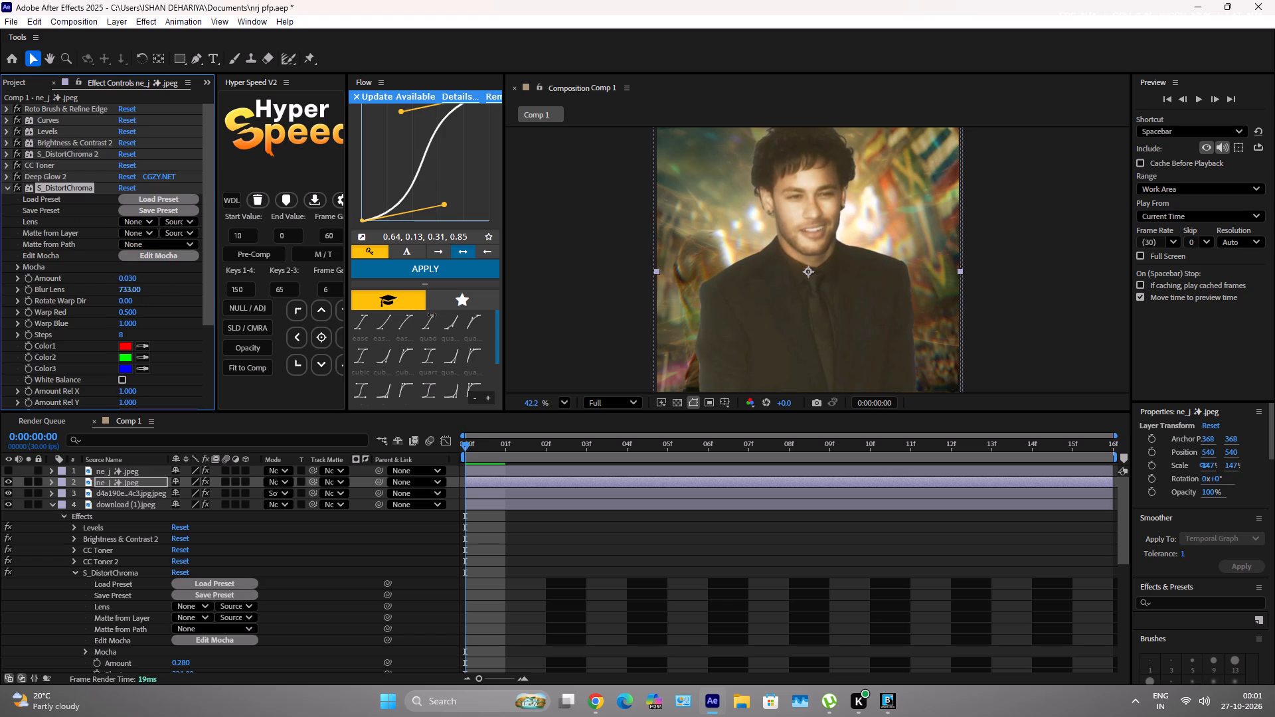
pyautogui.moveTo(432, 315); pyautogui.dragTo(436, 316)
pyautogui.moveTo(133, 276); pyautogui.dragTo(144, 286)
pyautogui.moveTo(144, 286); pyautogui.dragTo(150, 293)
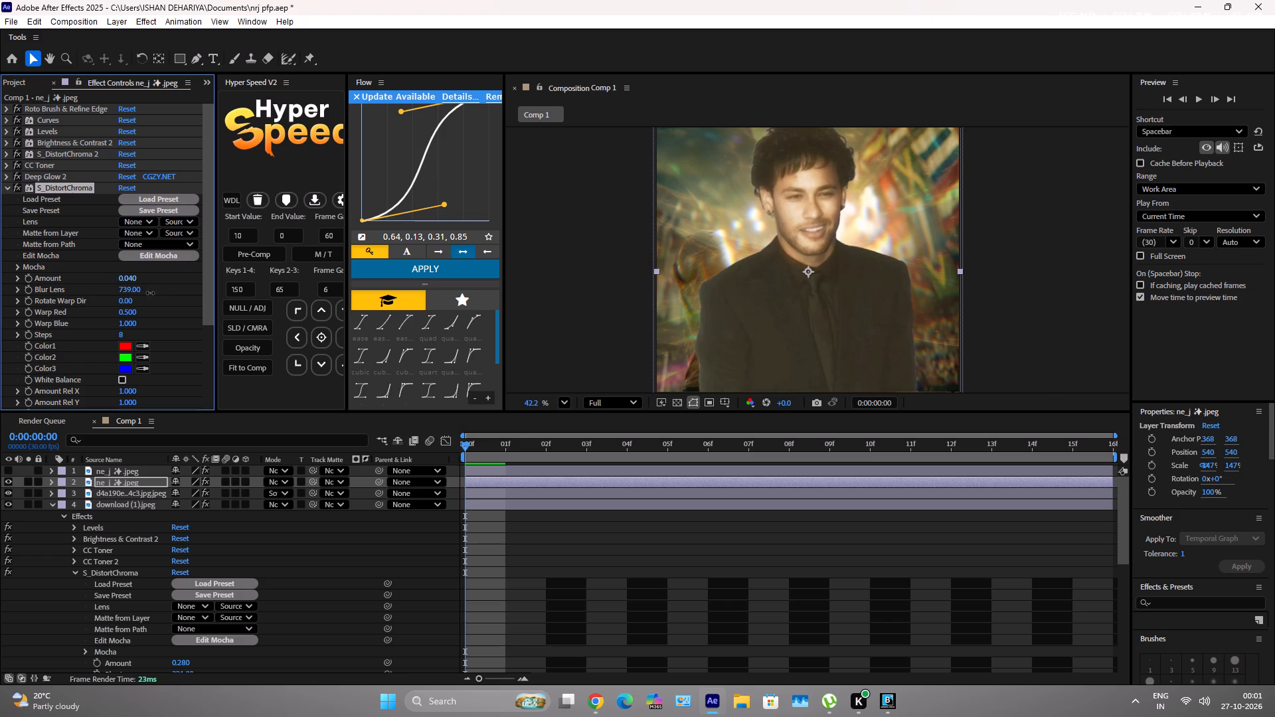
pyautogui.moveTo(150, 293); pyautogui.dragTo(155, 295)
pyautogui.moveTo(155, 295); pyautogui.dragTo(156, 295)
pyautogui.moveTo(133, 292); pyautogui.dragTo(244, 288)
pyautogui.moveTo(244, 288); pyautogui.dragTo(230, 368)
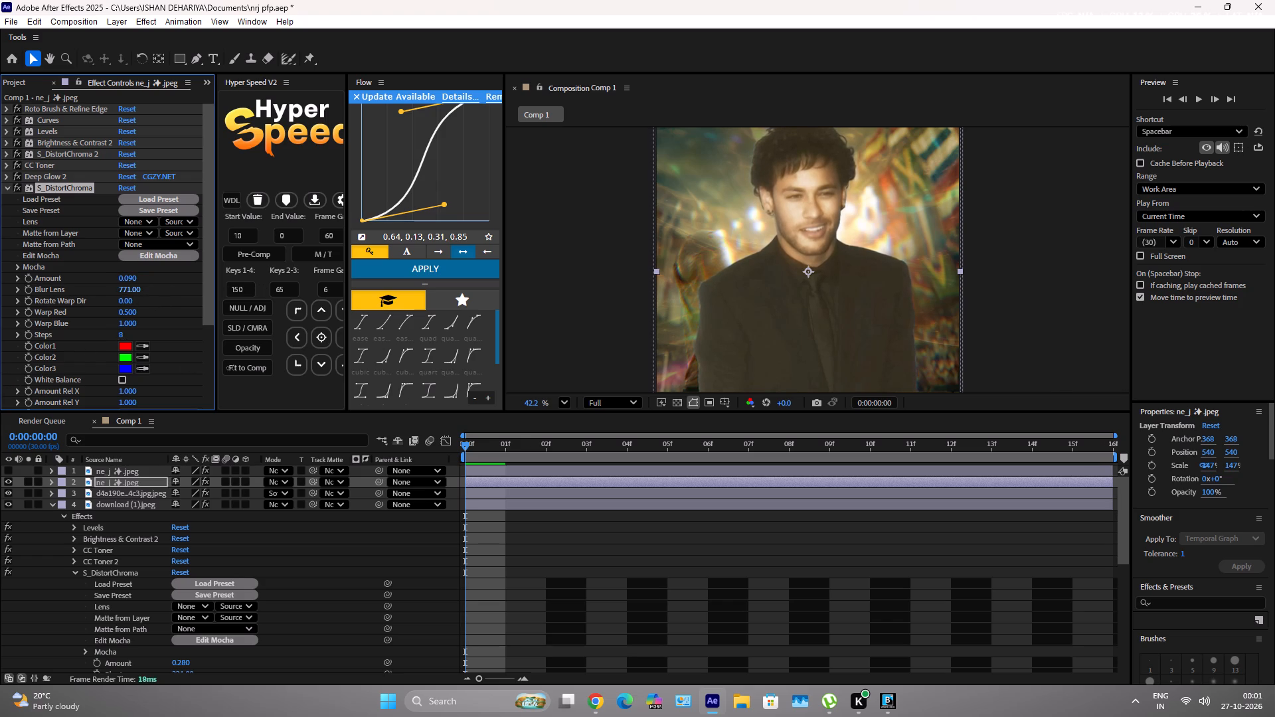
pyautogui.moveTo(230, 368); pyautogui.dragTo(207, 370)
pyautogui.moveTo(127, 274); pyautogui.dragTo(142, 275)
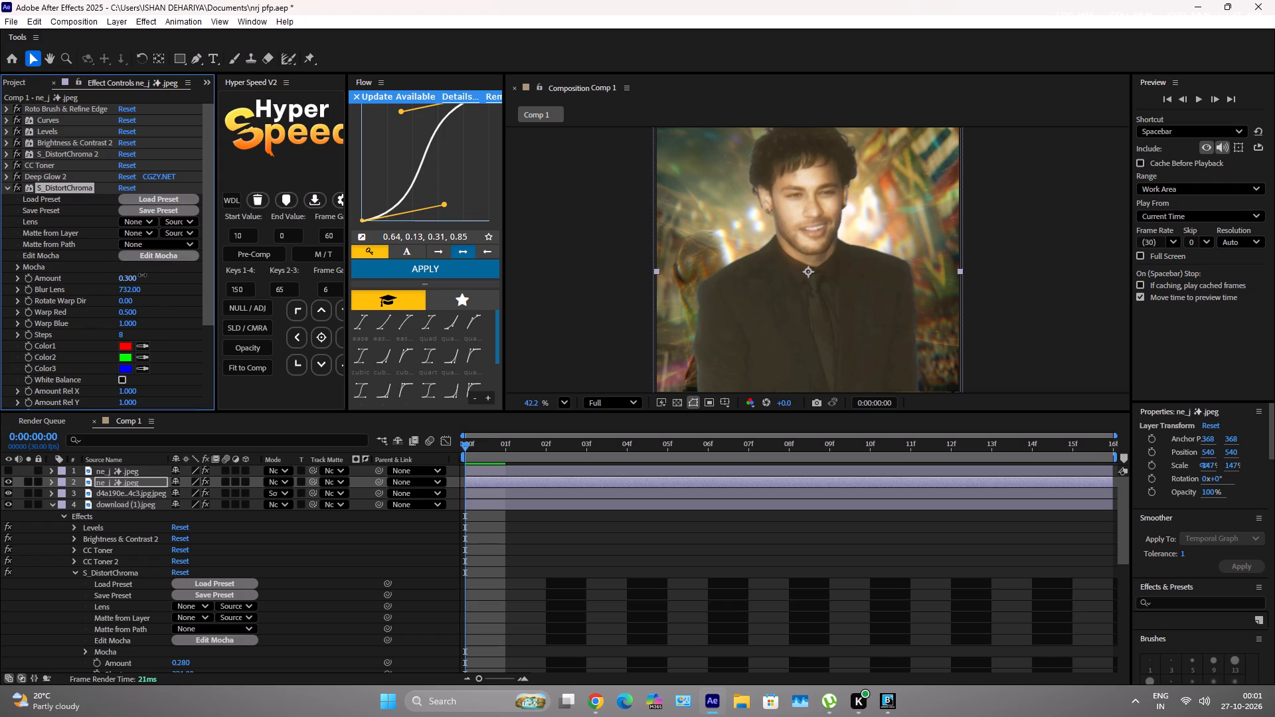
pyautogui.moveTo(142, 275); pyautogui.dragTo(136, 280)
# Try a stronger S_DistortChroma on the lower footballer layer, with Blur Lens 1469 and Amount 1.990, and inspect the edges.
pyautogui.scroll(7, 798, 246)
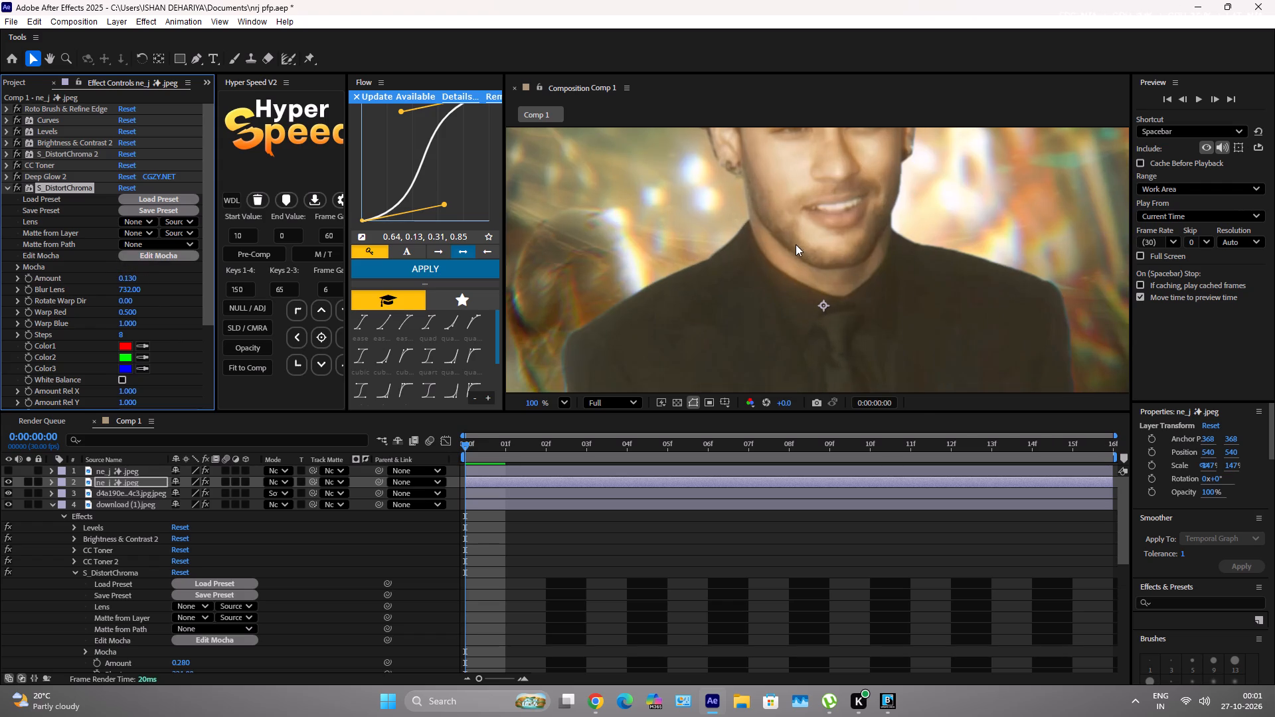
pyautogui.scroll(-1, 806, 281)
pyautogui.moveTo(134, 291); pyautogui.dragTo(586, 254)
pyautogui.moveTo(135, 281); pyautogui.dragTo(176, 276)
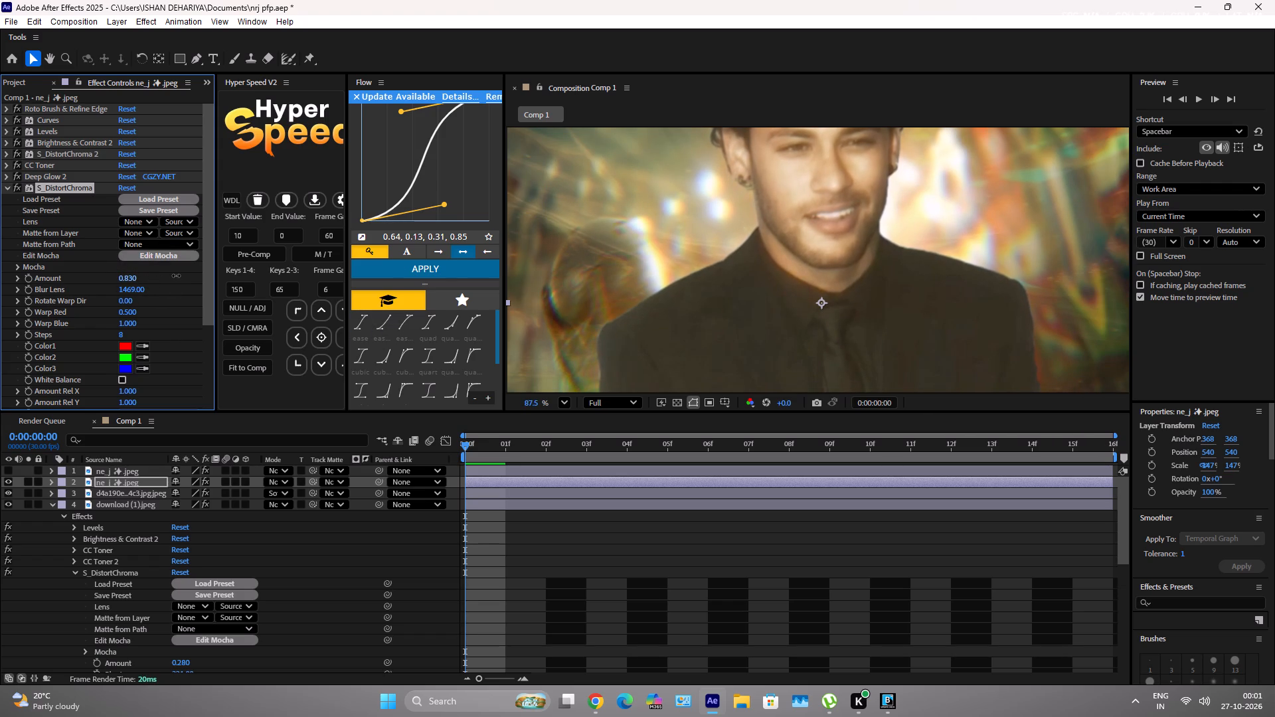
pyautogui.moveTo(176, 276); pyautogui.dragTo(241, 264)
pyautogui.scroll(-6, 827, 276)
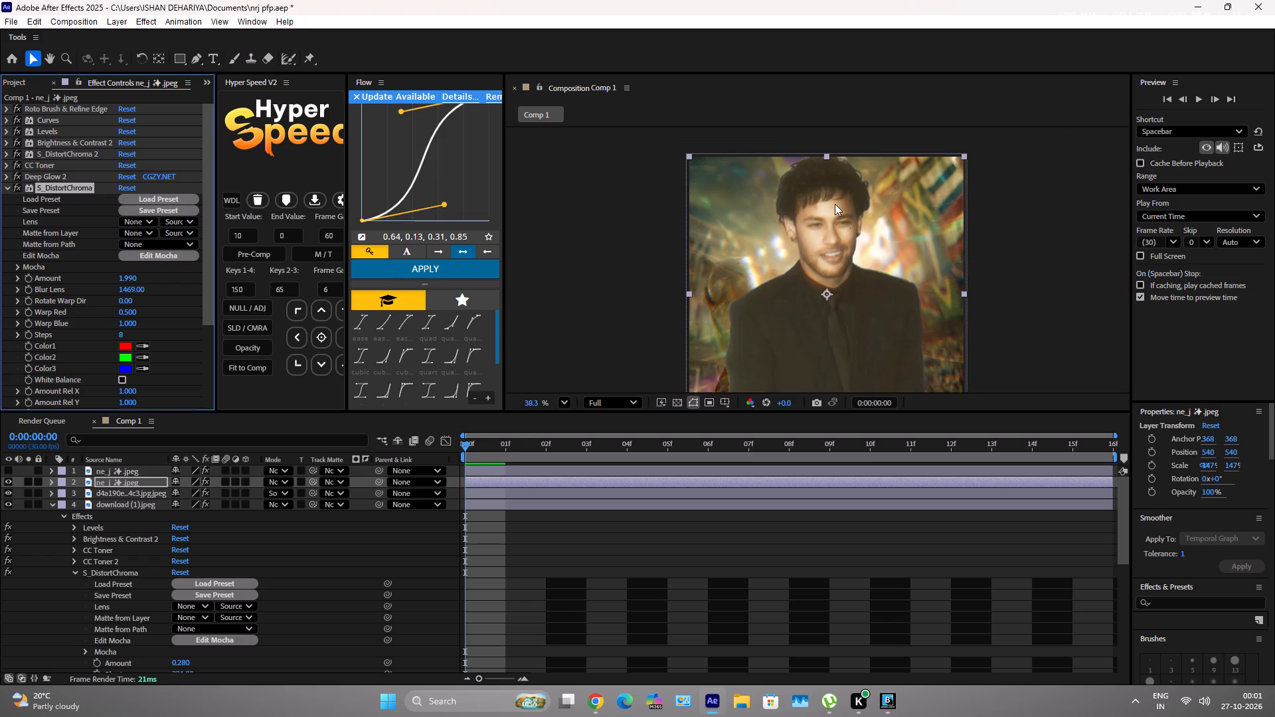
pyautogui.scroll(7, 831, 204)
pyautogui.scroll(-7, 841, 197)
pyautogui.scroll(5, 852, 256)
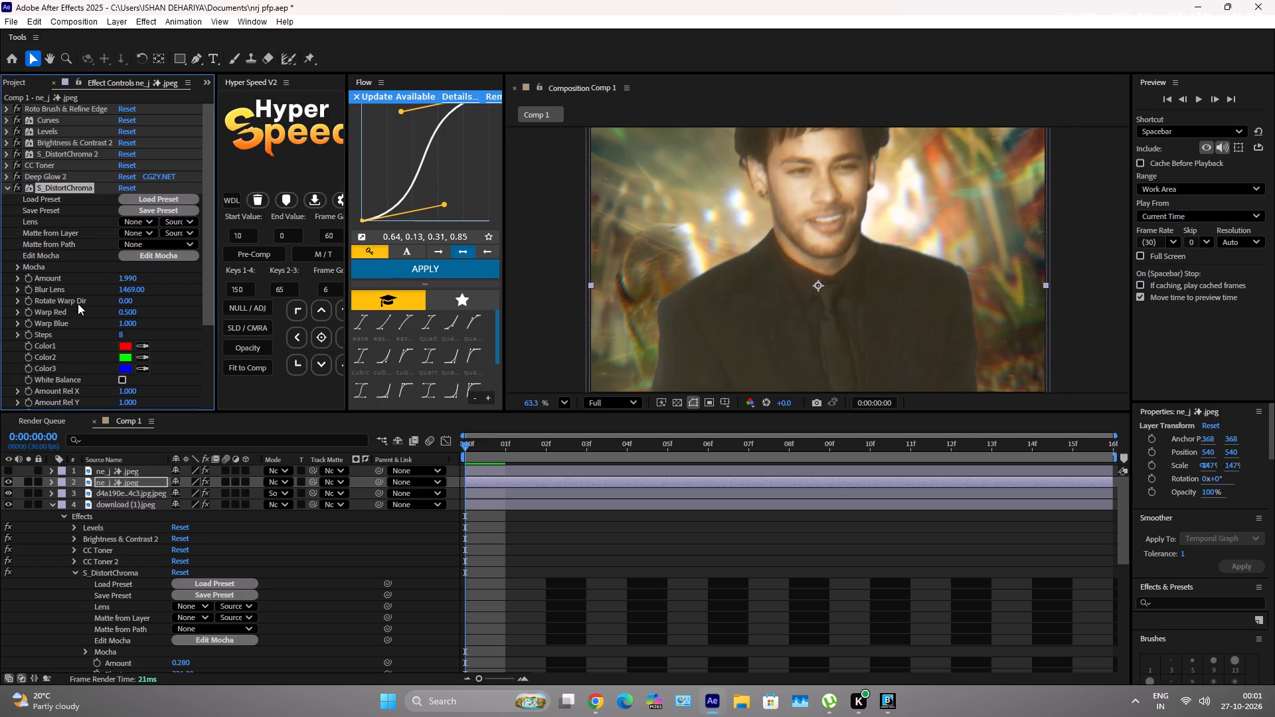
# Set the pasted S_DistortChroma's Amount to 0.560 and Blur Lens to 1063 on the lower footballer layer.
pyautogui.moveTo(129, 279); pyautogui.dragTo(110, 354)
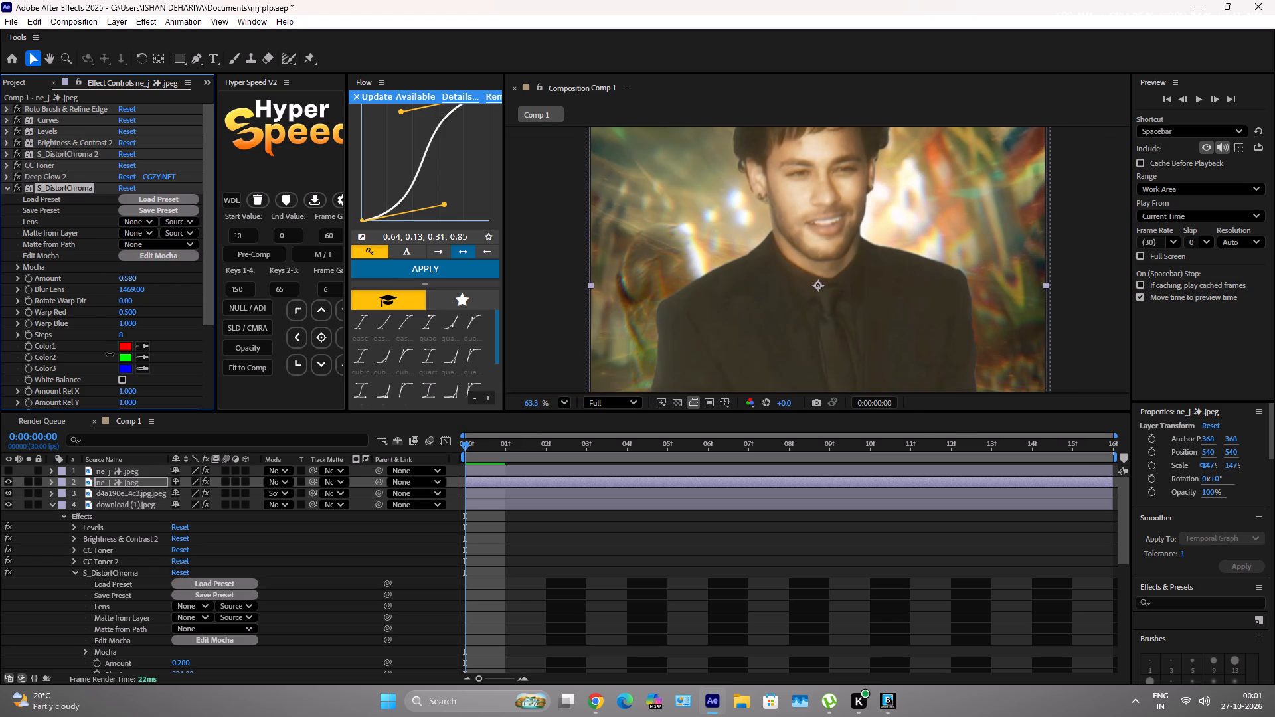
pyautogui.moveTo(110, 354); pyautogui.dragTo(110, 355)
pyautogui.moveTo(133, 292); pyautogui.dragTo(130, 436)
pyautogui.moveTo(130, 436); pyautogui.dragTo(255, 696)
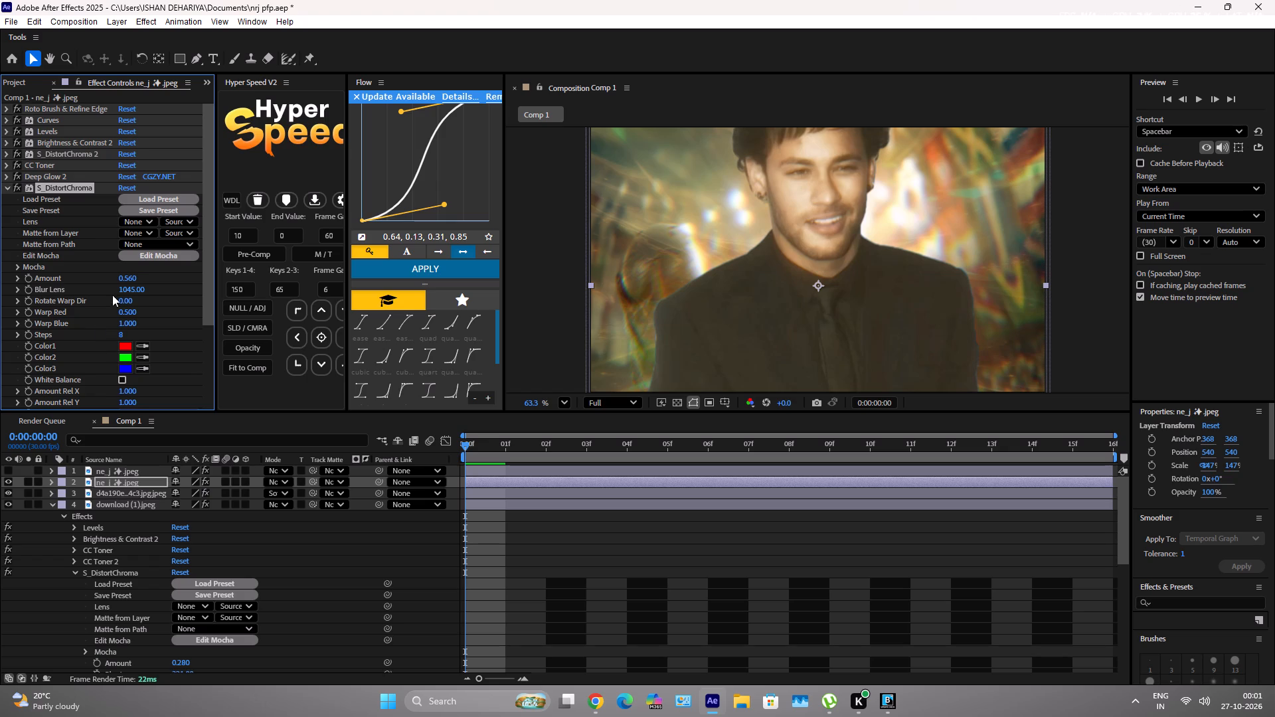
pyautogui.moveTo(133, 288); pyautogui.dragTo(188, 325)
pyautogui.moveTo(188, 325); pyautogui.dragTo(189, 333)
pyautogui.scroll(-5, 827, 270)
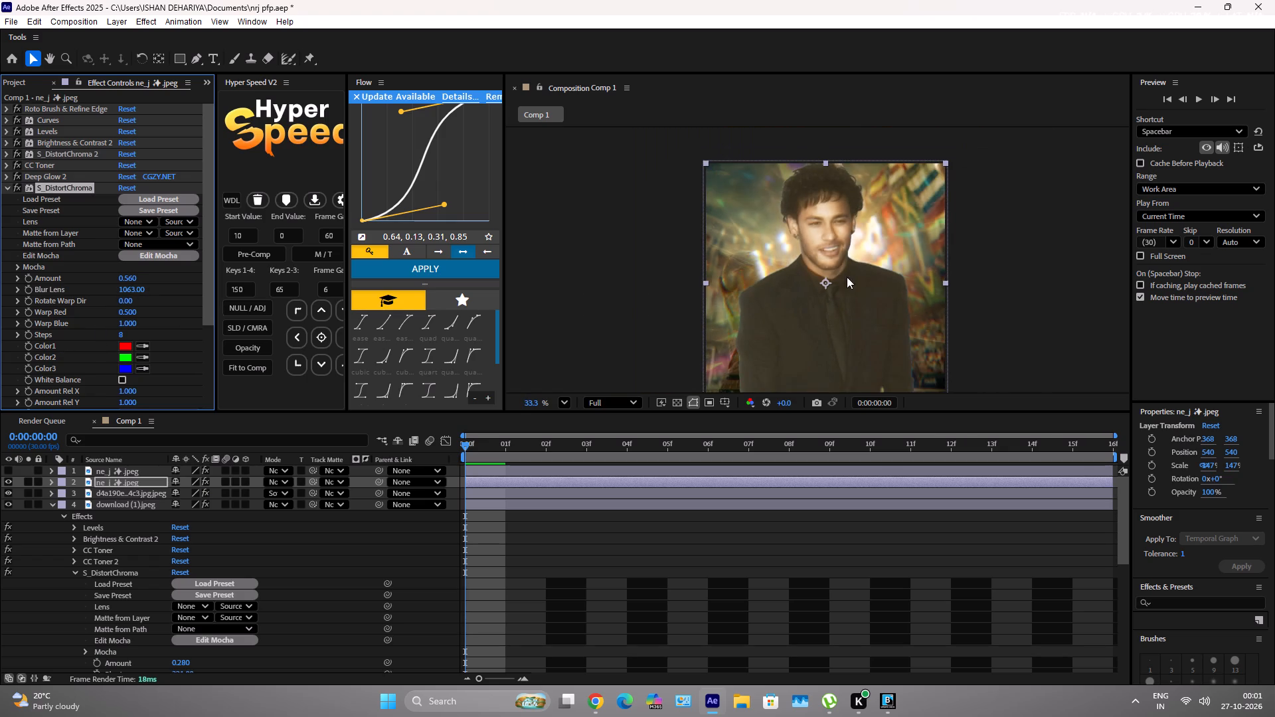
pyautogui.scroll(5, 829, 207)
pyautogui.scroll(4, 841, 270)
pyautogui.scroll(-8, 861, 234)
pyautogui.scroll(1, 866, 247)
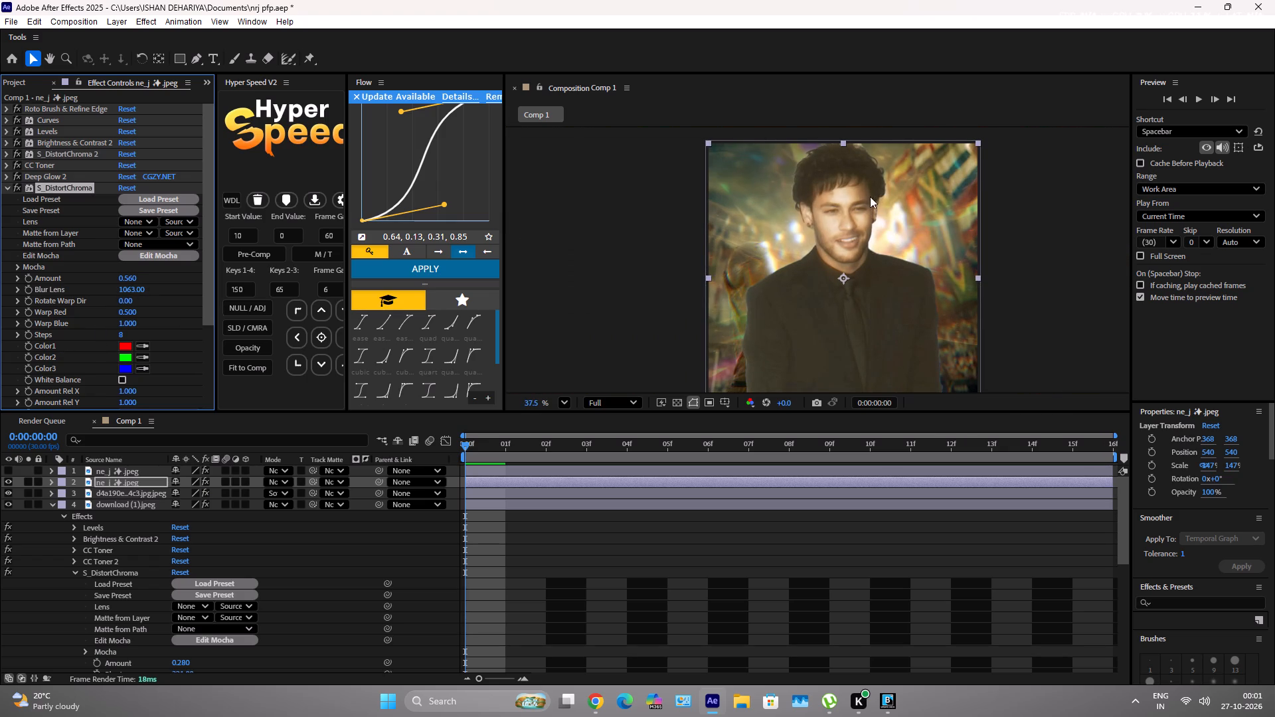
# Collapse the download (1).jpeg layer's properties, deselect all layers, and collapse the footballer's S_DistortChroma settings.
pyautogui.click(52, 503)
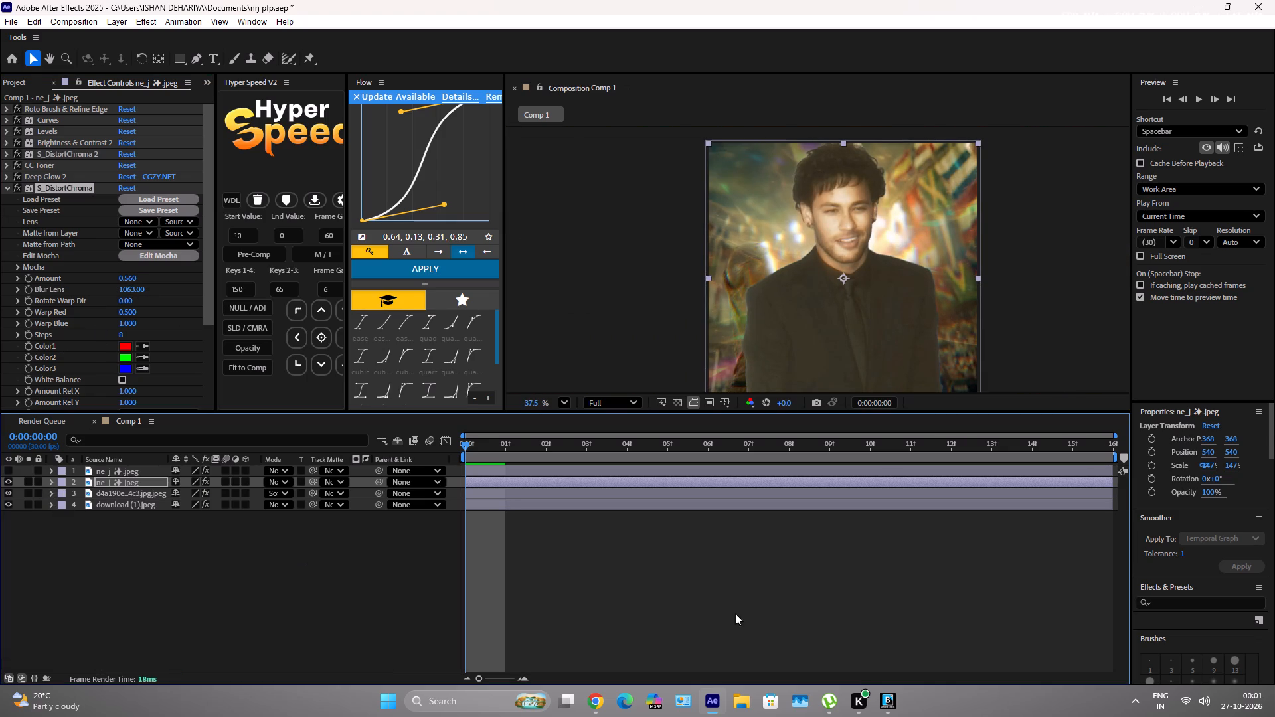
pyautogui.click(750, 618)
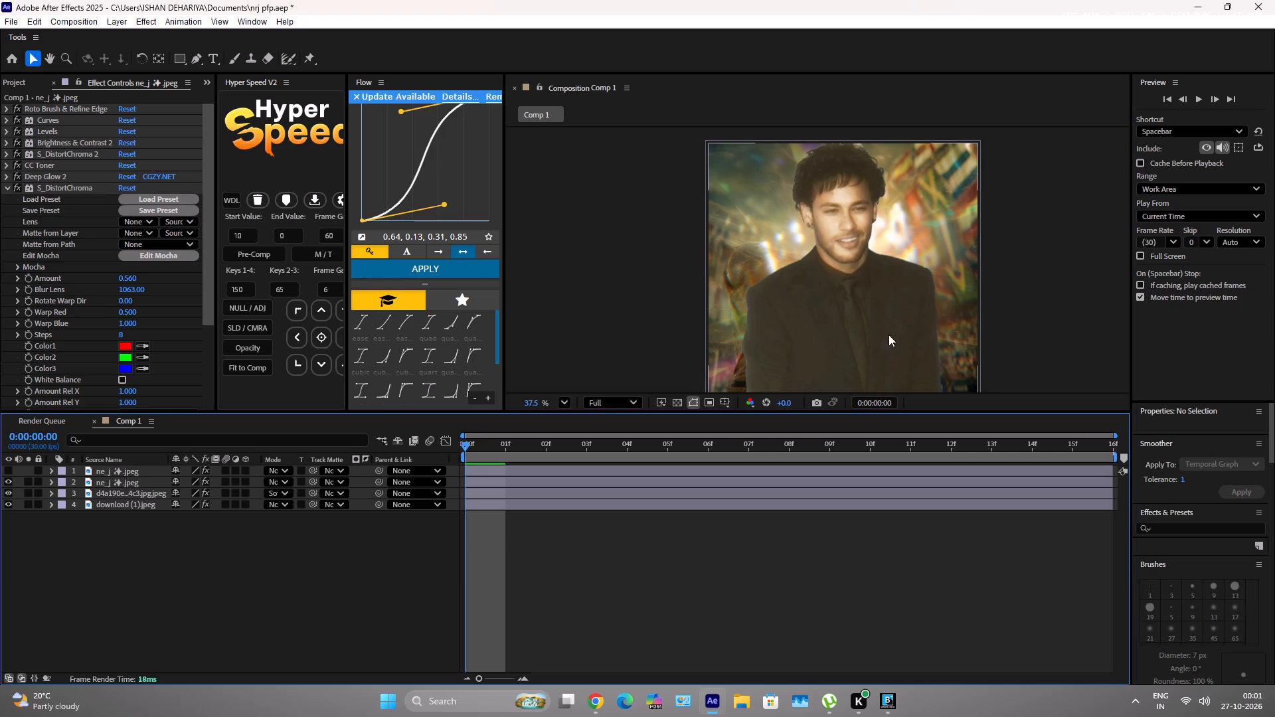
pyautogui.click(5, 185)
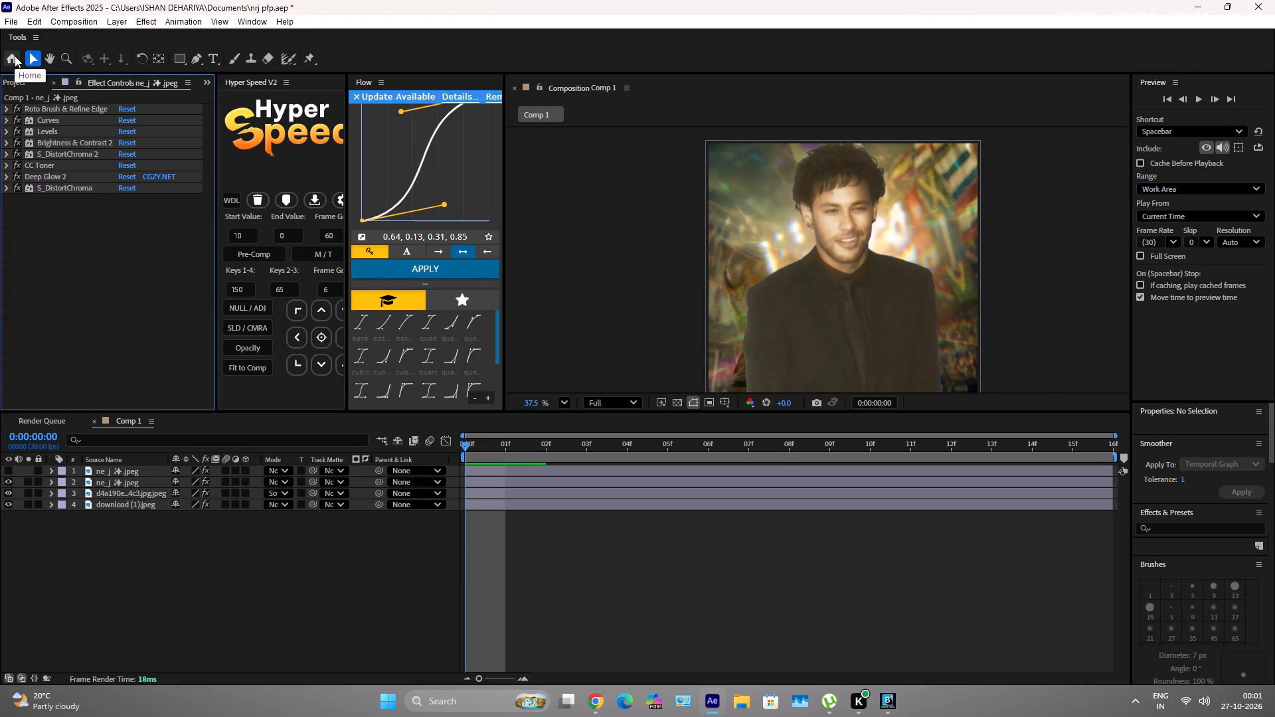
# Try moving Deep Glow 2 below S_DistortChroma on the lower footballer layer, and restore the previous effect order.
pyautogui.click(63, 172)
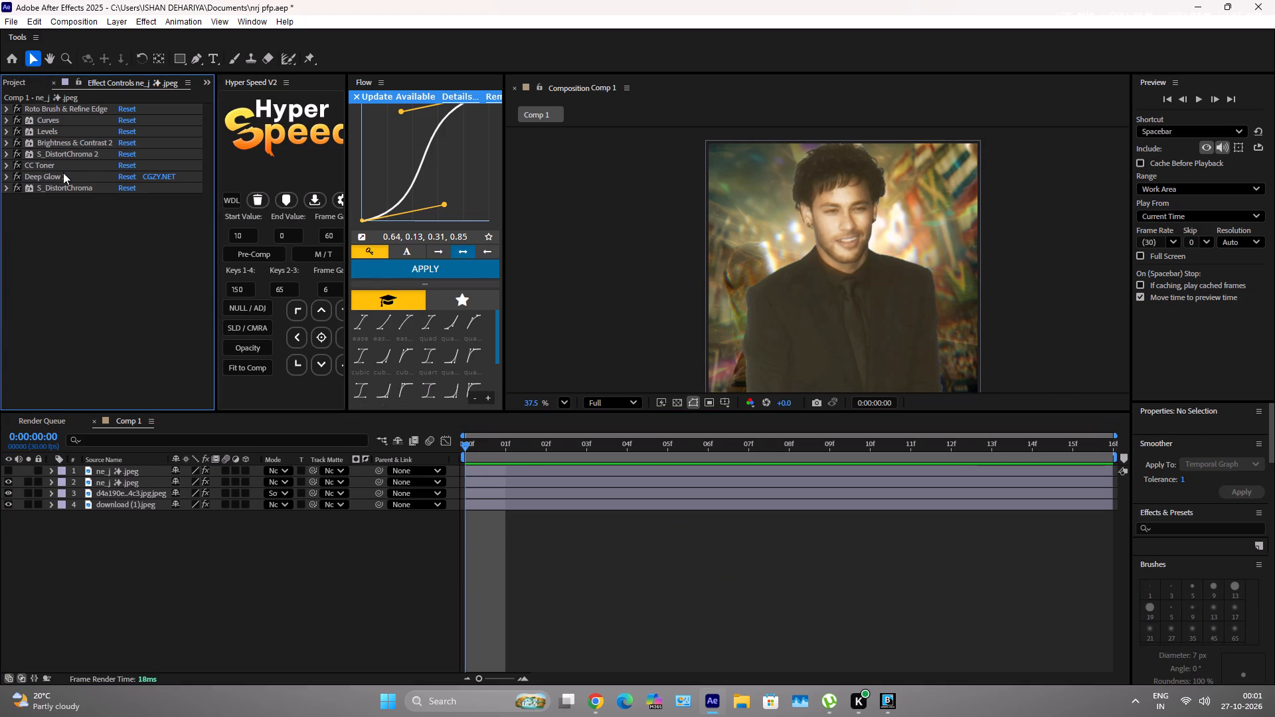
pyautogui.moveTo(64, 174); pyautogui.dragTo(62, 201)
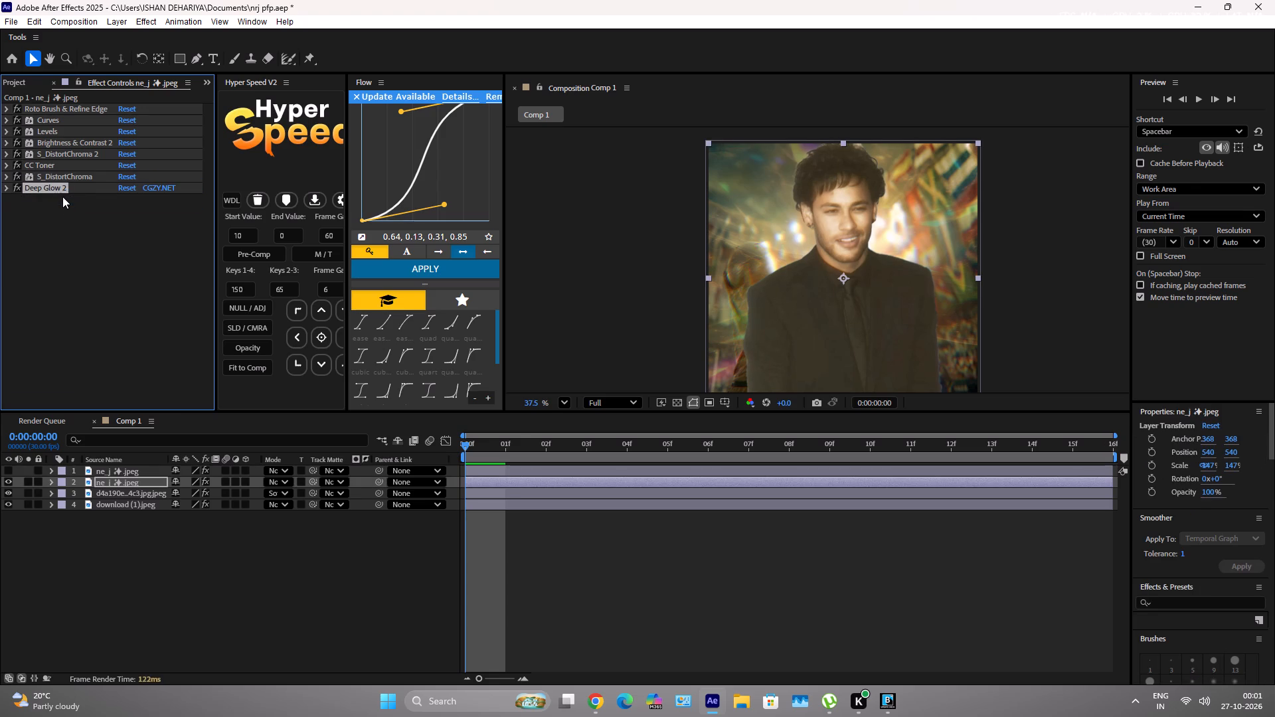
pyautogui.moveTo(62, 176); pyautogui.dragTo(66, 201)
# Move S_DistortChroma 2 to the end of the lower footballer layer's effects, below S_DistortChroma.
pyautogui.moveTo(66, 152); pyautogui.dragTo(76, 195)
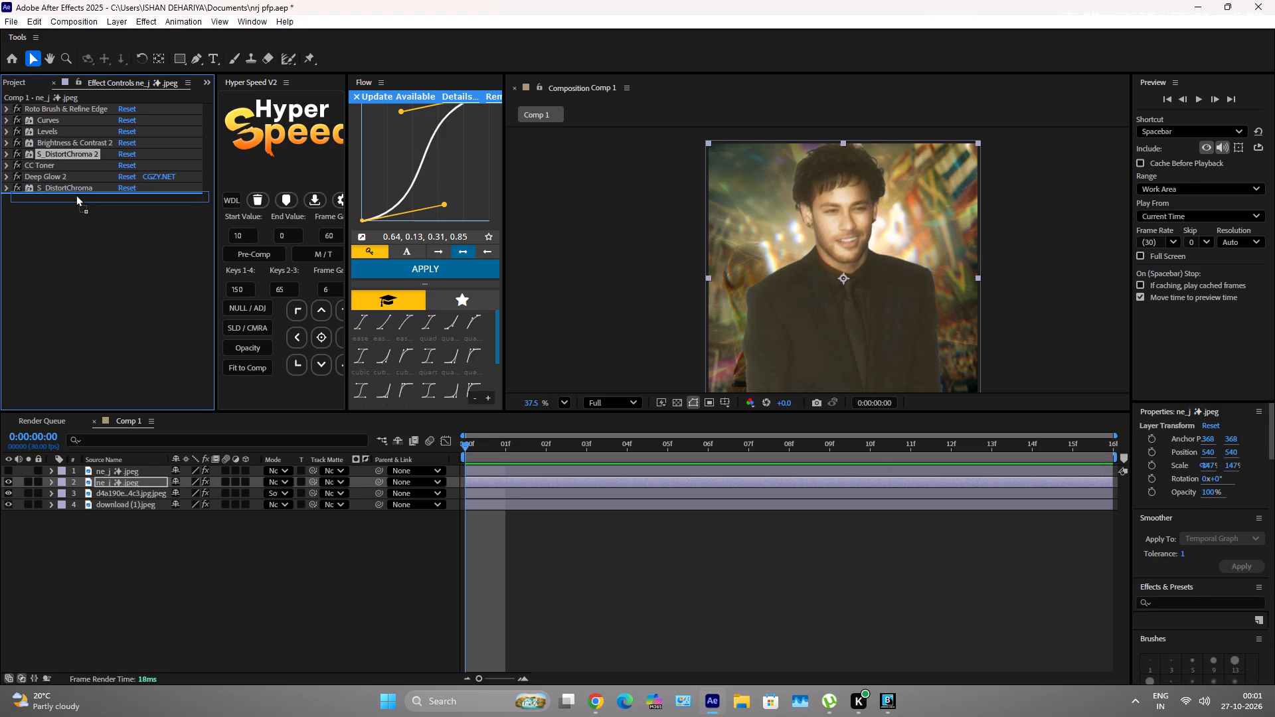
pyautogui.moveTo(76, 195); pyautogui.dragTo(76, 183)
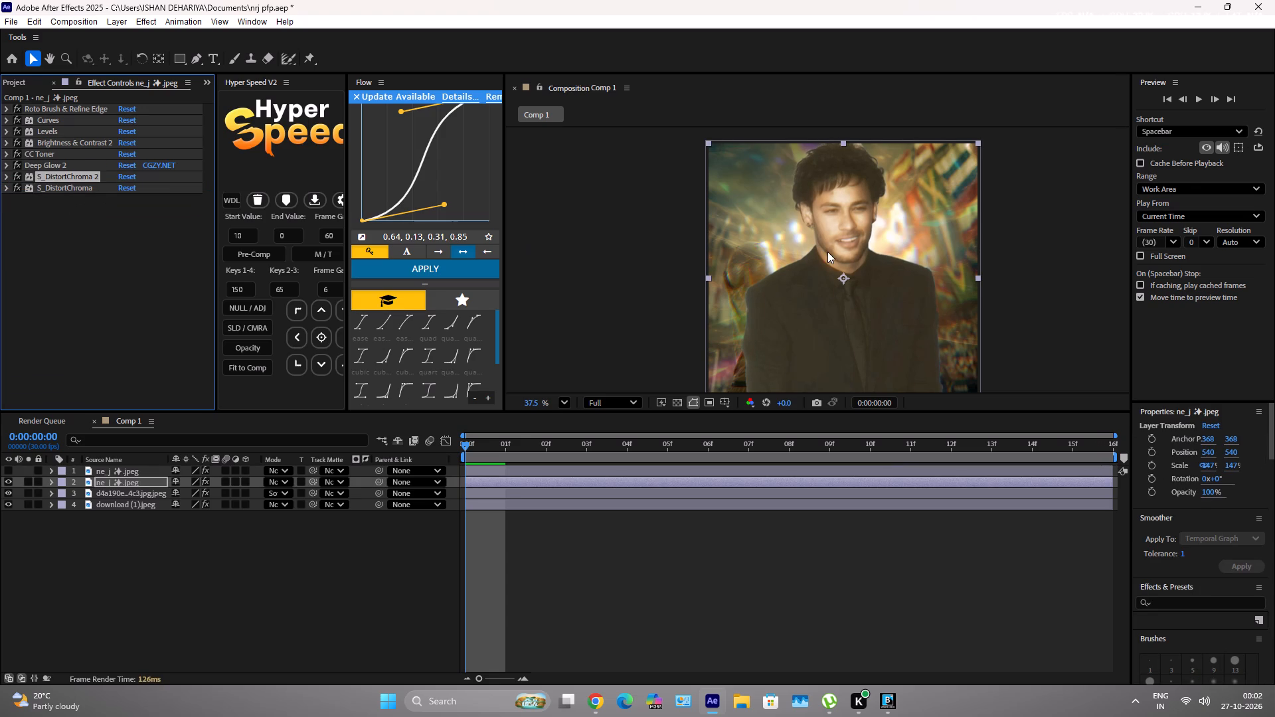
pyautogui.scroll(6, 859, 227)
pyautogui.scroll(-3, 859, 227)
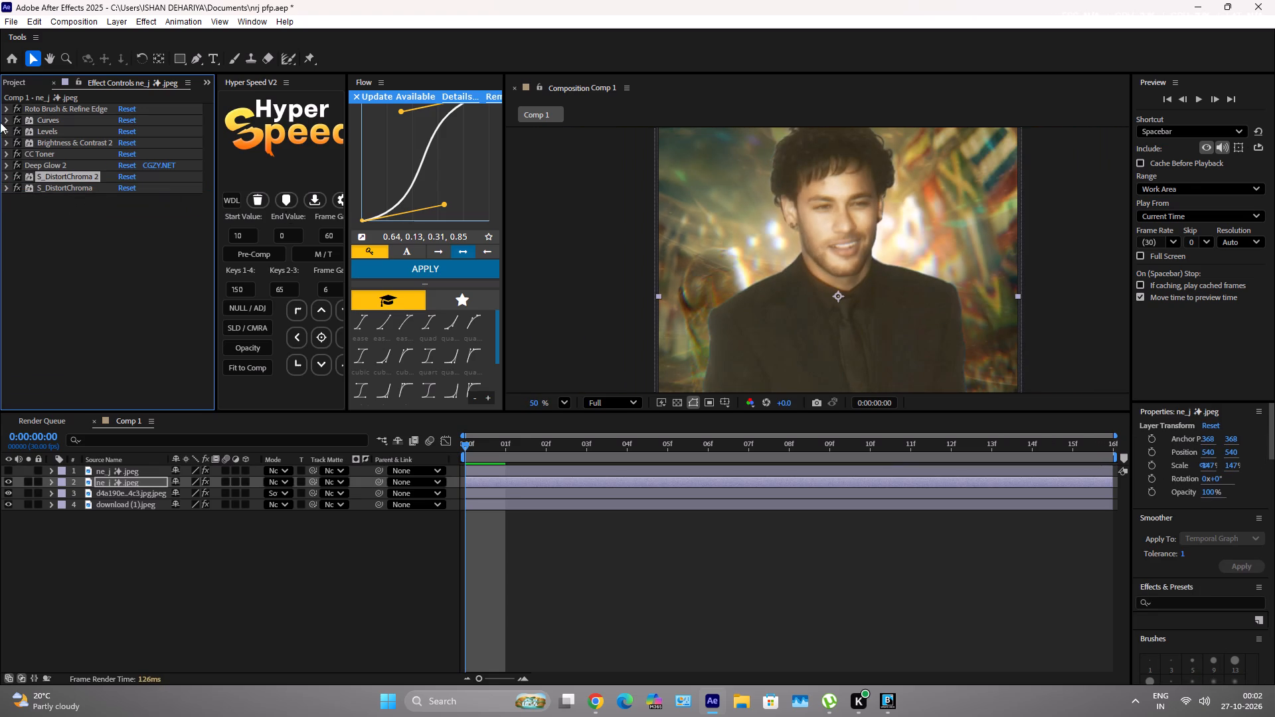
pyautogui.moveTo(61, 175); pyautogui.dragTo(56, 208)
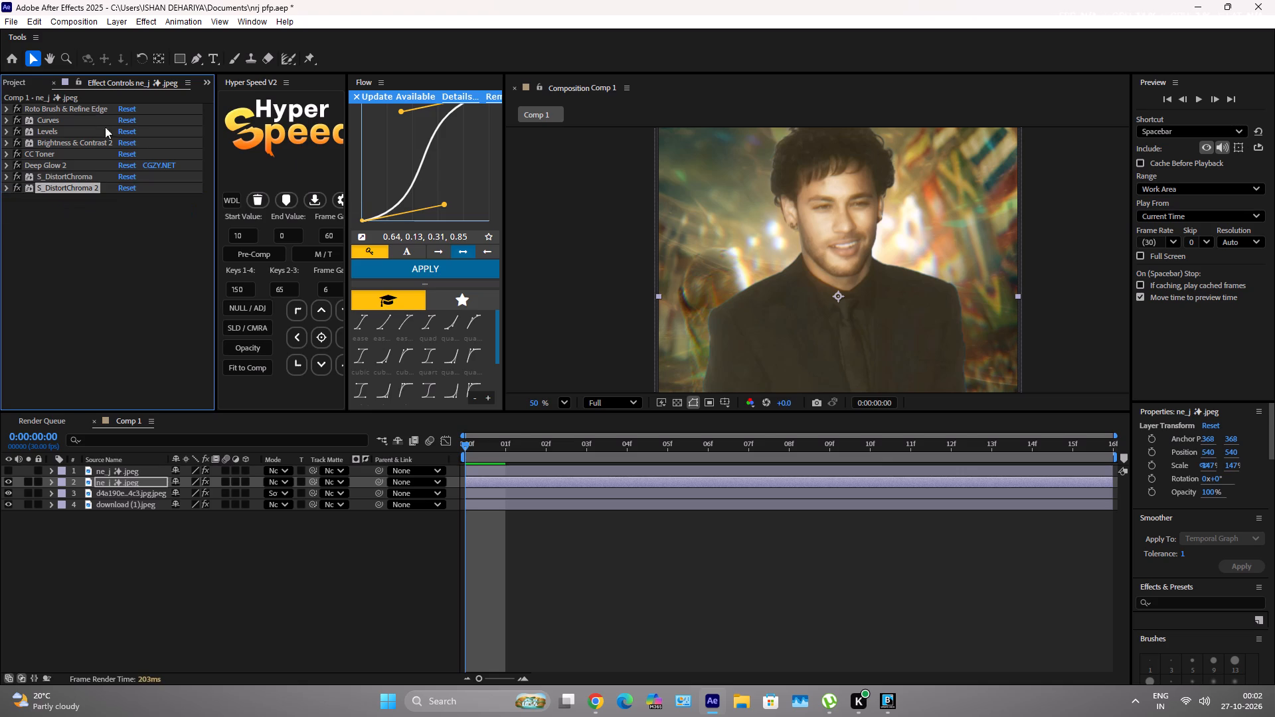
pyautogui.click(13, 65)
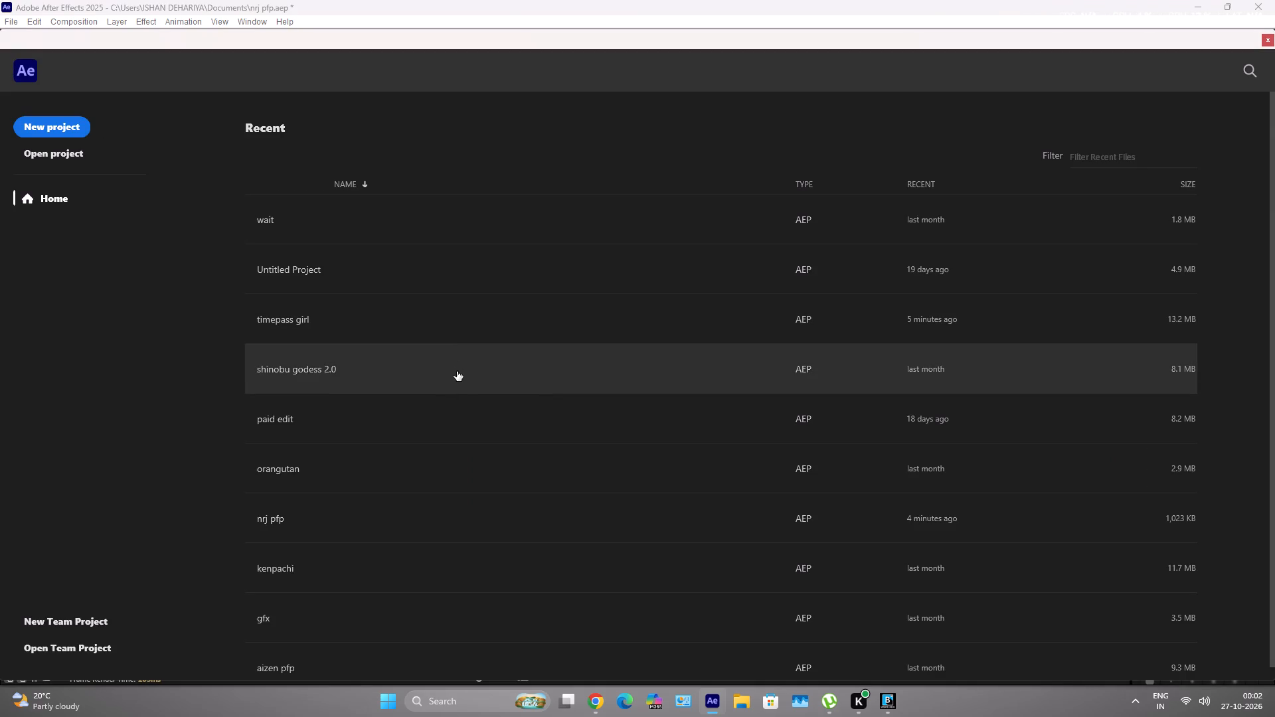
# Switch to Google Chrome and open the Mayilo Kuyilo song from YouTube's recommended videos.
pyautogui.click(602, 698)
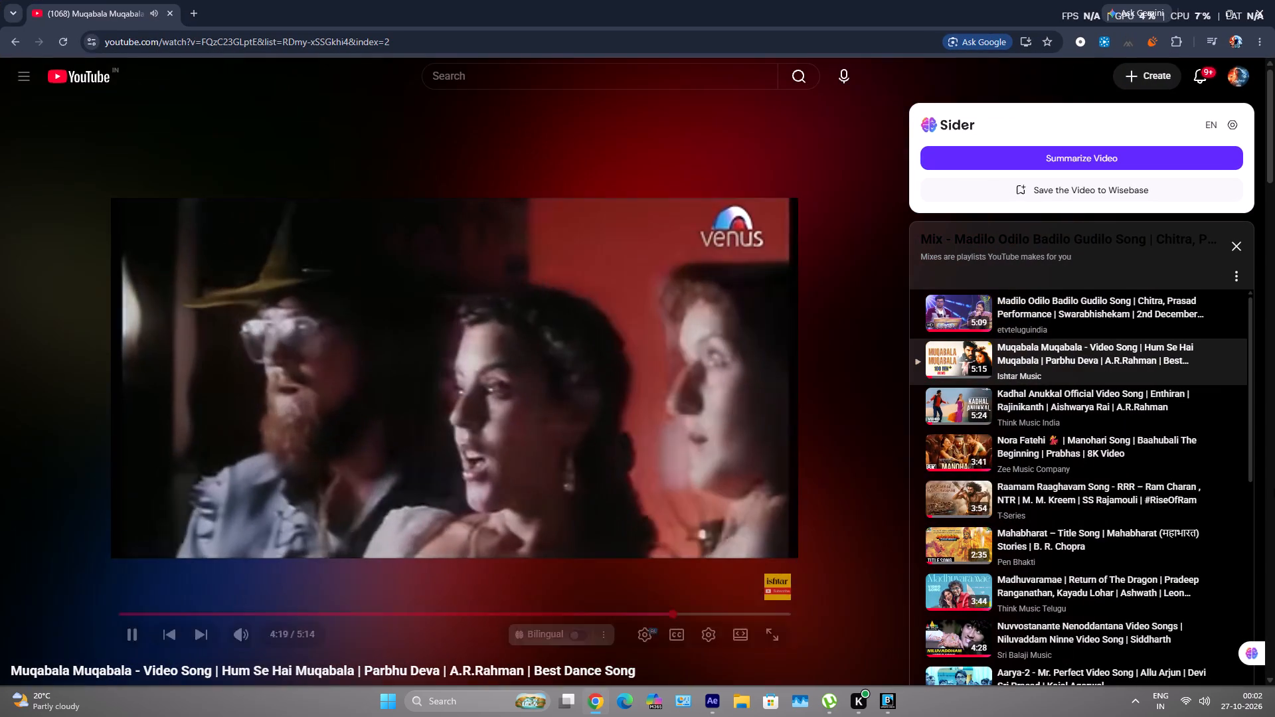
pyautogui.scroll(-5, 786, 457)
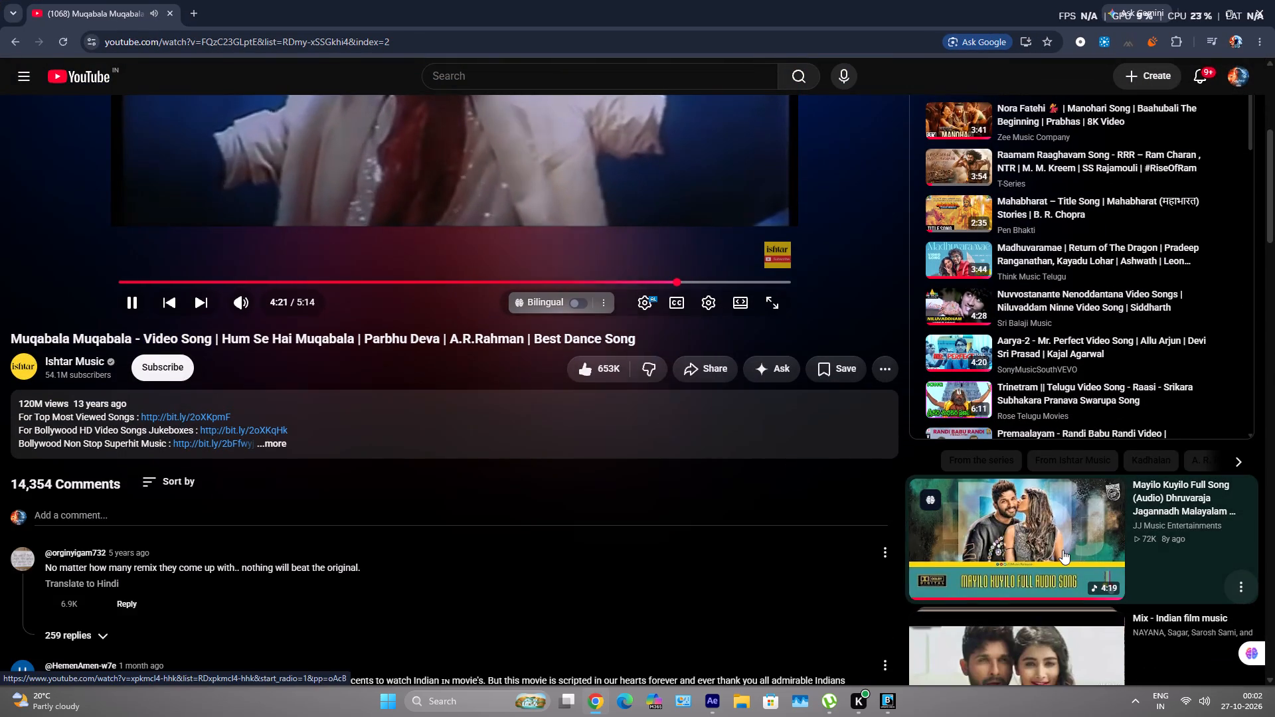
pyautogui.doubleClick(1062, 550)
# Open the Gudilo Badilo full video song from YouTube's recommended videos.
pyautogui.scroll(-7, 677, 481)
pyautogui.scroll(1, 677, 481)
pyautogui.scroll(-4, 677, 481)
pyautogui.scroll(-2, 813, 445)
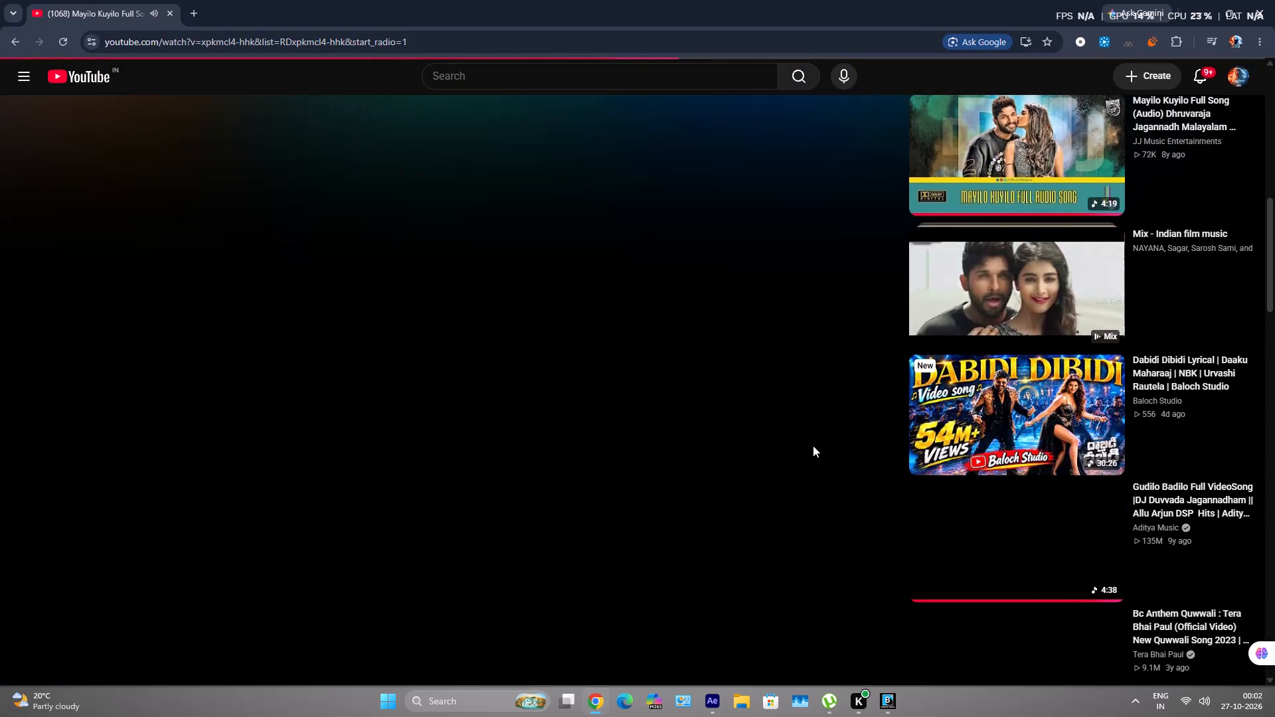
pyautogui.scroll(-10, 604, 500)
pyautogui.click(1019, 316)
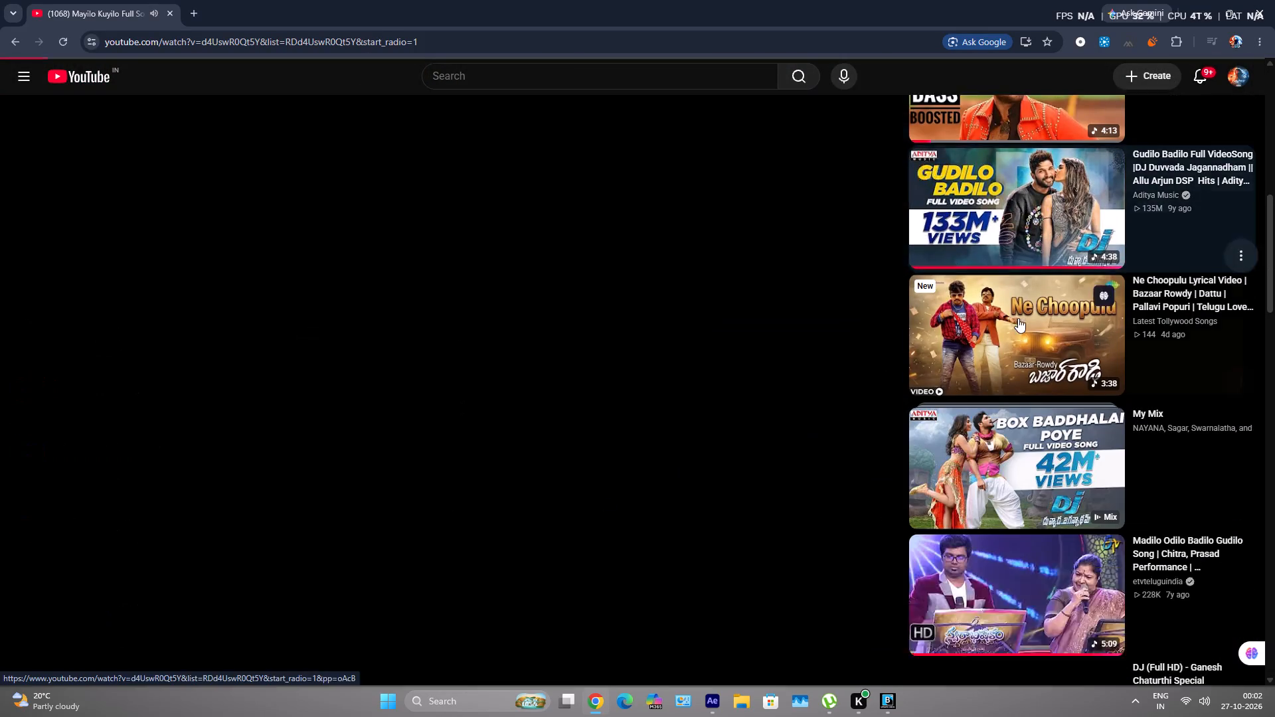
# Return to After Effects, save the changes to "nrj pfp" and open the recent project "timepass girl".
pyautogui.click(1203, 12)
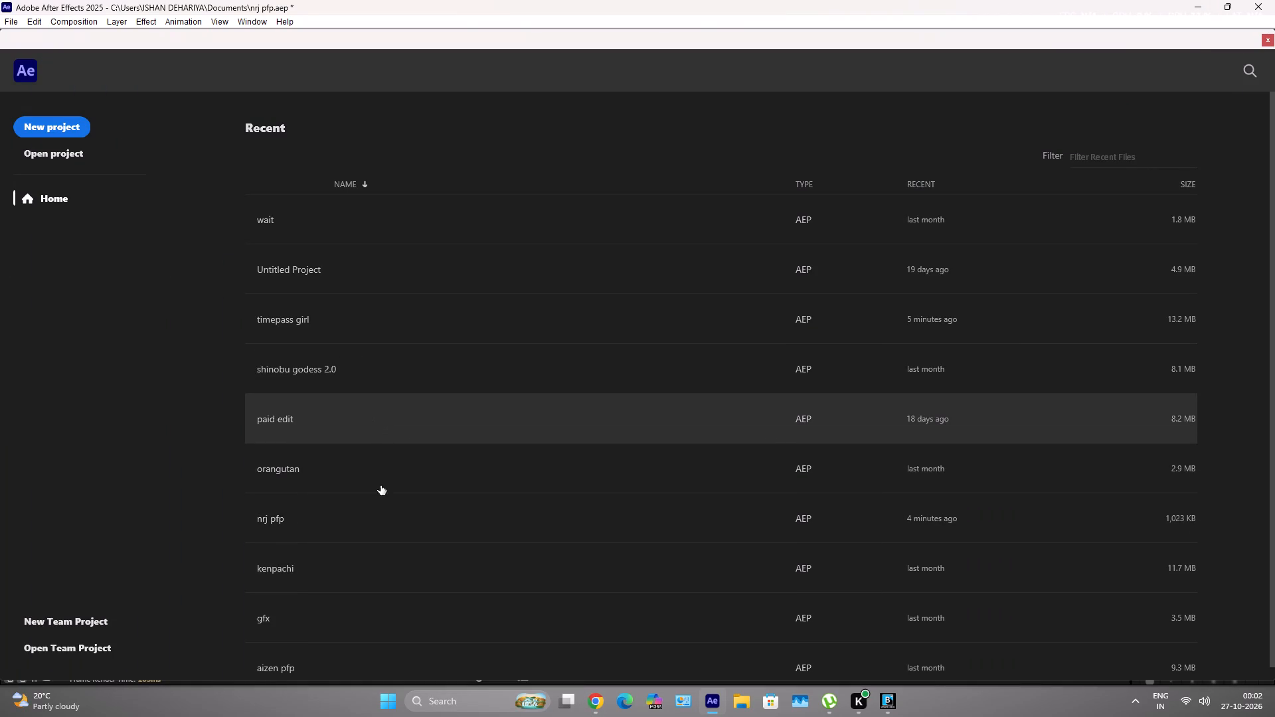
pyautogui.click(357, 320)
pyautogui.click(600, 381)
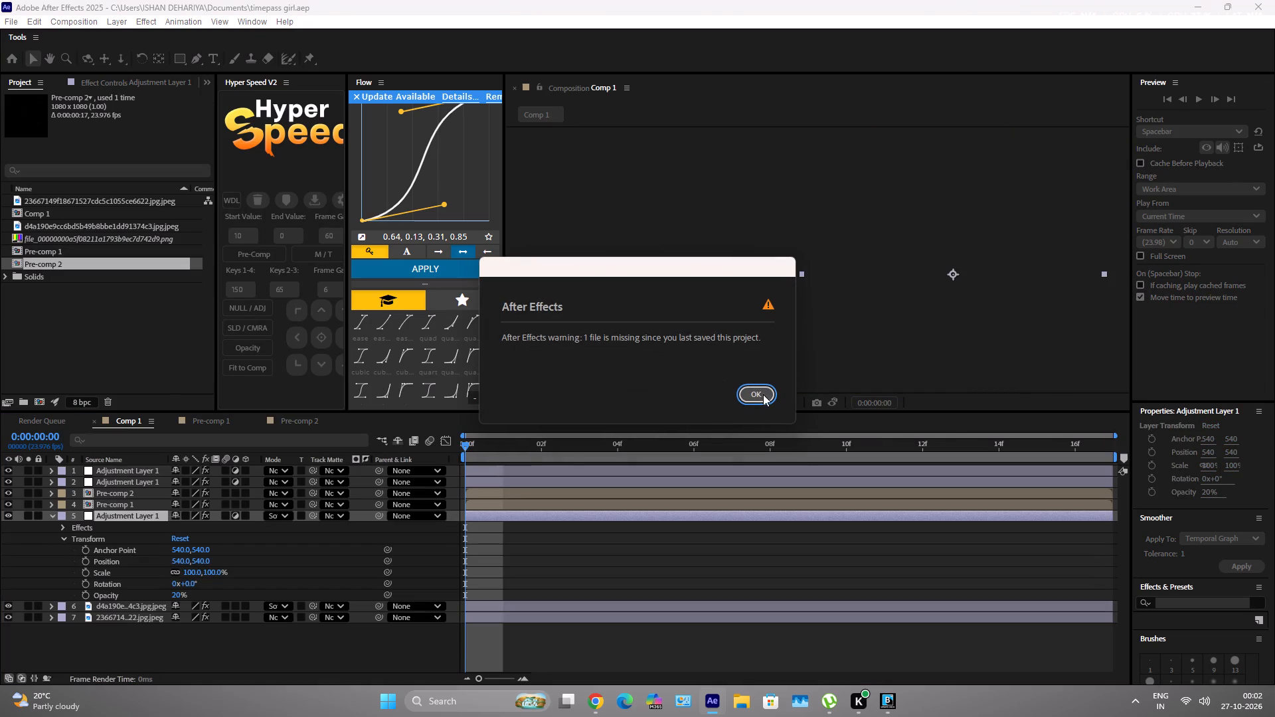
pyautogui.moveTo(763, 392); pyautogui.dragTo(764, 398)
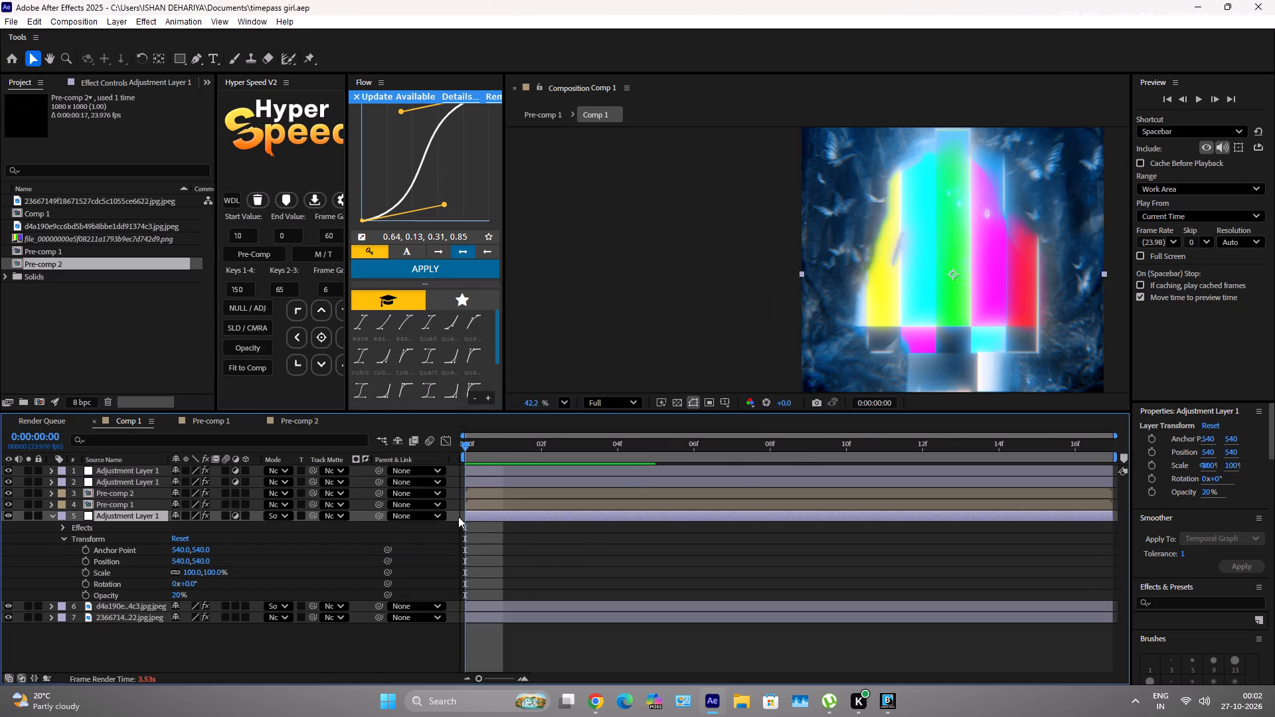
# Examine the effects applied to the Pre-comp 2 layer in Comp 1, collapsing each one's settings.
pyautogui.click(488, 505)
pyautogui.click(503, 493)
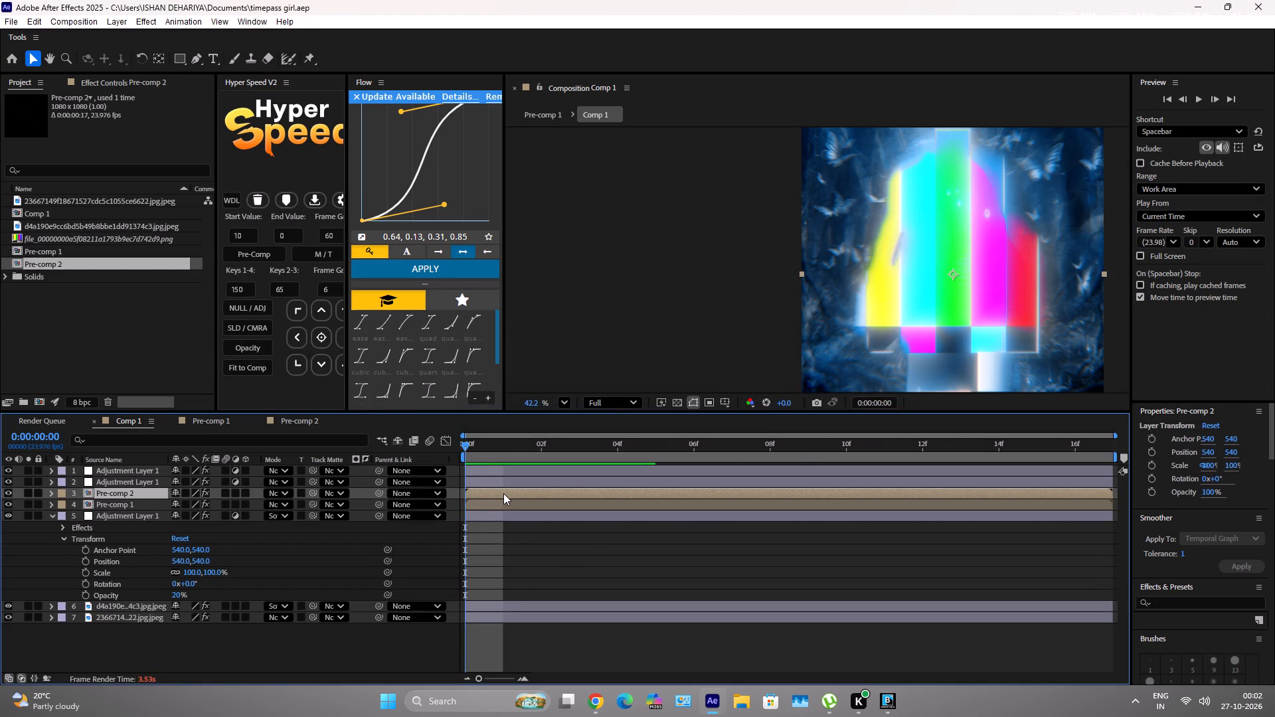
pyautogui.click(94, 85)
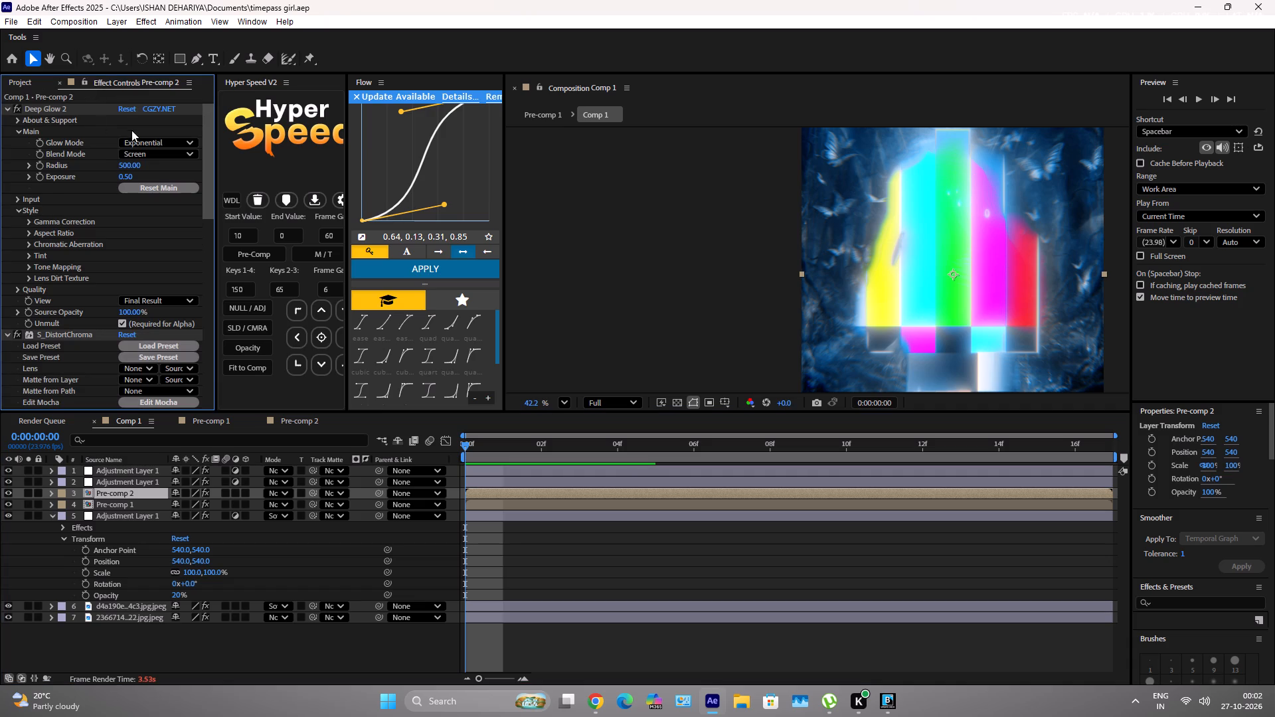
pyautogui.click(3, 107)
pyautogui.click(0, 125)
pyautogui.click(2, 121)
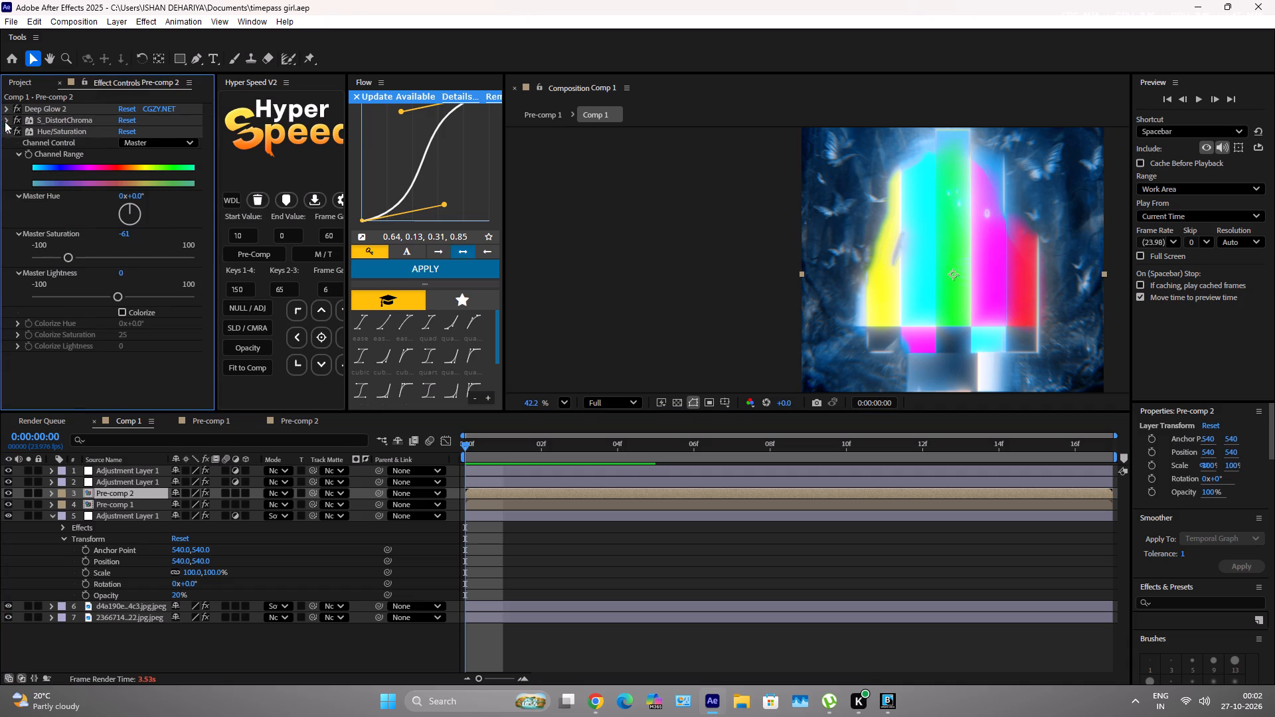
pyautogui.doubleClick(6, 135)
pyautogui.click(6, 133)
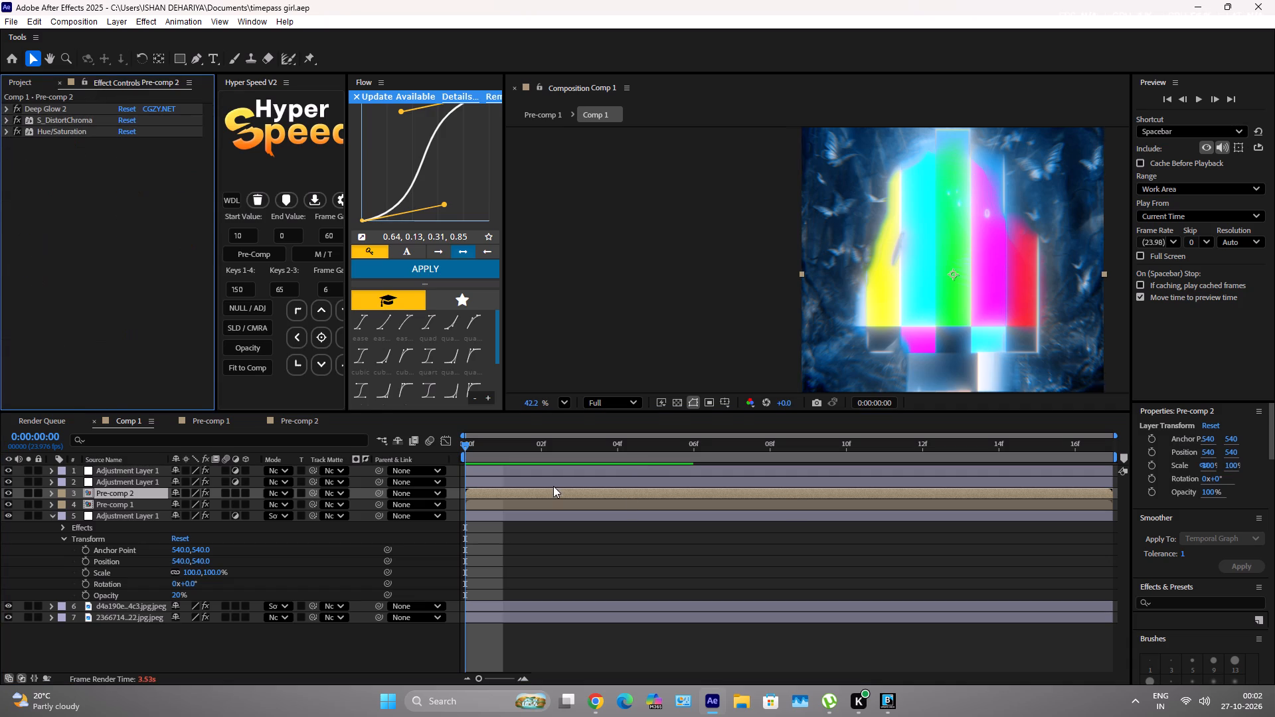
# Open Pre-comp 2 and copy the CC Light Sweep effect from its bottom layer.
pyautogui.click(550, 495)
pyautogui.doubleClick(550, 495)
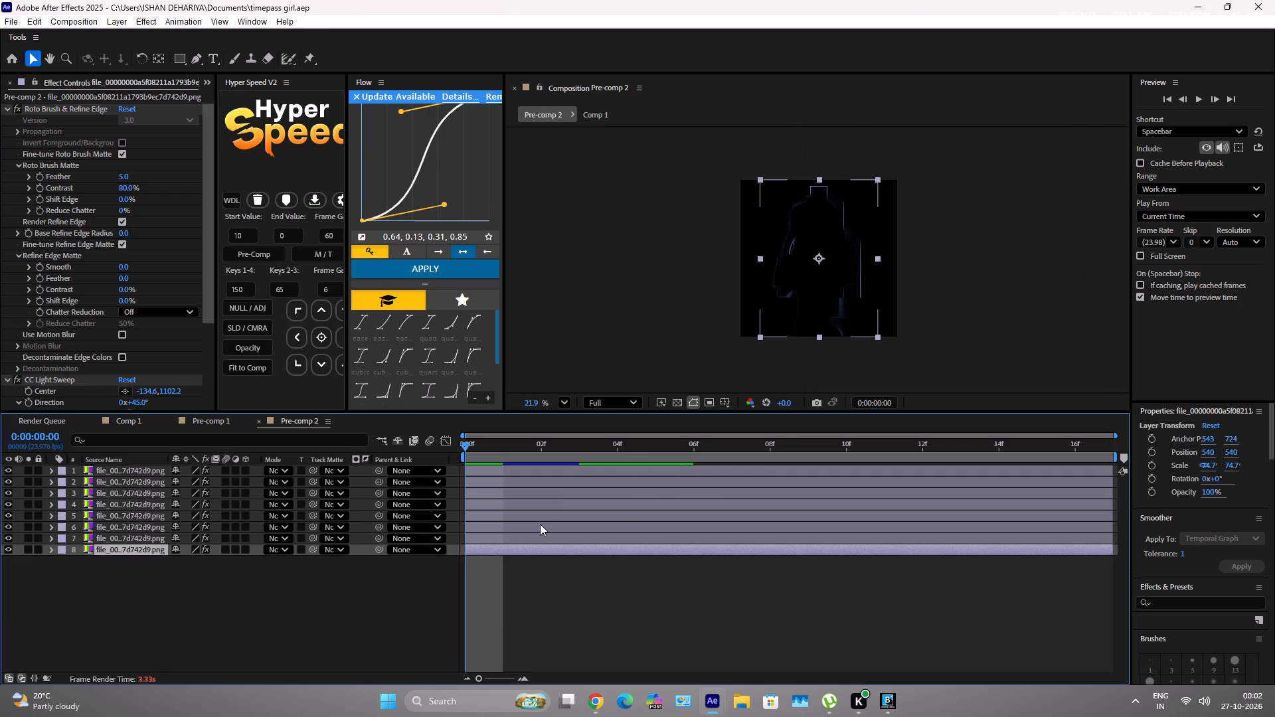
pyautogui.click(2, 107)
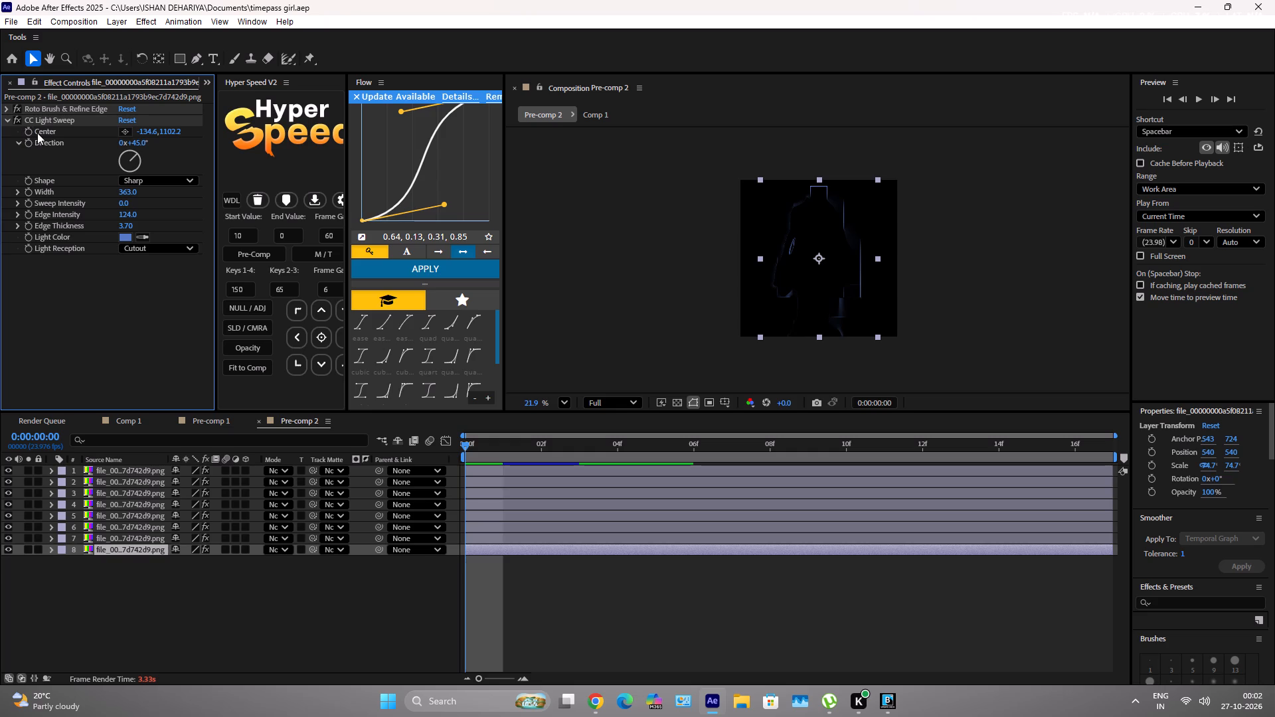
pyautogui.click(50, 121)
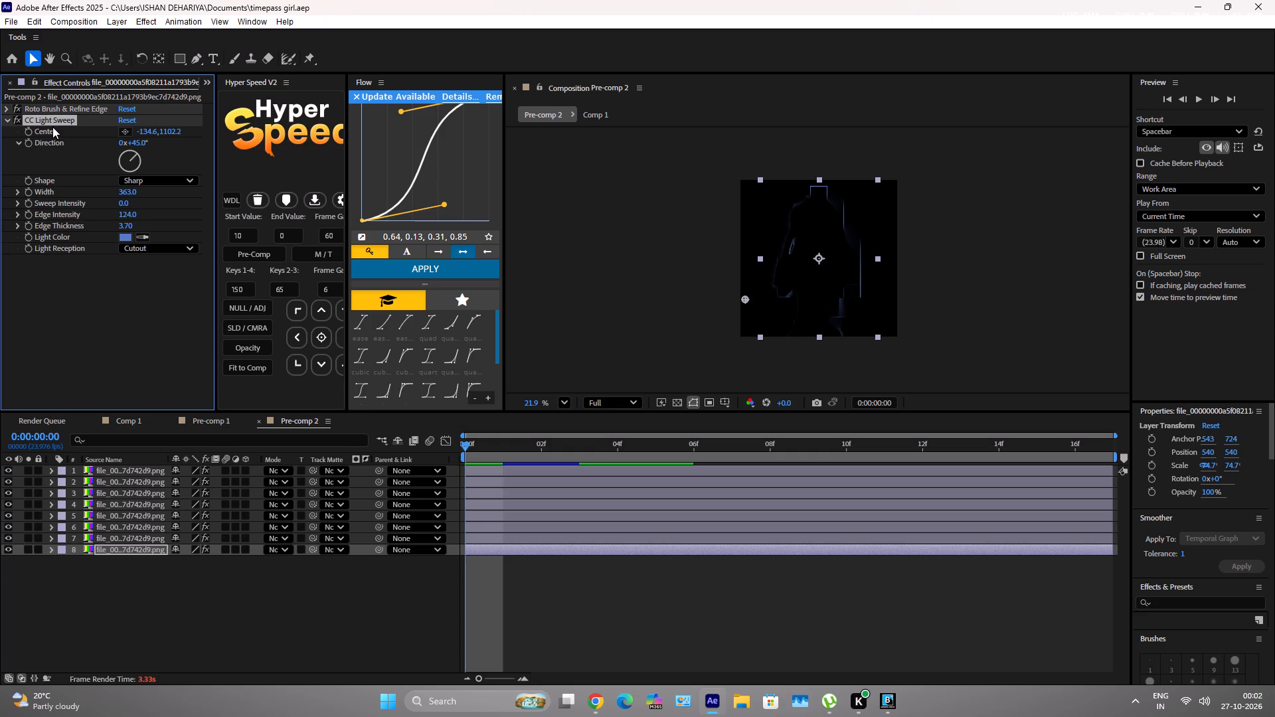
pyautogui.hotkey('ctrl', 'c')
# Paste CC Light Sweep onto the Pre-comp 2 layer in Comp 1 and move it above Deep Glow 2.
pyautogui.click(592, 116)
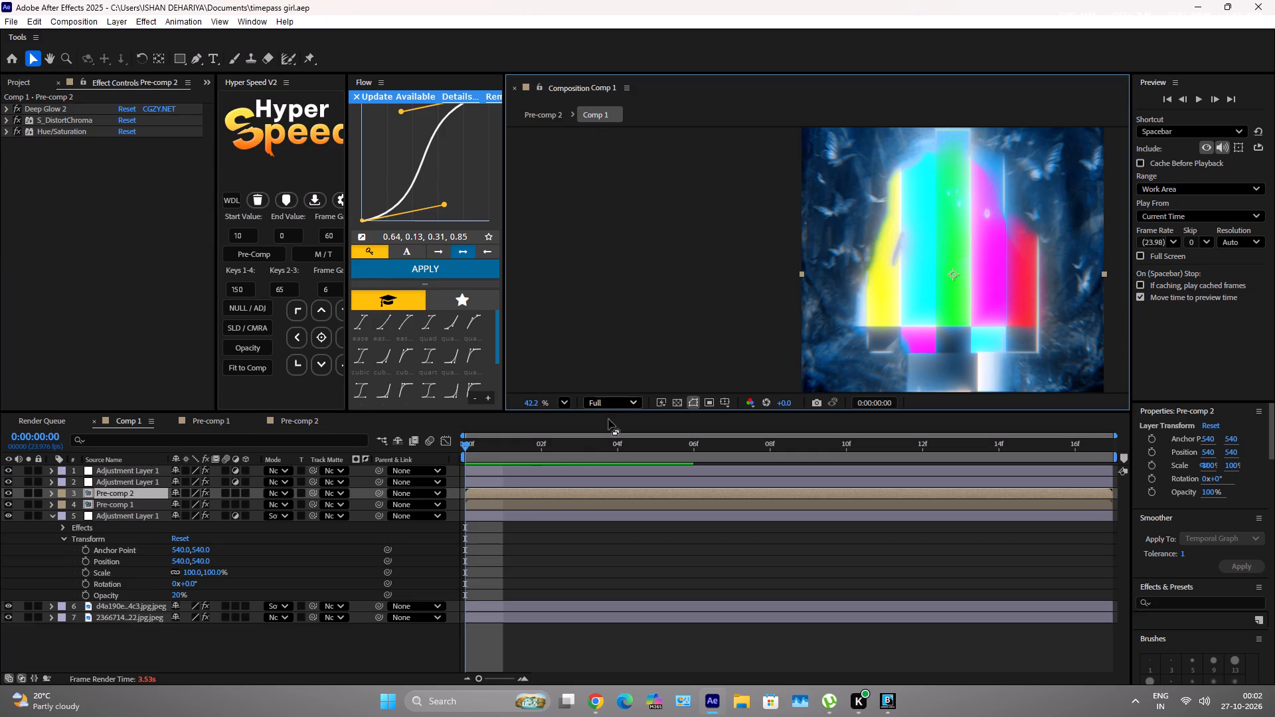
pyautogui.click(127, 210)
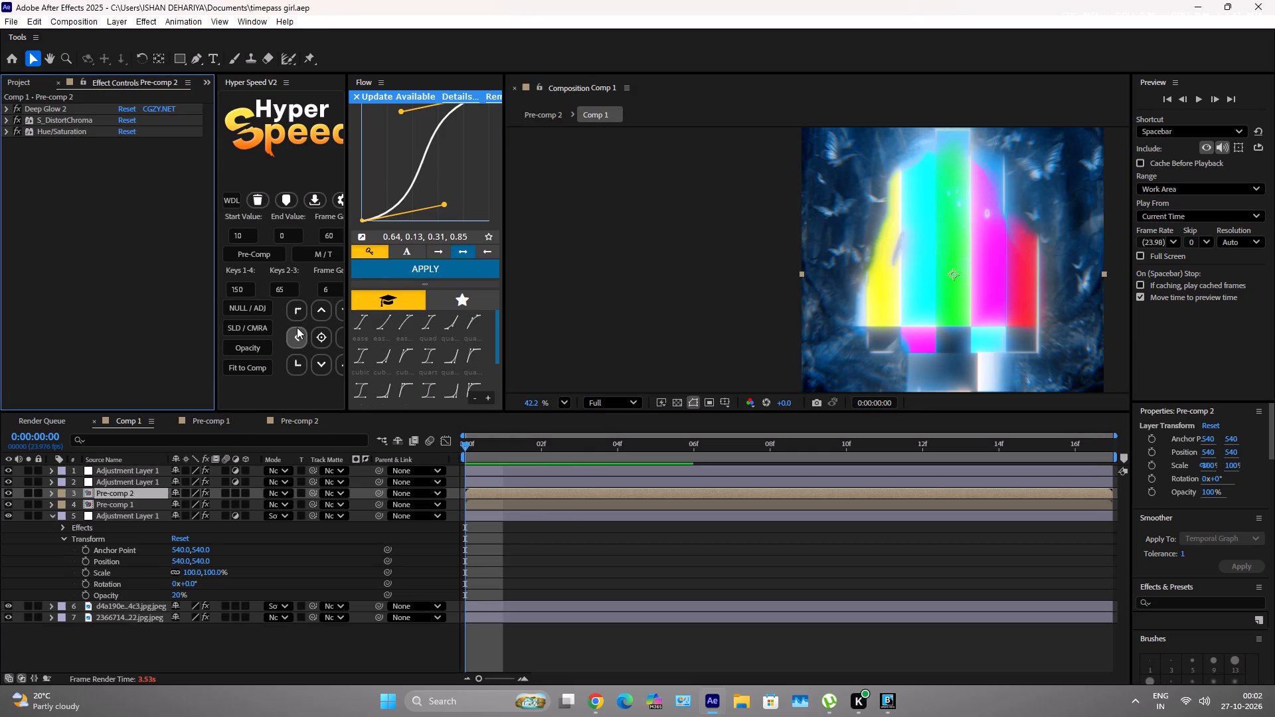
pyautogui.hotkey('ctrl', 'z')
pyautogui.click(511, 490)
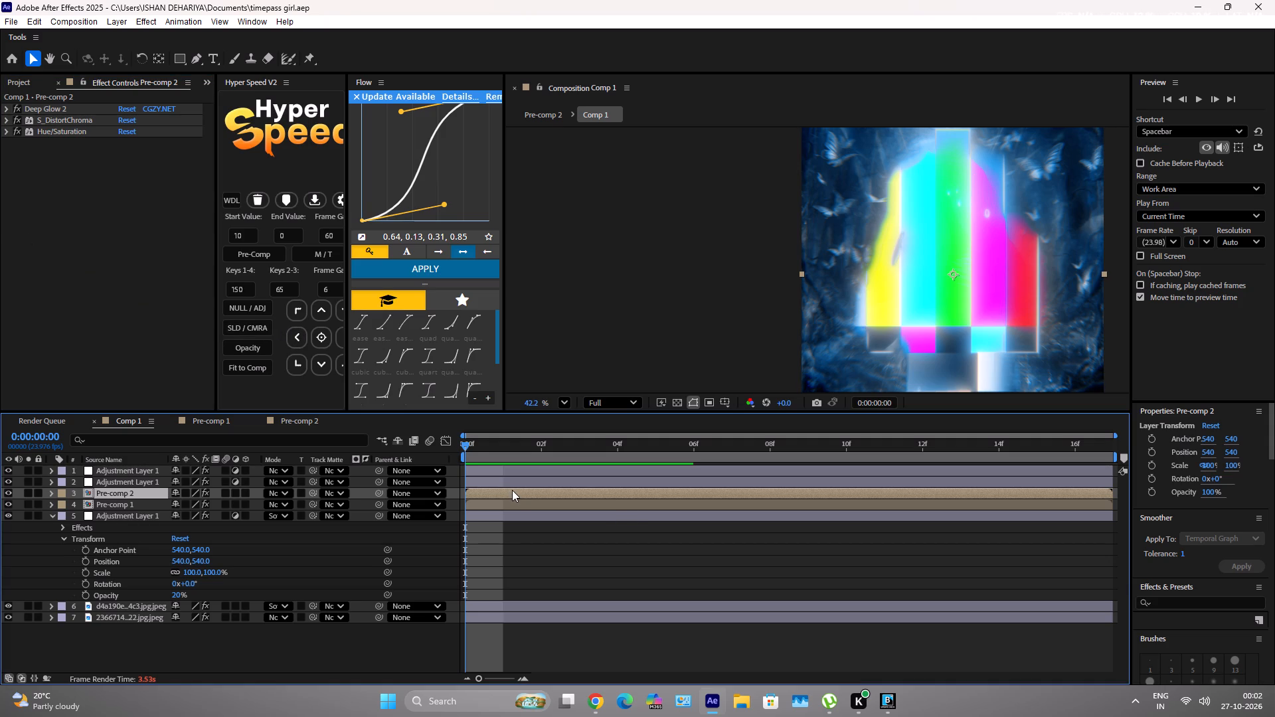
pyautogui.press('v')
pyautogui.hotkey('ctrl', 'v')
pyautogui.moveTo(35, 140); pyautogui.dragTo(36, 140)
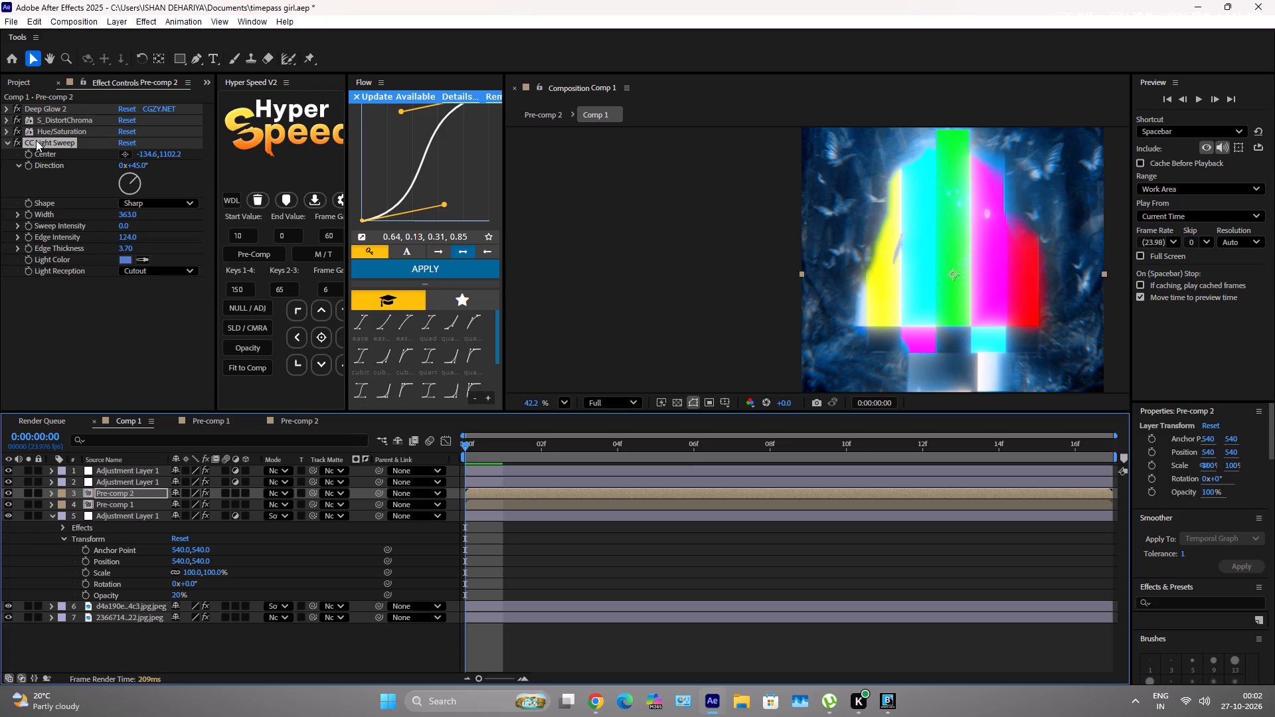
pyautogui.moveTo(36, 140); pyautogui.dragTo(44, 106)
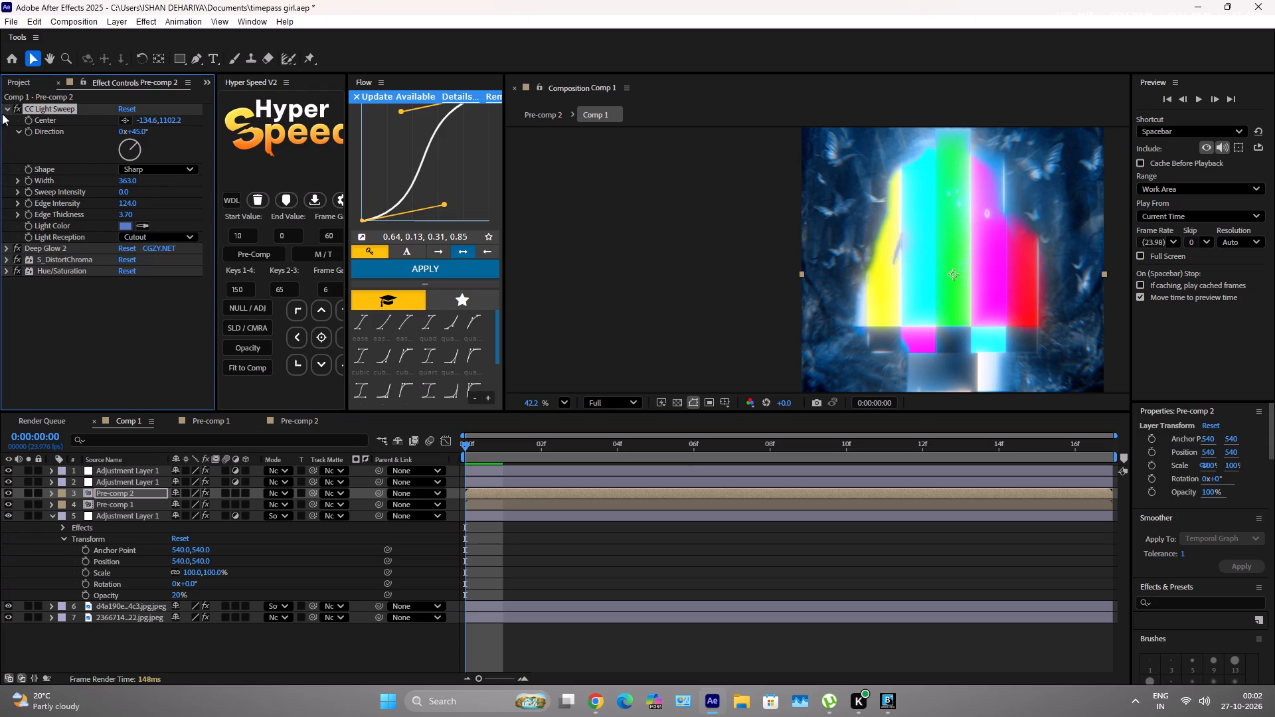
pyautogui.click(5, 106)
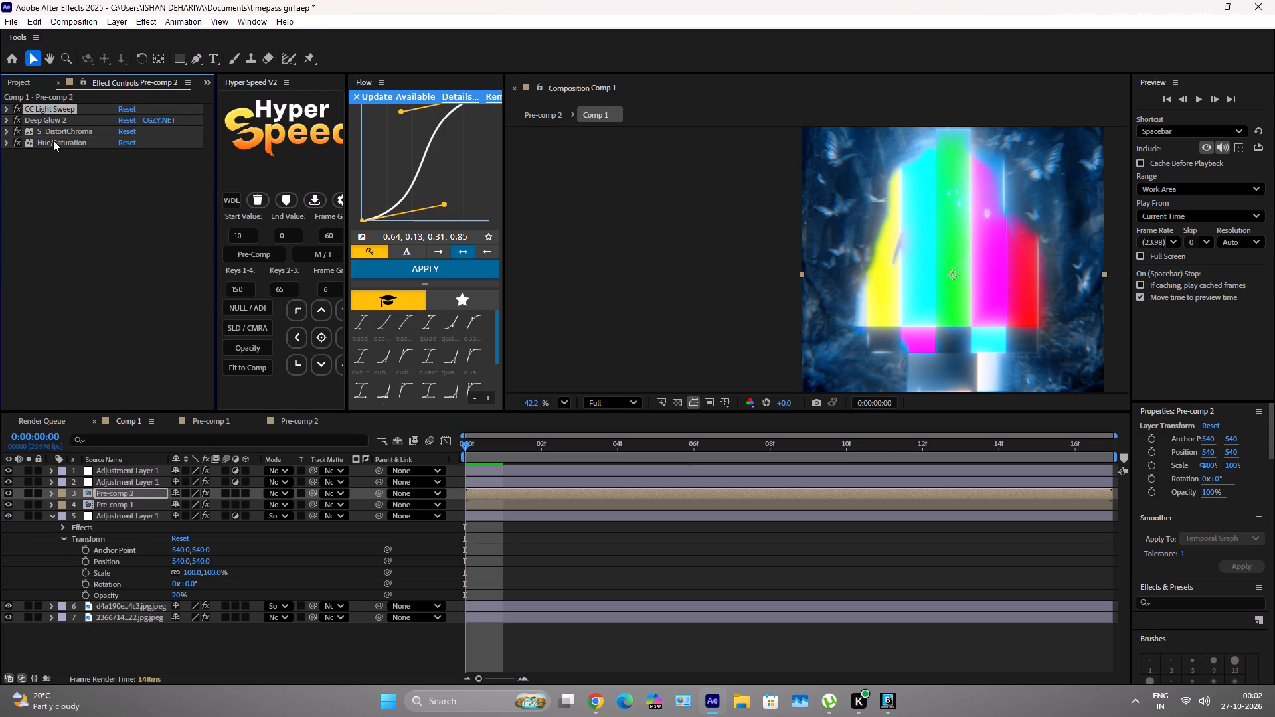
# Copy all four effects of the Pre-comp 2 layer and reopen "nrj pfp" without saving "timepass girl".
pyautogui.keyDown('shift'); pyautogui.click(54, 141); pyautogui.keyUp('shift')
pyautogui.hotkey('ctrl', 'c')
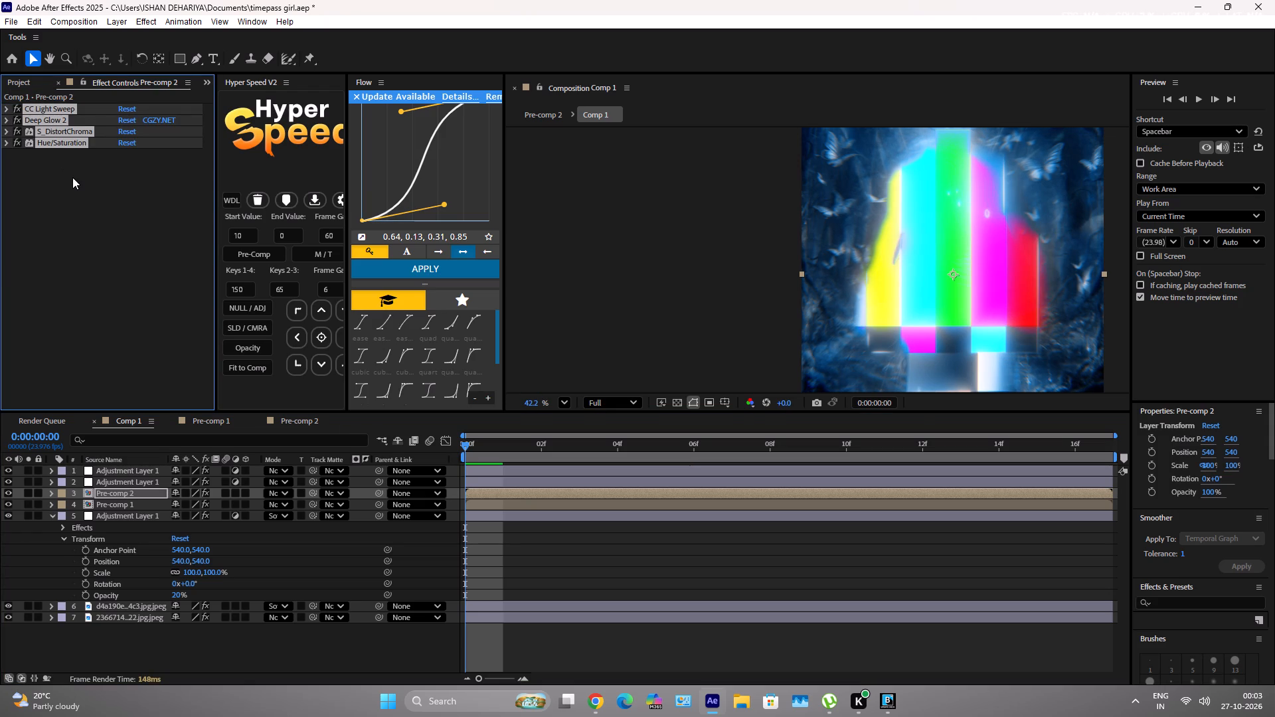
pyautogui.click(7, 60)
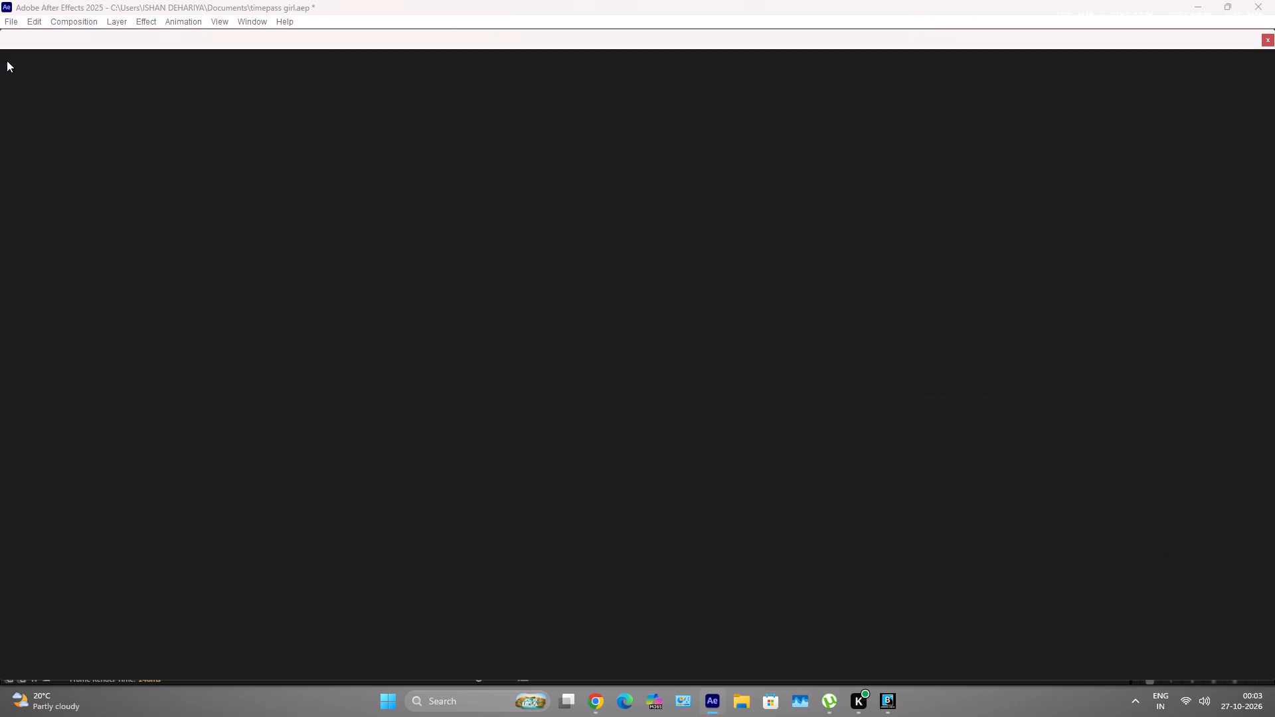
pyautogui.click(363, 508)
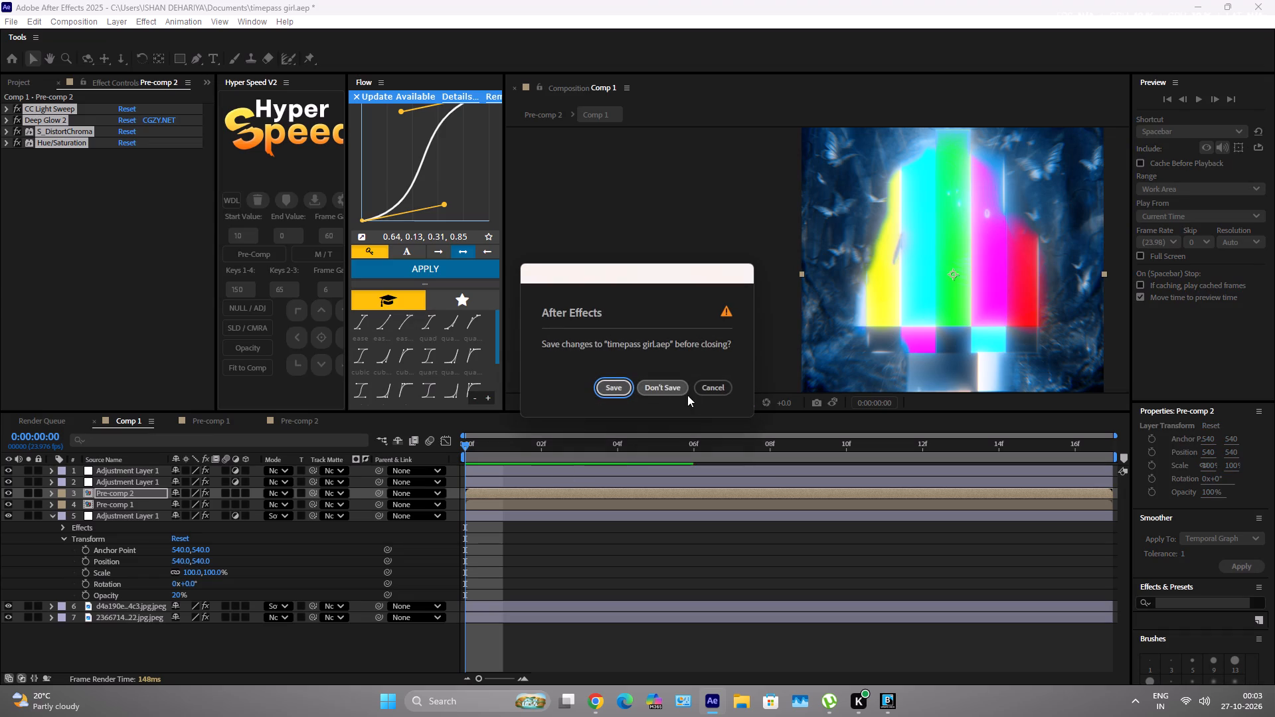
pyautogui.click(662, 390)
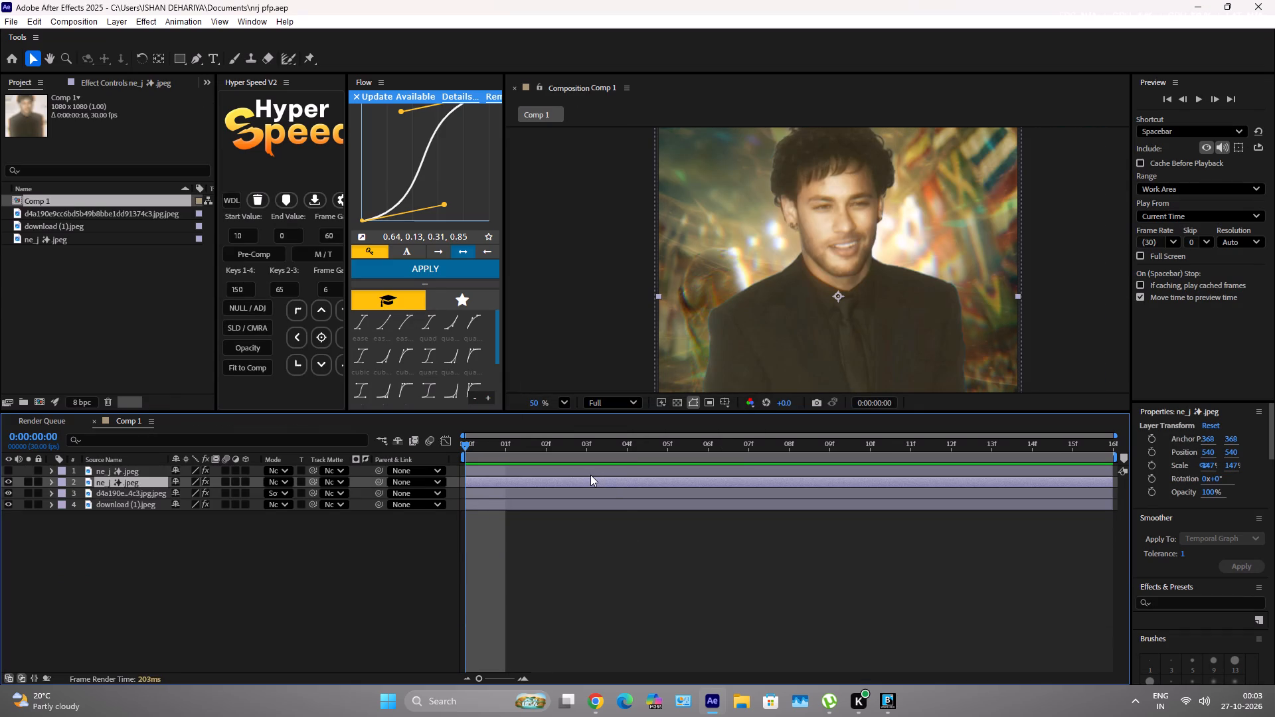
# Show the top footballer layer and paste CC Light Sweep, Deep Glow 2, S_DistortChroma and Hue/Saturation onto it, collapsing the effect settings.
pyautogui.click(590, 471)
pyautogui.click(9, 469)
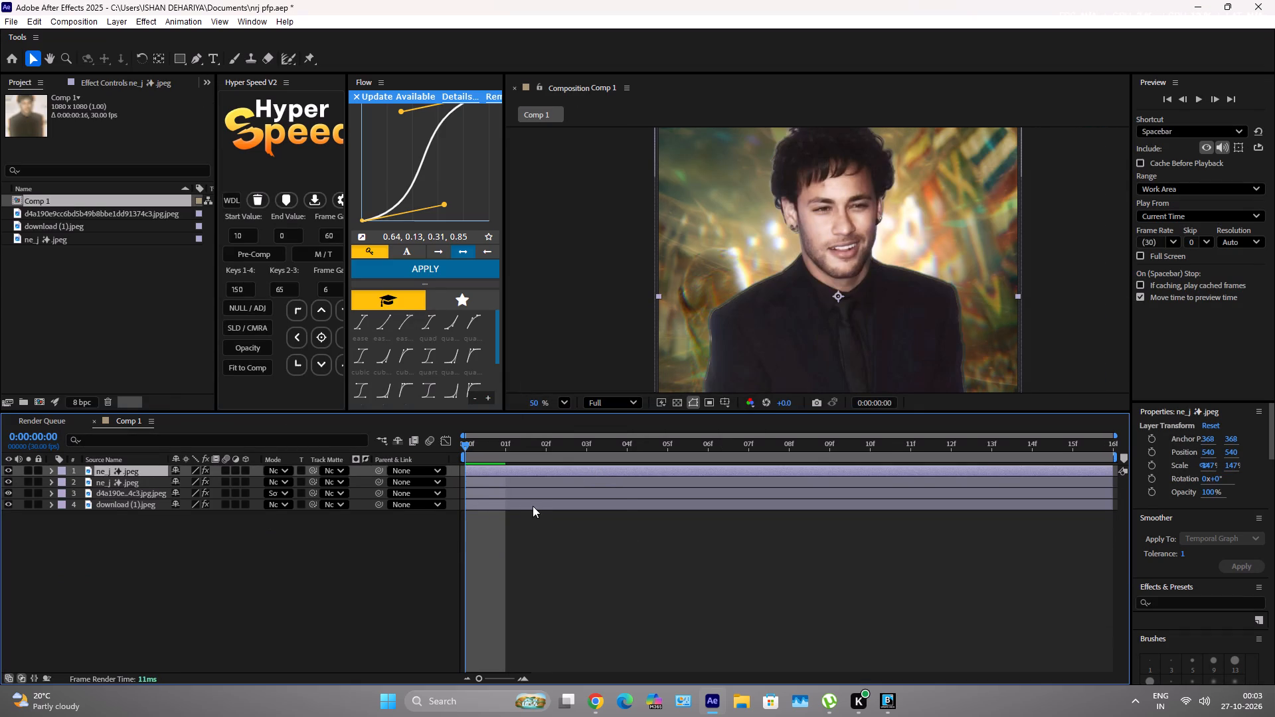
pyautogui.hotkey('ctrl', 'v')
pyautogui.scroll(3, 884, 264)
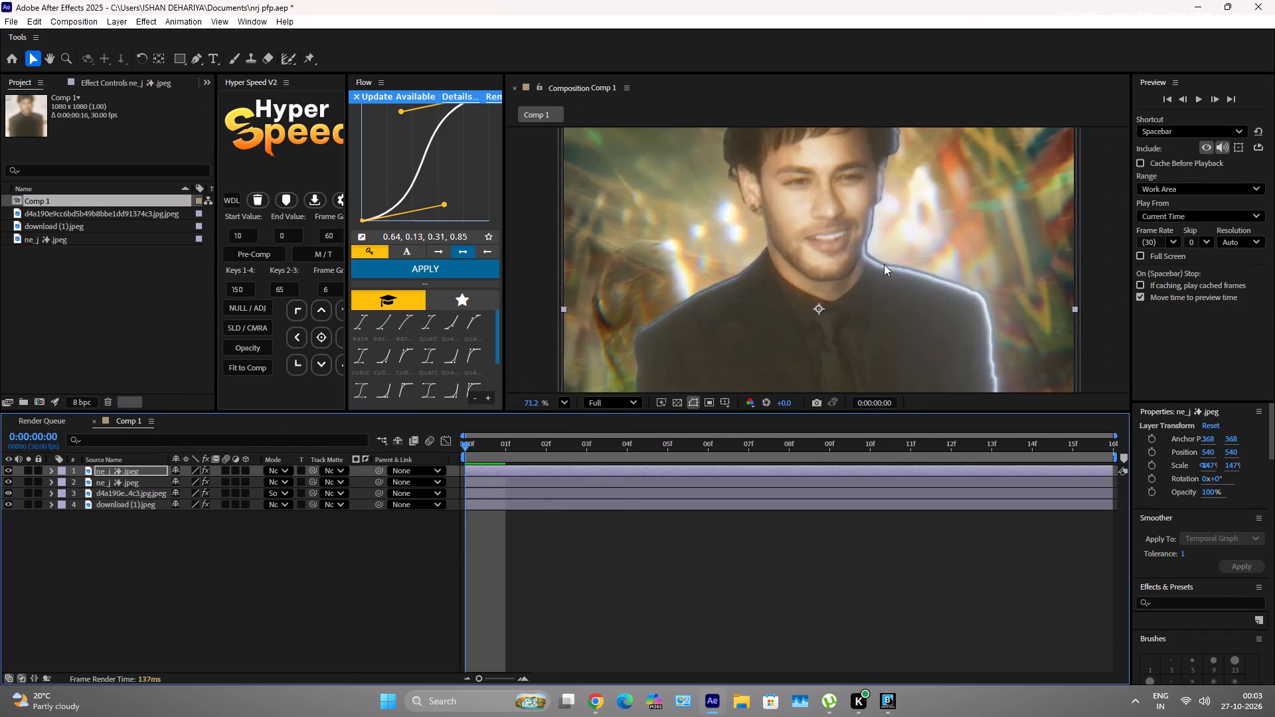
pyautogui.scroll(-4, 884, 264)
pyautogui.click(110, 80)
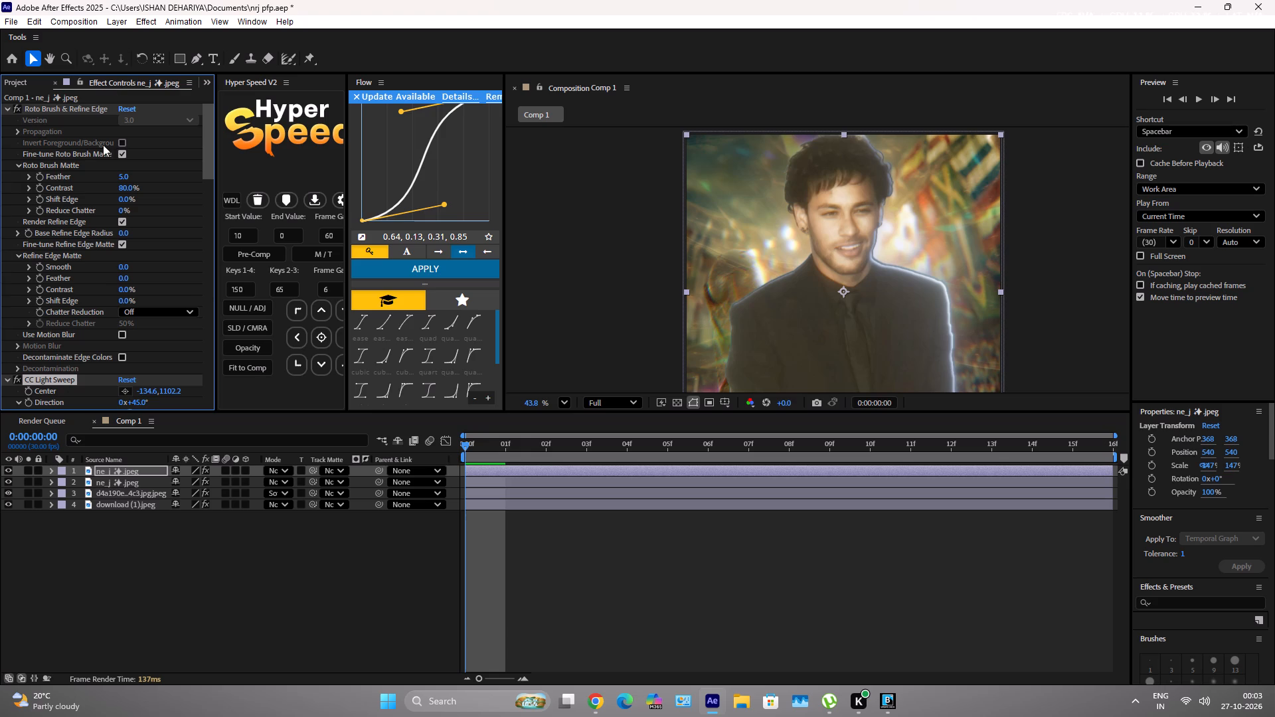
pyautogui.click(6, 104)
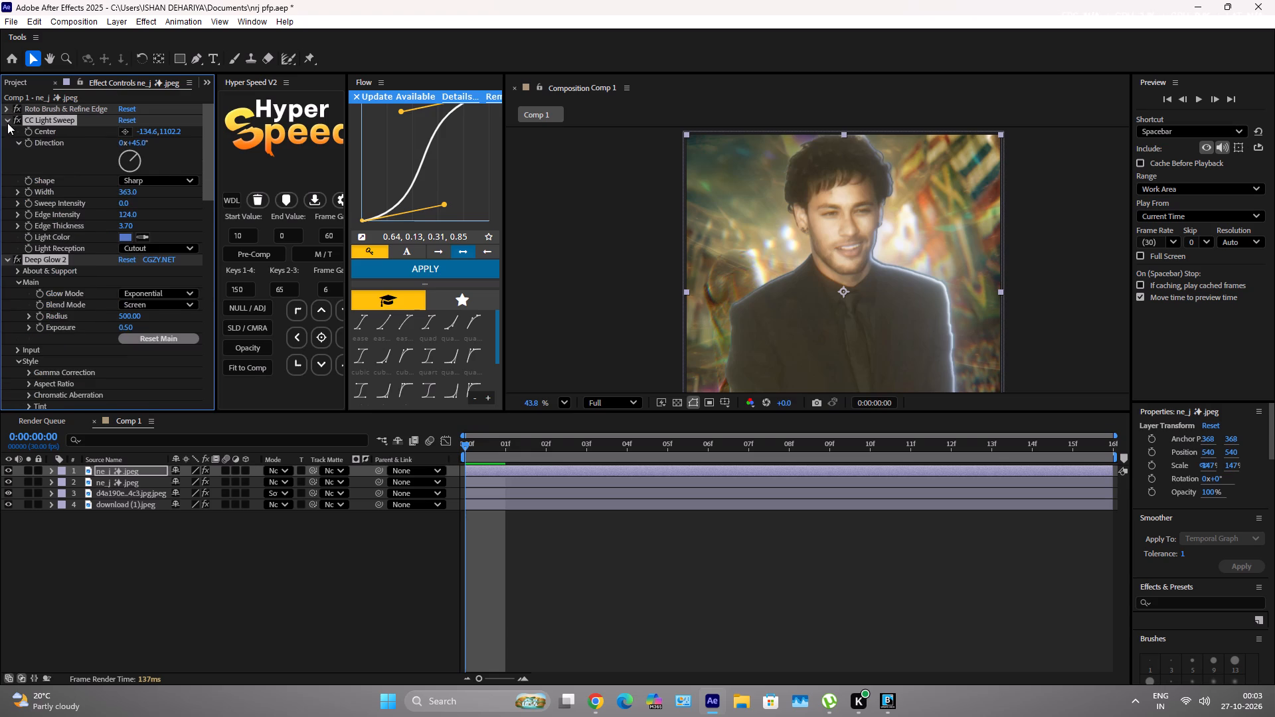
pyautogui.click(4, 116)
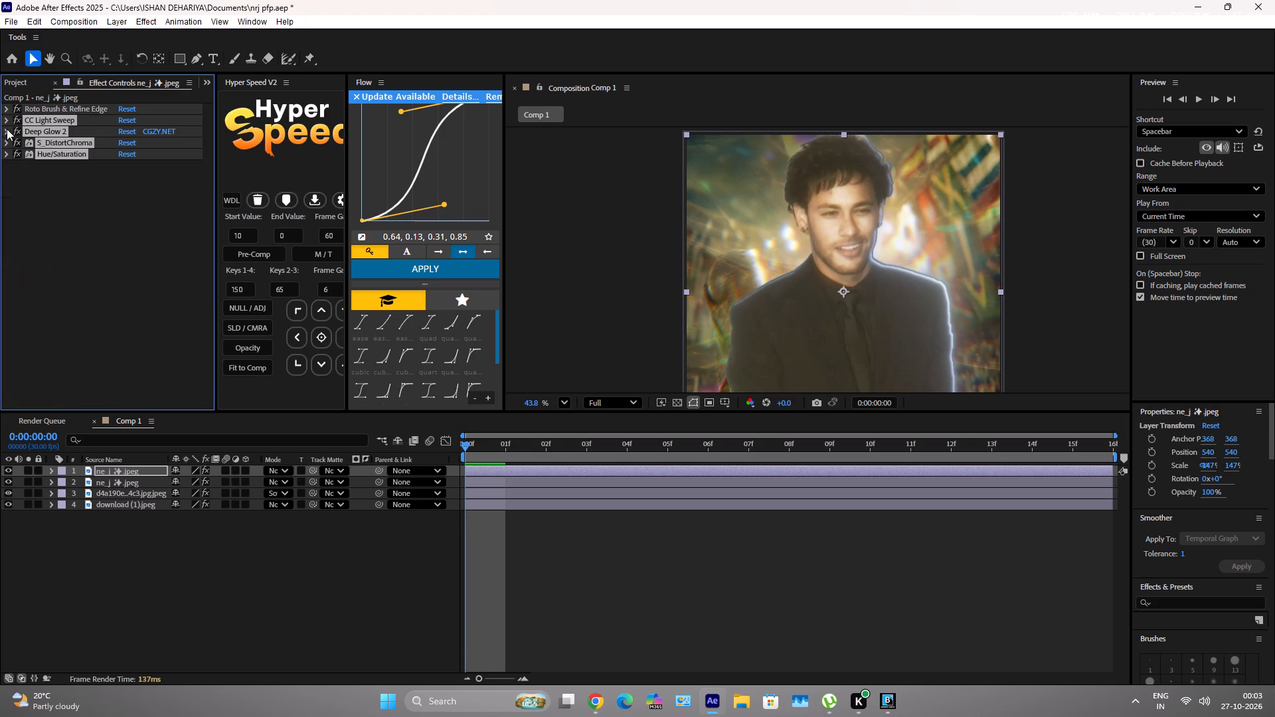
pyautogui.doubleClick(61, 170)
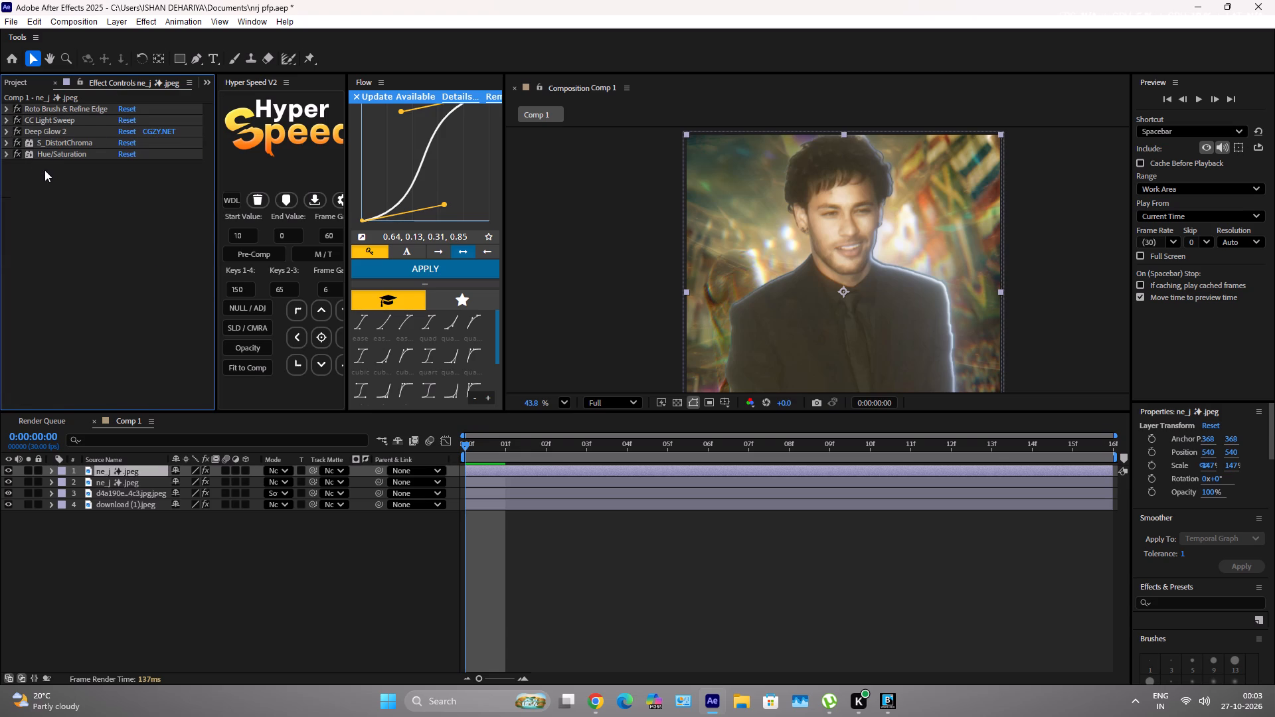
# Turn Hue/Saturation off and on again on the top footballer layer to compare its influence.
pyautogui.click(10, 157)
pyautogui.click(15, 154)
pyautogui.click(15, 154)
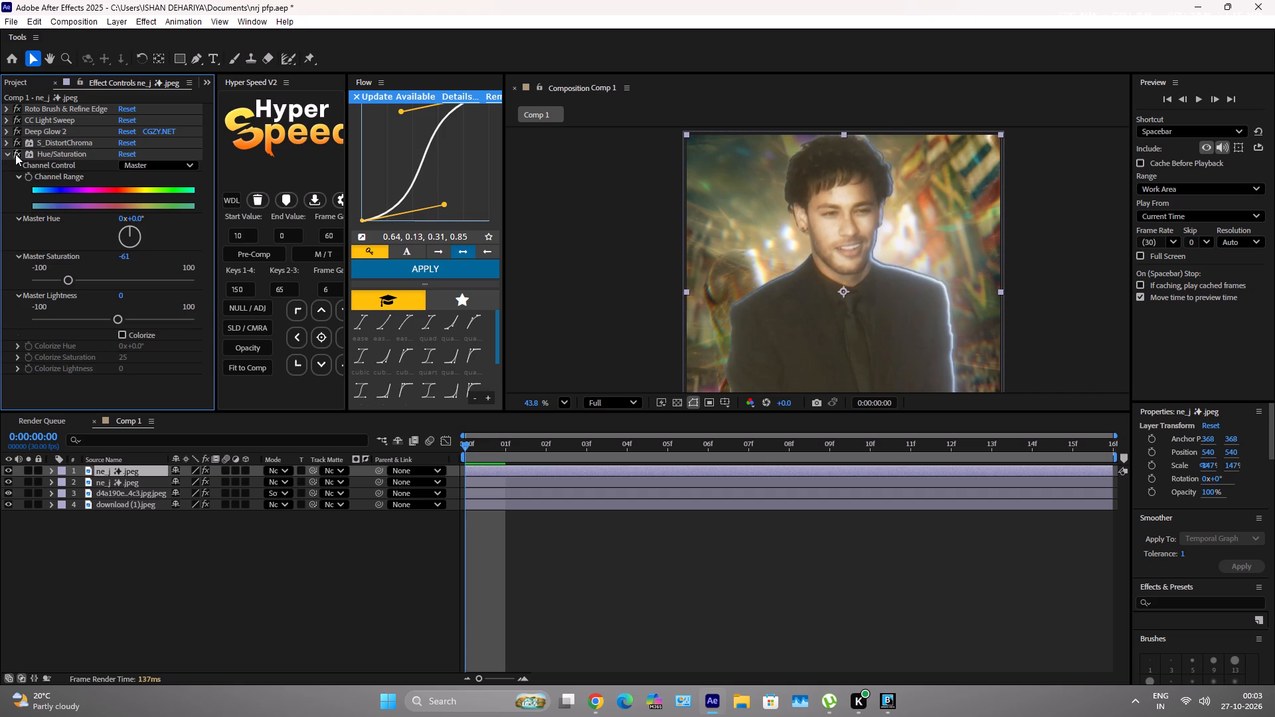
pyautogui.click(4, 151)
pyautogui.click(24, 153)
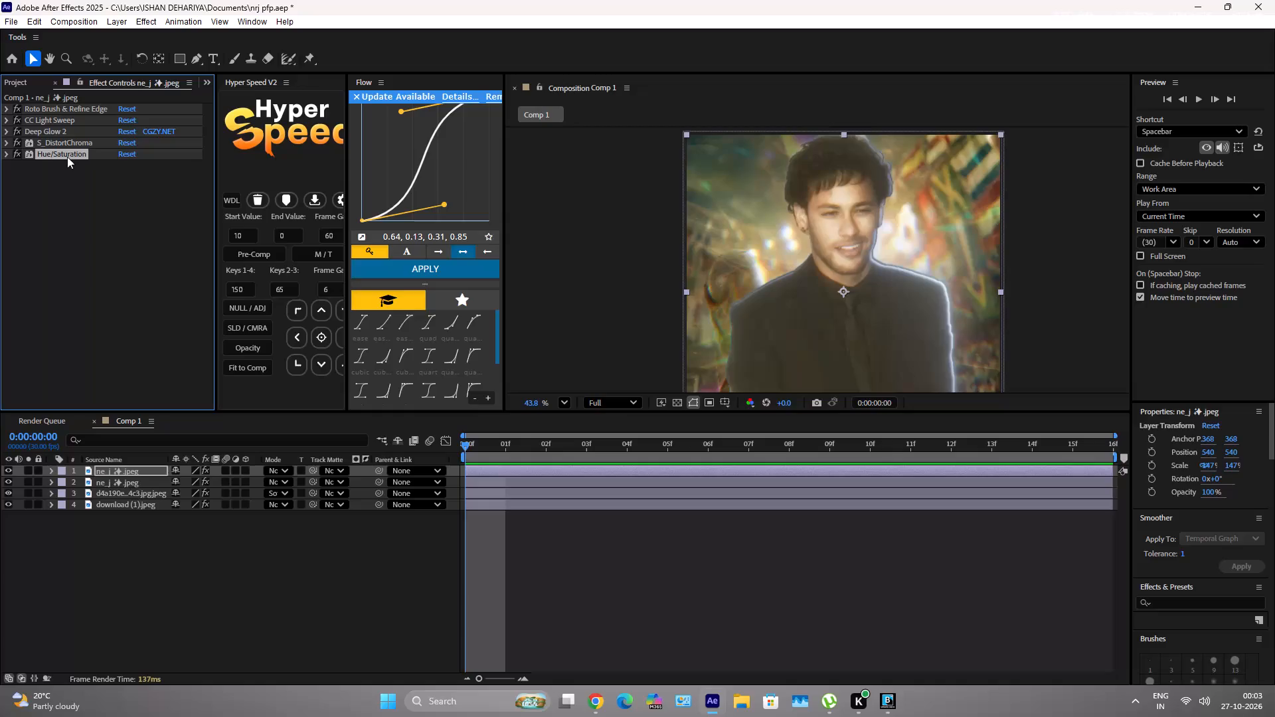
# Change the CC Light Sweep light colour on the top footballer layer to dark yellow 8C8E00.
pyautogui.click(5, 116)
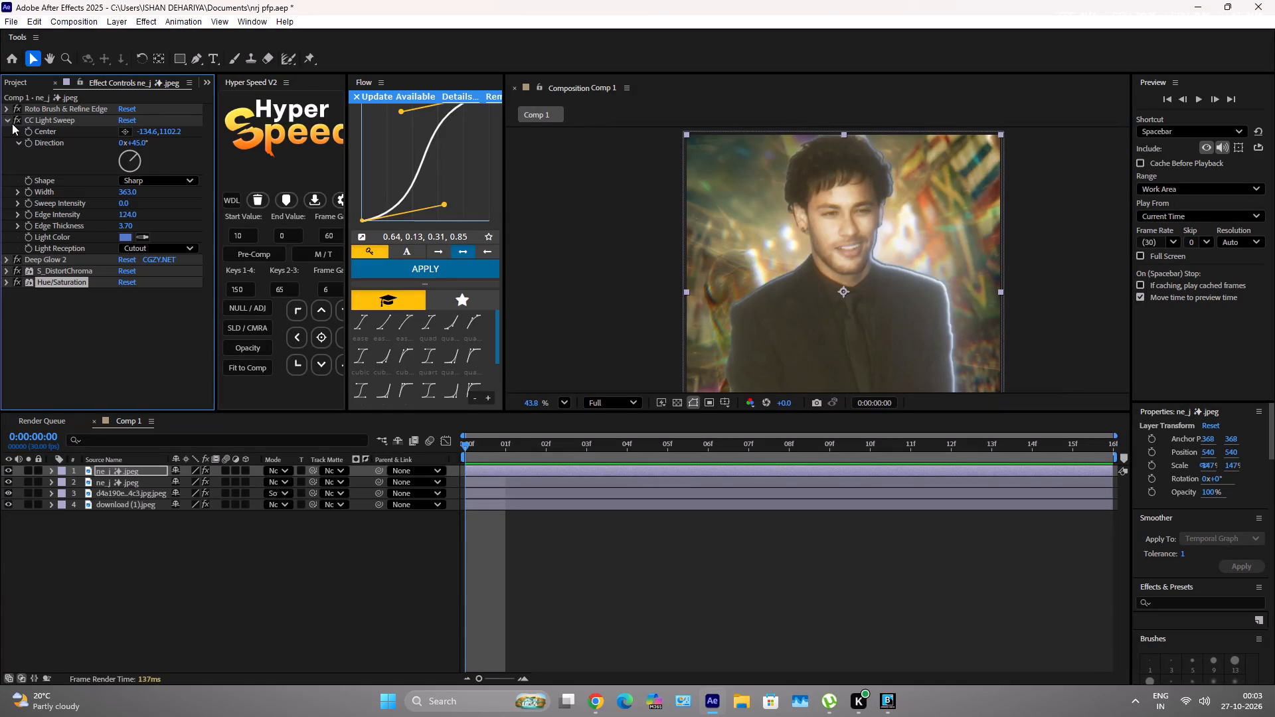
pyautogui.click(128, 240)
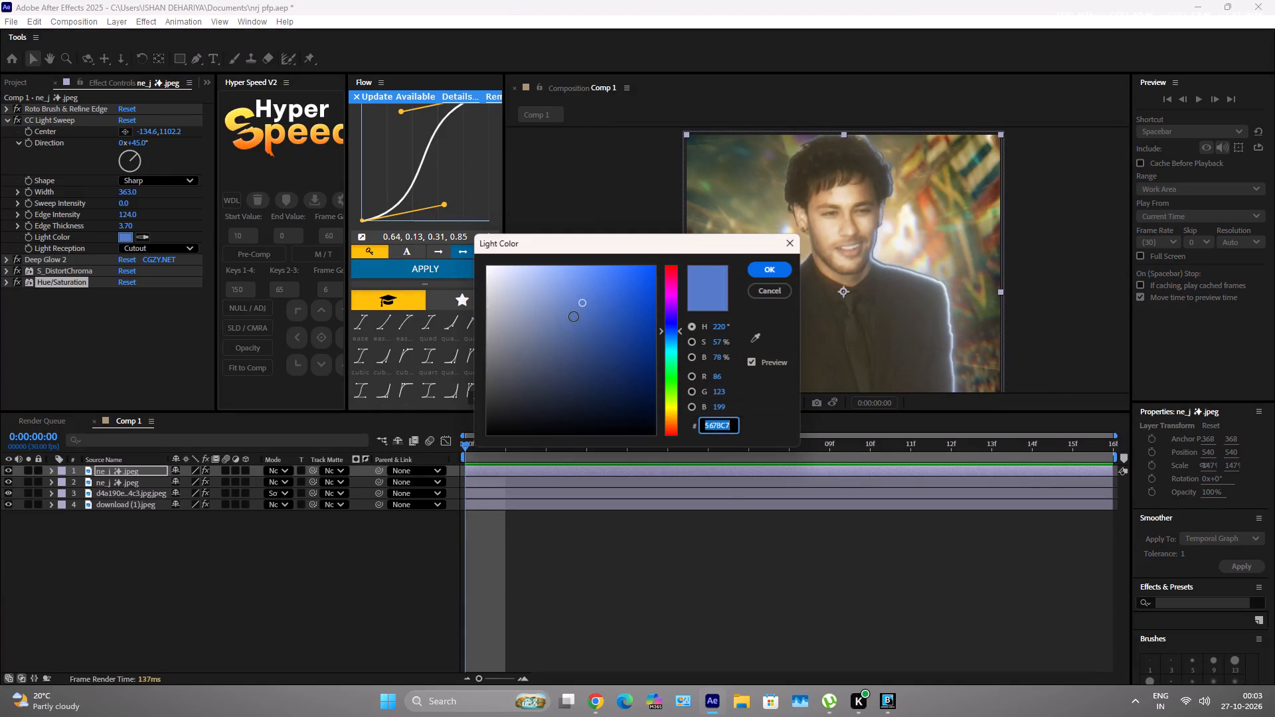
pyautogui.moveTo(618, 332); pyautogui.dragTo(636, 355)
pyautogui.moveTo(676, 338); pyautogui.dragTo(672, 399)
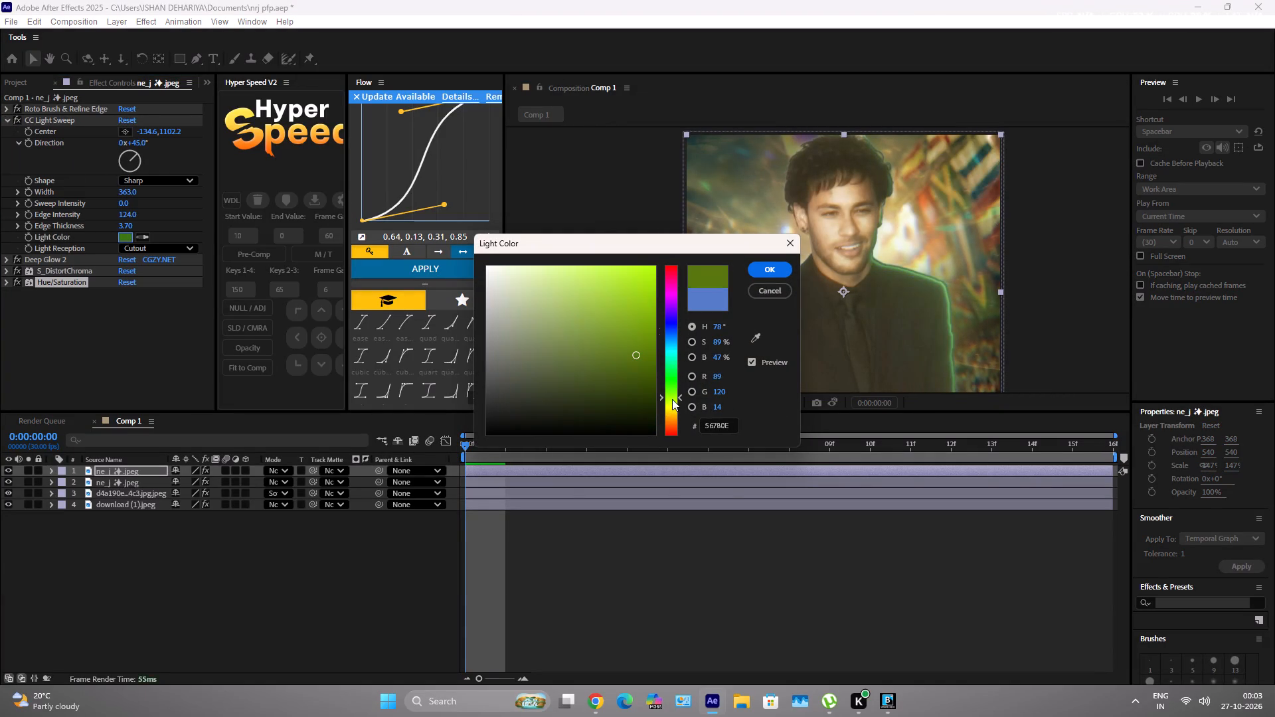
pyautogui.moveTo(672, 399); pyautogui.dragTo(673, 406)
pyautogui.moveTo(634, 325); pyautogui.dragTo(715, 208)
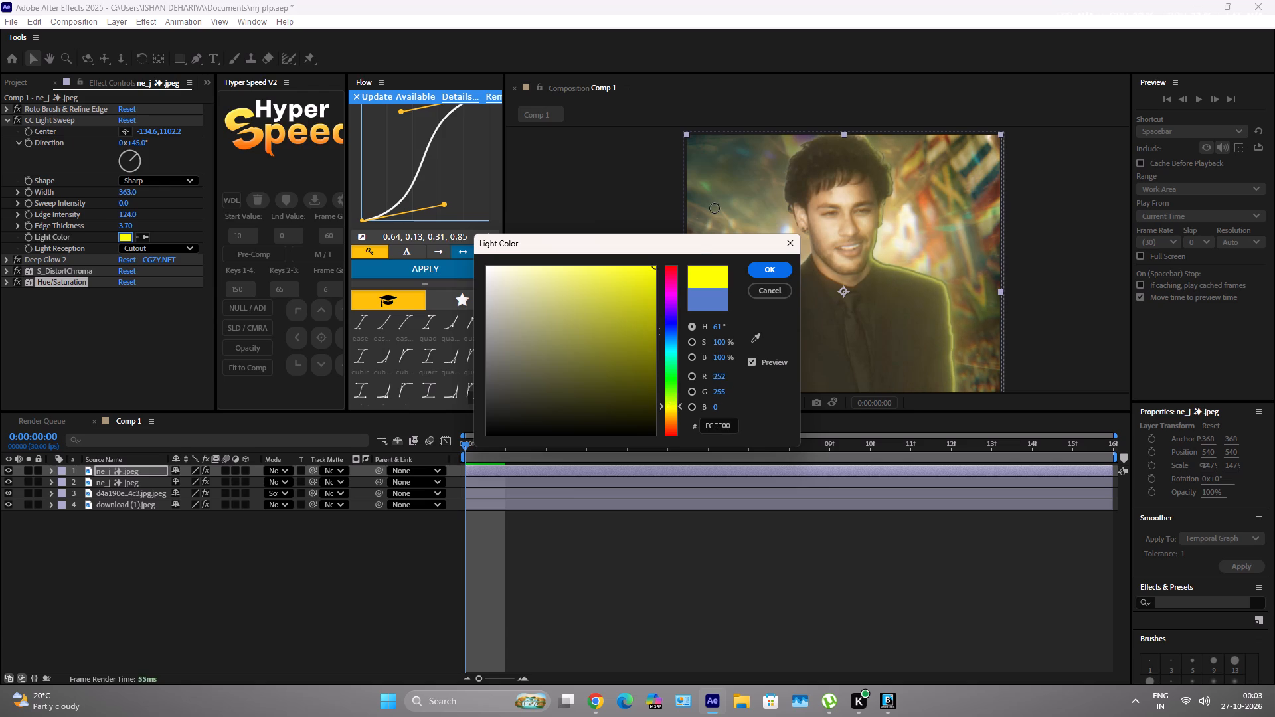
pyautogui.moveTo(715, 208); pyautogui.dragTo(663, 341)
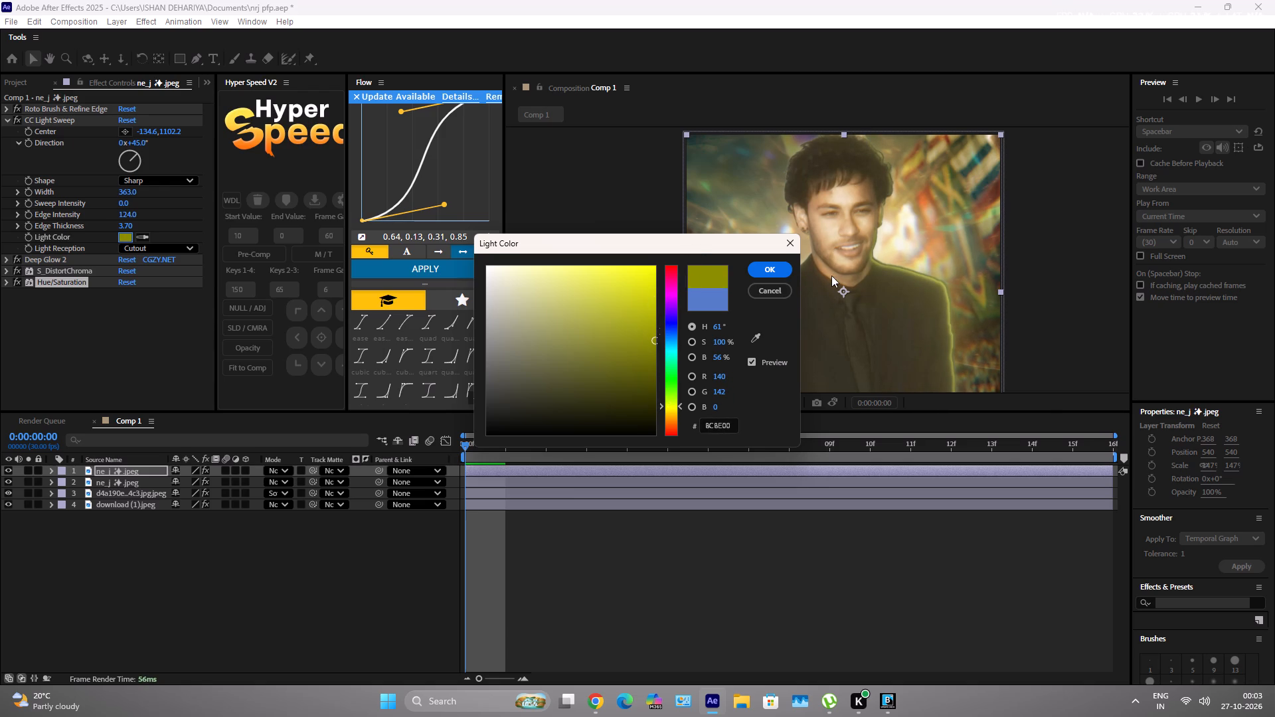
pyautogui.click(768, 275)
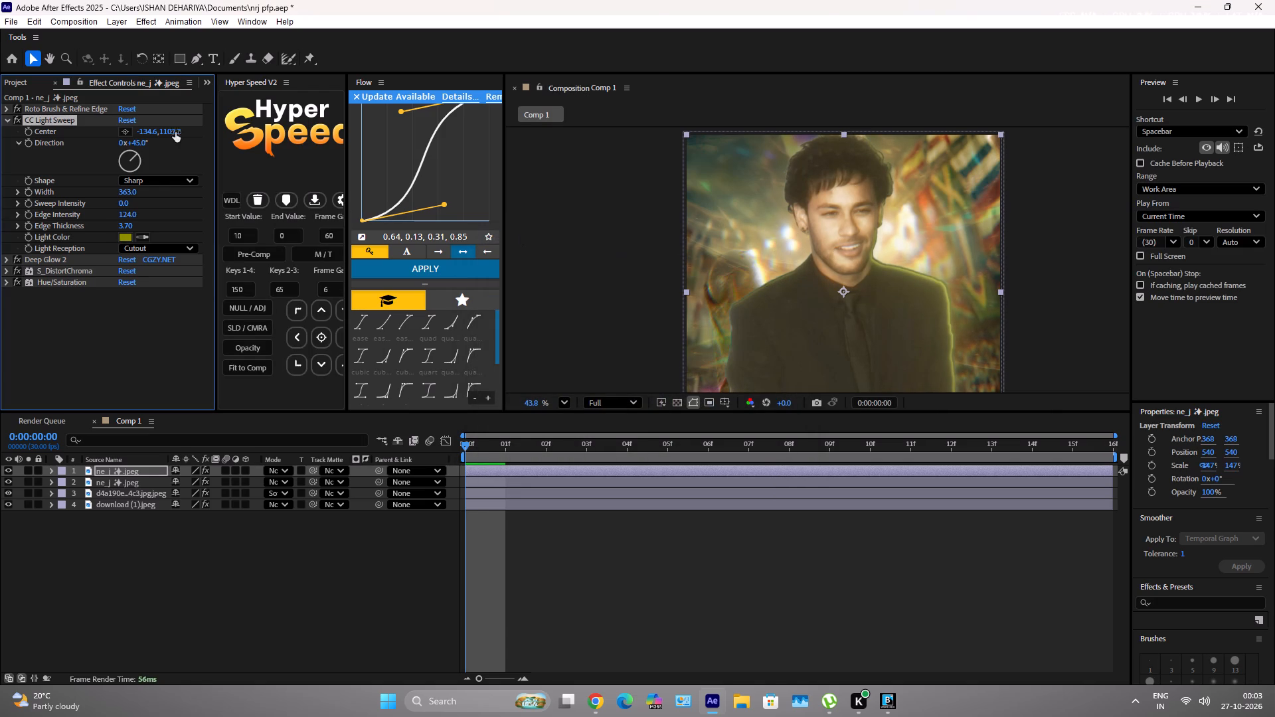
# Set the CC Light Sweep direction to 22° on the top footballer layer and collapse the effect's settings.
pyautogui.moveTo(130, 158); pyautogui.dragTo(137, 151)
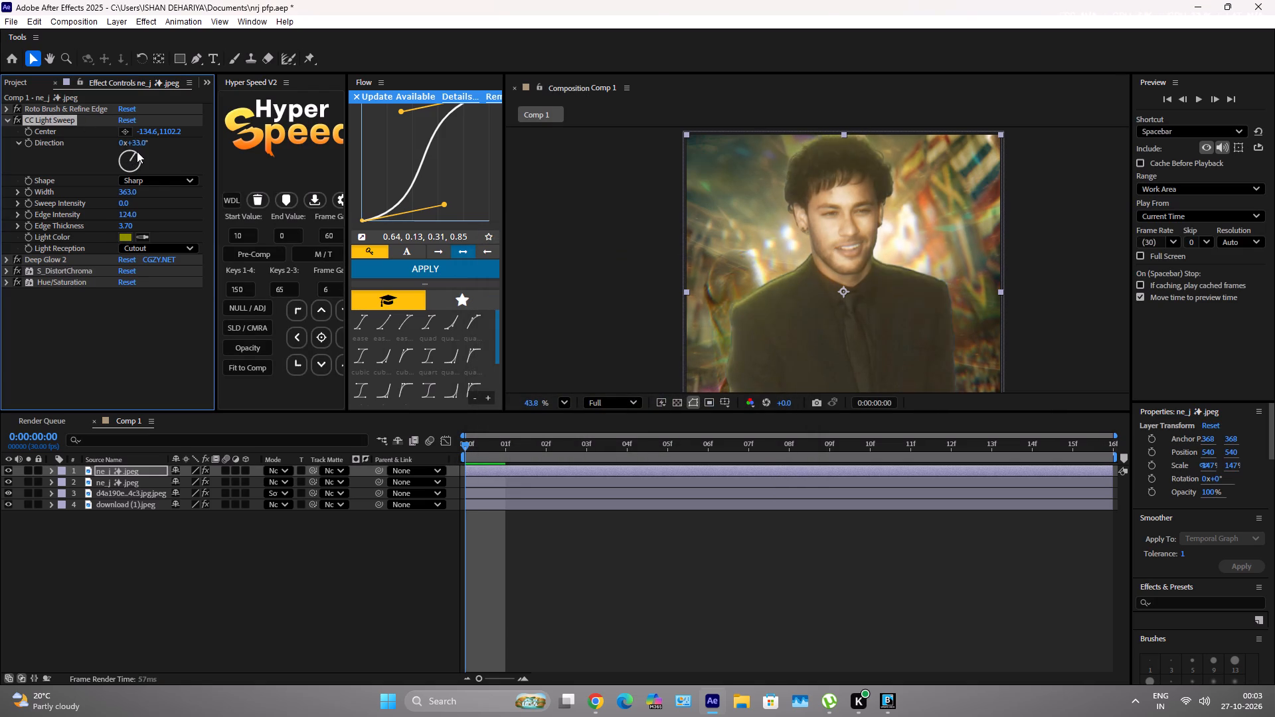
pyautogui.moveTo(137, 151); pyautogui.dragTo(135, 149)
pyautogui.scroll(6, 857, 126)
pyautogui.scroll(-7, 876, 134)
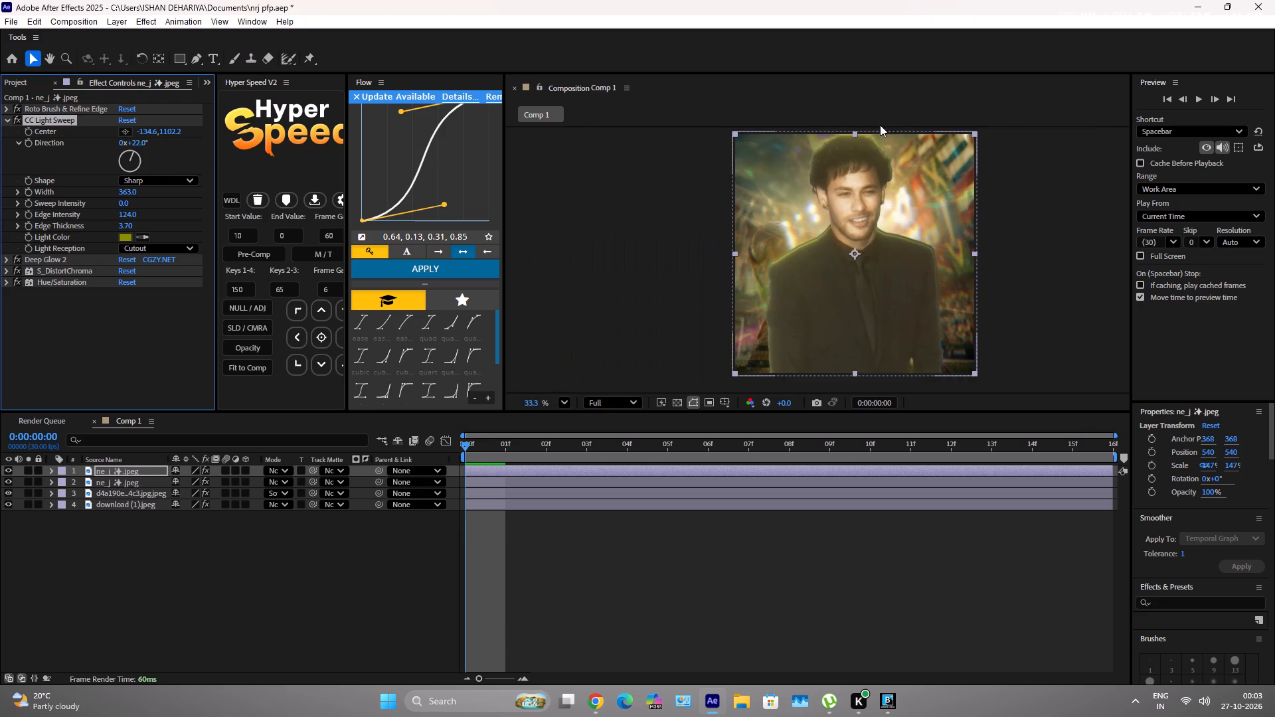
pyautogui.scroll(5, 873, 234)
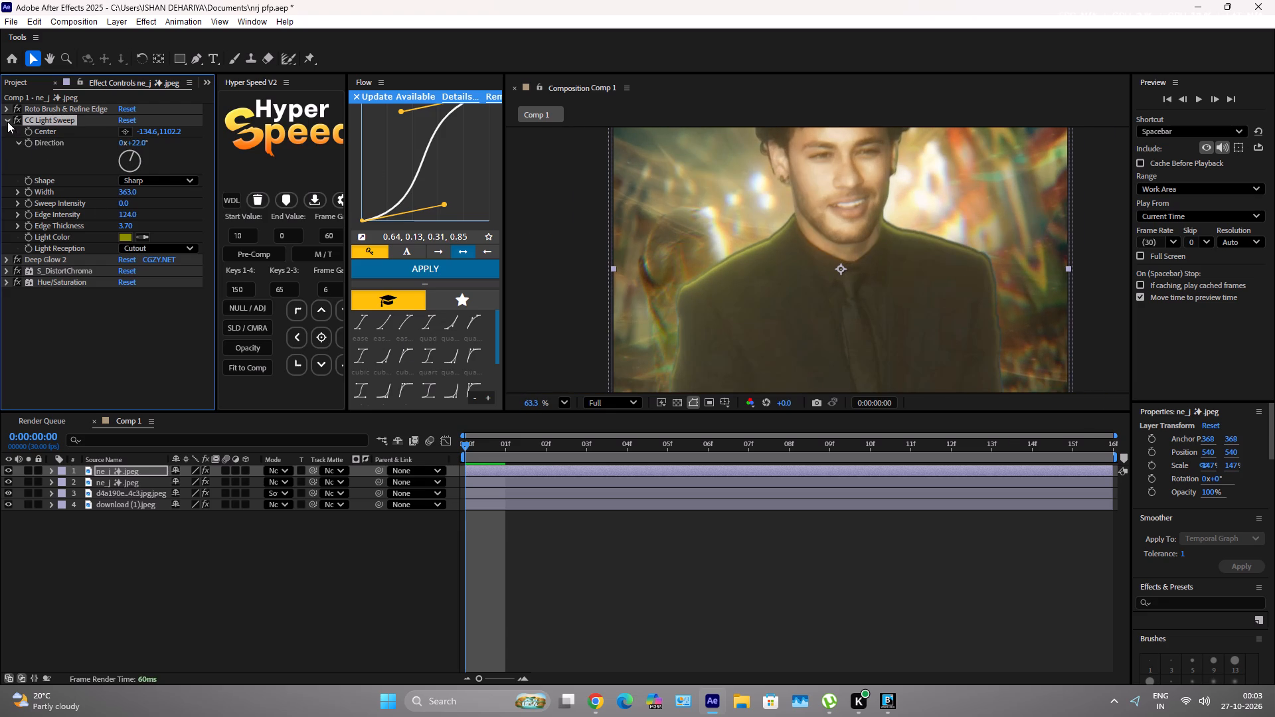
pyautogui.click(7, 121)
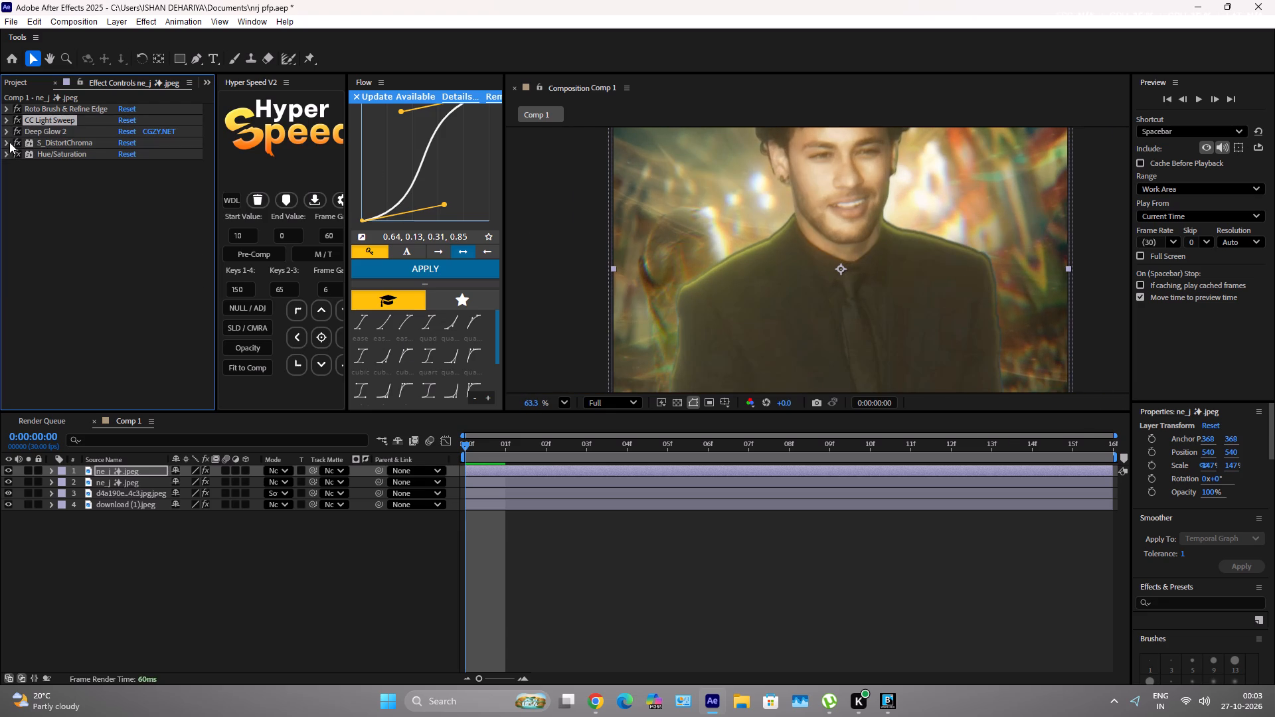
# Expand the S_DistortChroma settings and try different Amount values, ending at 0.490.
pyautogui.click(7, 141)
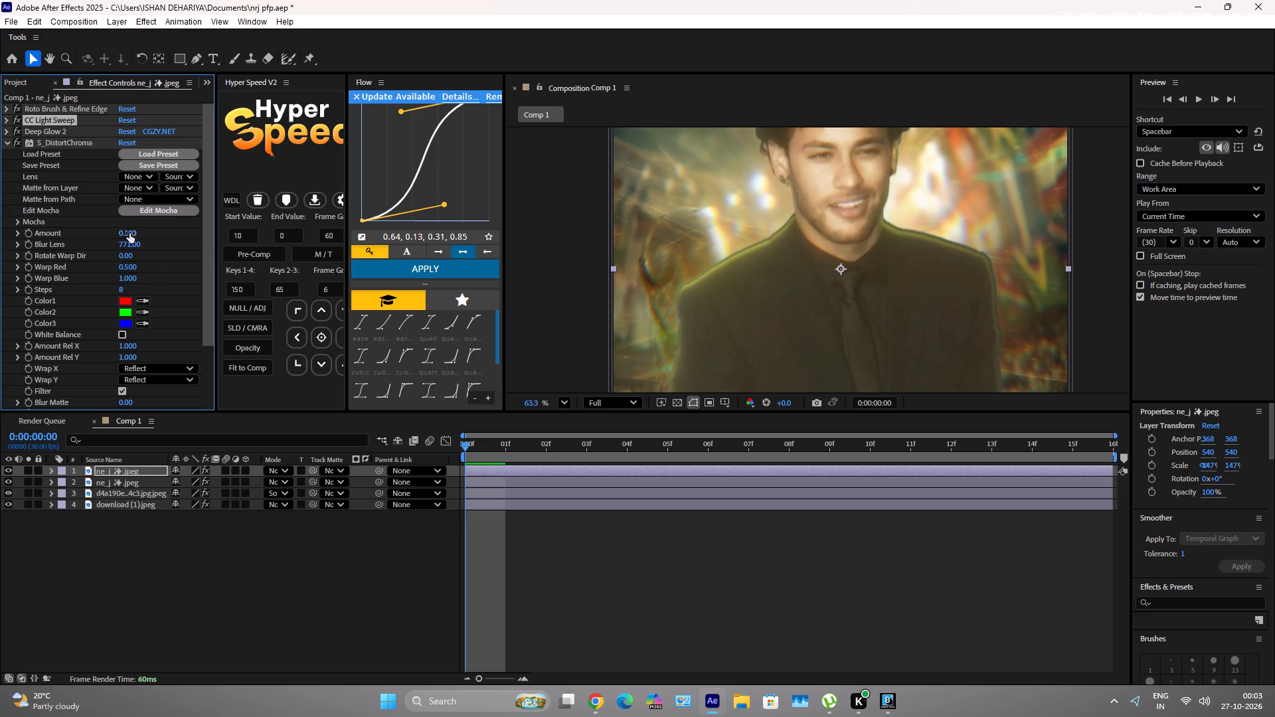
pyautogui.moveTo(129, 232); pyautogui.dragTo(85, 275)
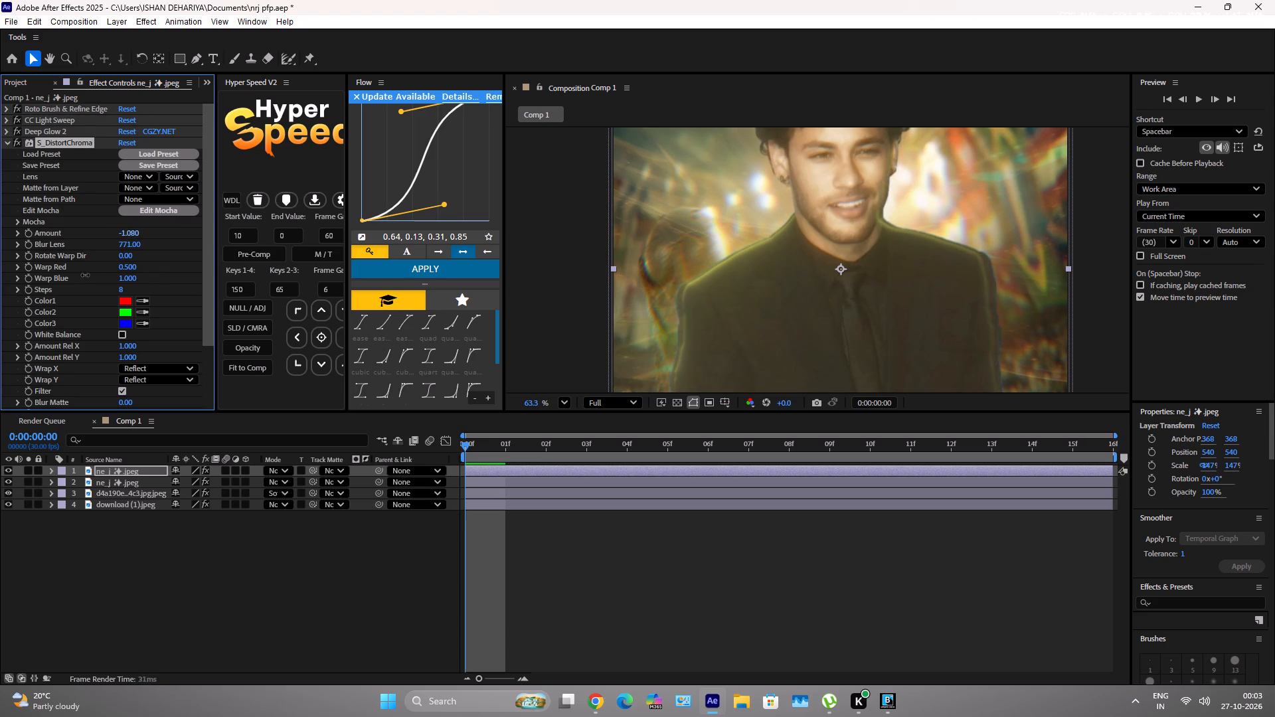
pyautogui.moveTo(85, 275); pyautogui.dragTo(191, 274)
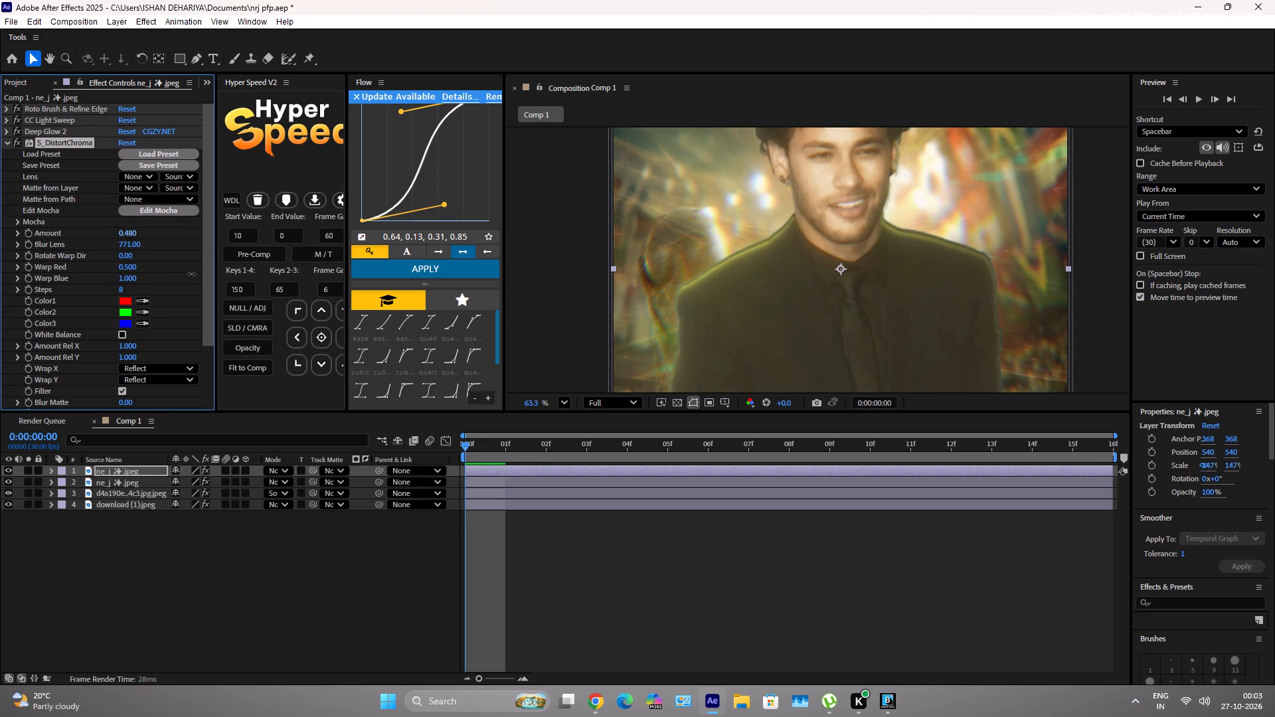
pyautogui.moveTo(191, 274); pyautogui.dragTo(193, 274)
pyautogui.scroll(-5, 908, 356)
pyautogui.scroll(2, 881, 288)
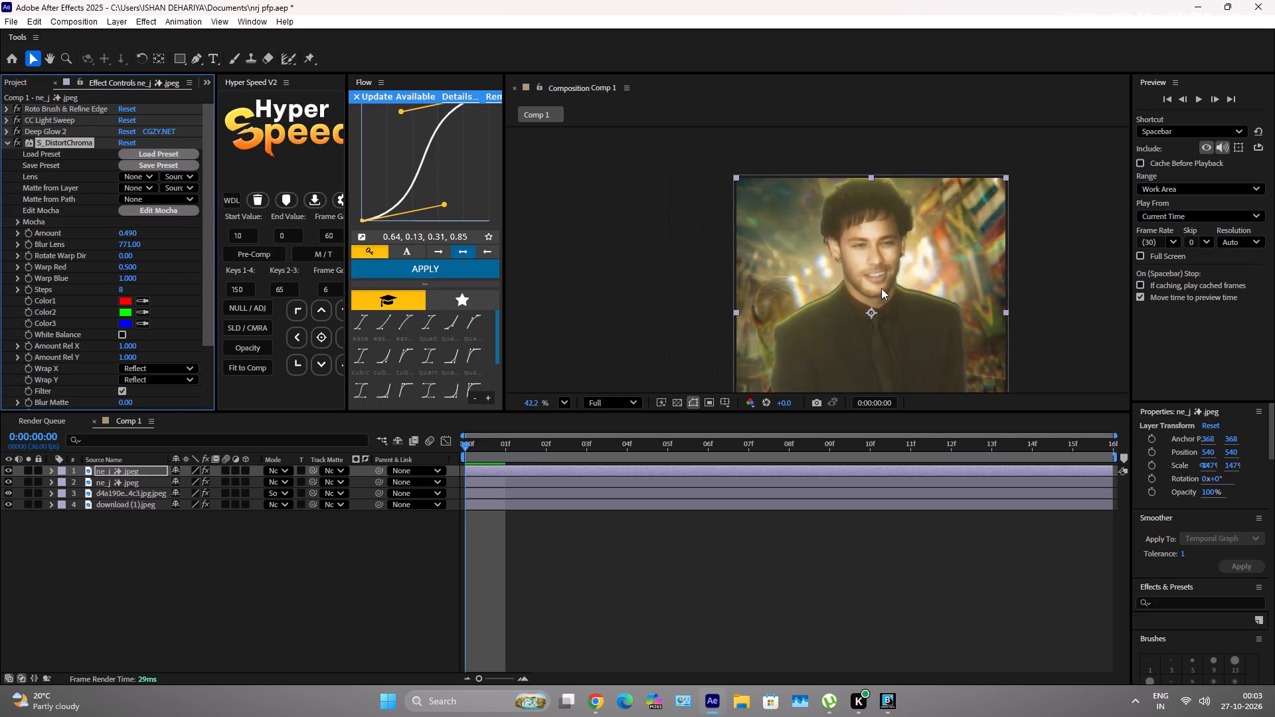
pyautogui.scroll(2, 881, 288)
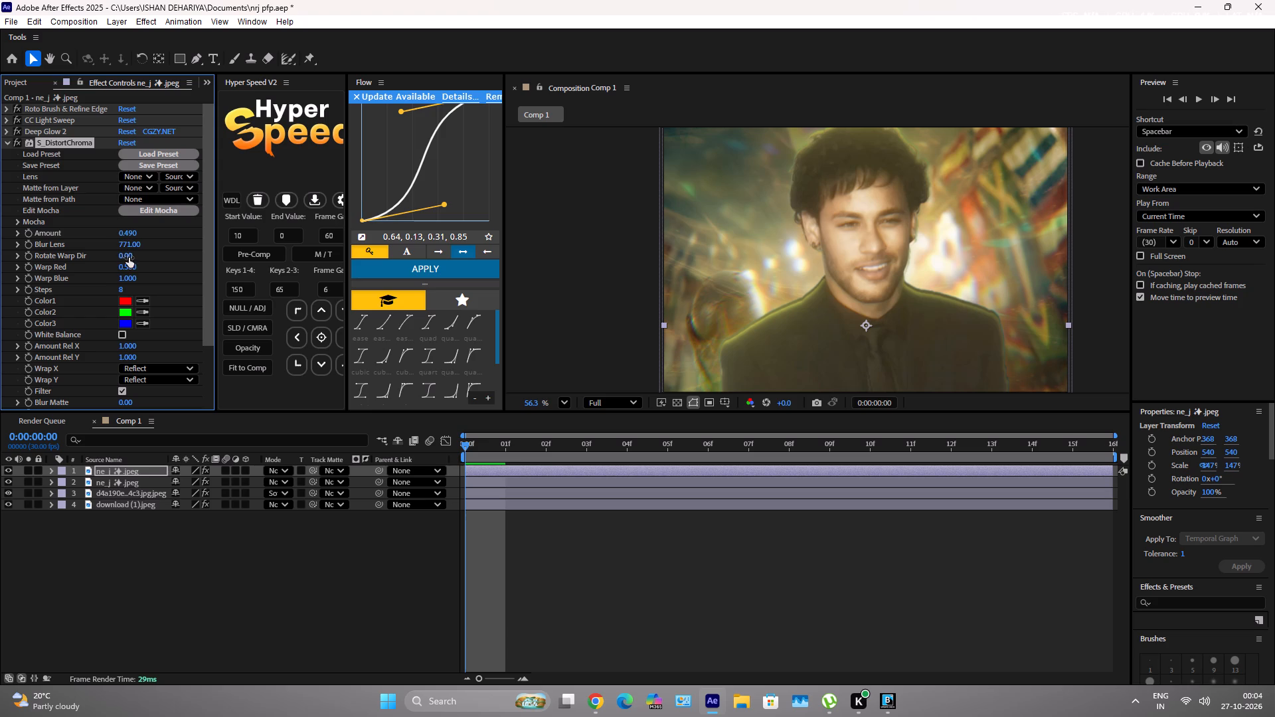
# Try high and low Blur Lens values for S_DistortChroma and settle on 599.
pyautogui.moveTo(129, 244); pyautogui.dragTo(524, 272)
pyautogui.moveTo(524, 272); pyautogui.dragTo(16, 654)
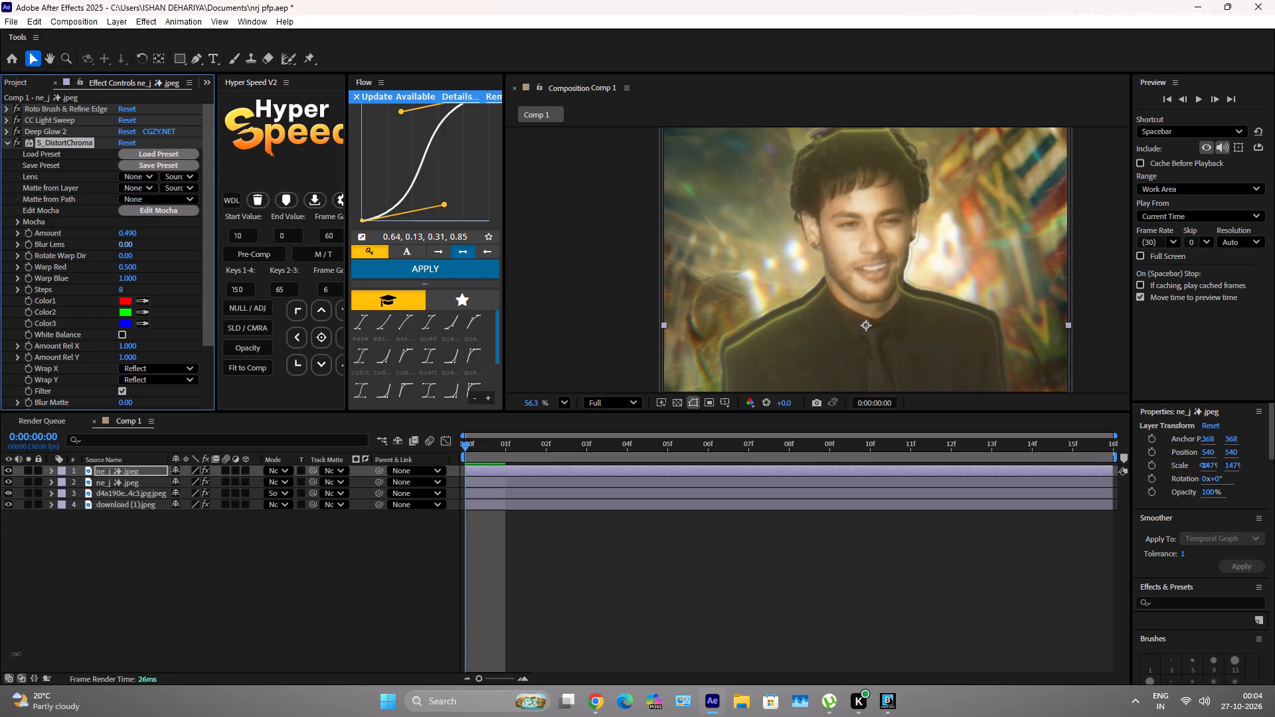
pyautogui.moveTo(16, 654); pyautogui.dragTo(82, 594)
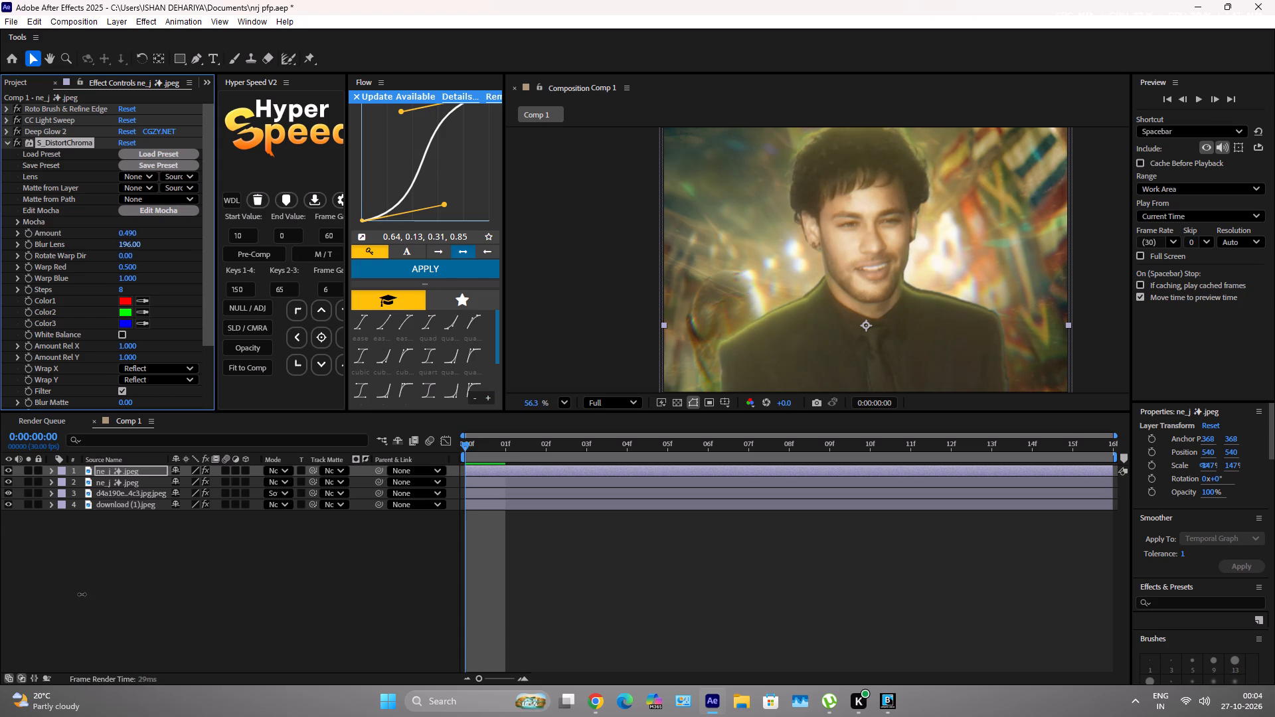
pyautogui.moveTo(82, 594); pyautogui.dragTo(114, 591)
pyautogui.moveTo(114, 591); pyautogui.dragTo(171, 423)
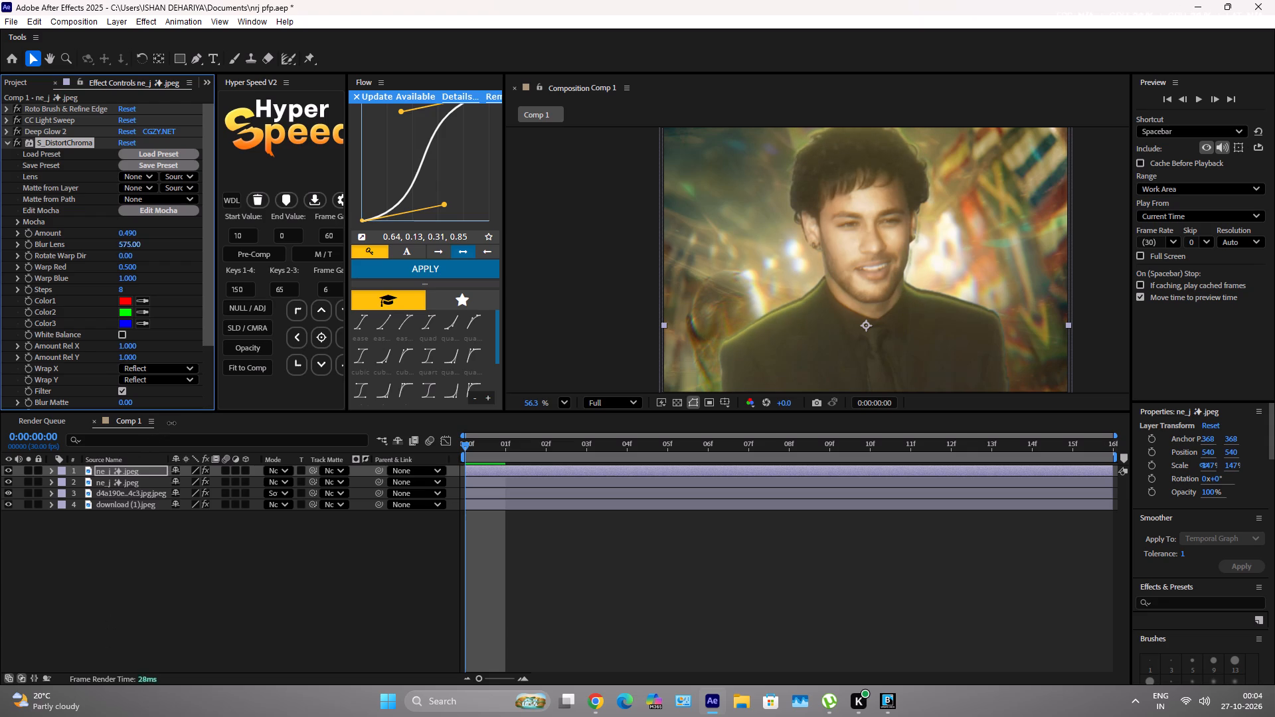
pyautogui.moveTo(171, 423); pyautogui.dragTo(177, 418)
# Set the S_DistortChroma Amount to 0.360 and check the rim light on the footballer.
pyautogui.moveTo(135, 231); pyautogui.dragTo(195, 306)
pyautogui.moveTo(195, 306); pyautogui.dragTo(206, 315)
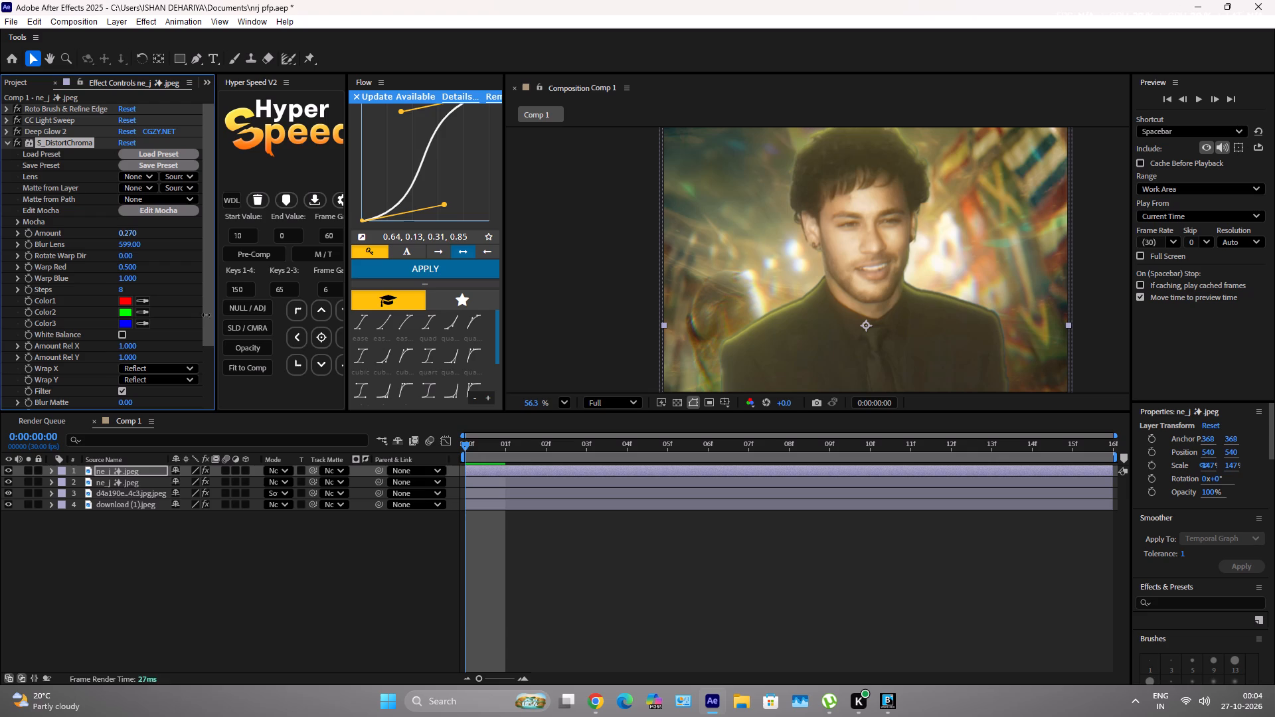
pyautogui.moveTo(206, 315); pyautogui.dragTo(210, 314)
pyautogui.rightClick(210, 314)
pyautogui.scroll(-4, 963, 173)
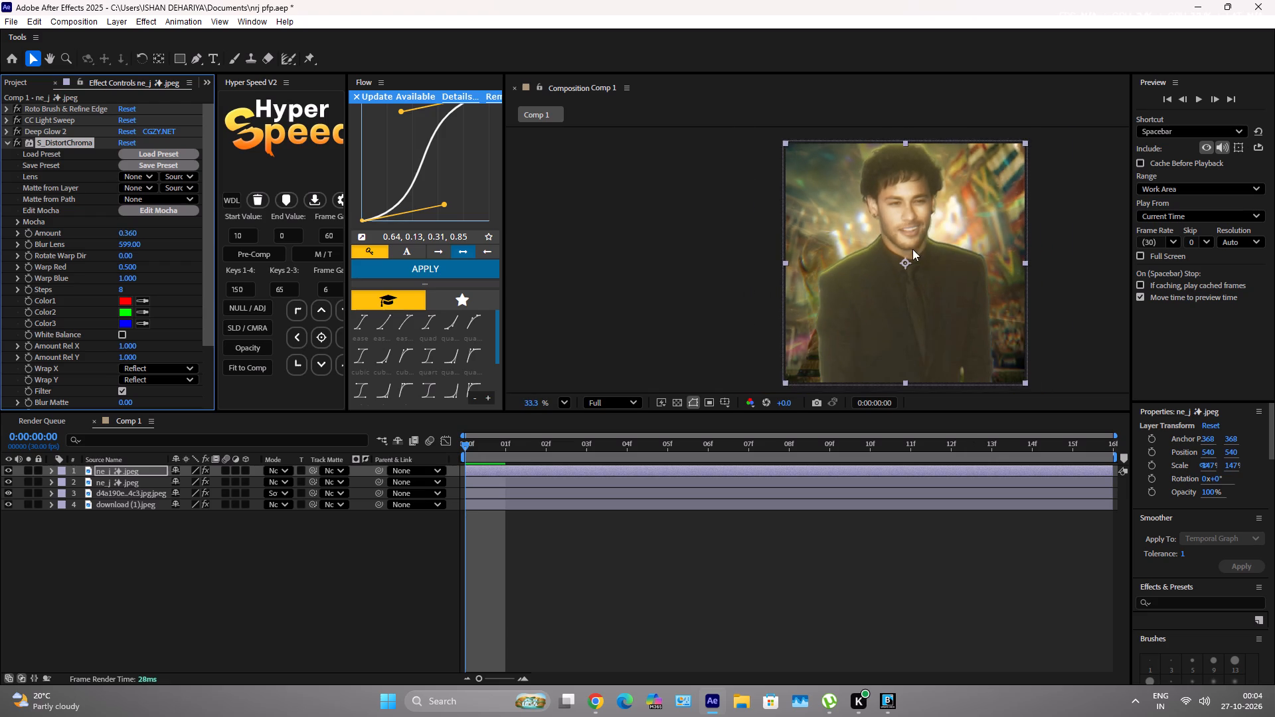
pyautogui.scroll(2, 907, 258)
# Show the top footballer layer's transform properties and unlink its horizontal and vertical scale.
pyautogui.doubleClick(50, 472)
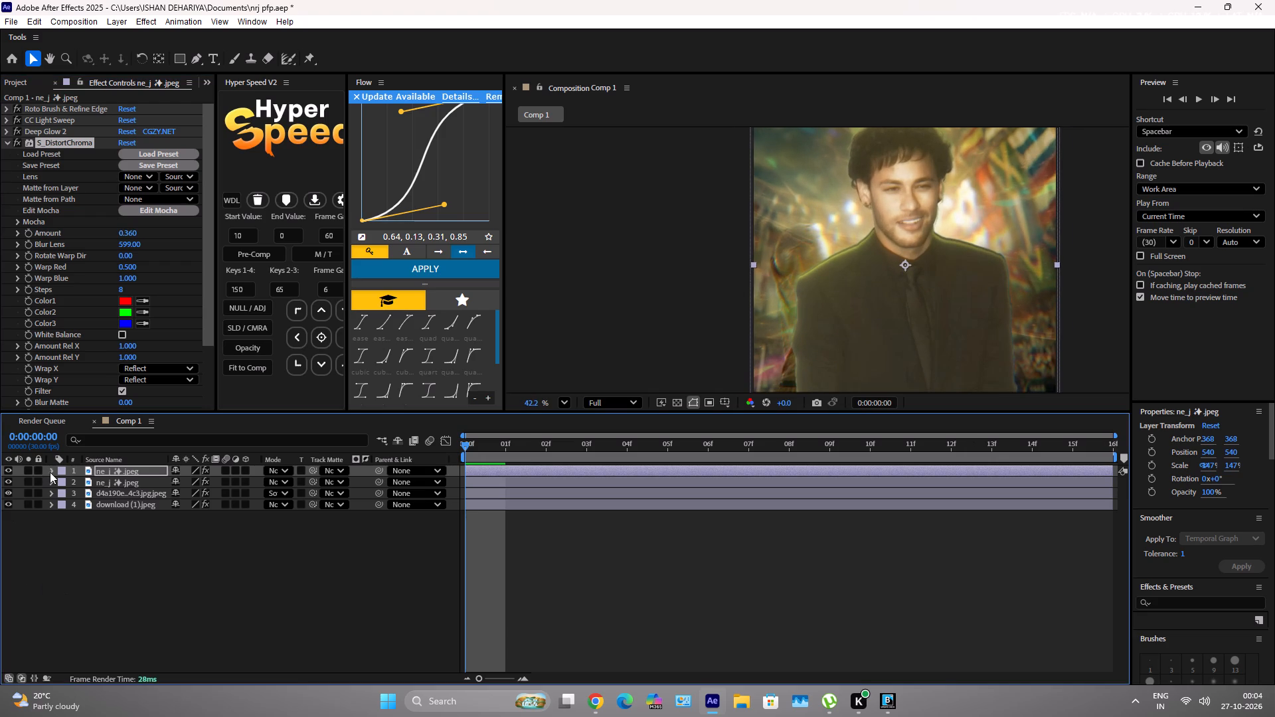
pyautogui.click(50, 472)
pyautogui.click(60, 489)
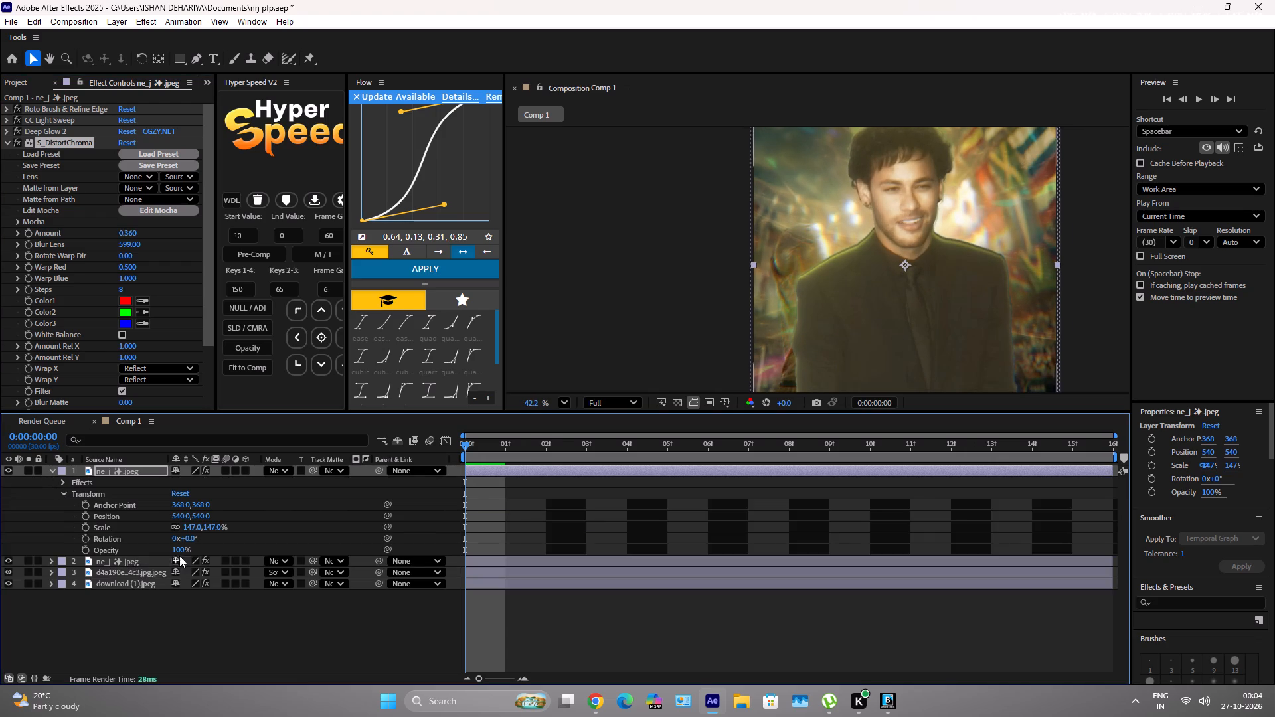
pyautogui.click(175, 528)
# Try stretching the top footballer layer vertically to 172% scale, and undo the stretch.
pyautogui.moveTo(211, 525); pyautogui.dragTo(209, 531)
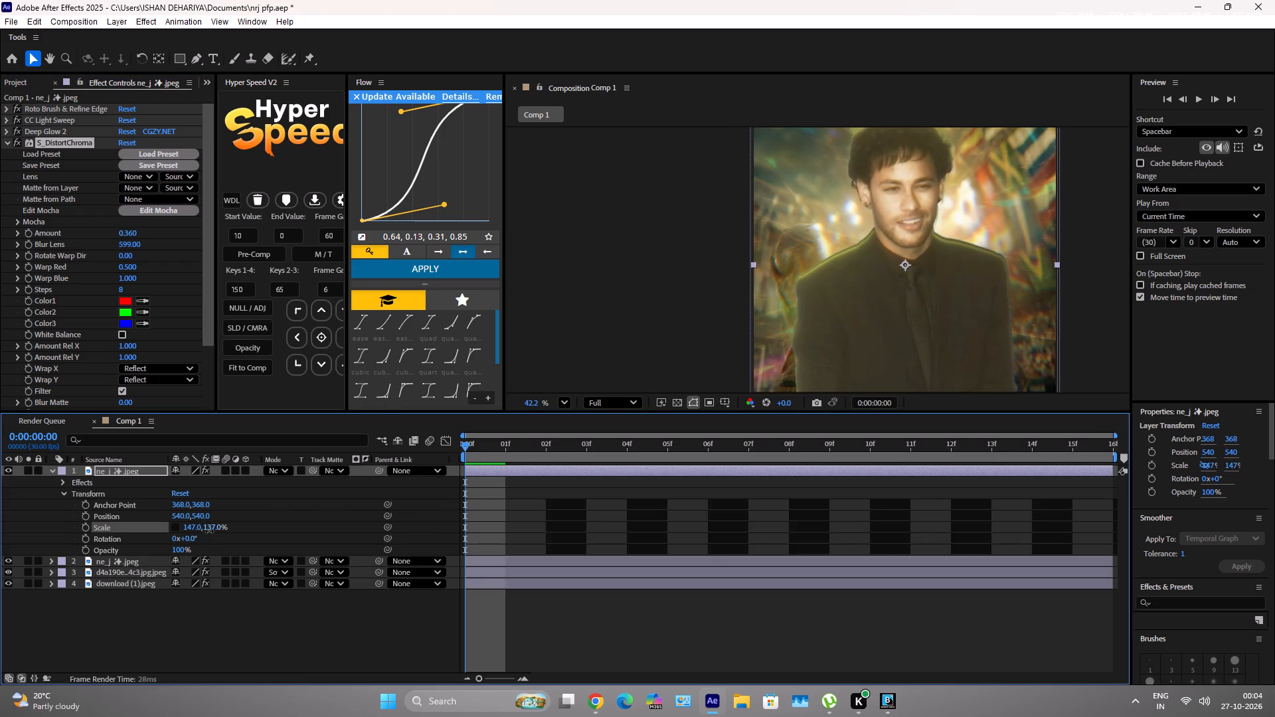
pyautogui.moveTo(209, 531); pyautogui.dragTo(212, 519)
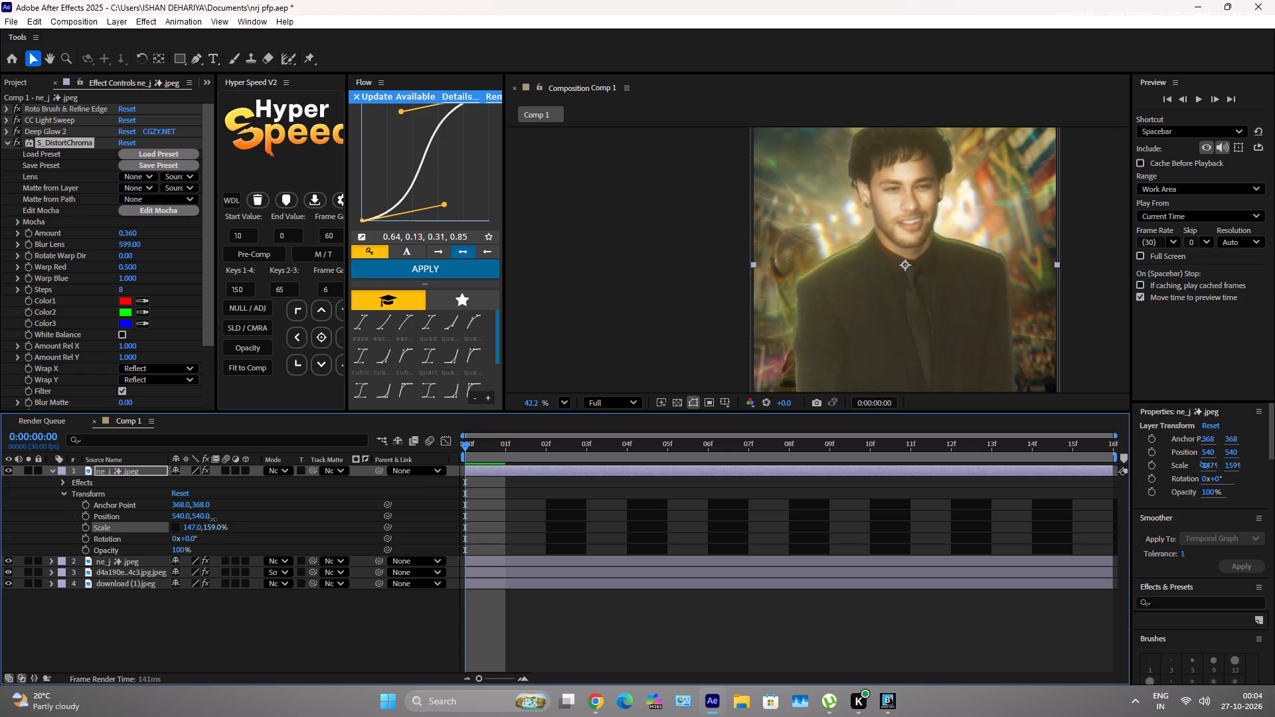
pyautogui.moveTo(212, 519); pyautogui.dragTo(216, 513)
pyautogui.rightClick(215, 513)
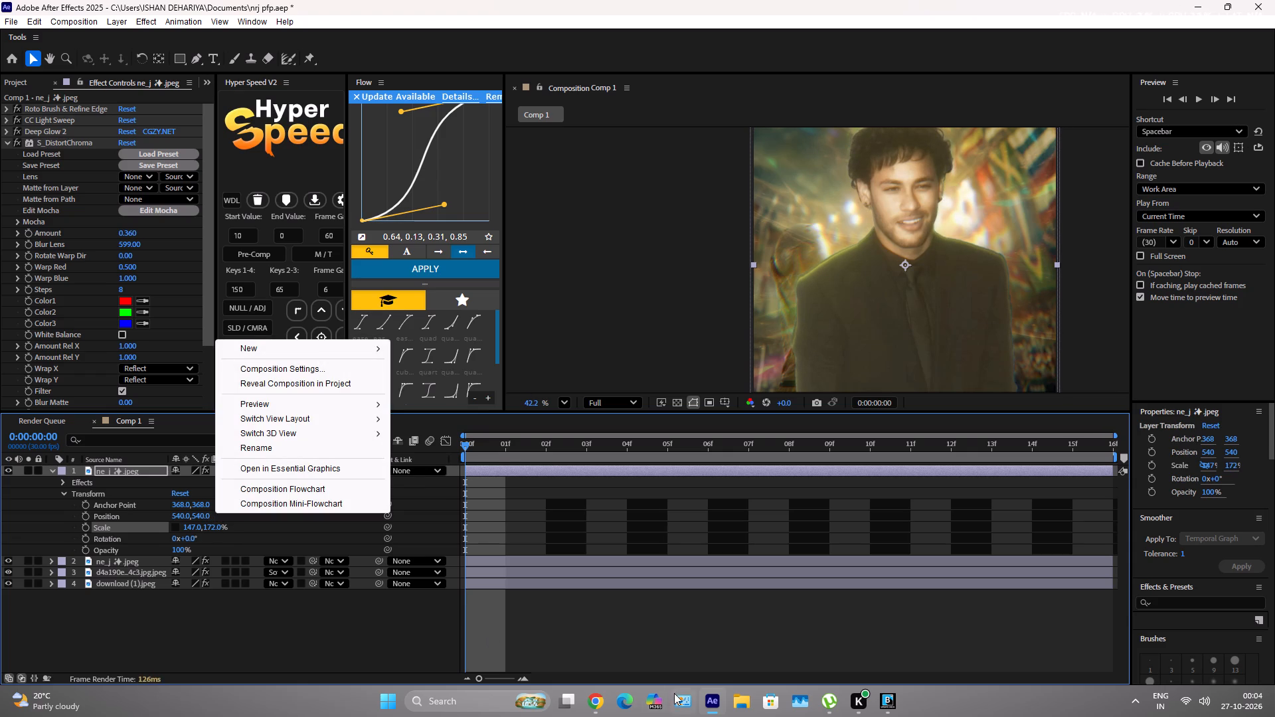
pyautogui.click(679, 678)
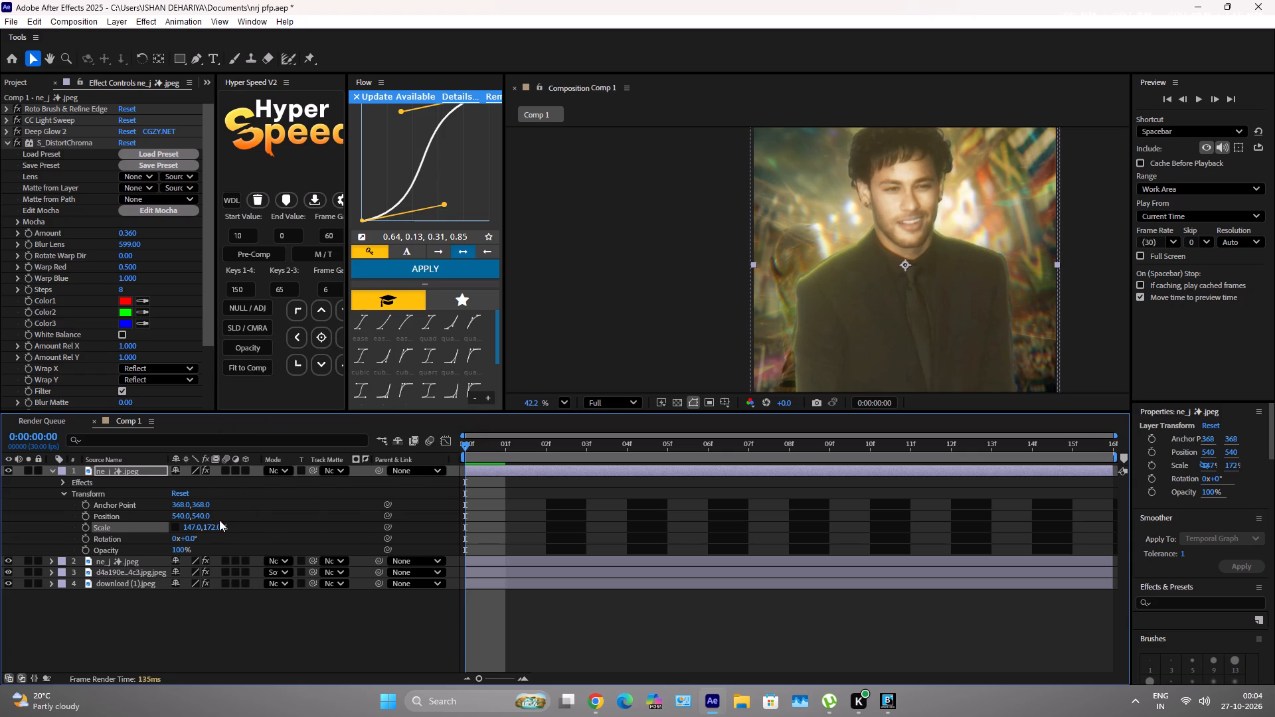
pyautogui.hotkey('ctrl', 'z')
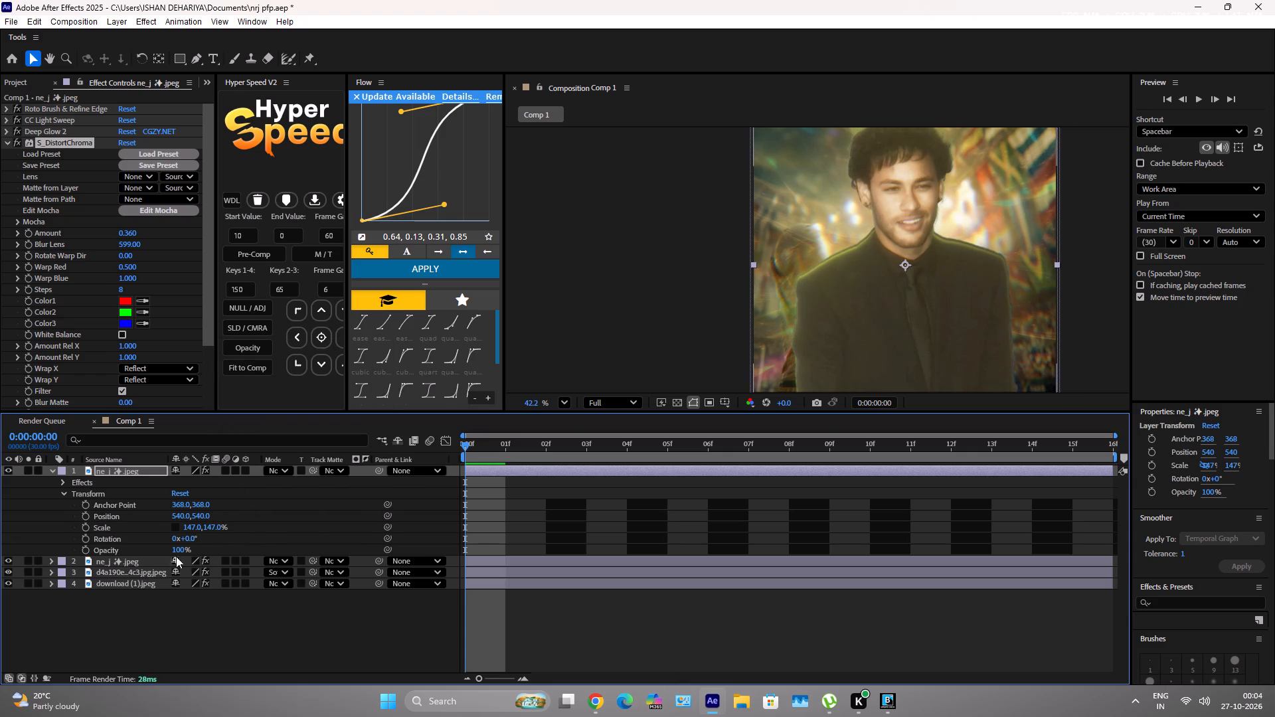
# Stretch the top footballer layer vertically to 162% scale and check its fit in the frame.
pyautogui.moveTo(212, 525); pyautogui.dragTo(219, 499)
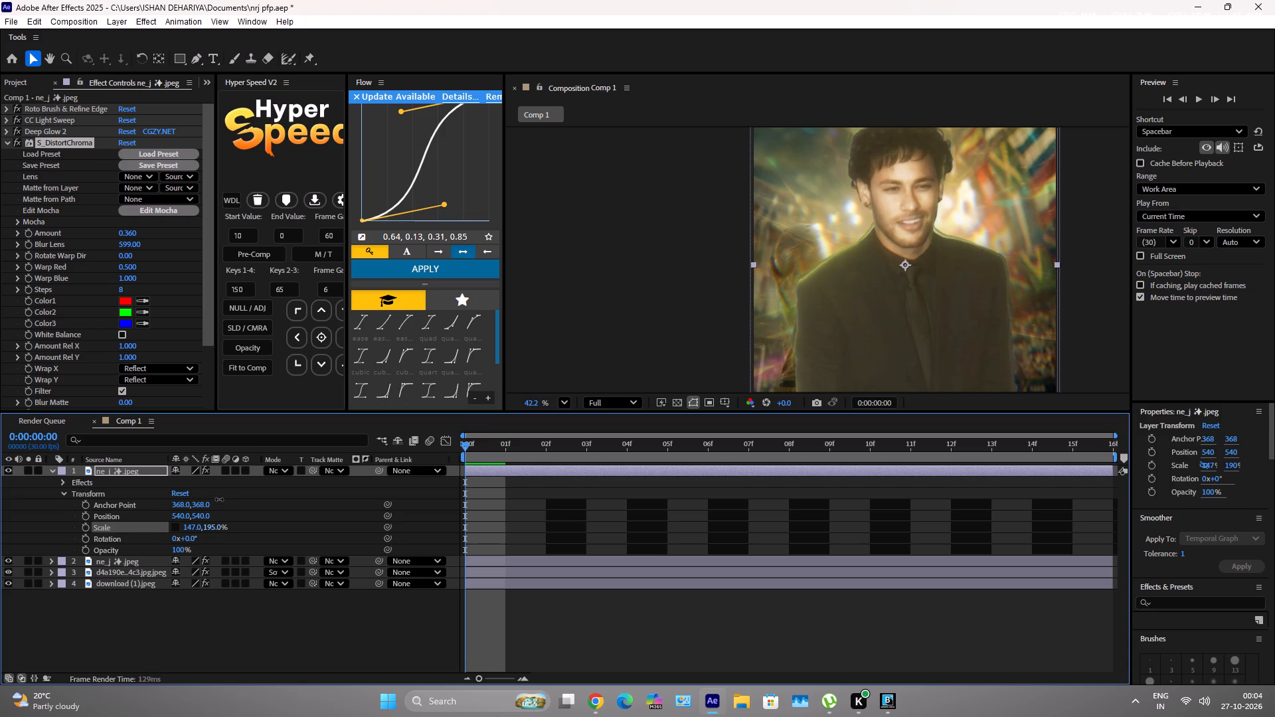
pyautogui.moveTo(219, 499); pyautogui.dragTo(222, 526)
pyautogui.scroll(-4, 867, 215)
pyautogui.scroll(6, 881, 348)
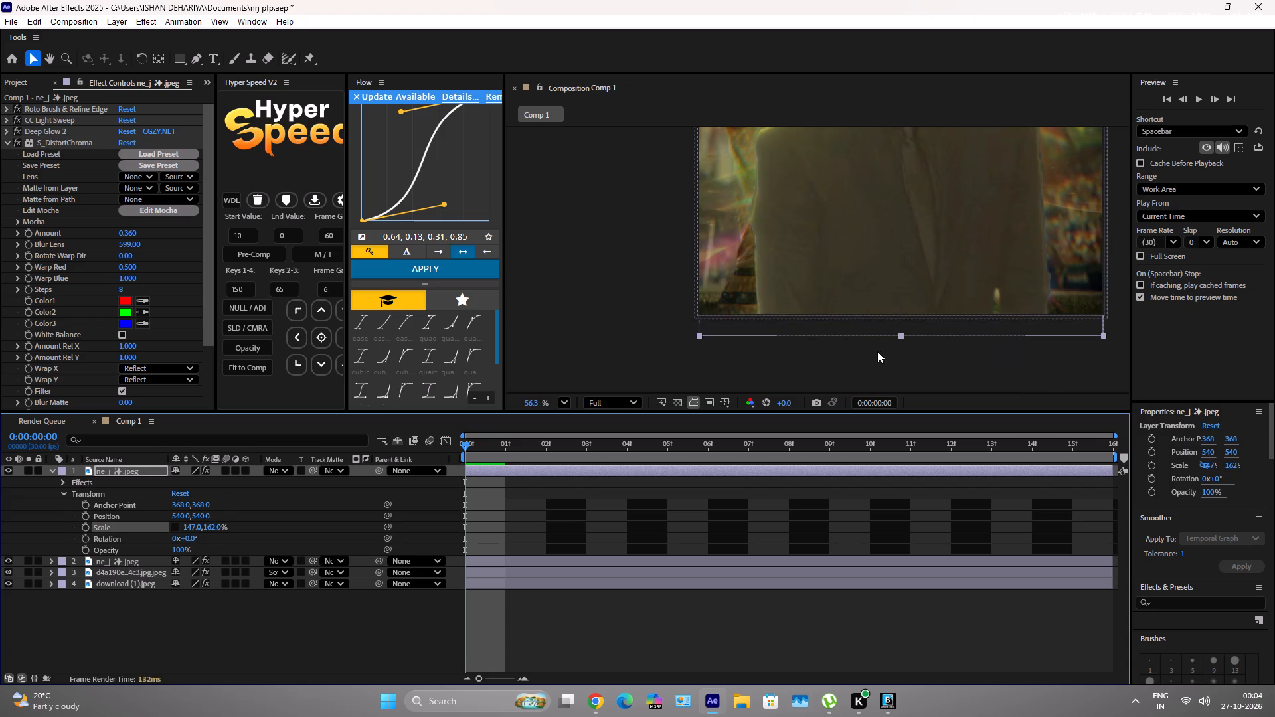
pyautogui.scroll(-2, 863, 346)
pyautogui.scroll(-2, 859, 291)
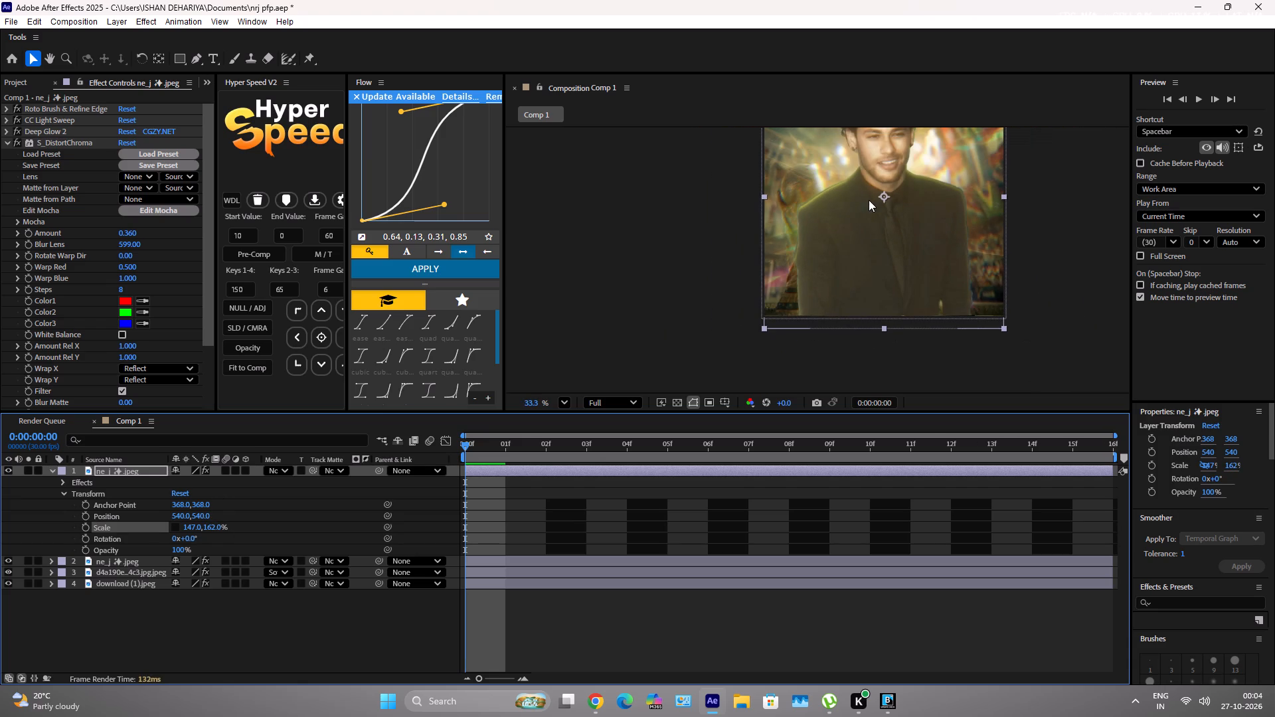
pyautogui.scroll(-3, 863, 278)
pyautogui.scroll(6, 873, 200)
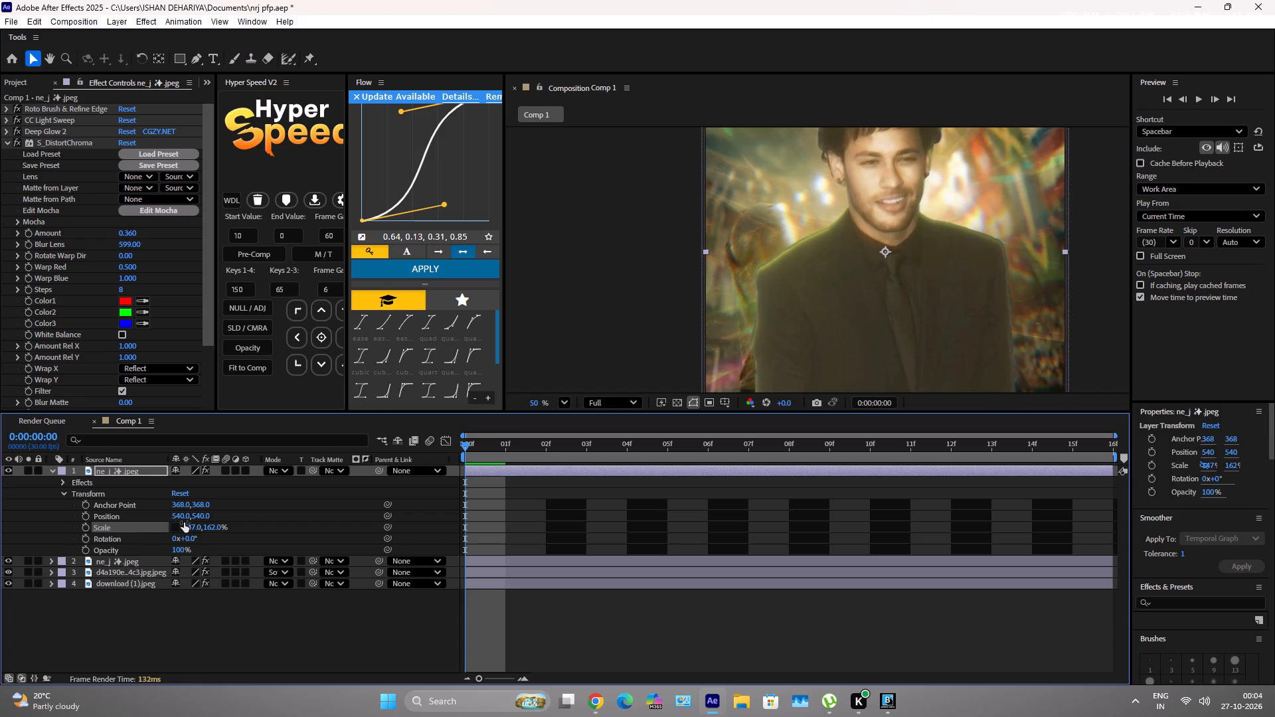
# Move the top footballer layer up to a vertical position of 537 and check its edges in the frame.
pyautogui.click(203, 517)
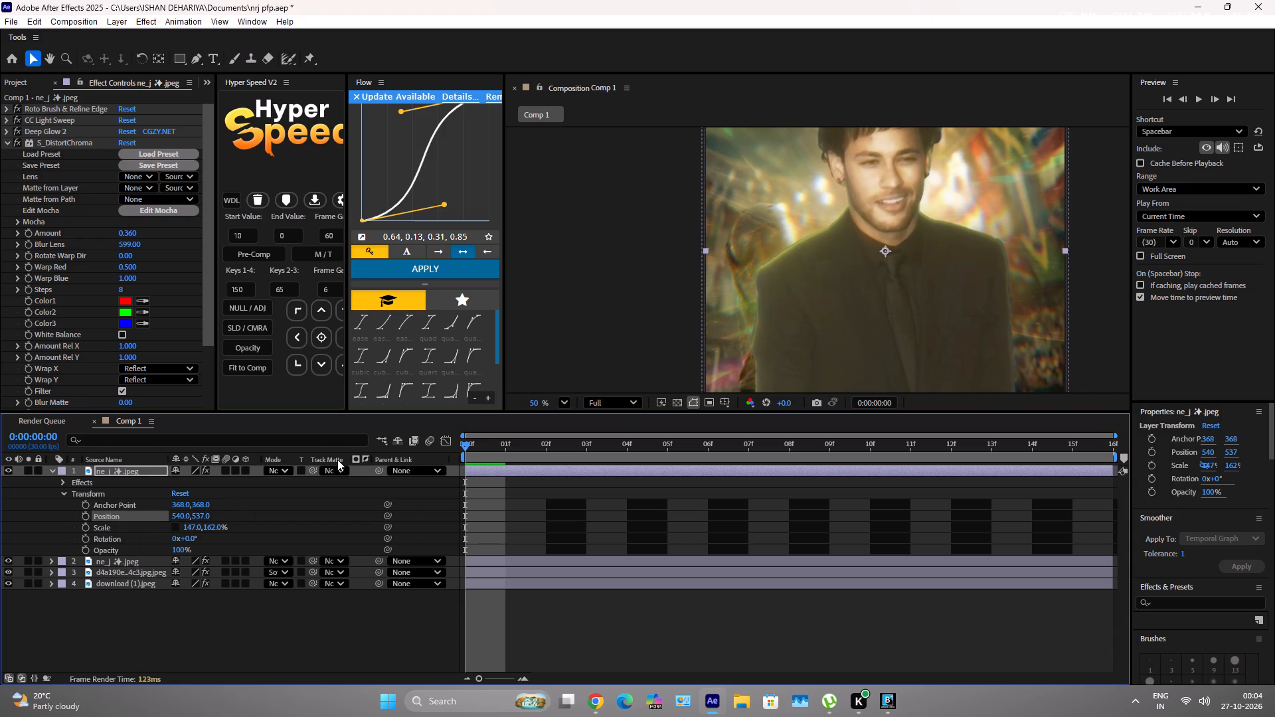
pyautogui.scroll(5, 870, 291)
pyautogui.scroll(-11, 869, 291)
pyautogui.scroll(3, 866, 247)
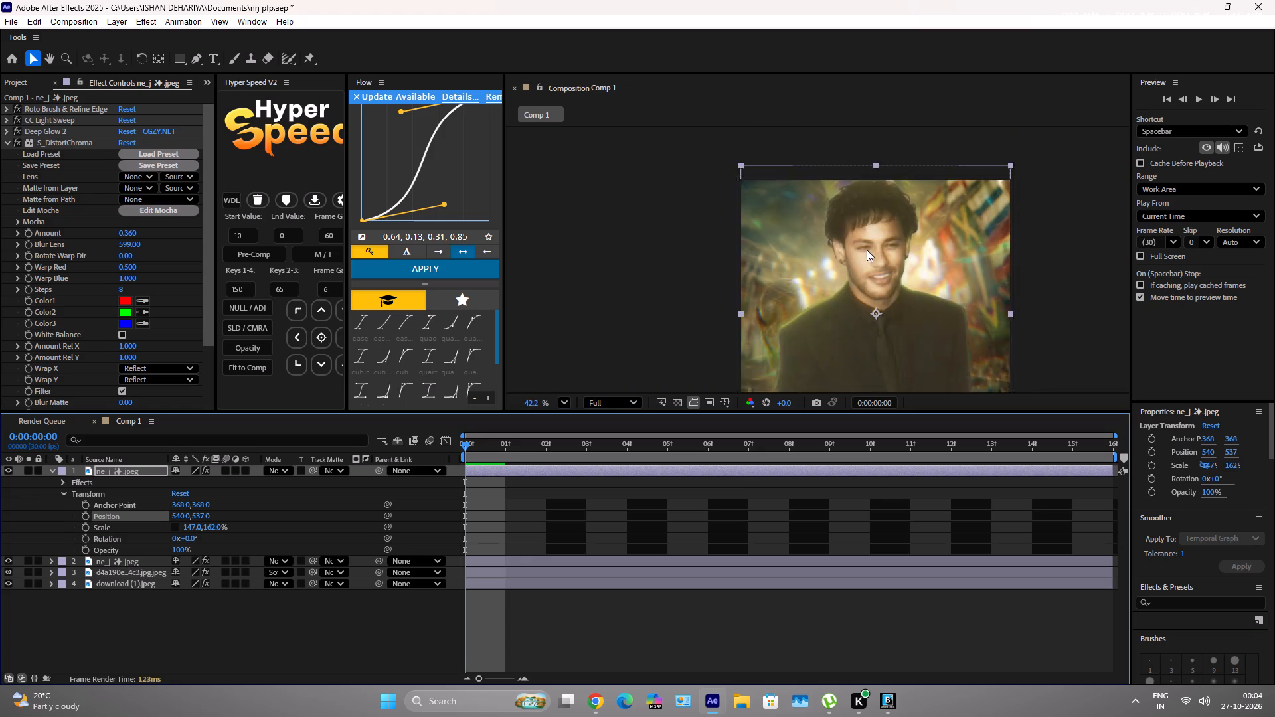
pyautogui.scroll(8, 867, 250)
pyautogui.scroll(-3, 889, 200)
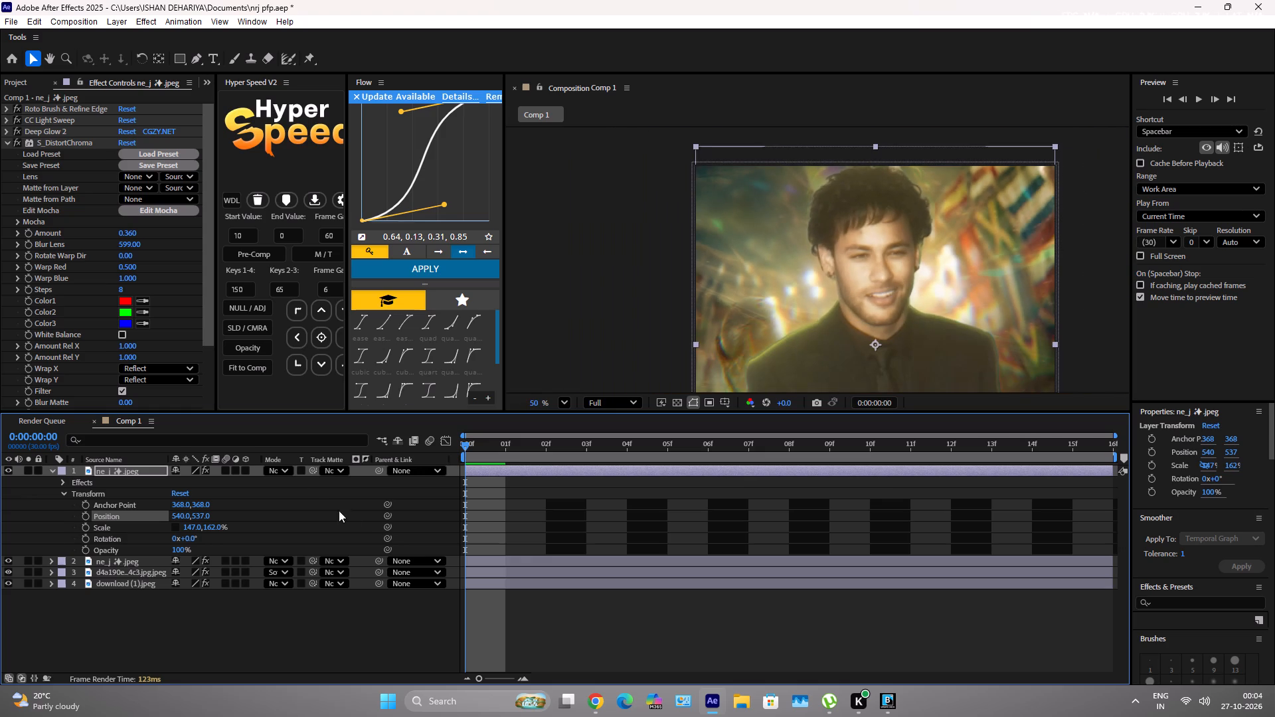
# Reduce the top footballer layer's vertical scale to 145% and check its fit in the frame.
pyautogui.moveTo(210, 528); pyautogui.dragTo(214, 542)
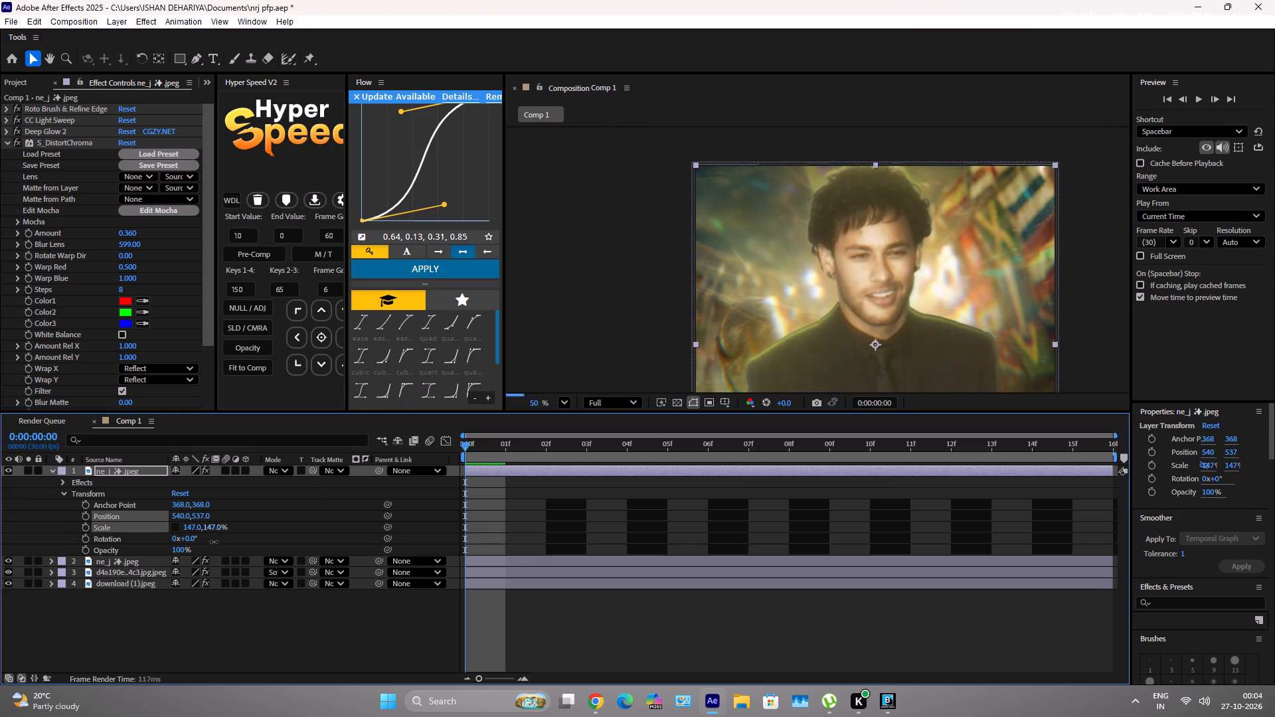
pyautogui.moveTo(214, 542); pyautogui.dragTo(216, 546)
pyautogui.scroll(-6, 790, 291)
pyautogui.scroll(6, 804, 335)
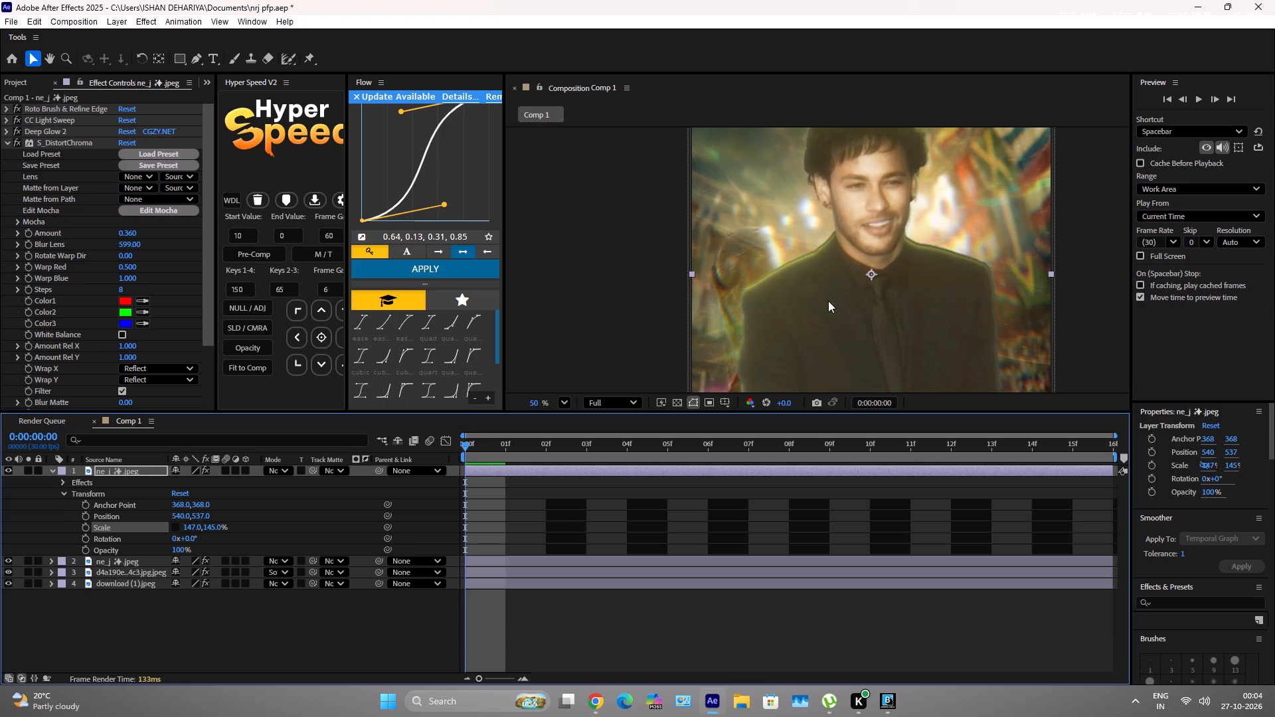
pyautogui.scroll(-3, 873, 256)
pyautogui.scroll(6, 875, 274)
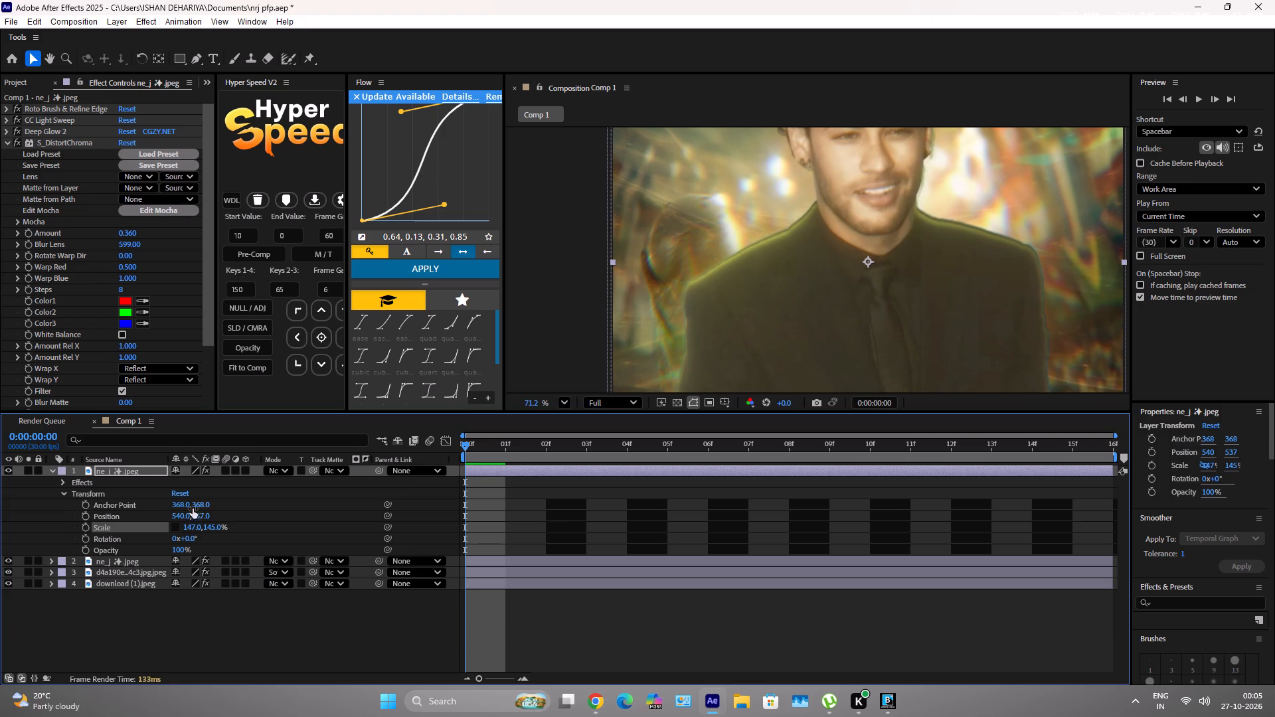
# Set the top footballer layer's vertical position to 531 and check the whole composition.
pyautogui.click(207, 515)
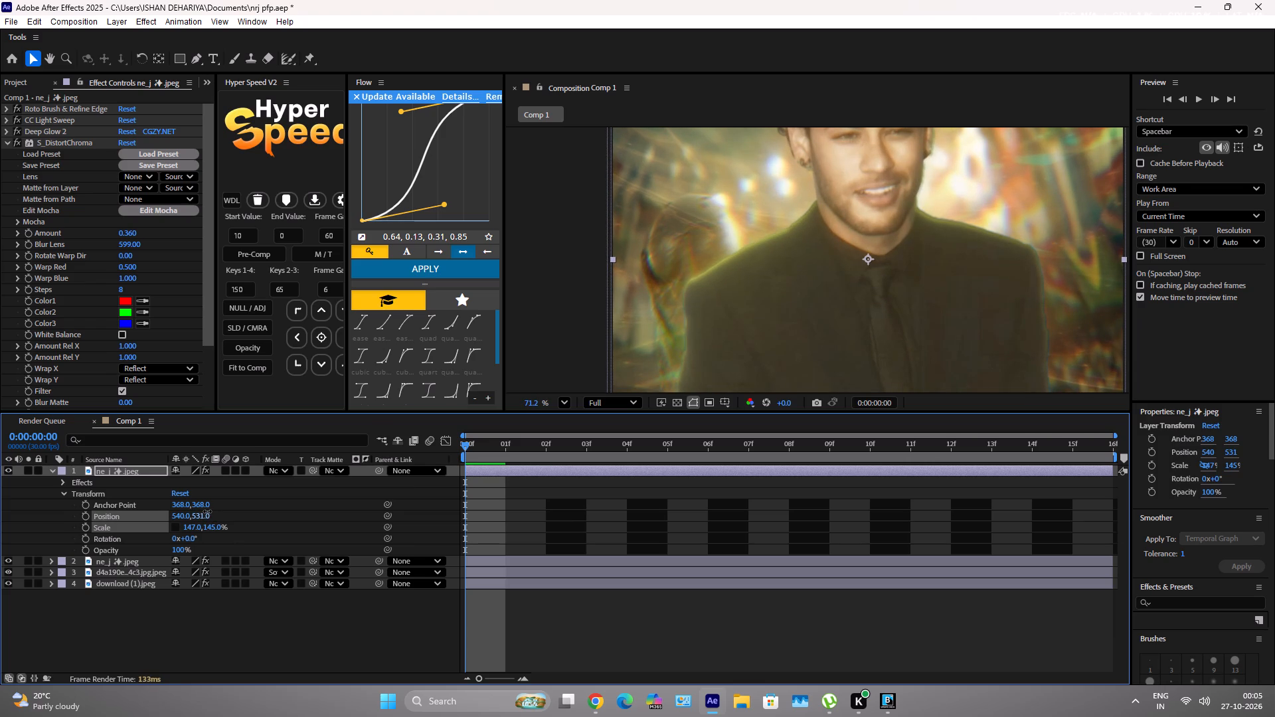
pyautogui.scroll(-5, 885, 238)
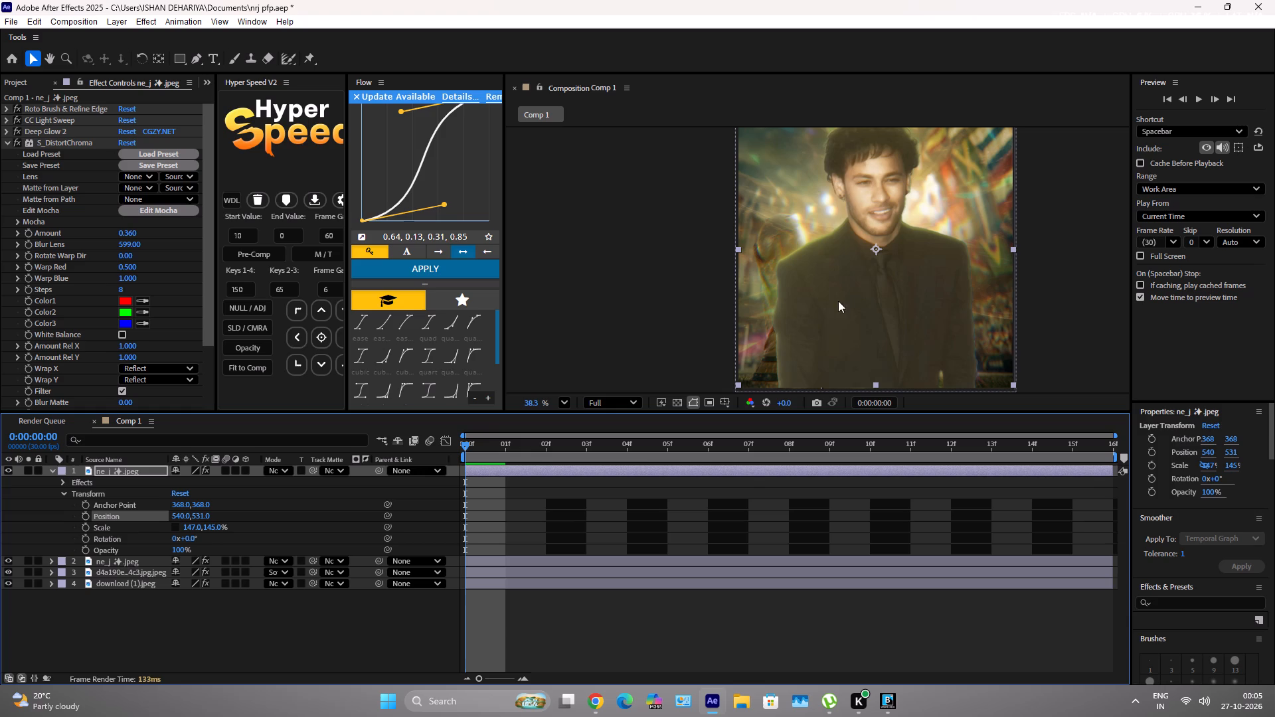
pyautogui.scroll(-5, 975, 202)
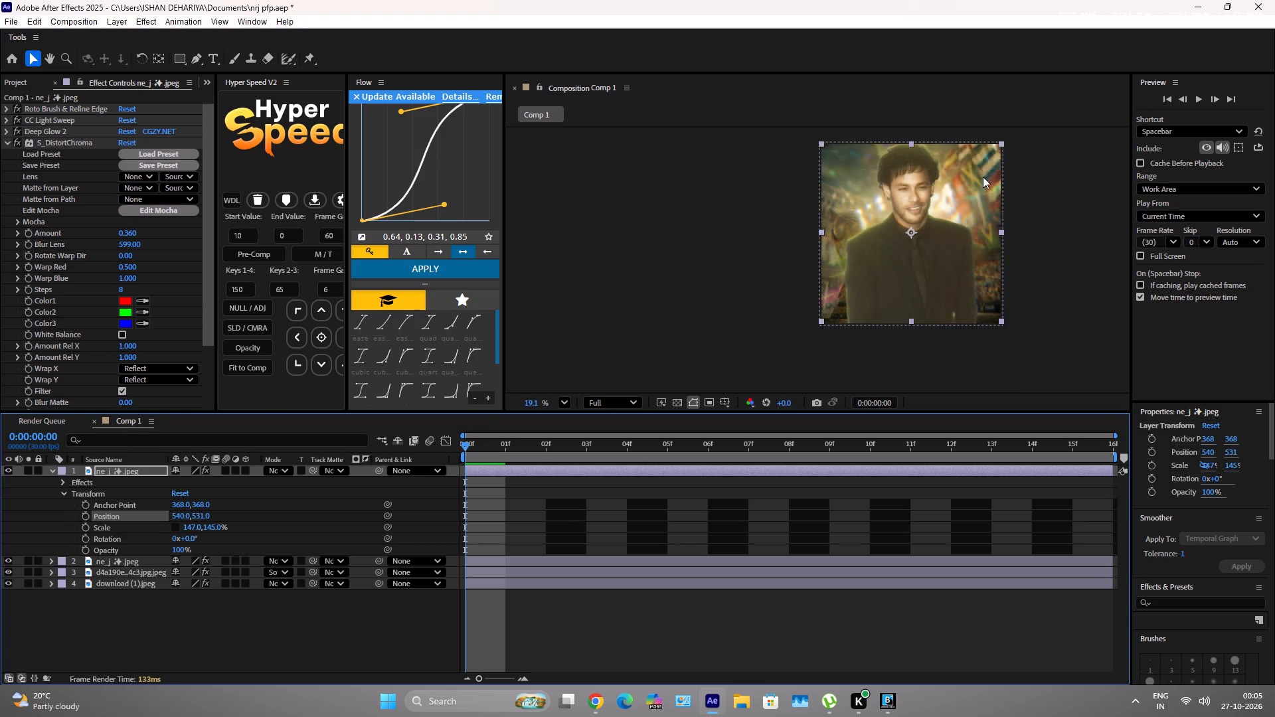
pyautogui.scroll(6, 912, 259)
pyautogui.scroll(-5, 954, 252)
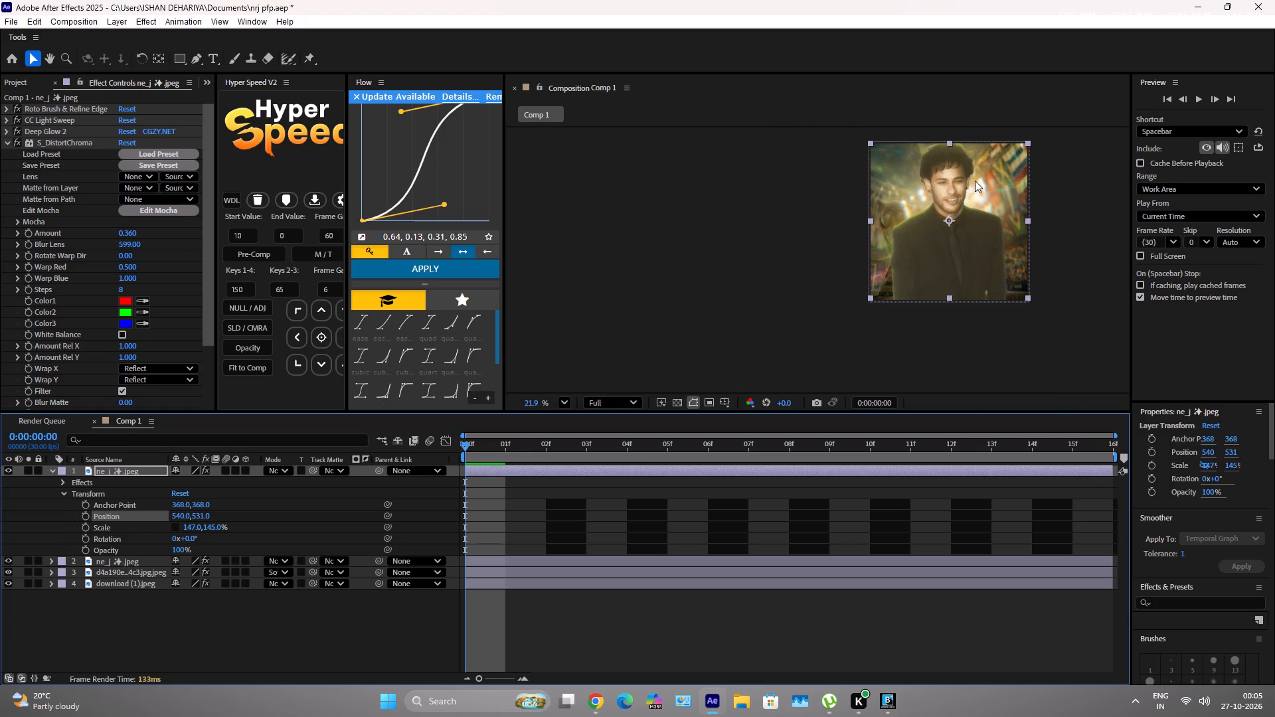
pyautogui.scroll(12, 956, 125)
pyautogui.scroll(2, 963, 196)
pyautogui.scroll(-8, 951, 241)
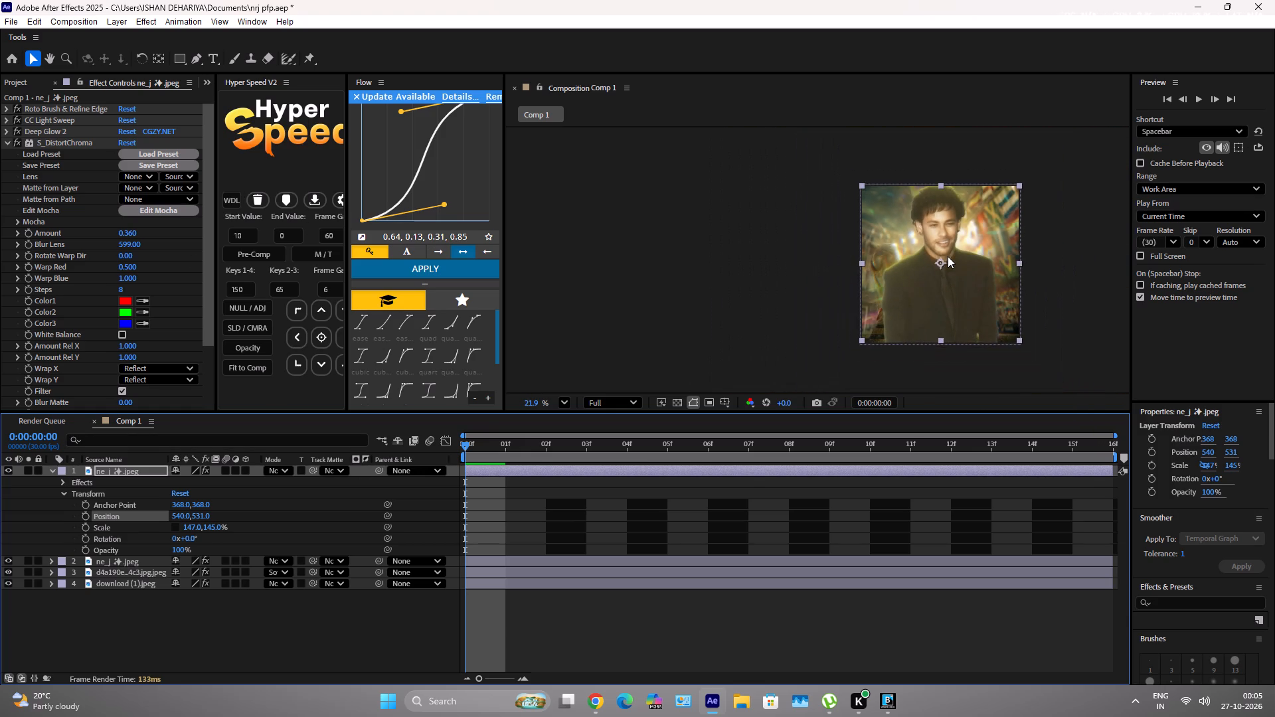
# Collapse the top layer's transform properties and the S_DistortChroma settings, and expand the CC Light Sweep settings.
pyautogui.click(52, 465)
pyautogui.click(631, 584)
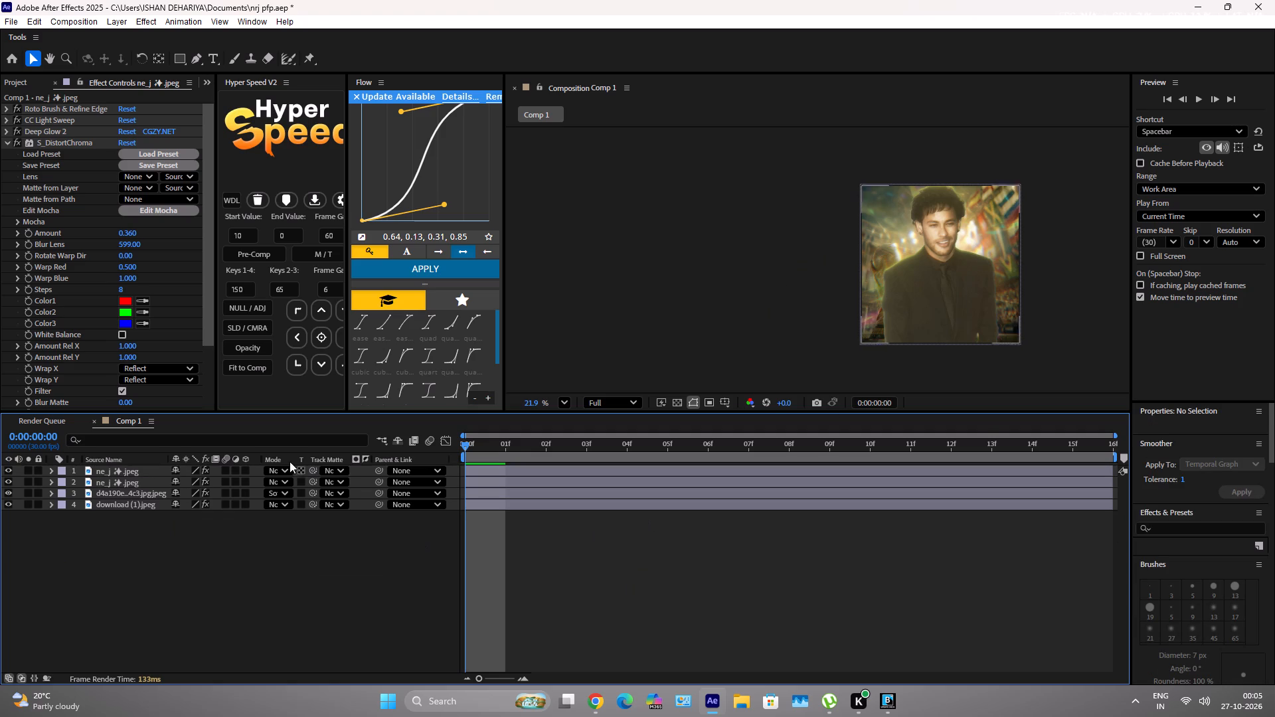
pyautogui.click(1, 139)
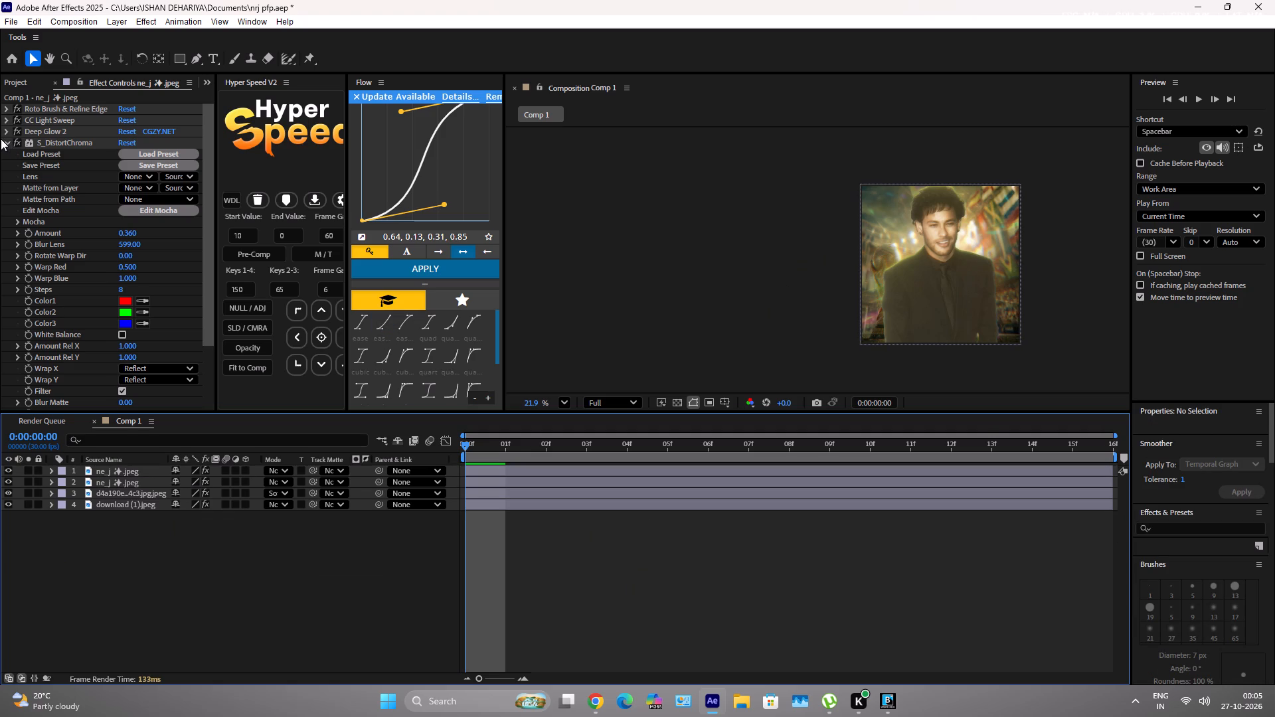
pyautogui.click(4, 141)
pyautogui.click(5, 120)
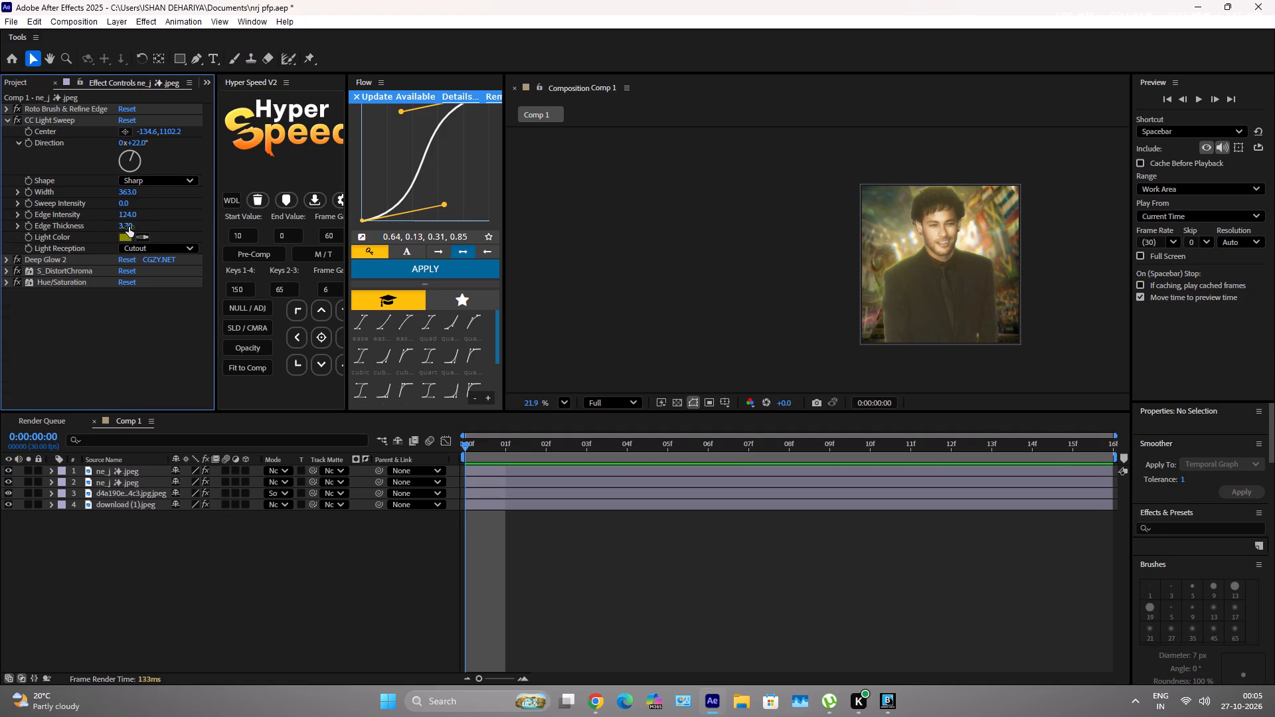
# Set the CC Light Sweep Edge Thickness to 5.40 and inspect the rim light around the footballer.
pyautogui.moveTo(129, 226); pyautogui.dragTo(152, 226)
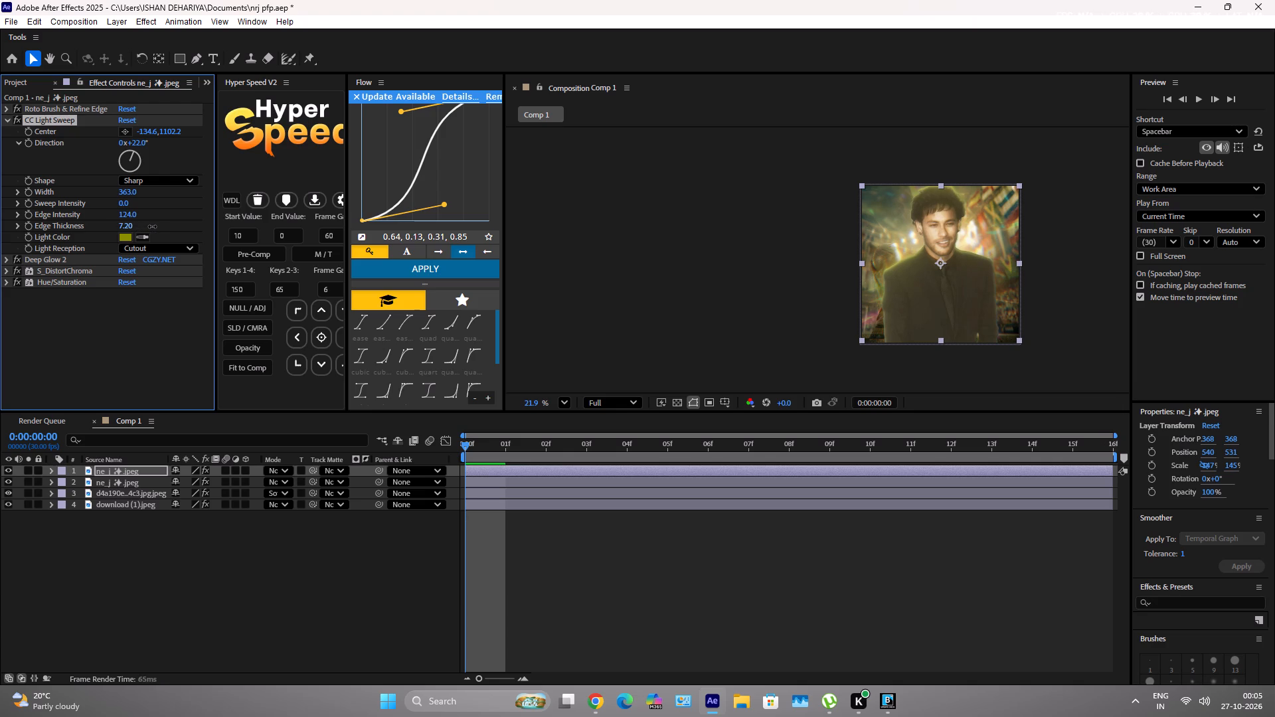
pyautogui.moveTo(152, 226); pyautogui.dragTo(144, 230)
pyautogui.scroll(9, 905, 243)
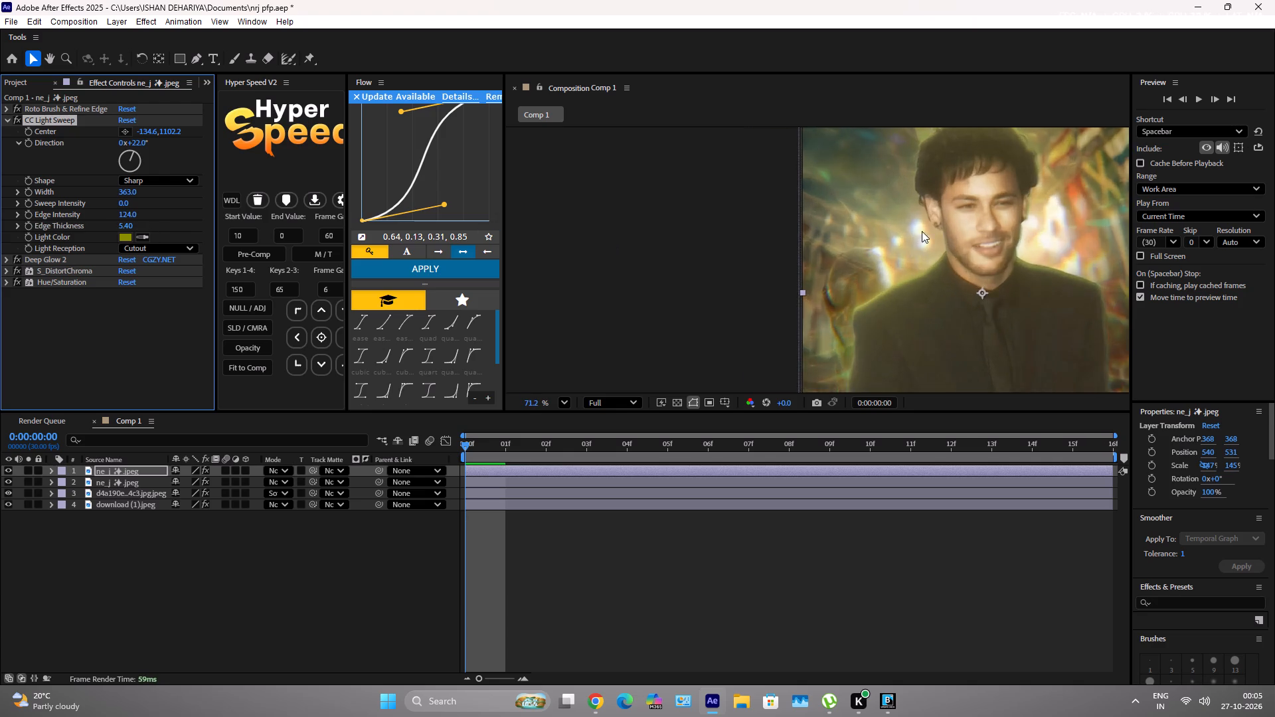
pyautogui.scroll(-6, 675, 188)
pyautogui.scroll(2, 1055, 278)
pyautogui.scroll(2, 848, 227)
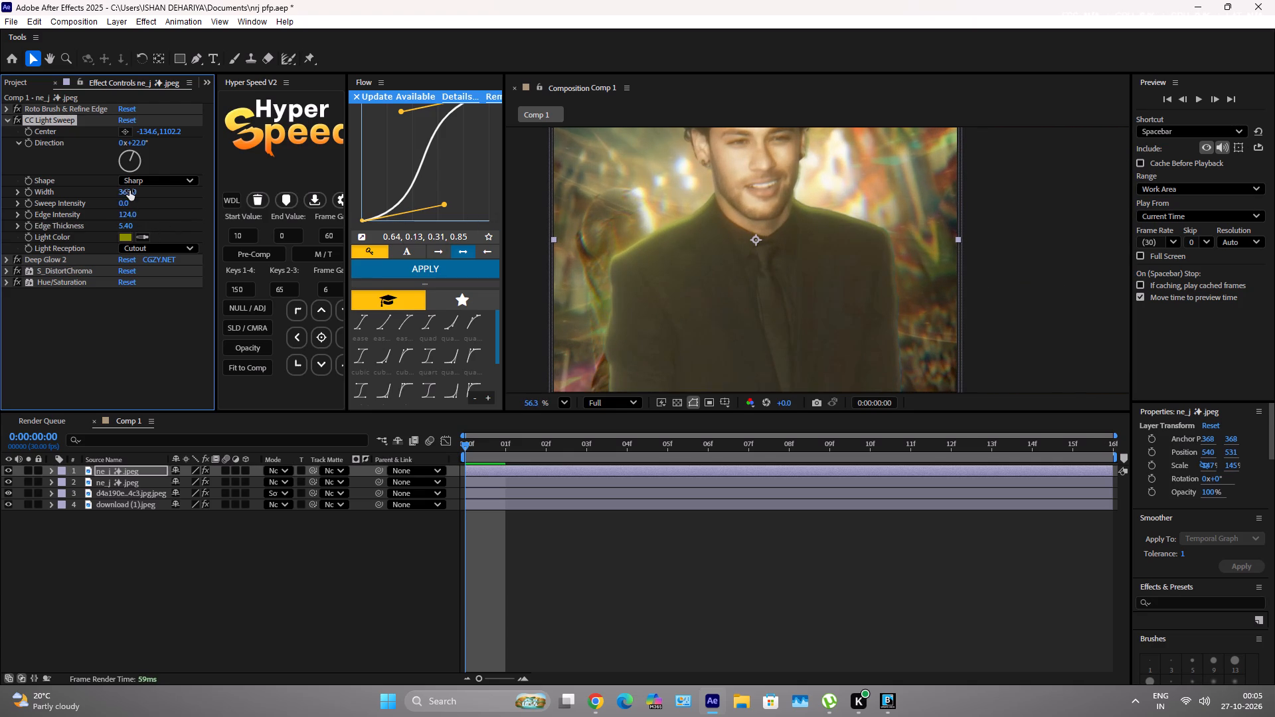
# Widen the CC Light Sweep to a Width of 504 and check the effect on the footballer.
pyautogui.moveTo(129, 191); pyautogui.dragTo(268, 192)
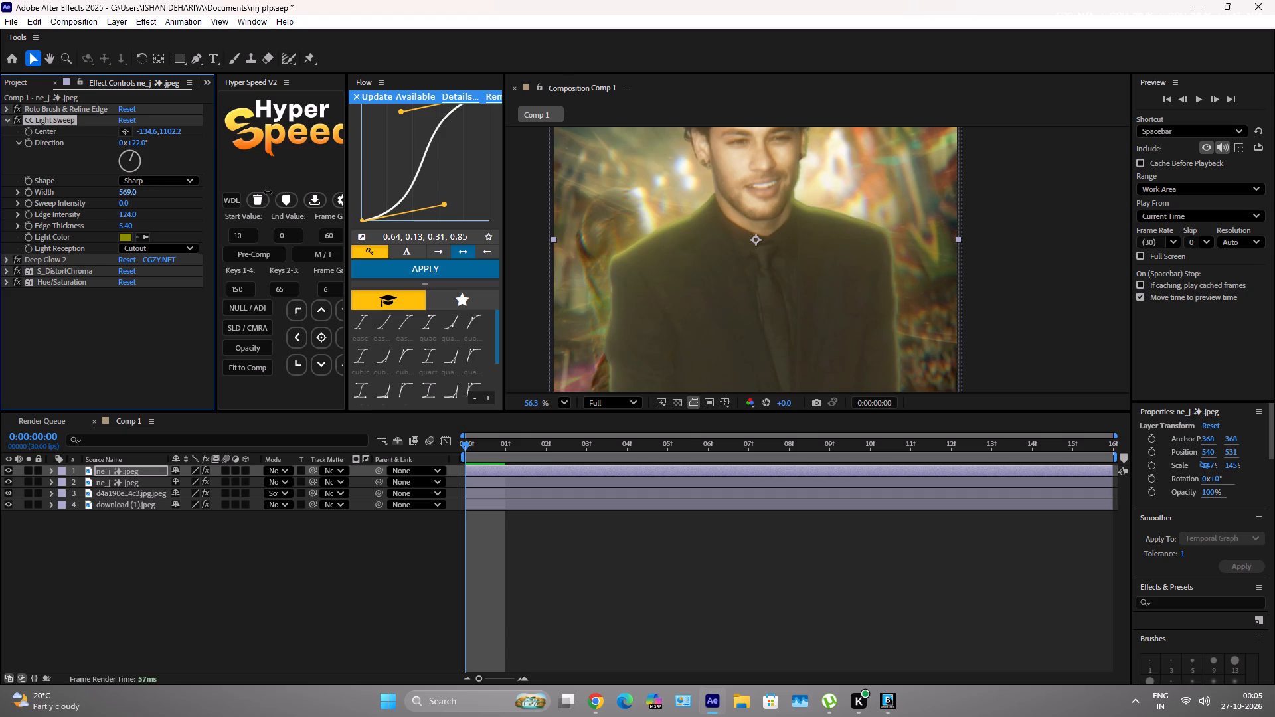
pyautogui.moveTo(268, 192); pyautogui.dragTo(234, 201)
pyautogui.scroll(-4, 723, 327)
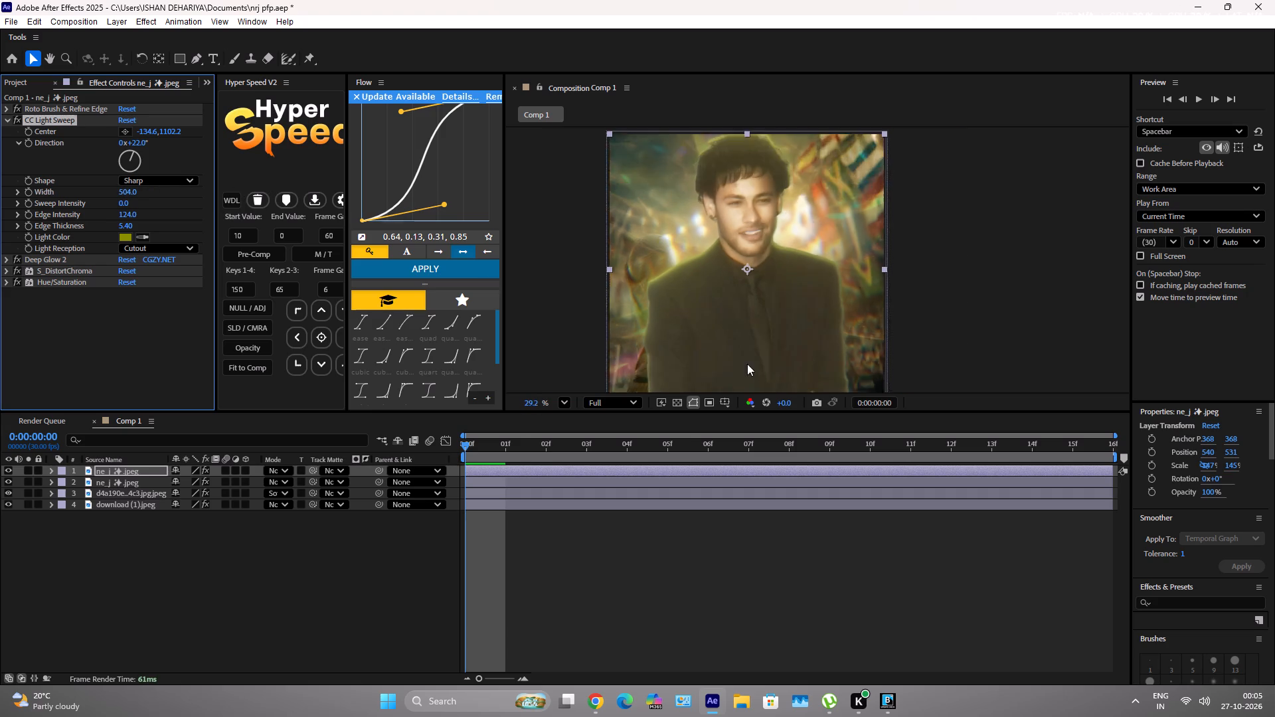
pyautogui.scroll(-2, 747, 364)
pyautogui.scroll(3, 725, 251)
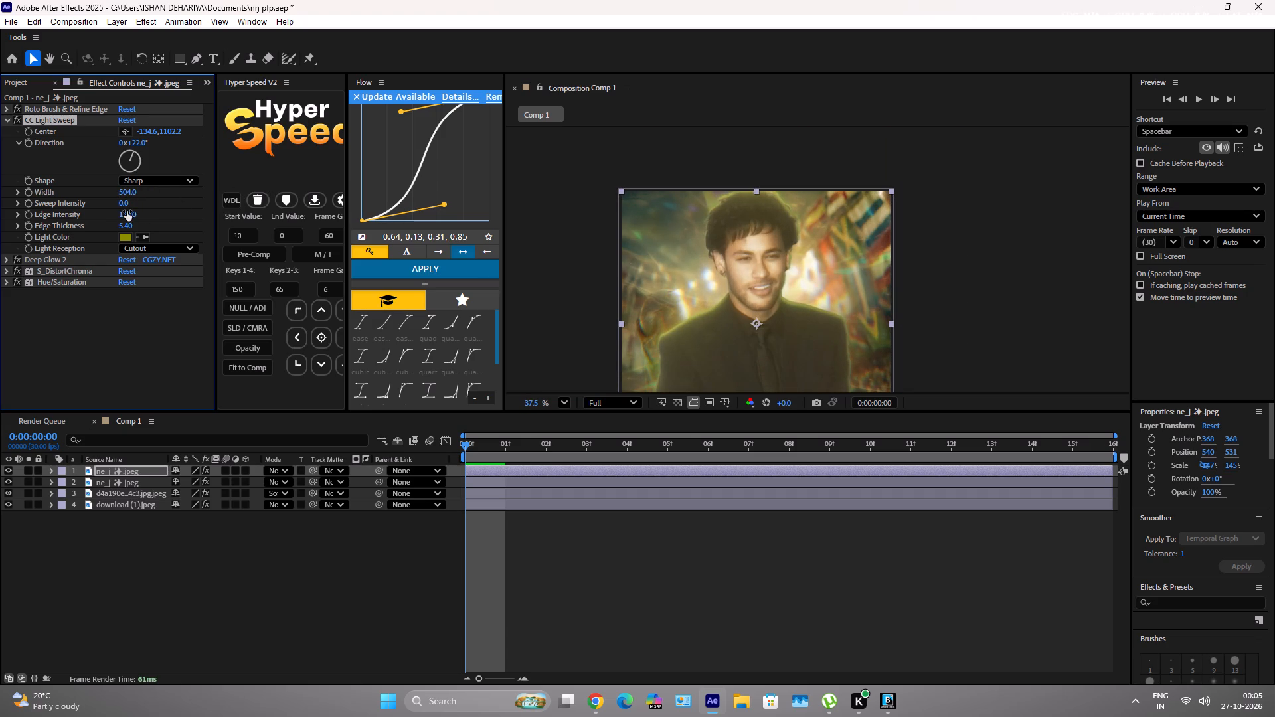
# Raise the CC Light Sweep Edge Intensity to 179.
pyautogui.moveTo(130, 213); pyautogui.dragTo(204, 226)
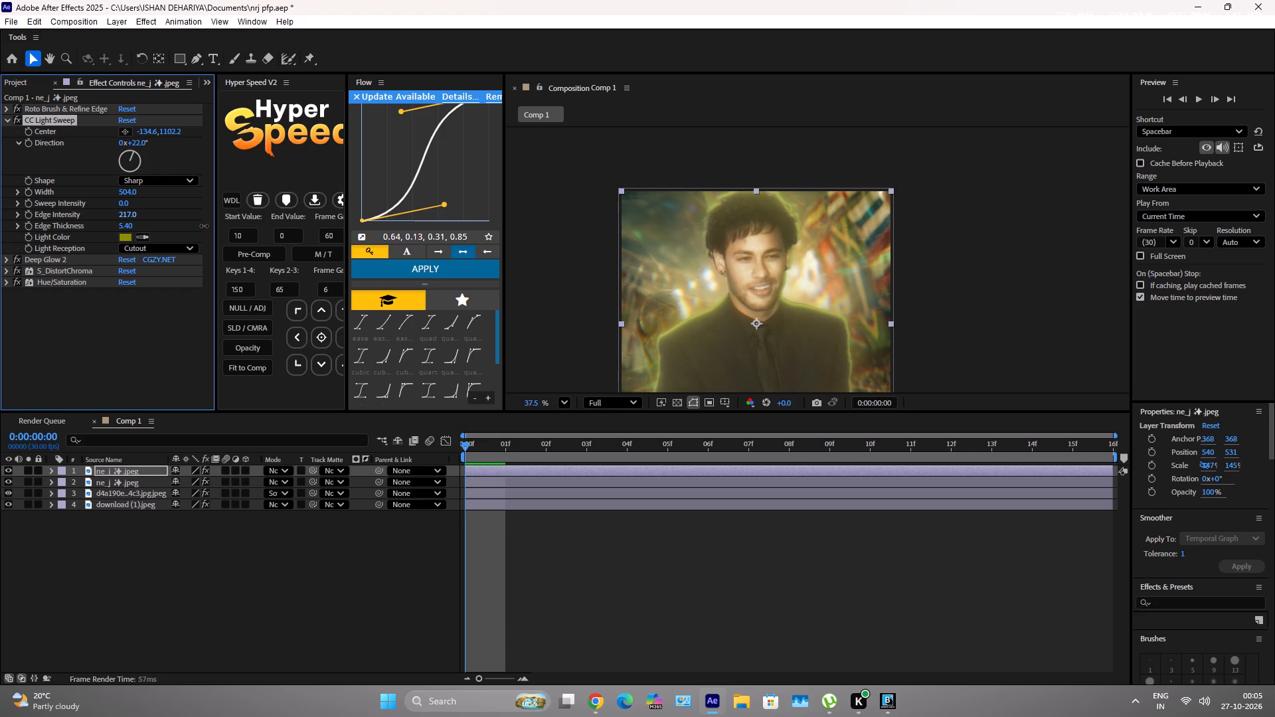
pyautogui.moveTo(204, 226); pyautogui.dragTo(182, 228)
# Thin the rim light by setting the CC Light Sweep Edge Thickness to 1.80, and inspect the shoulders and hair.
pyautogui.moveTo(130, 226); pyautogui.dragTo(118, 232)
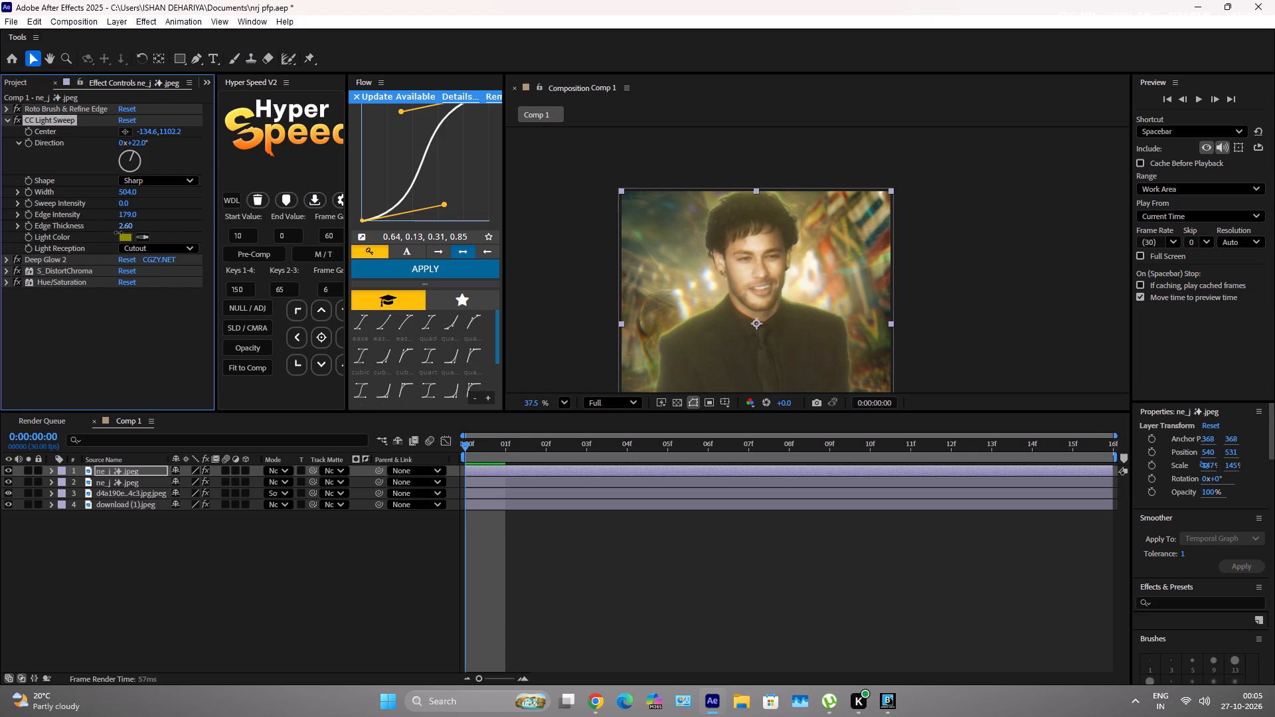
pyautogui.moveTo(118, 232); pyautogui.dragTo(116, 235)
pyautogui.scroll(-3, 1031, 208)
pyautogui.scroll(13, 811, 281)
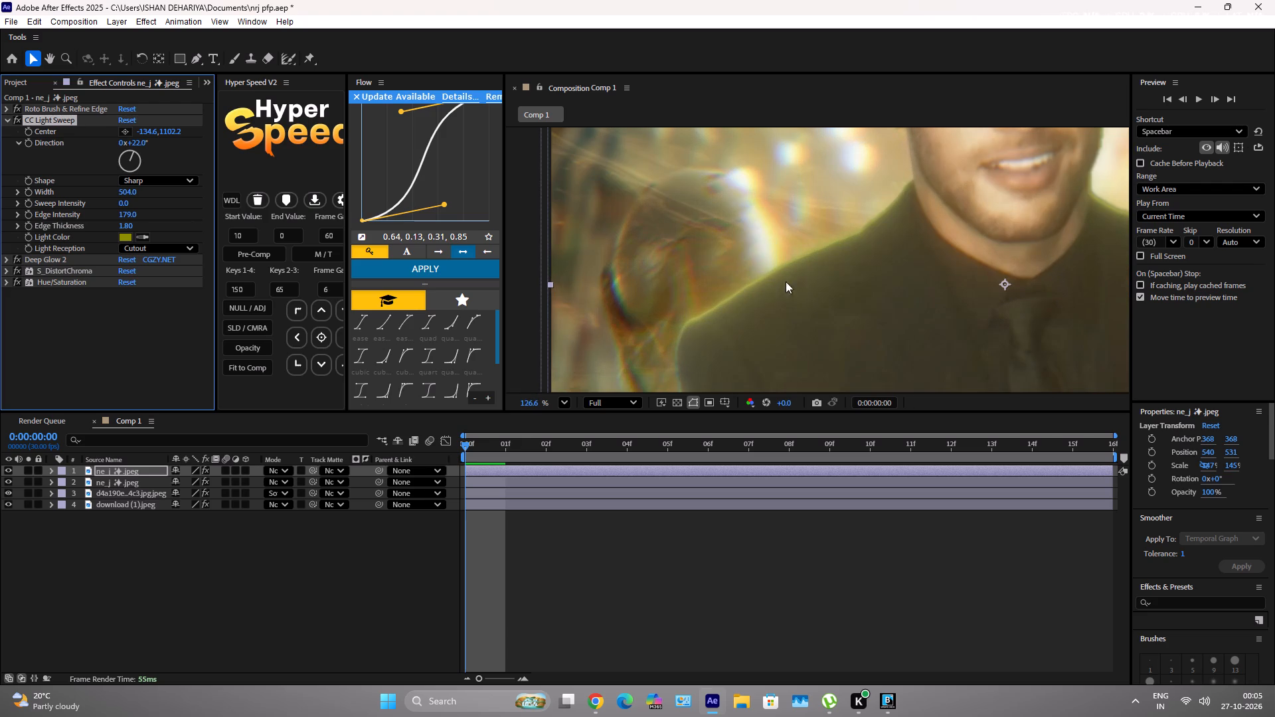
pyautogui.scroll(-5, 737, 254)
pyautogui.scroll(6, 1057, 270)
pyautogui.scroll(-6, 1024, 287)
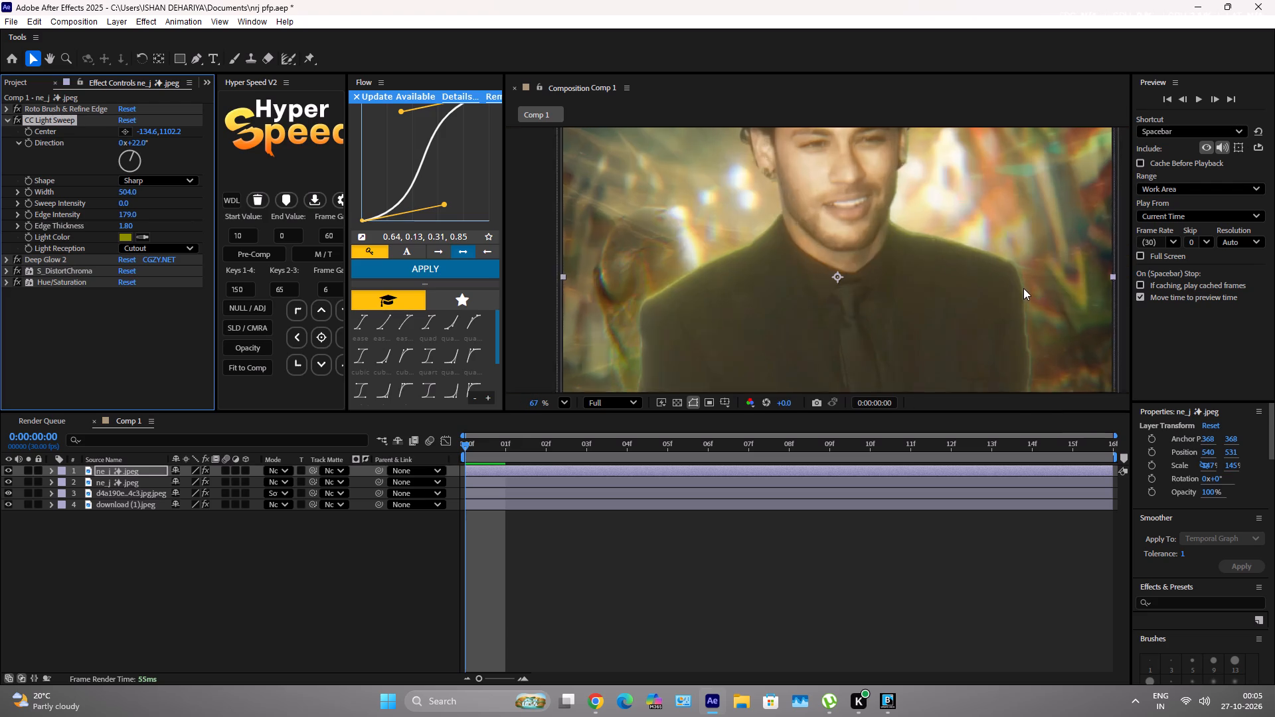
pyautogui.scroll(-6, 919, 256)
pyautogui.scroll(6, 894, 171)
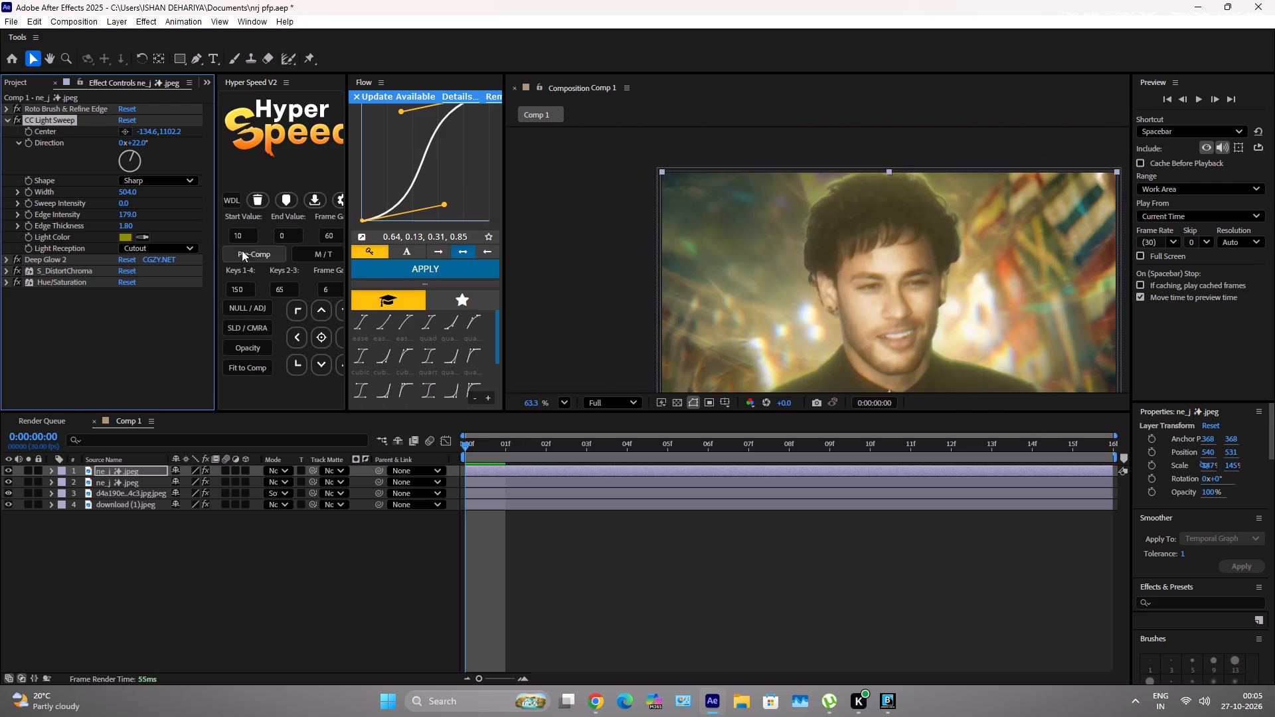
# Try a CC Light Sweep Edge Intensity of 363, inspect the rim light, and lower it to 302.
pyautogui.moveTo(127, 214); pyautogui.dragTo(193, 219)
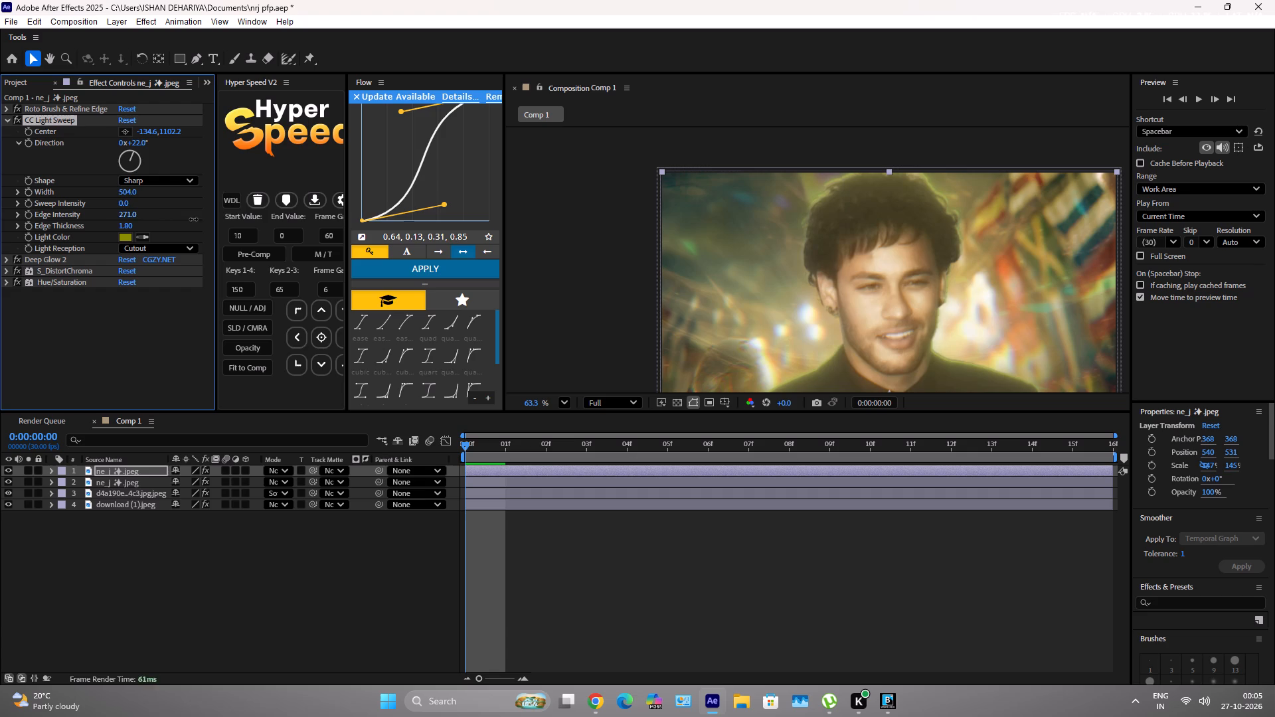
pyautogui.moveTo(193, 219); pyautogui.dragTo(248, 214)
pyautogui.scroll(-5, 843, 252)
pyautogui.scroll(12, 837, 317)
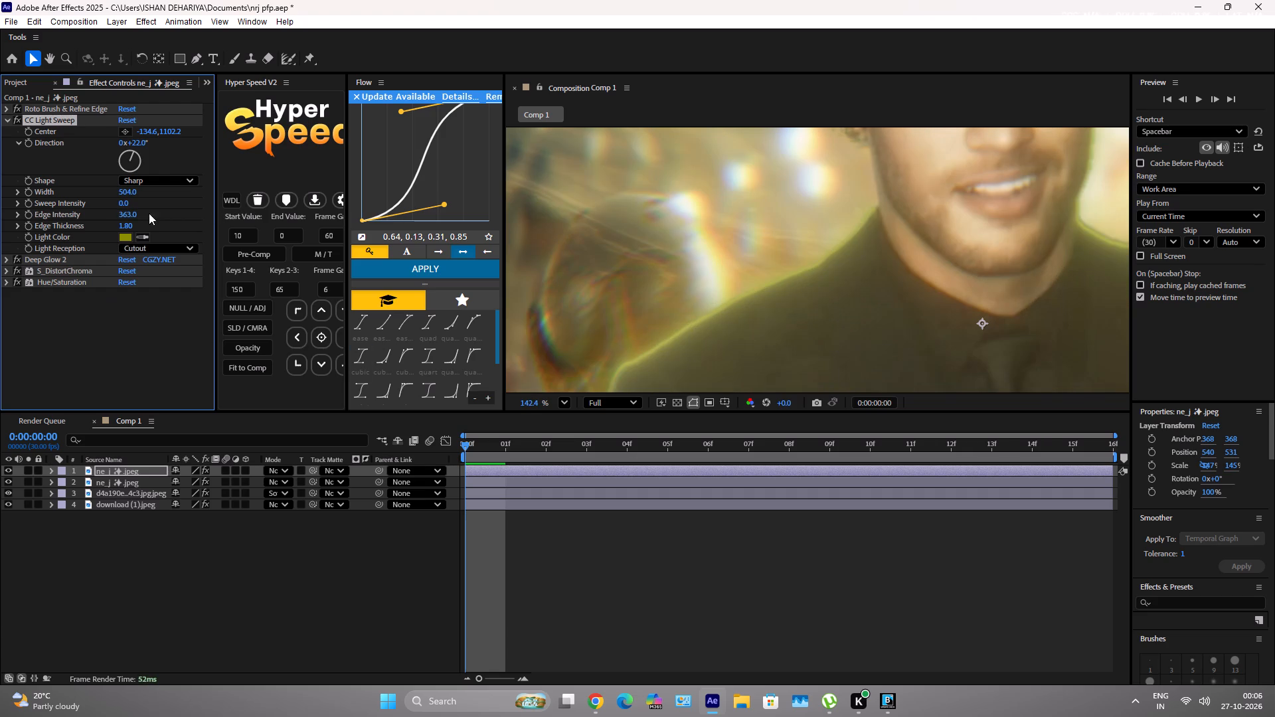
pyautogui.moveTo(126, 215); pyautogui.dragTo(114, 236)
pyautogui.moveTo(114, 236); pyautogui.dragTo(113, 242)
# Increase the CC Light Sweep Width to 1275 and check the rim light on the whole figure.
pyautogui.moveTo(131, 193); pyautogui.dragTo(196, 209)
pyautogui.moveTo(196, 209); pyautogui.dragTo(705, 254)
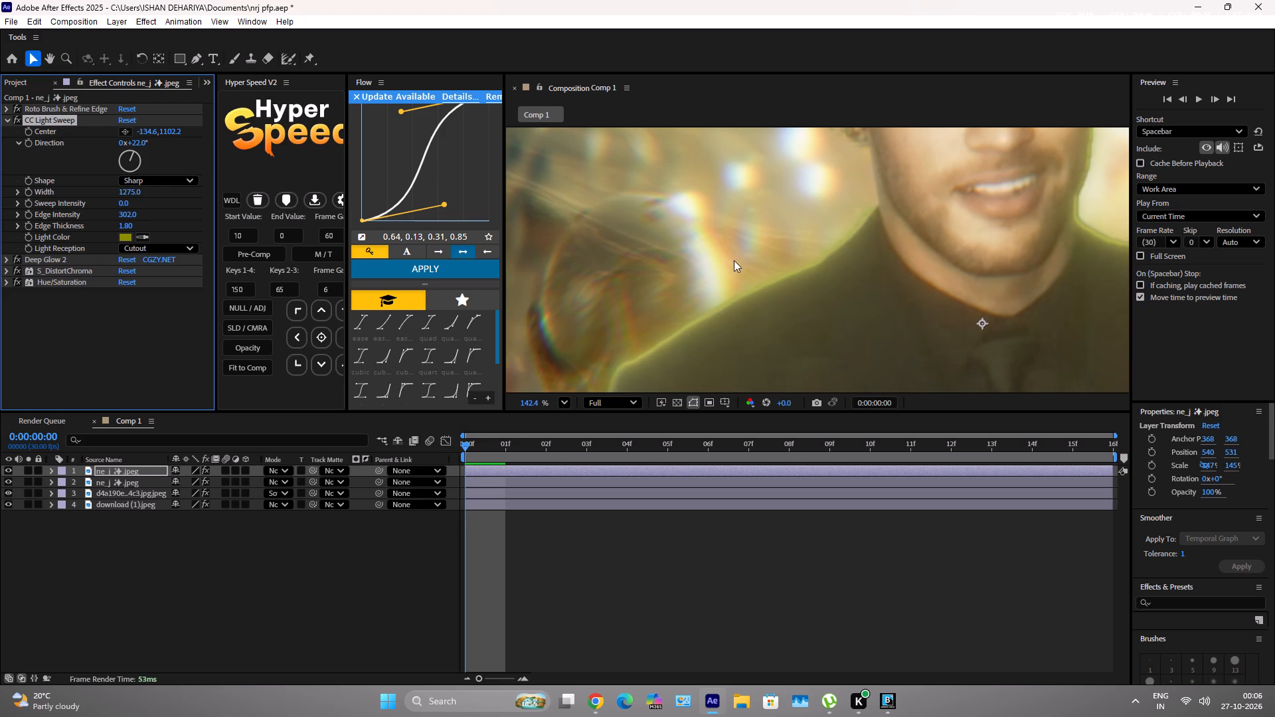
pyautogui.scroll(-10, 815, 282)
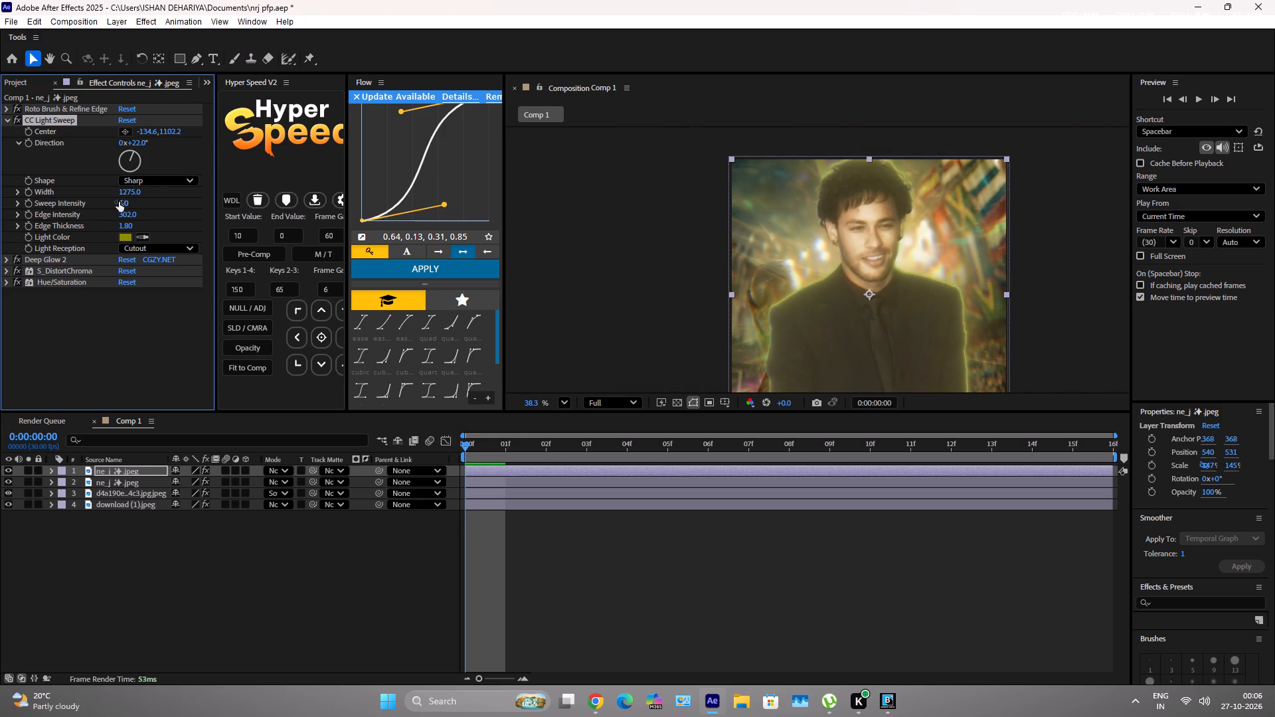
# Reduce the CC Light Sweep Width to 865.
pyautogui.moveTo(129, 192); pyautogui.dragTo(35, 272)
pyautogui.moveTo(35, 272); pyautogui.dragTo(27, 361)
# Change the CC Light Sweep Light Color to the brighter golden yellow D7B914.
pyautogui.click(126, 240)
pyautogui.moveTo(672, 401); pyautogui.dragTo(671, 412)
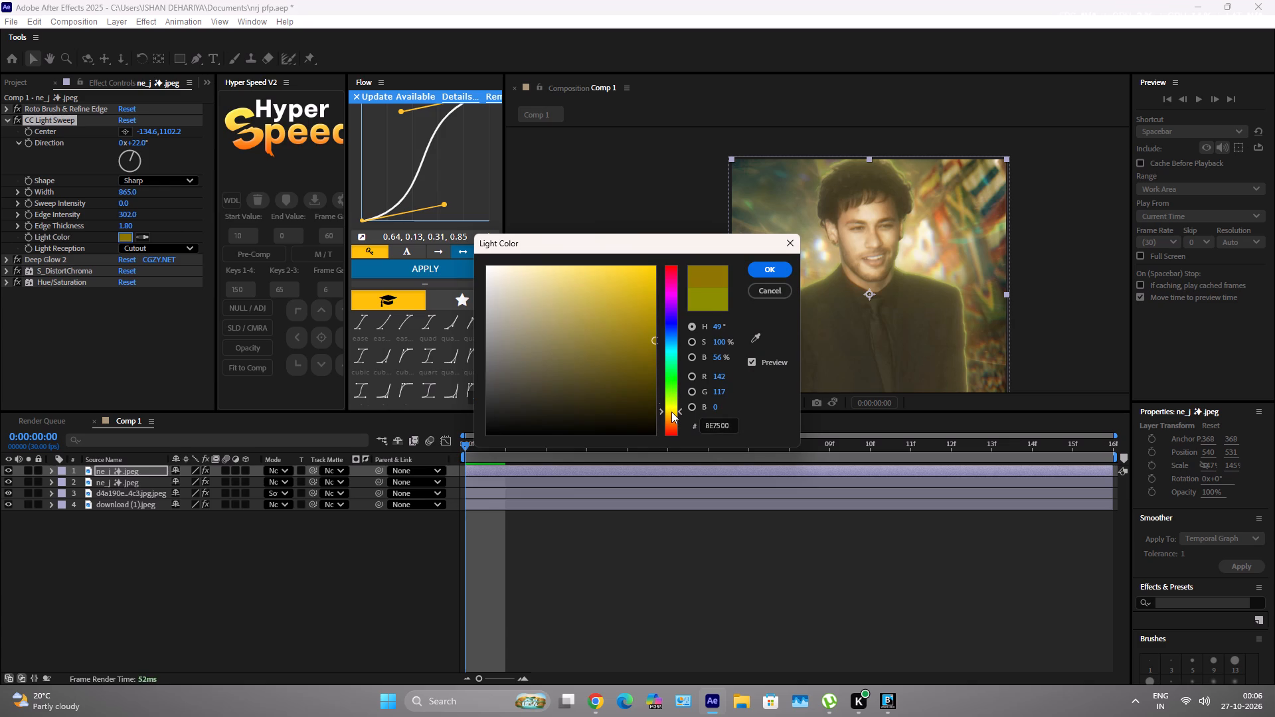
pyautogui.moveTo(671, 412); pyautogui.dragTo(672, 411)
pyautogui.moveTo(649, 335); pyautogui.dragTo(651, 319)
pyautogui.moveTo(632, 308); pyautogui.dragTo(641, 305)
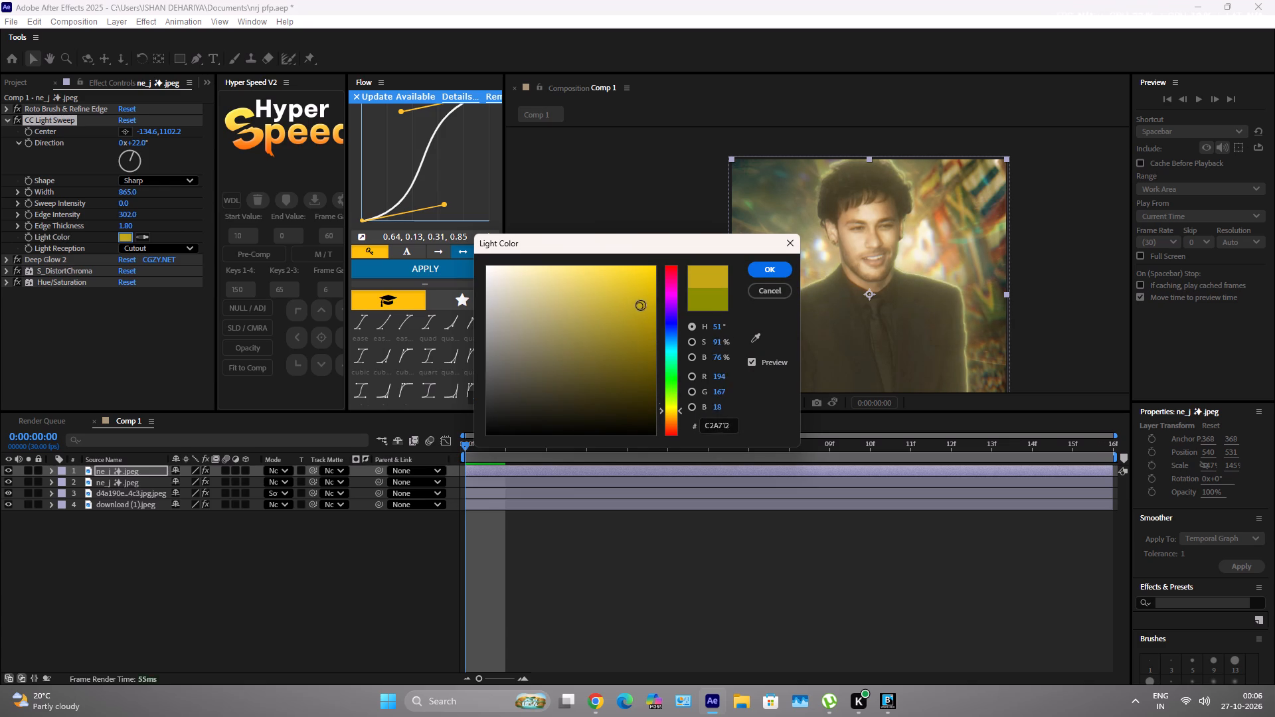
pyautogui.moveTo(641, 305); pyautogui.dragTo(639, 292)
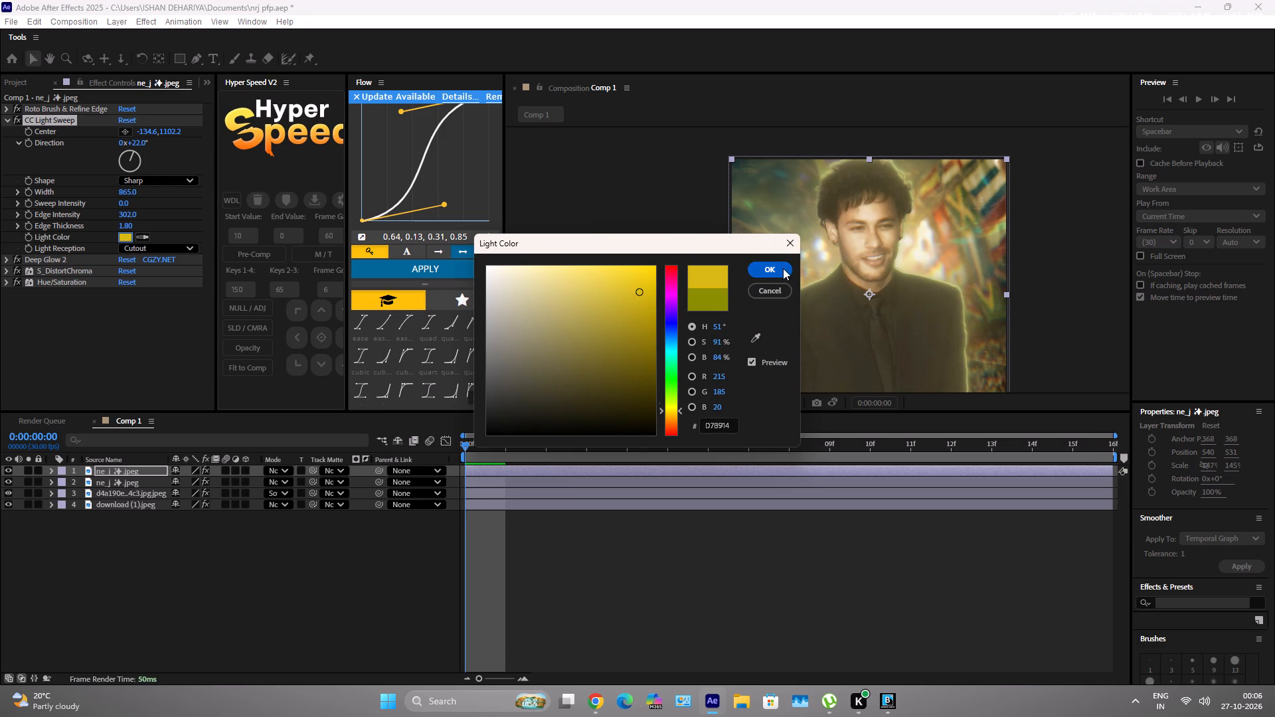
pyautogui.click(785, 266)
# Examine the recoloured rim light around the hair, face and shoulders, both close up and on the whole figure.
pyautogui.scroll(-2, 904, 264)
pyautogui.scroll(1, 887, 307)
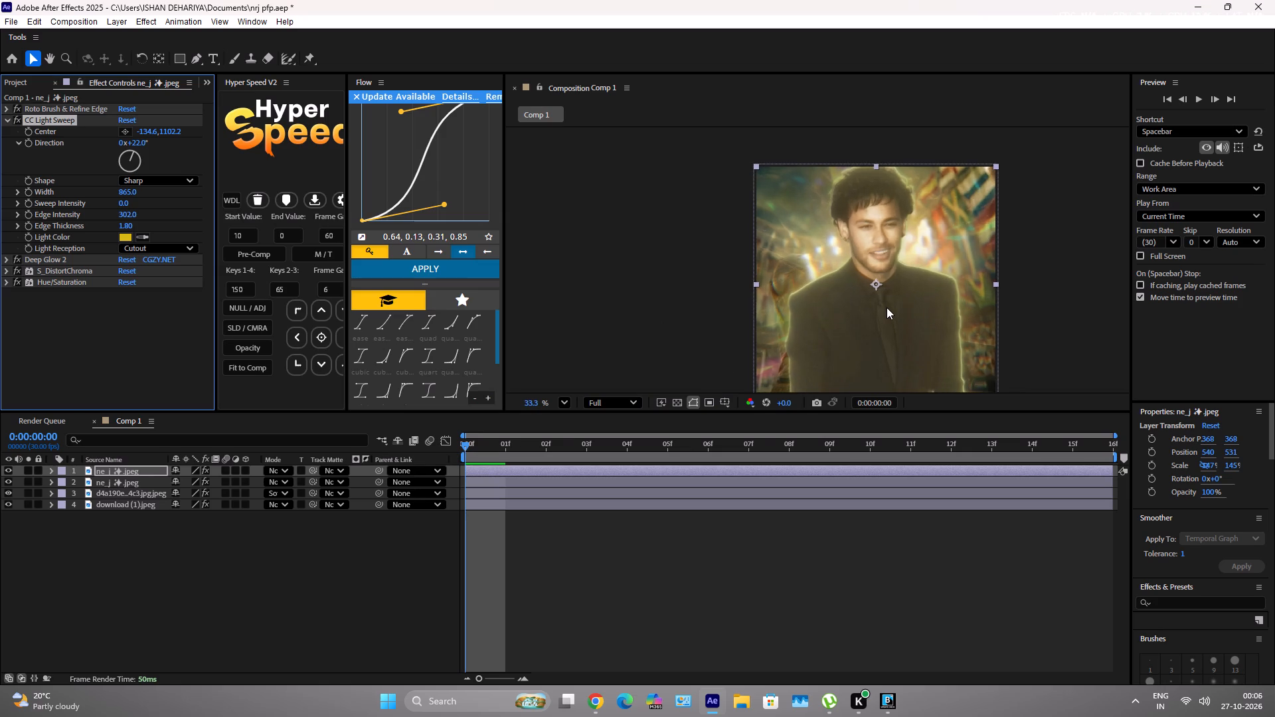
pyautogui.scroll(1, 887, 307)
pyautogui.scroll(-4, 889, 191)
pyautogui.scroll(1, 889, 224)
pyautogui.scroll(11, 887, 161)
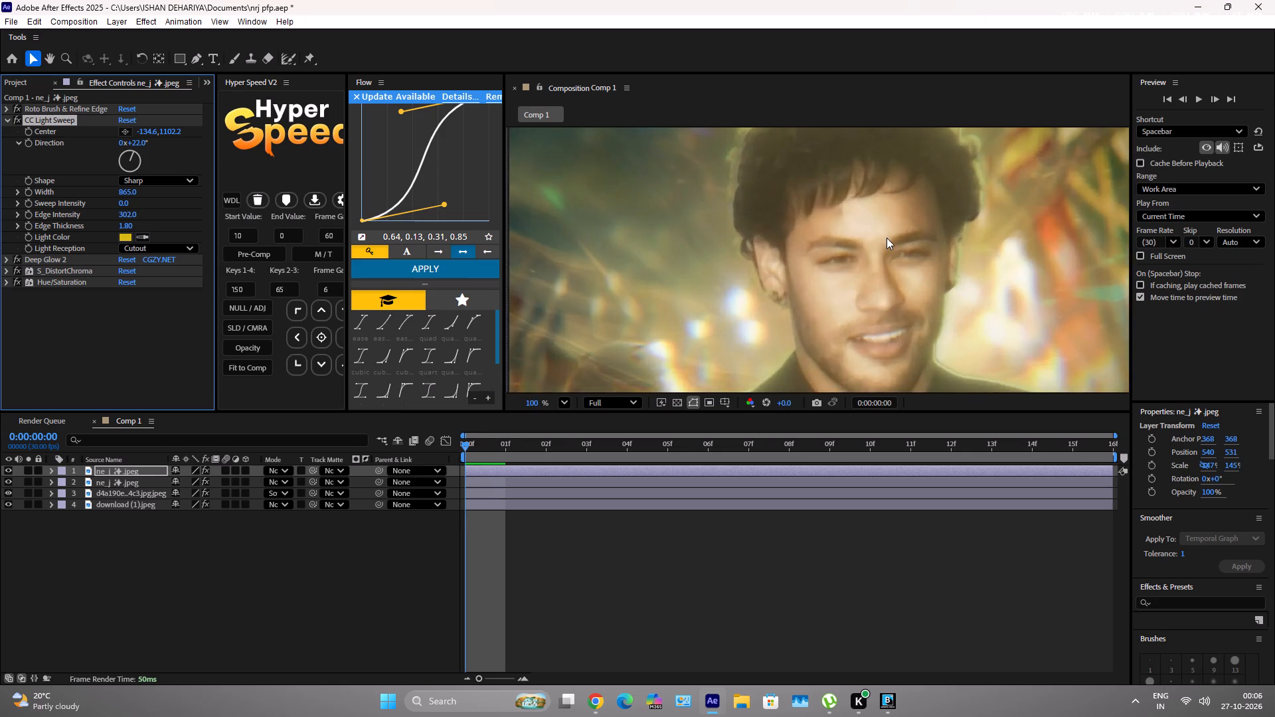
pyautogui.scroll(-12, 887, 238)
pyautogui.scroll(5, 889, 268)
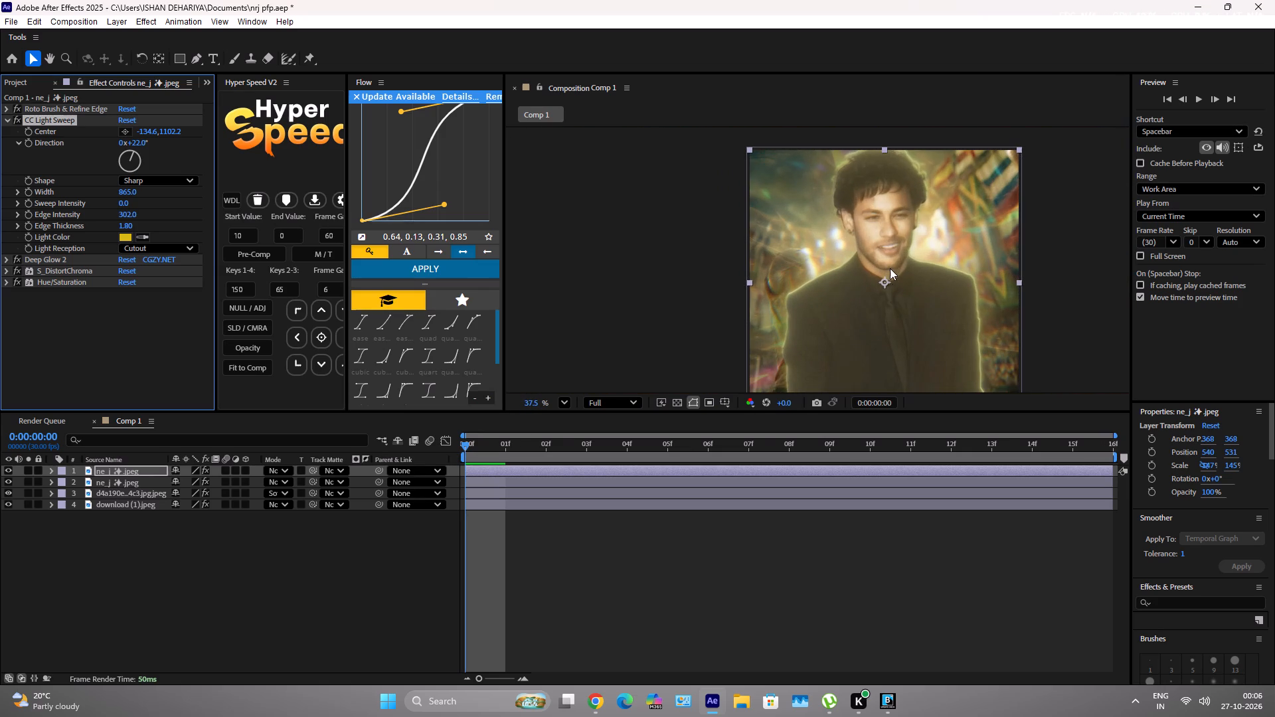
pyautogui.scroll(11, 881, 228)
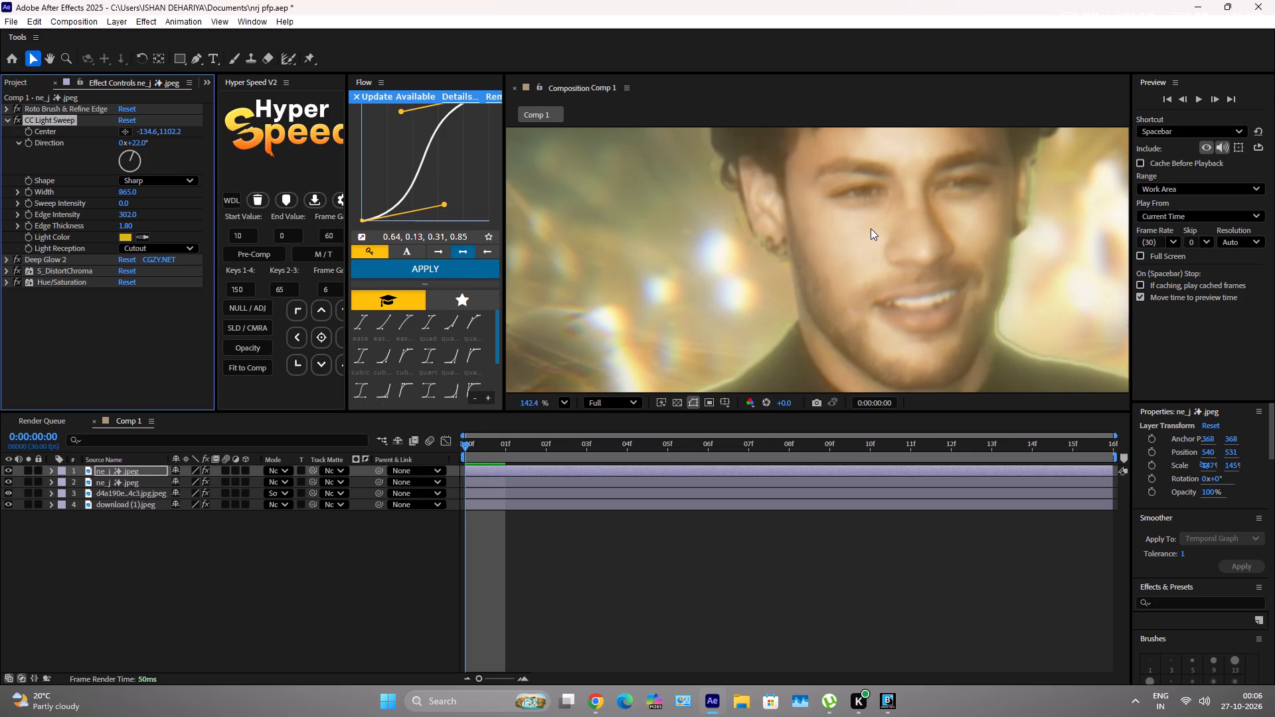
pyautogui.scroll(-11, 871, 228)
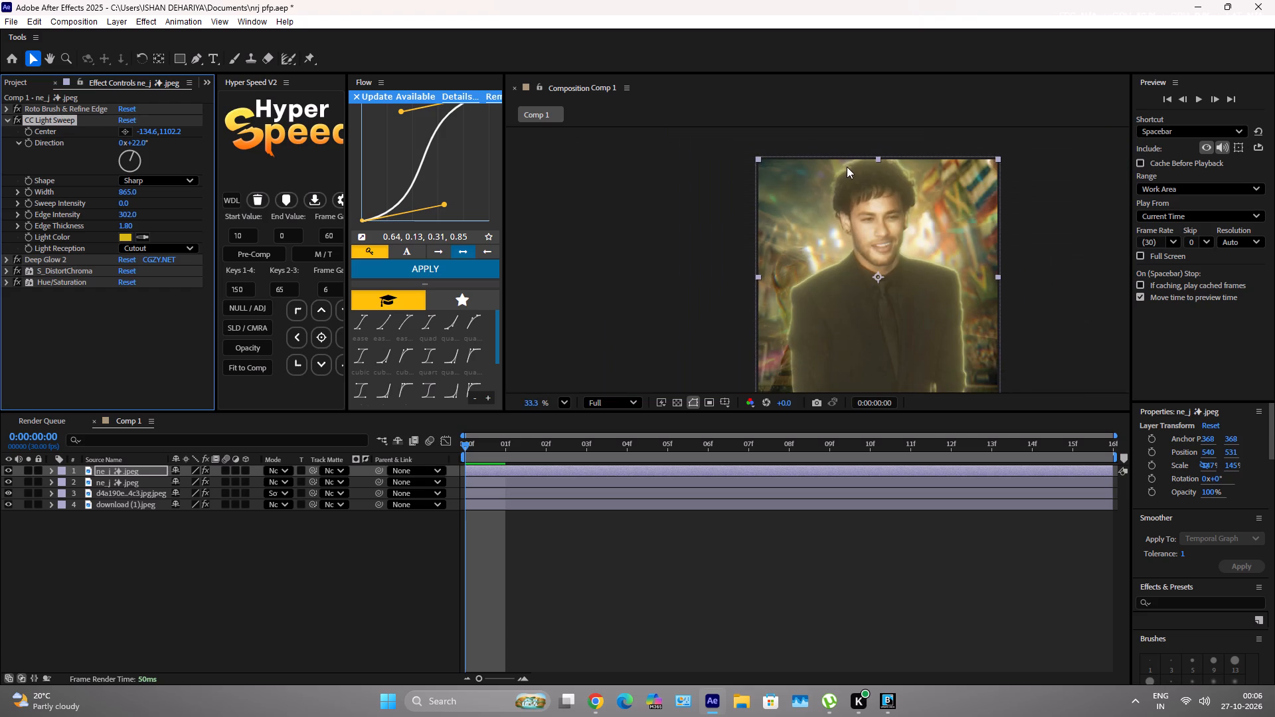
pyautogui.scroll(12, 846, 167)
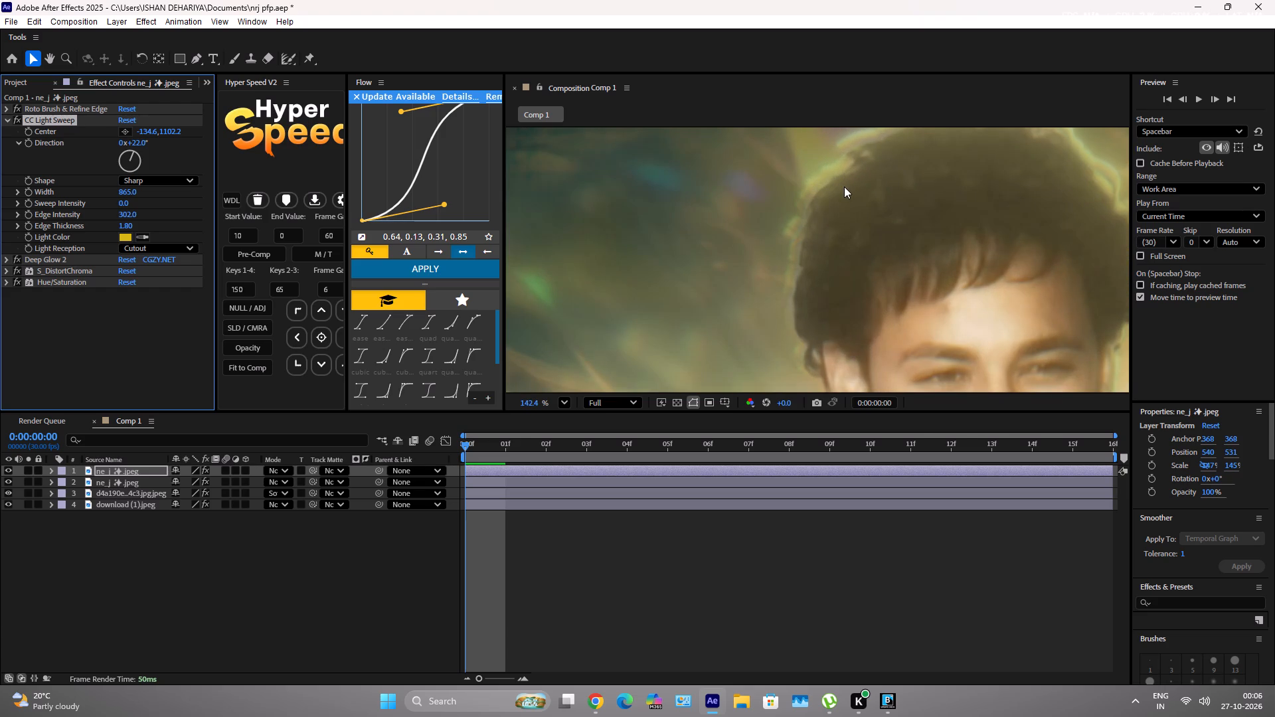
pyautogui.scroll(-9, 844, 187)
pyautogui.scroll(12, 853, 230)
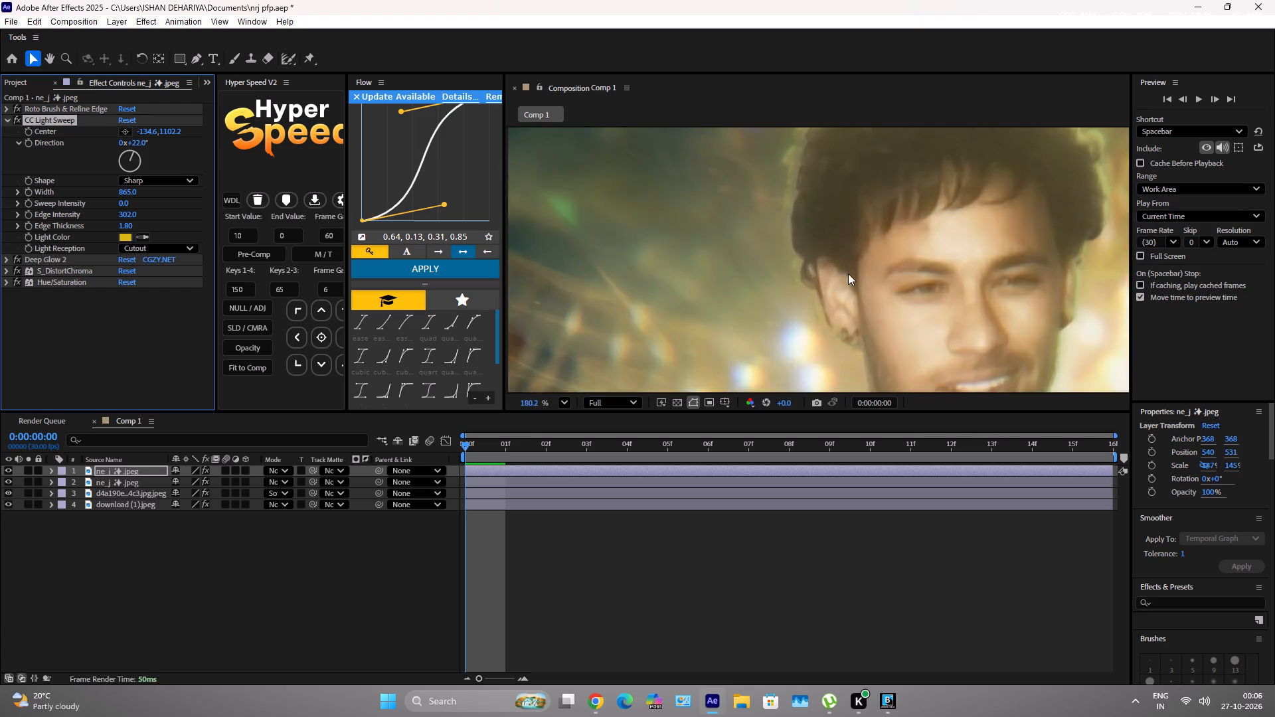
pyautogui.scroll(1, 848, 274)
pyautogui.scroll(-11, 861, 236)
pyautogui.scroll(7, 859, 238)
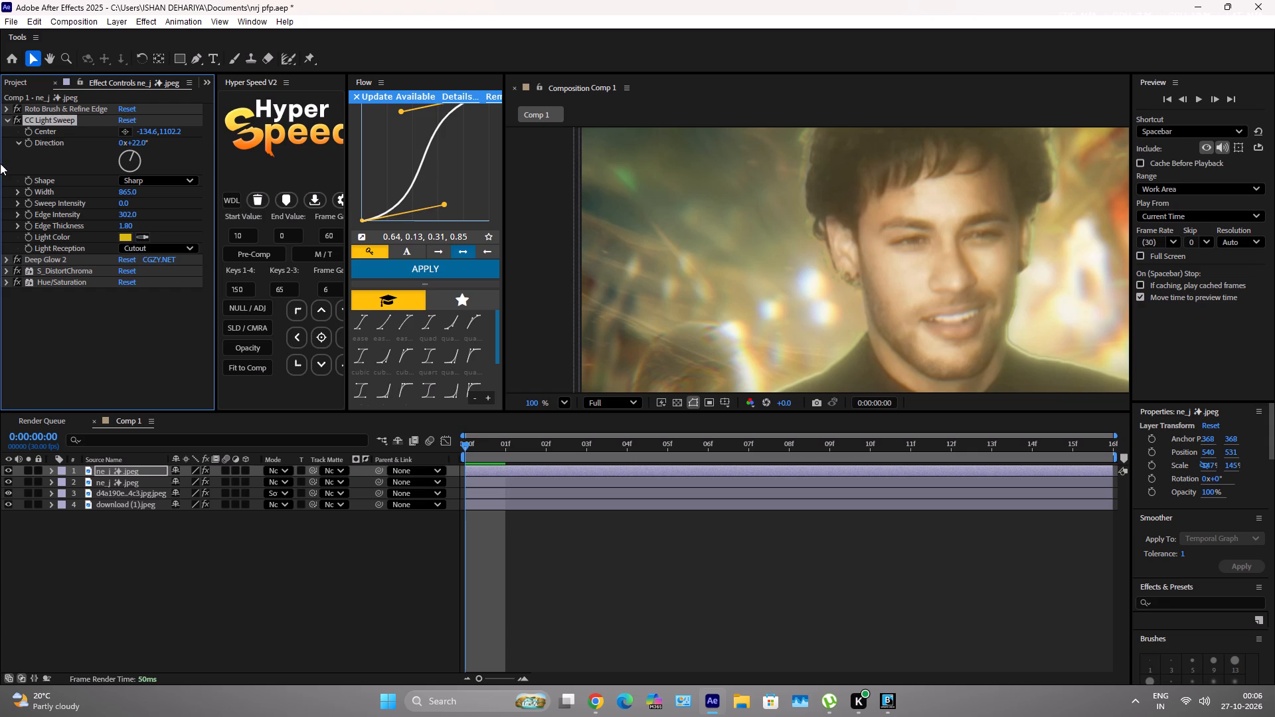
pyautogui.scroll(-5, 815, 203)
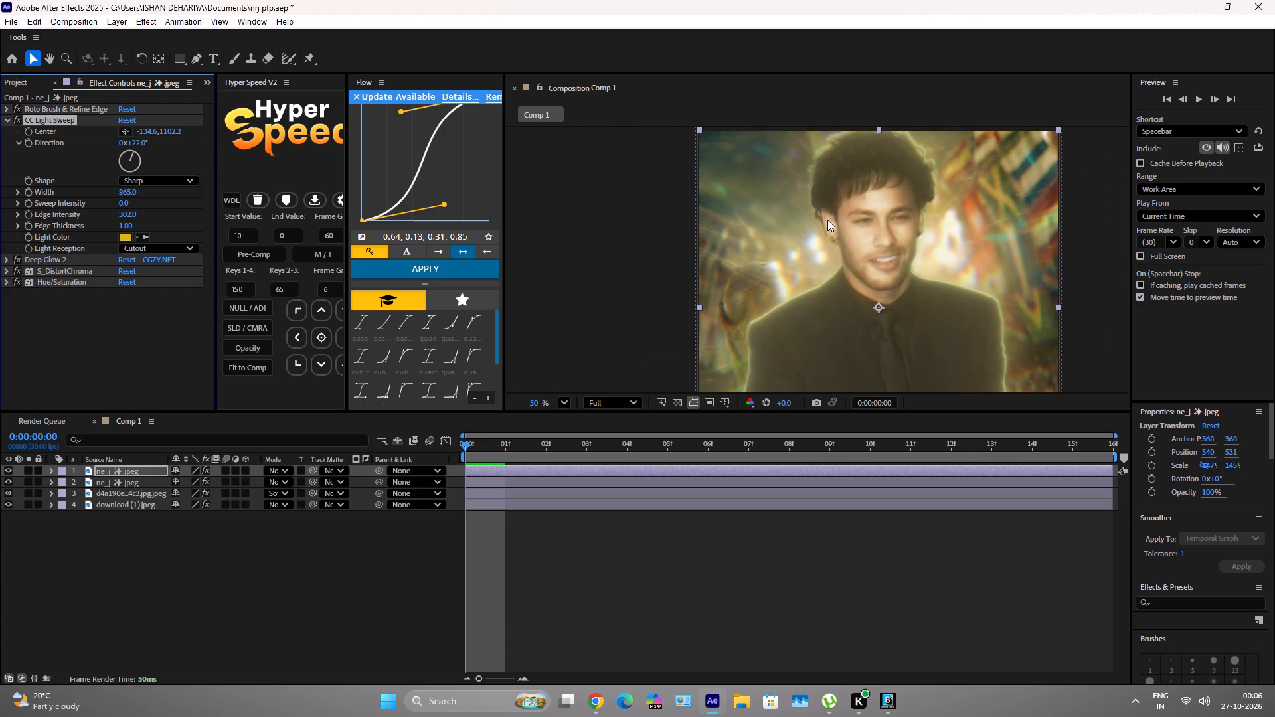
pyautogui.scroll(1, 827, 220)
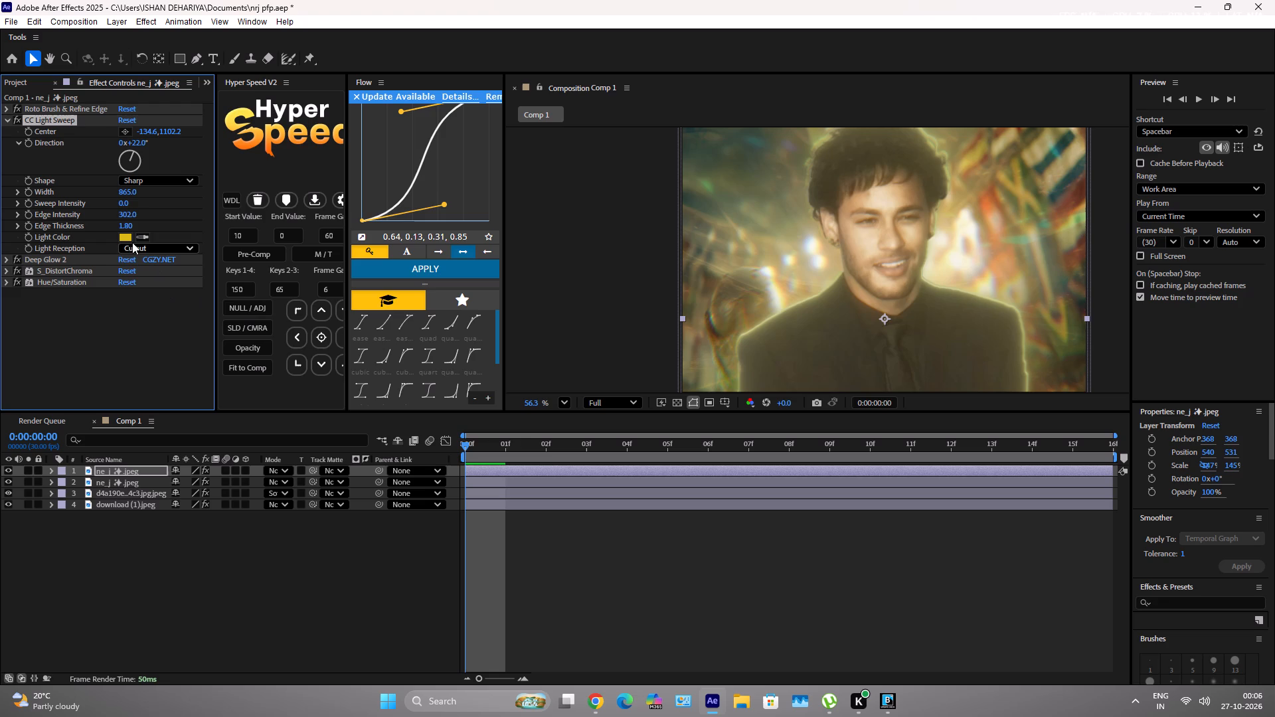
# Compare the top footballer layer with and without Hue/Saturation, and set its Master Saturation to -46.
pyautogui.doubleClick(15, 281)
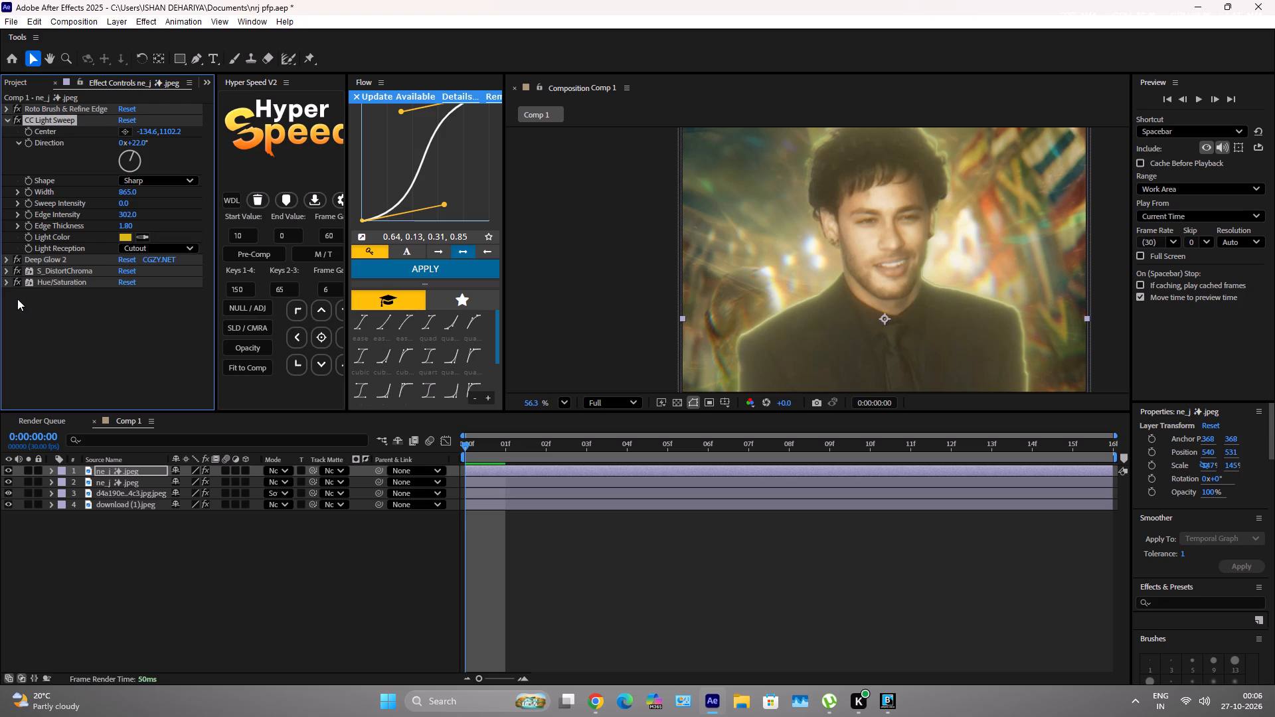
pyautogui.click(14, 282)
pyautogui.click(16, 283)
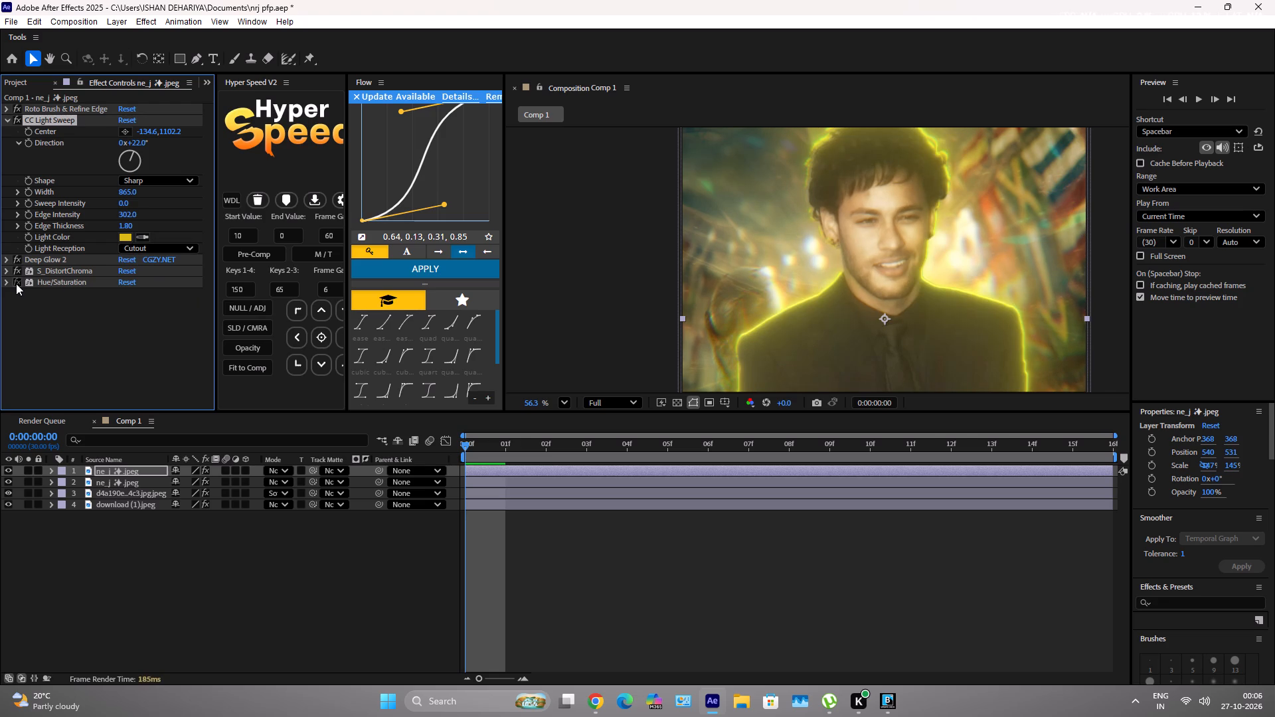
pyautogui.click(3, 281)
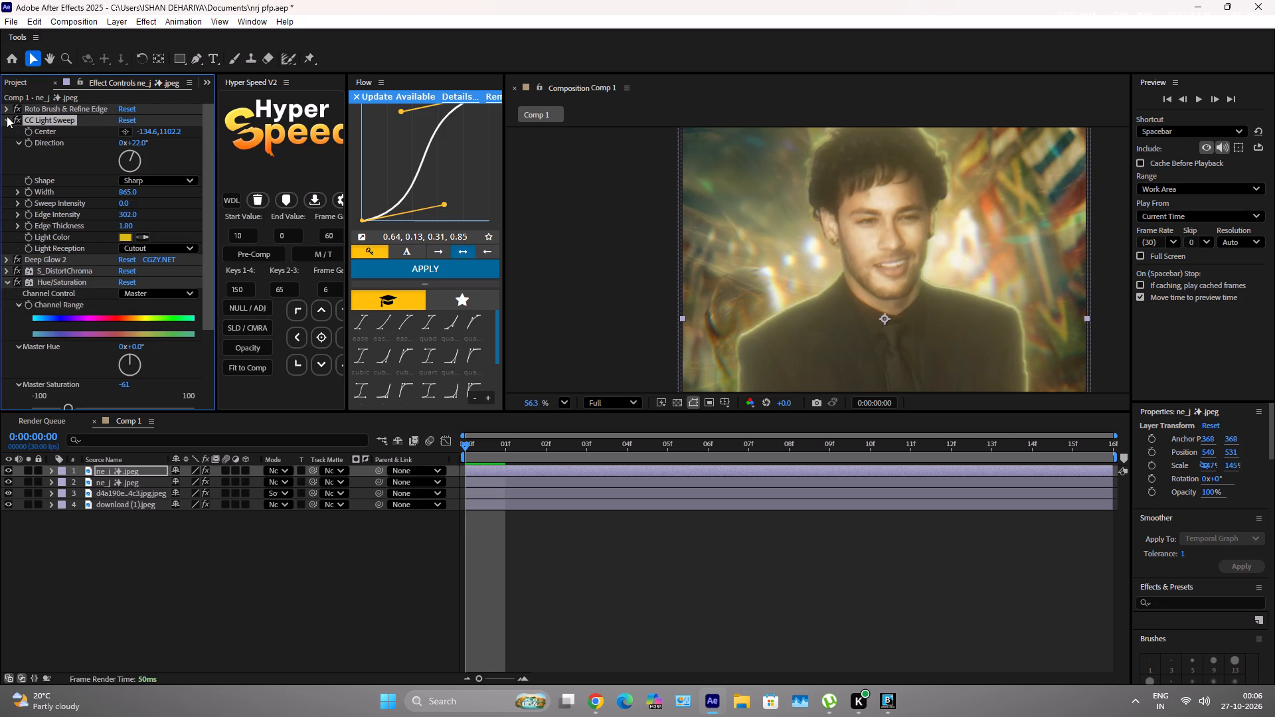
pyautogui.click(7, 116)
pyautogui.moveTo(70, 276); pyautogui.dragTo(81, 278)
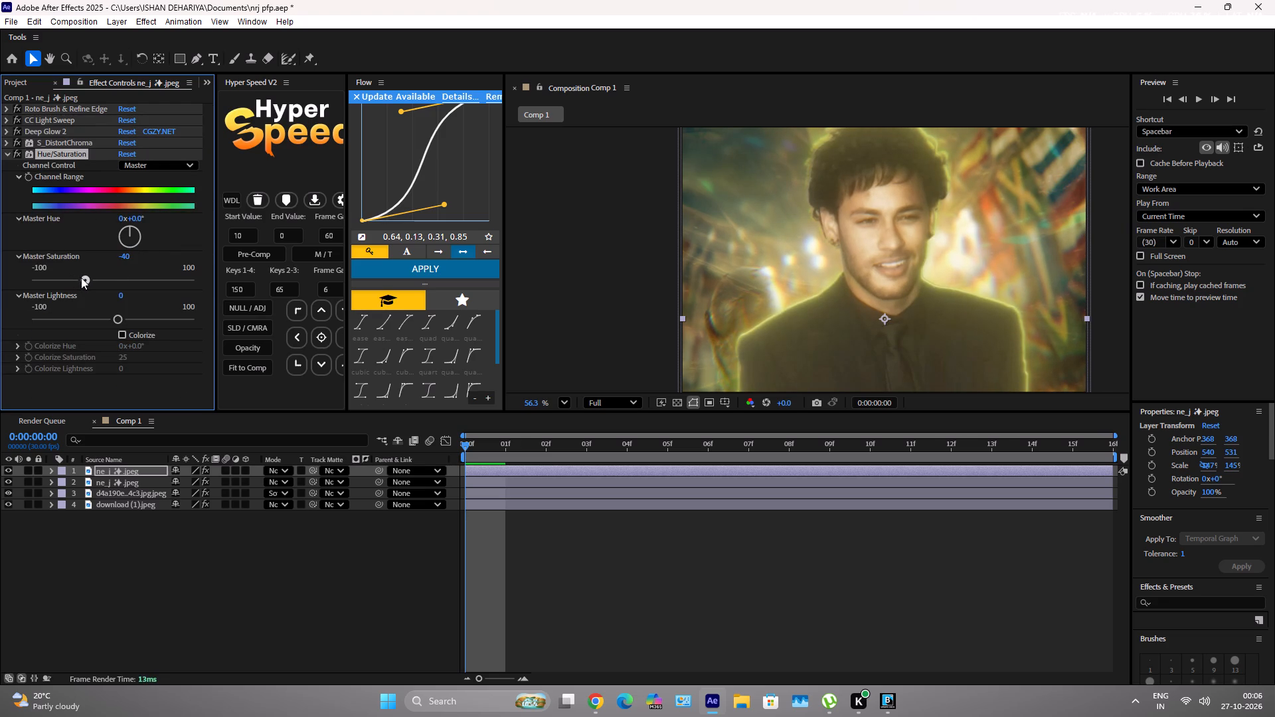
pyautogui.moveTo(81, 278); pyautogui.dragTo(76, 284)
pyautogui.scroll(-6, 967, 255)
pyautogui.scroll(4, 904, 270)
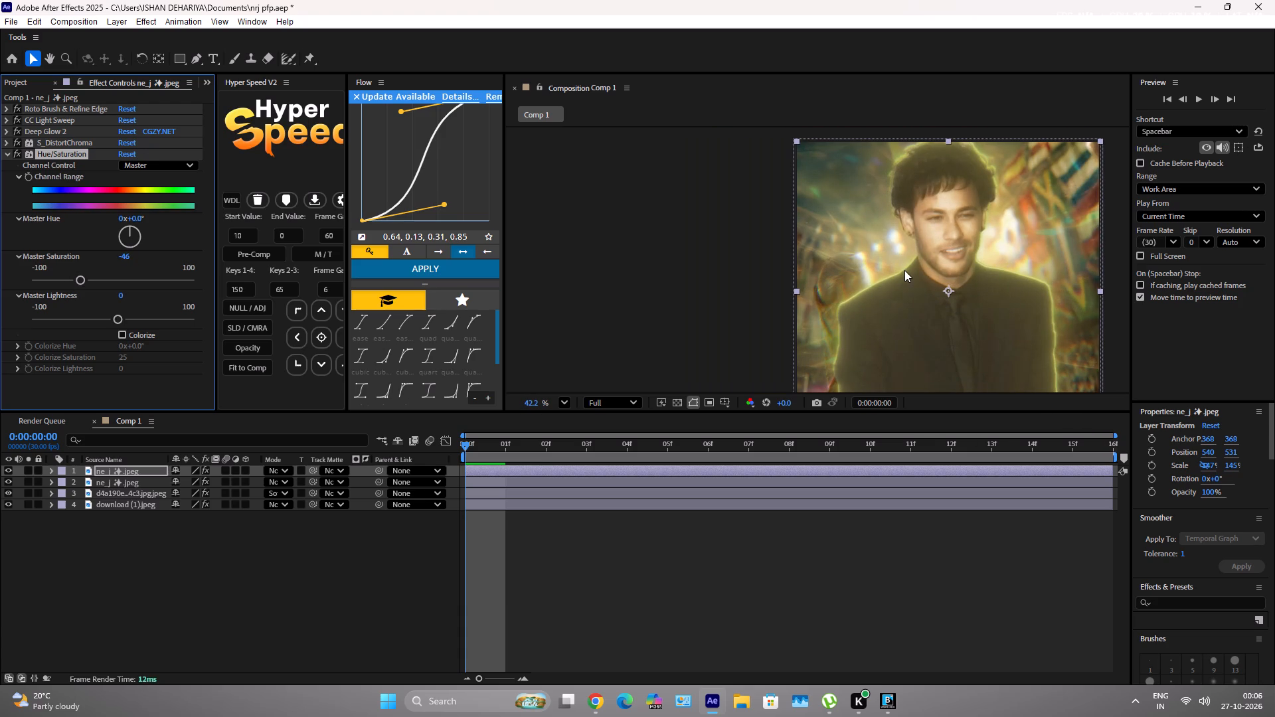
pyautogui.click(9, 155)
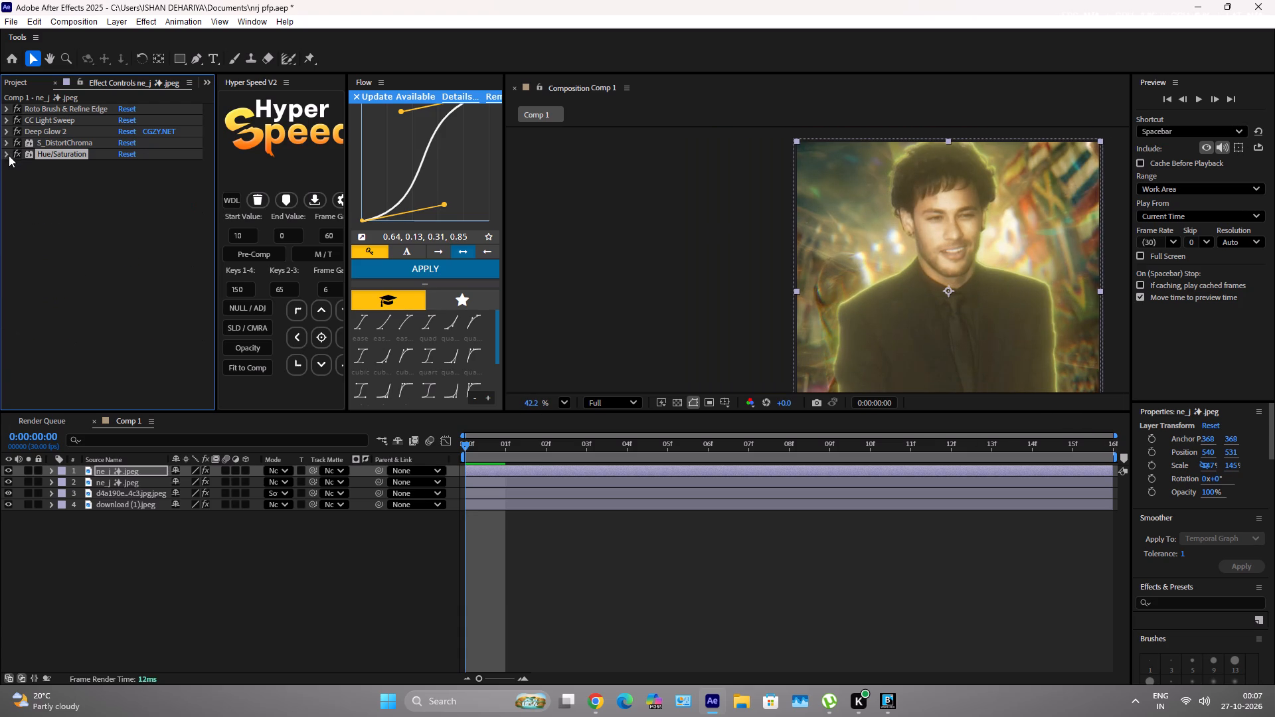
# Check the whole figure and thin the rim light by setting the CC Light Sweep Edge Thickness to 0.90.
pyautogui.scroll(-5, 877, 182)
pyautogui.scroll(6, 901, 208)
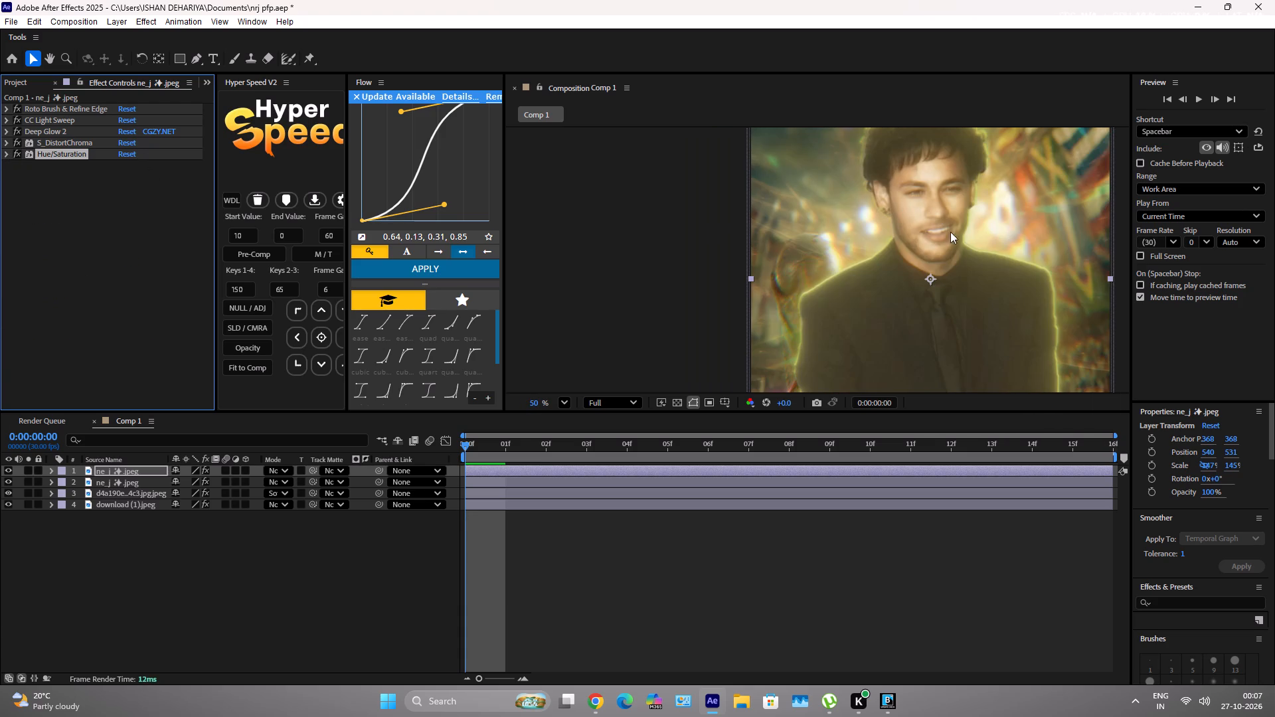
pyautogui.scroll(-6, 957, 263)
pyautogui.scroll(6, 958, 222)
pyautogui.scroll(-2, 958, 204)
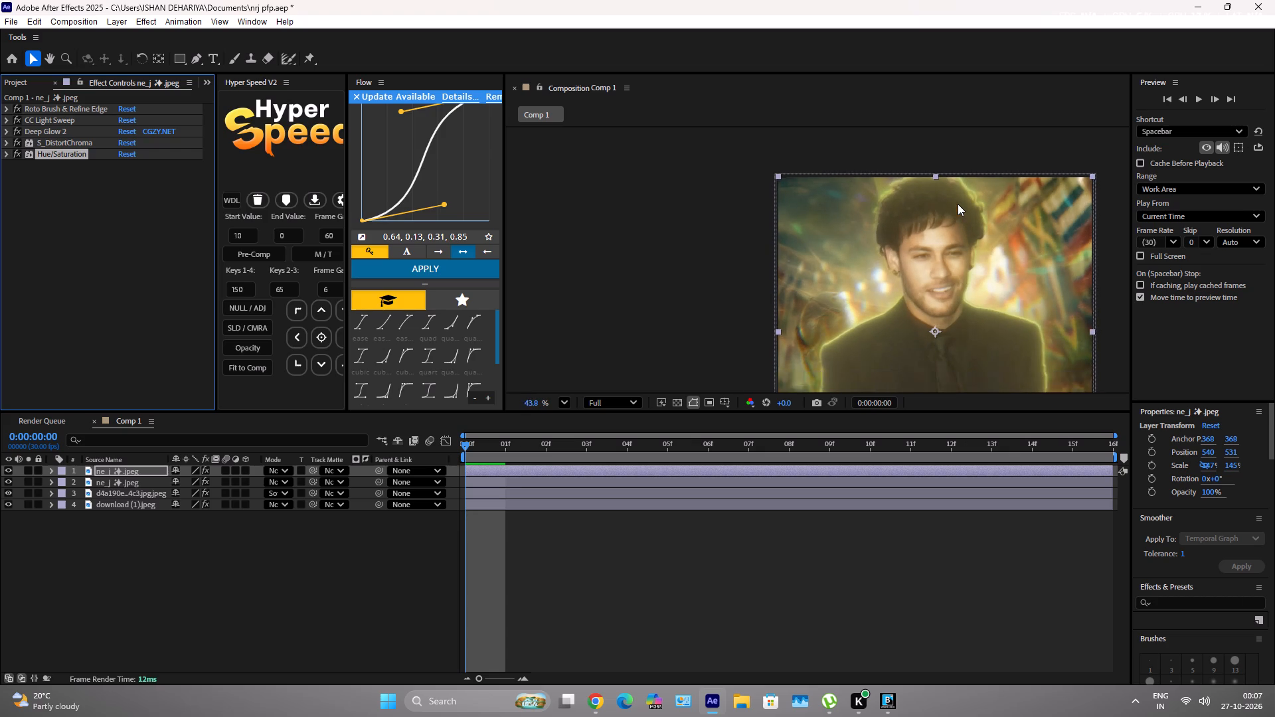
pyautogui.scroll(-2, 958, 204)
pyautogui.scroll(-1, 906, 167)
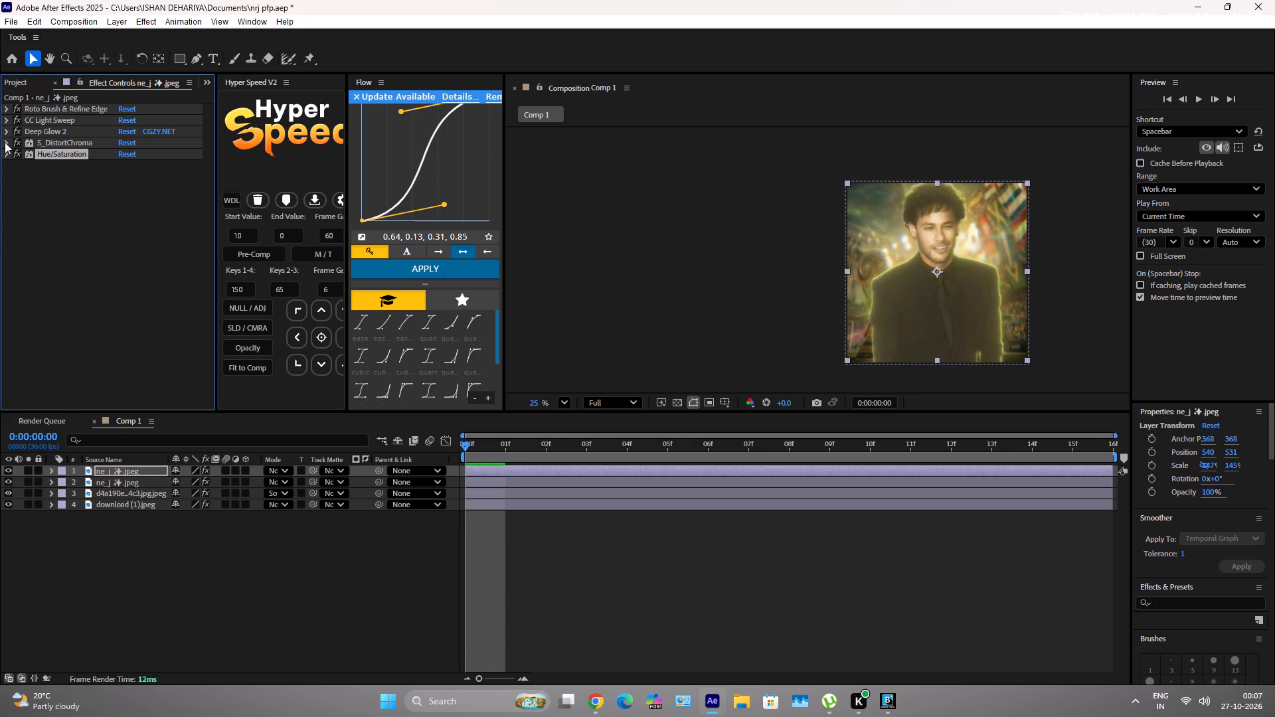
pyautogui.click(5, 118)
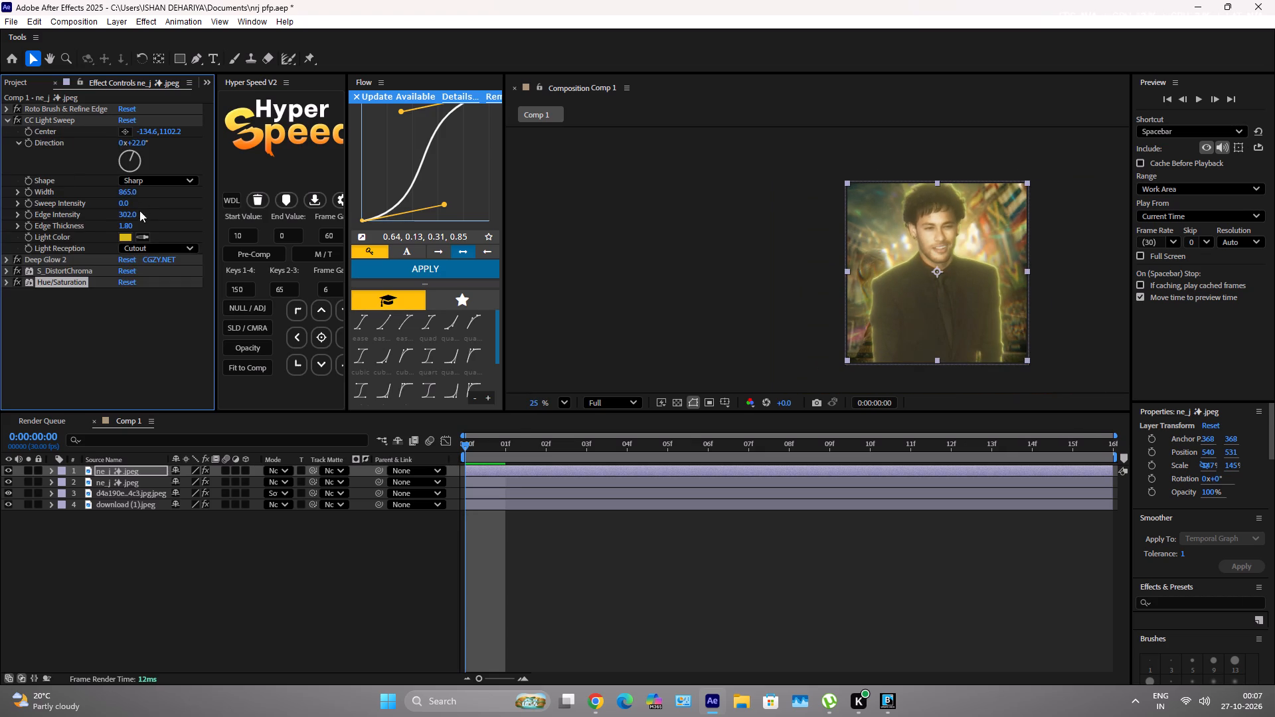
pyautogui.moveTo(126, 222); pyautogui.dragTo(124, 230)
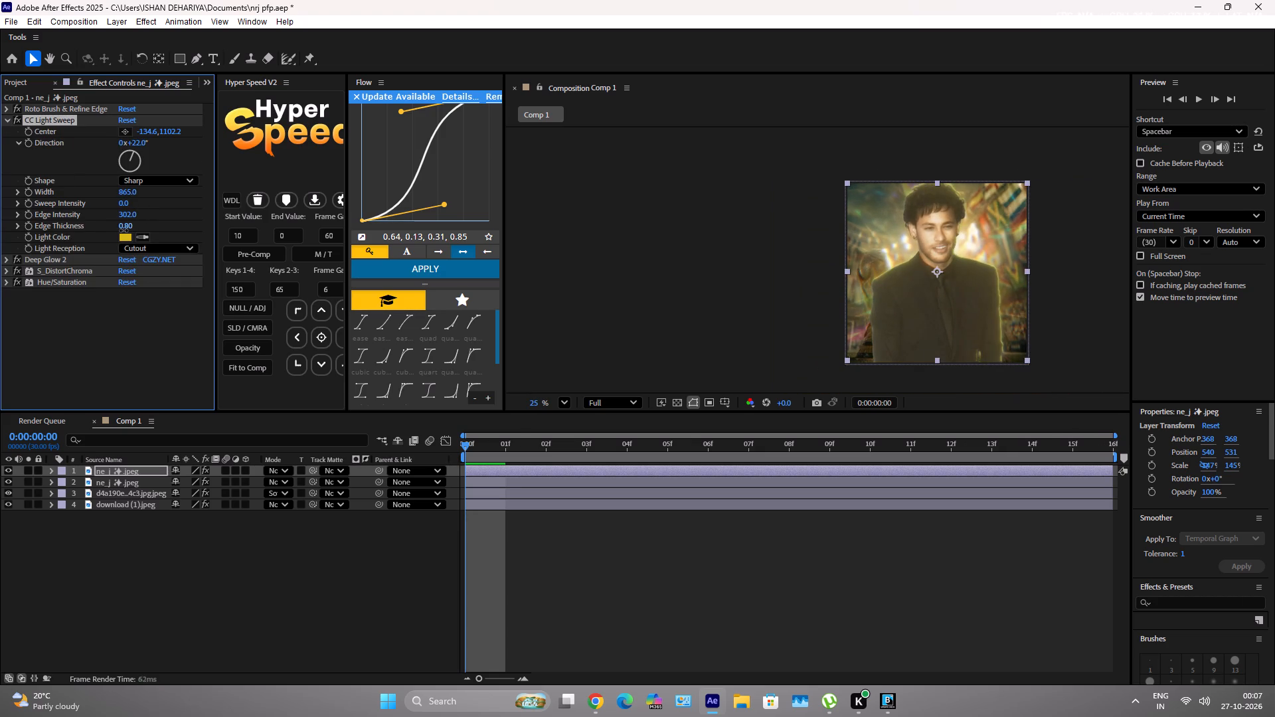
pyautogui.moveTo(124, 230); pyautogui.dragTo(124, 230)
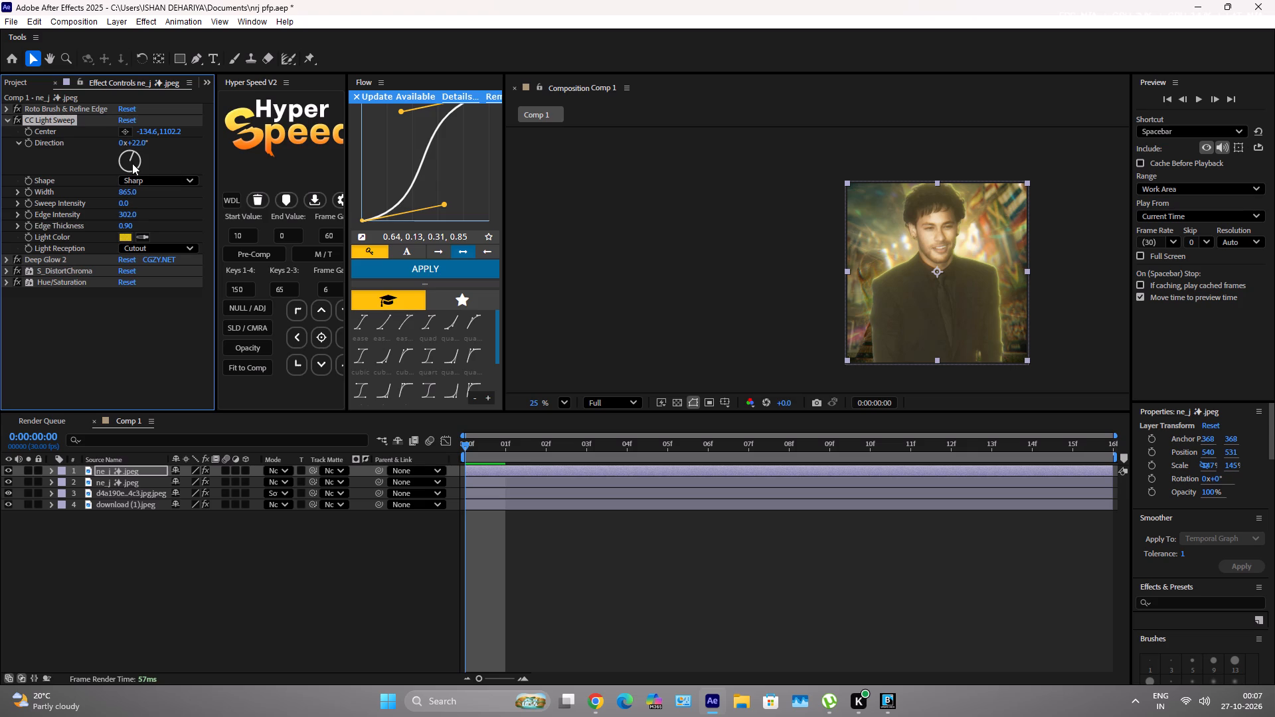
# Set the CC Light Sweep Direction to -3° and inspect the rim light on the figure.
pyautogui.click(132, 156)
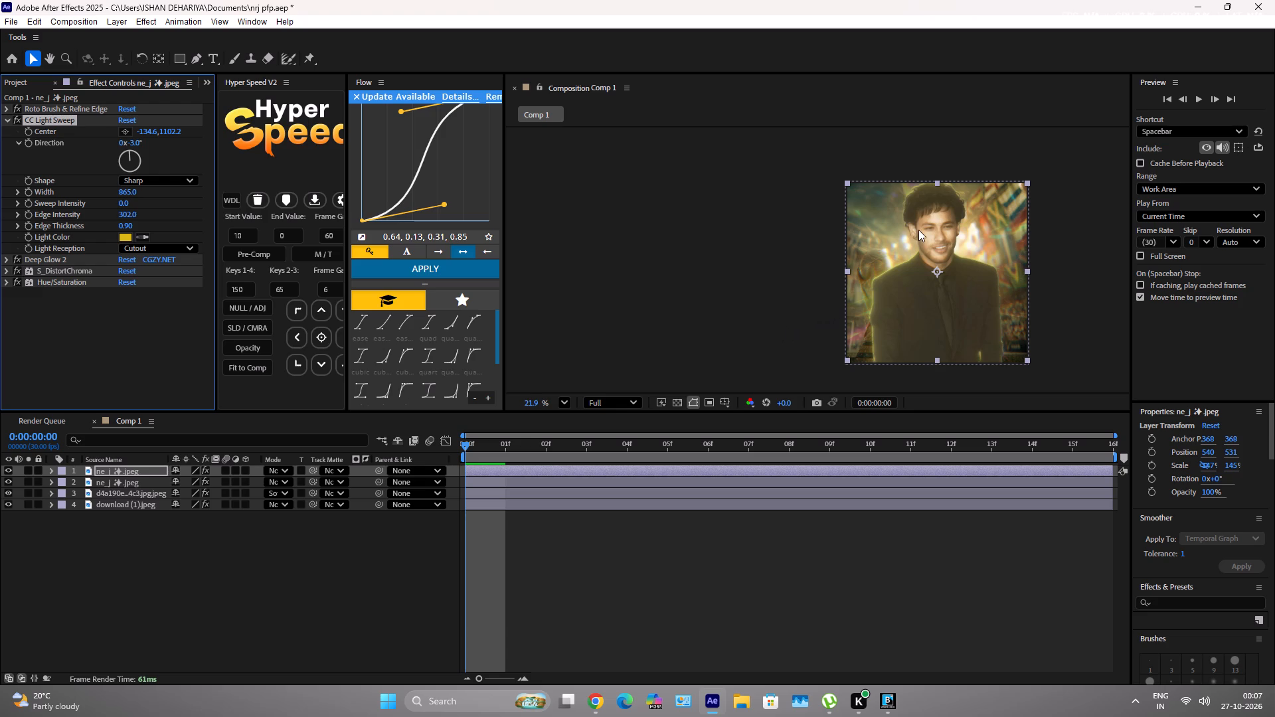
pyautogui.scroll(-1, 918, 230)
pyautogui.scroll(7, 918, 231)
pyautogui.scroll(-7, 919, 199)
pyautogui.scroll(6, 947, 237)
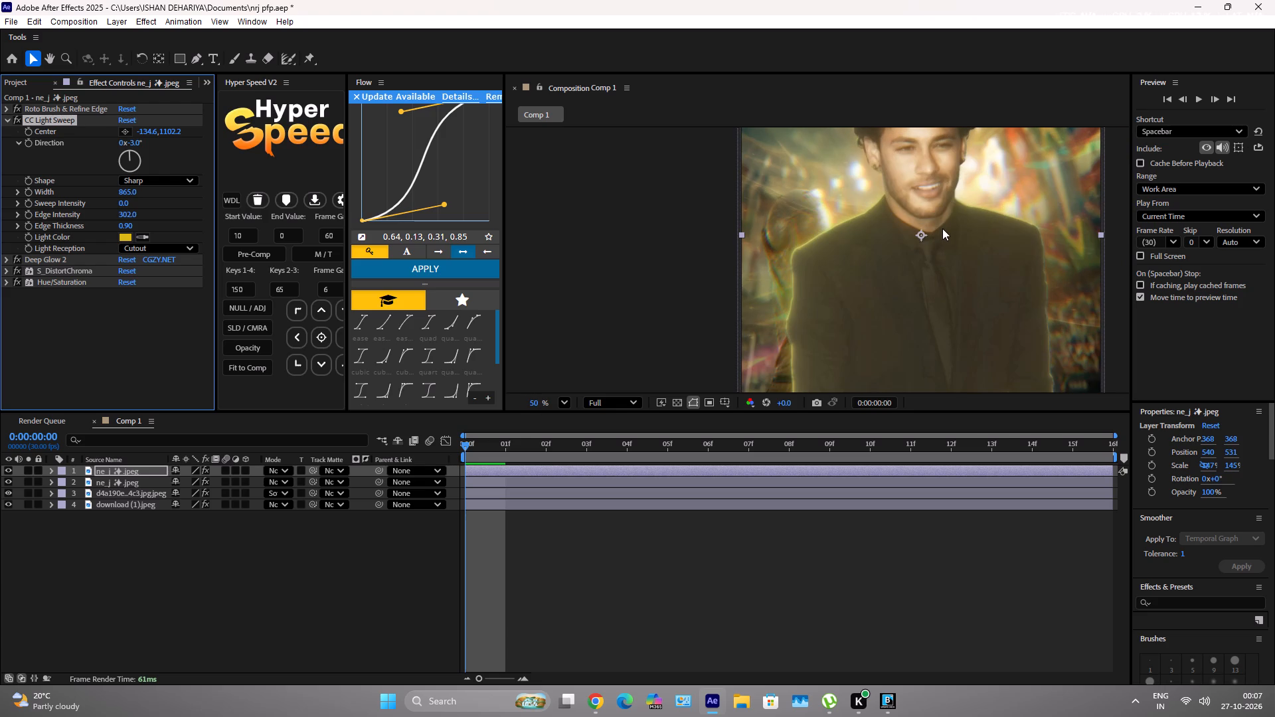
pyautogui.scroll(-5, 942, 228)
pyautogui.scroll(1, 935, 236)
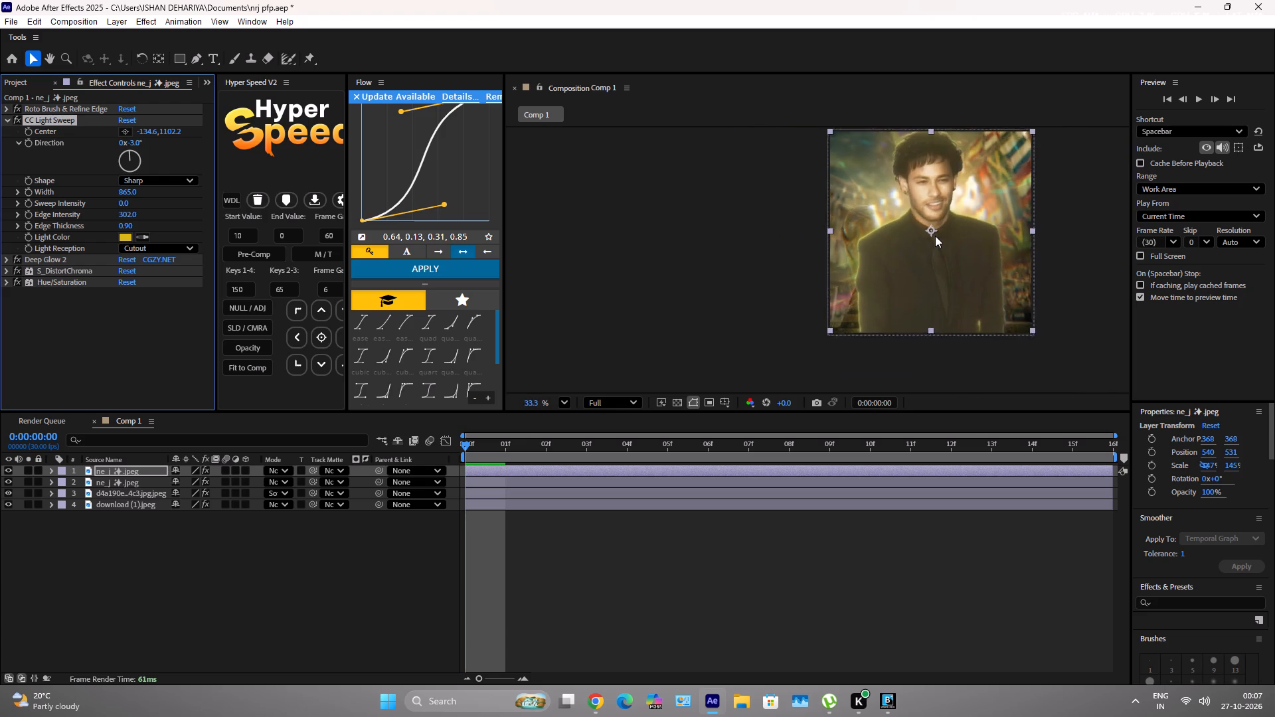
pyautogui.scroll(4, 935, 236)
pyautogui.scroll(-2, 928, 268)
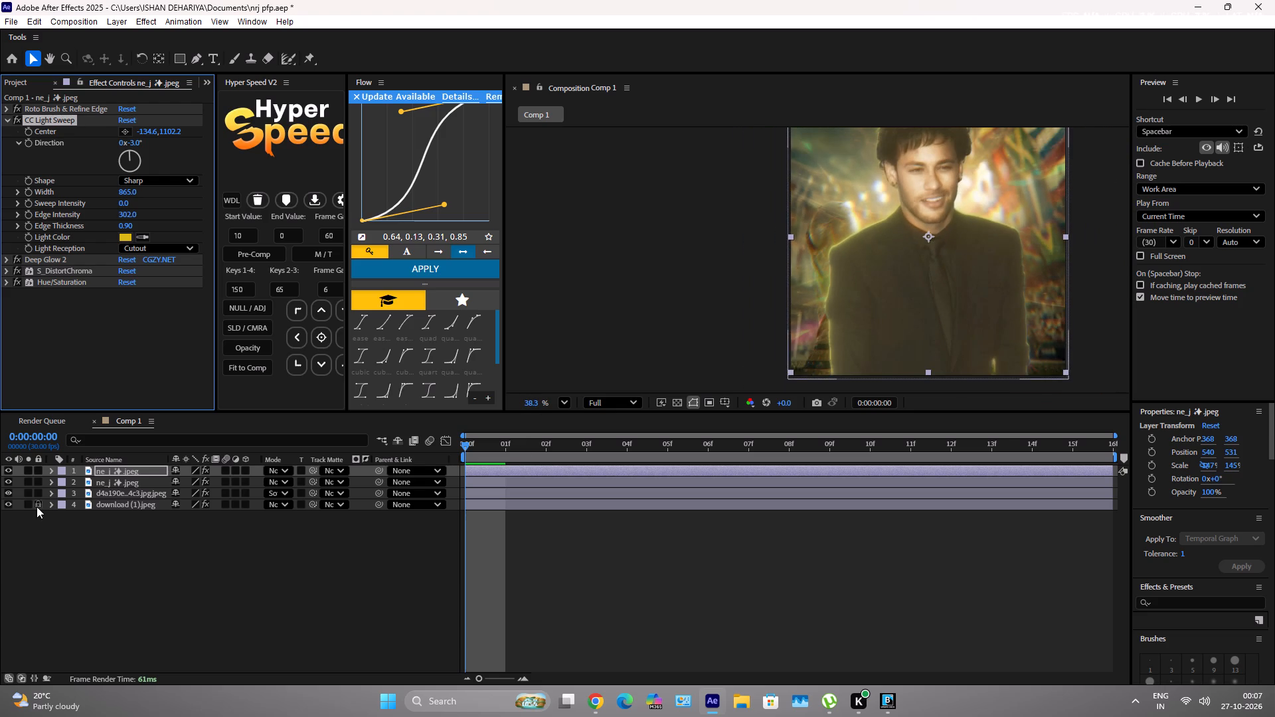
# Duplicate the d4a190e texture layer and move the copy above both footballer layers.
pyautogui.click(101, 493)
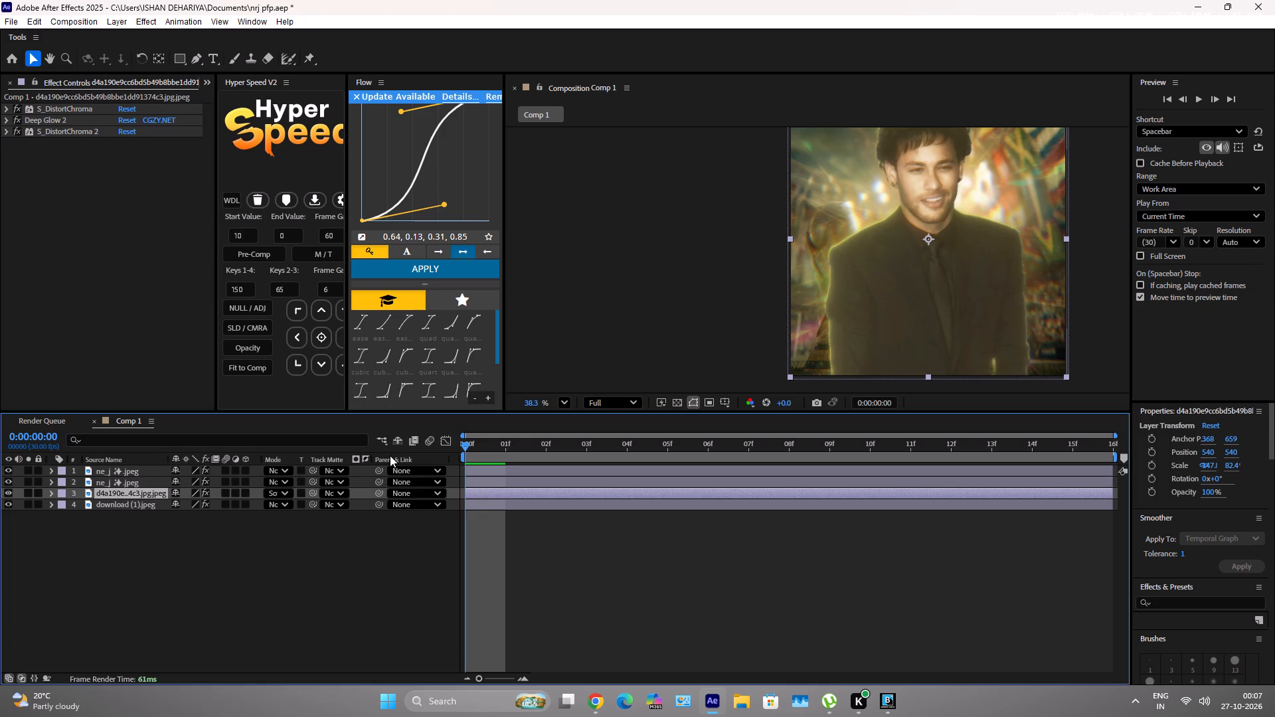
pyautogui.hotkey('ctrl', 'd')
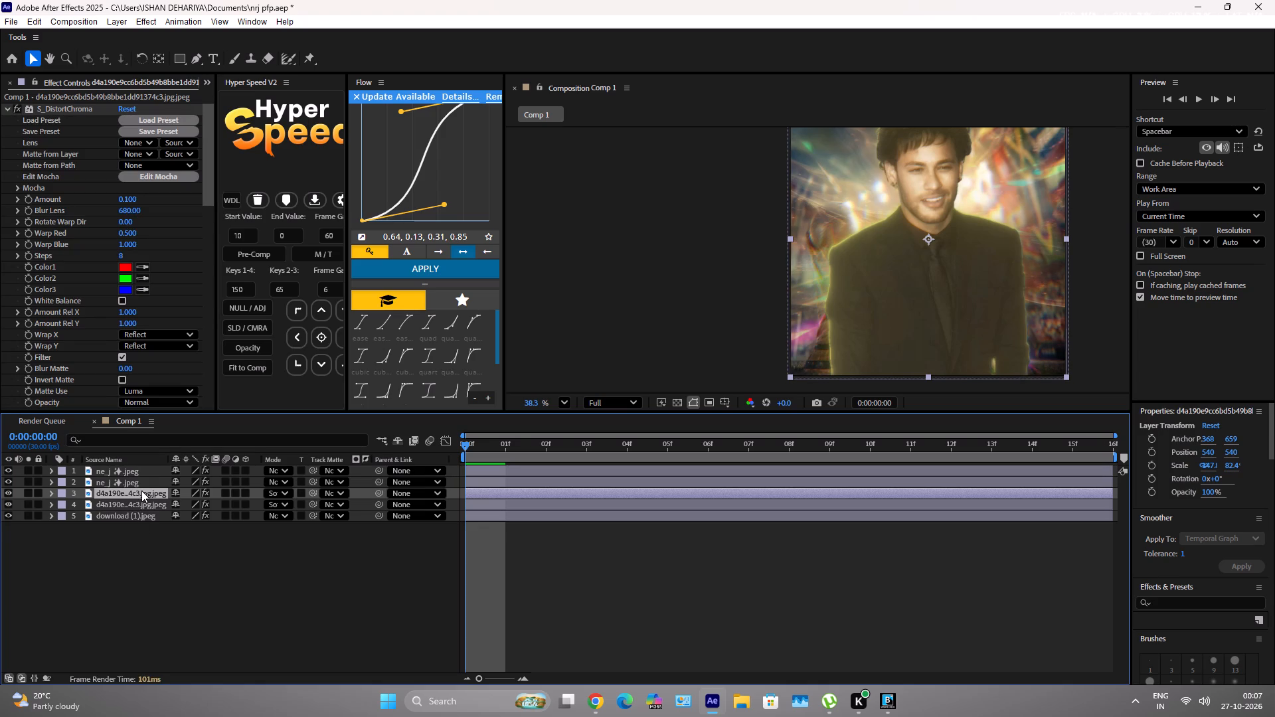
pyautogui.moveTo(142, 491); pyautogui.dragTo(144, 468)
pyautogui.click(144, 468)
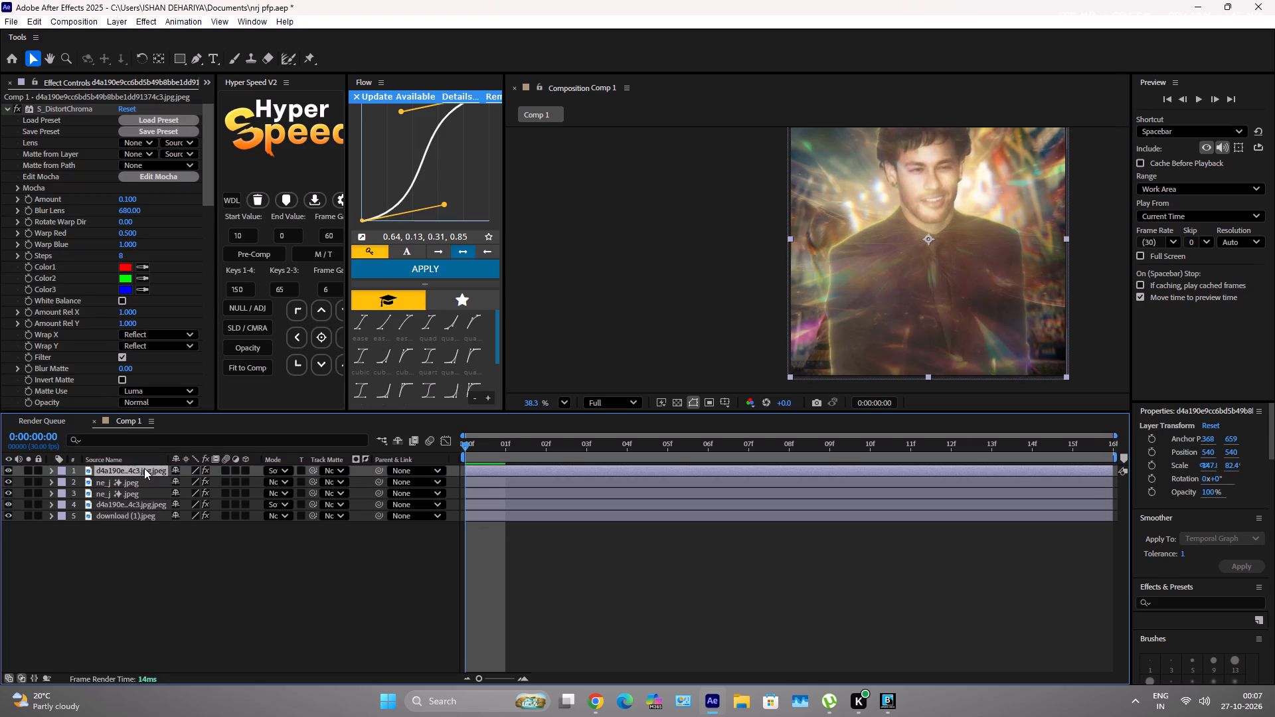
# Set the Opacity of the top d4a190e texture layer to 20%.
pyautogui.scroll(-3, 898, 258)
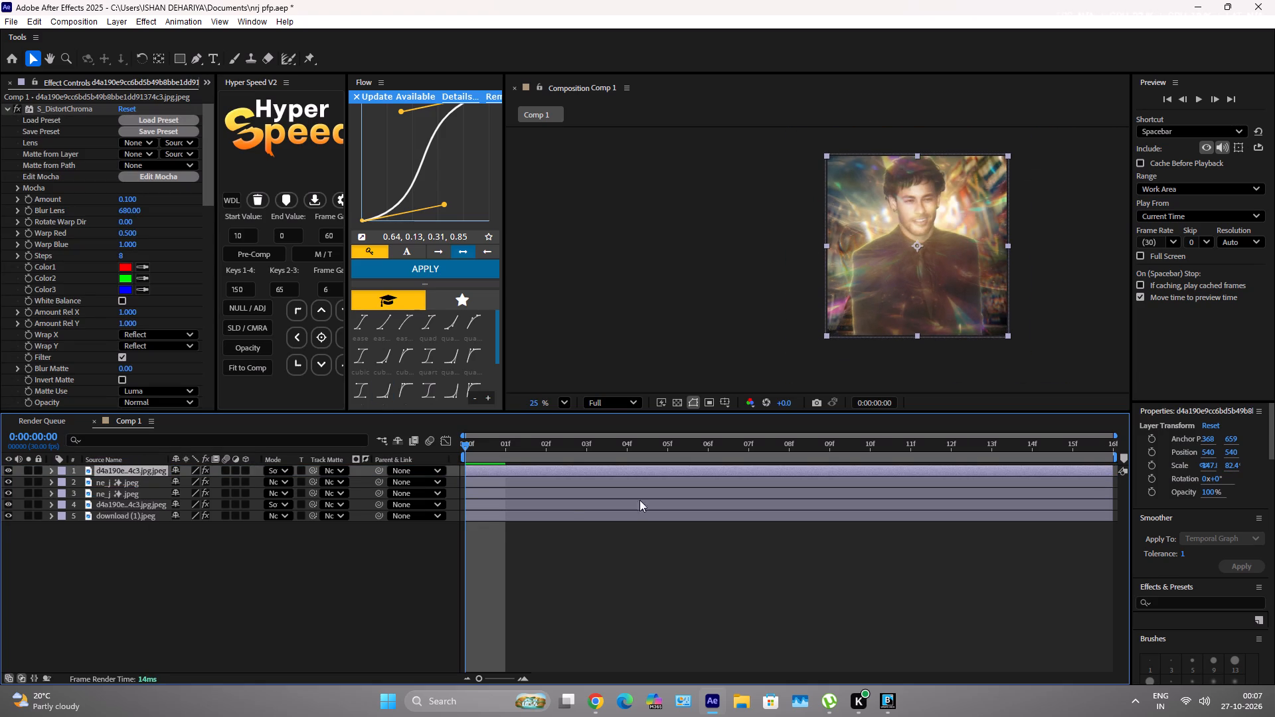
pyautogui.click(284, 468)
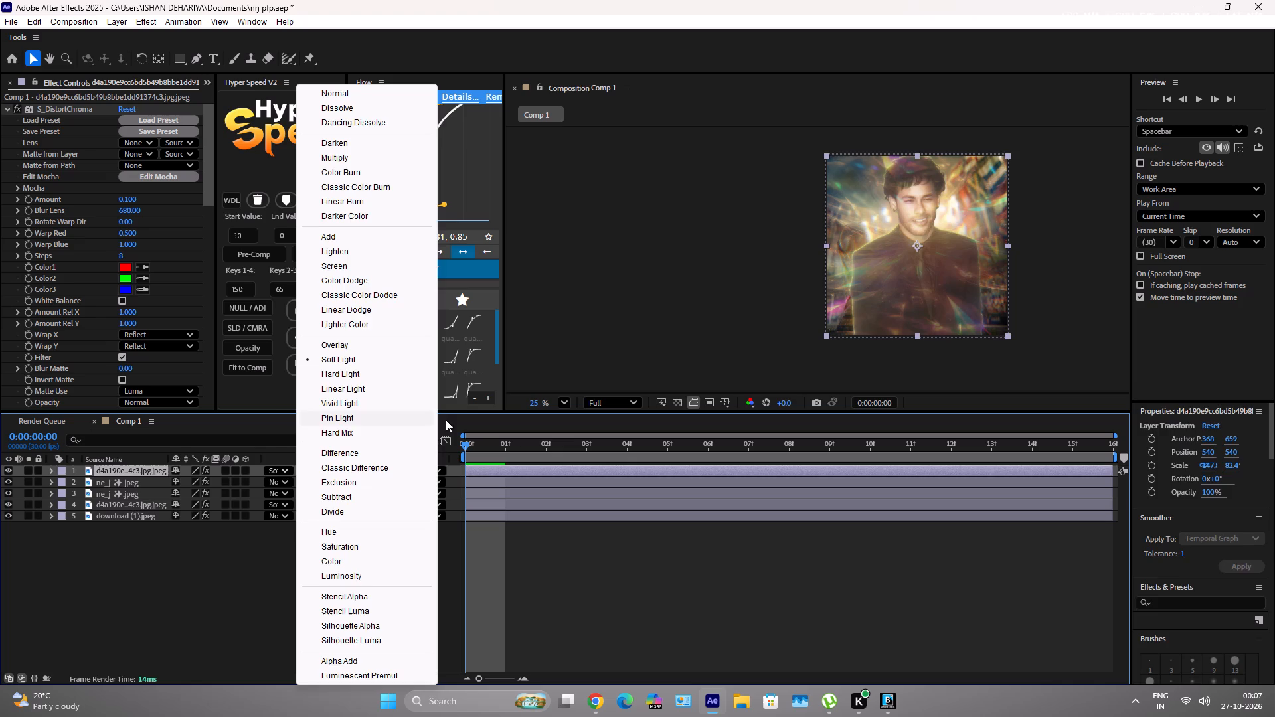
pyautogui.click(647, 558)
pyautogui.click(52, 470)
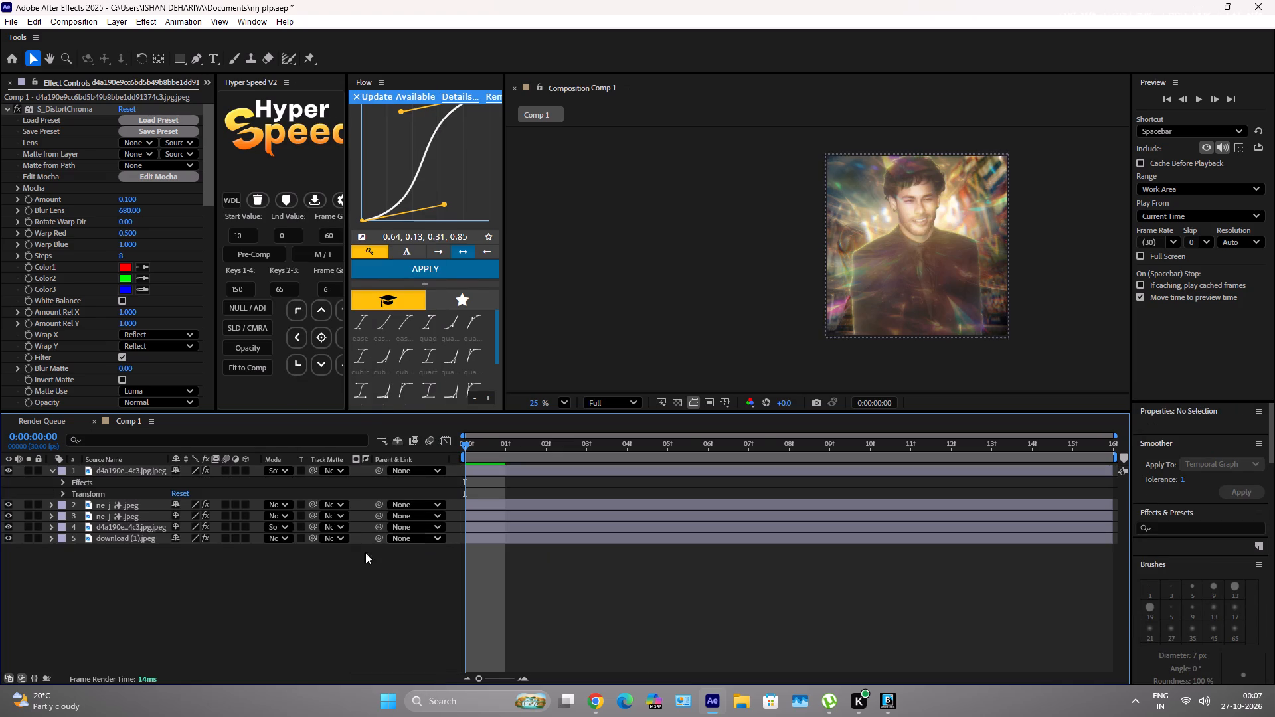
pyautogui.click(62, 496)
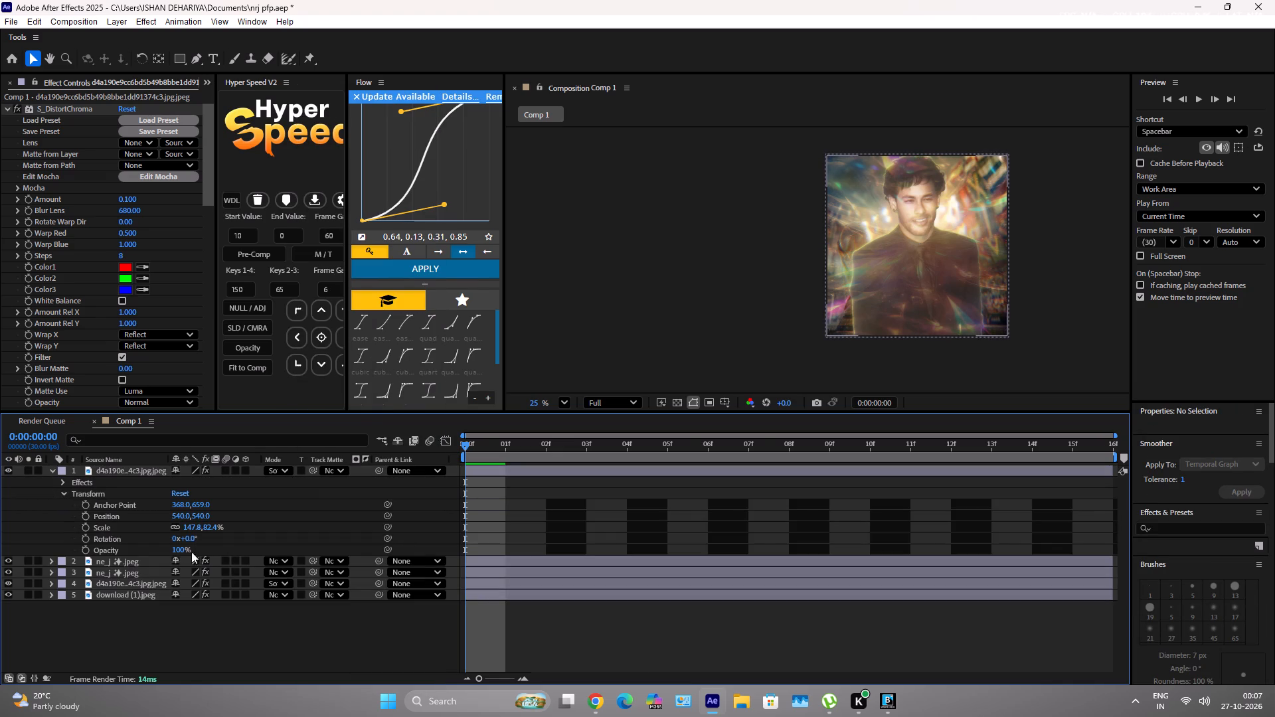
pyautogui.click(175, 550)
pyautogui.press('BackSpace')
pyautogui.press('BackSpace')
pyautogui.write('20')
pyautogui.press('Return')
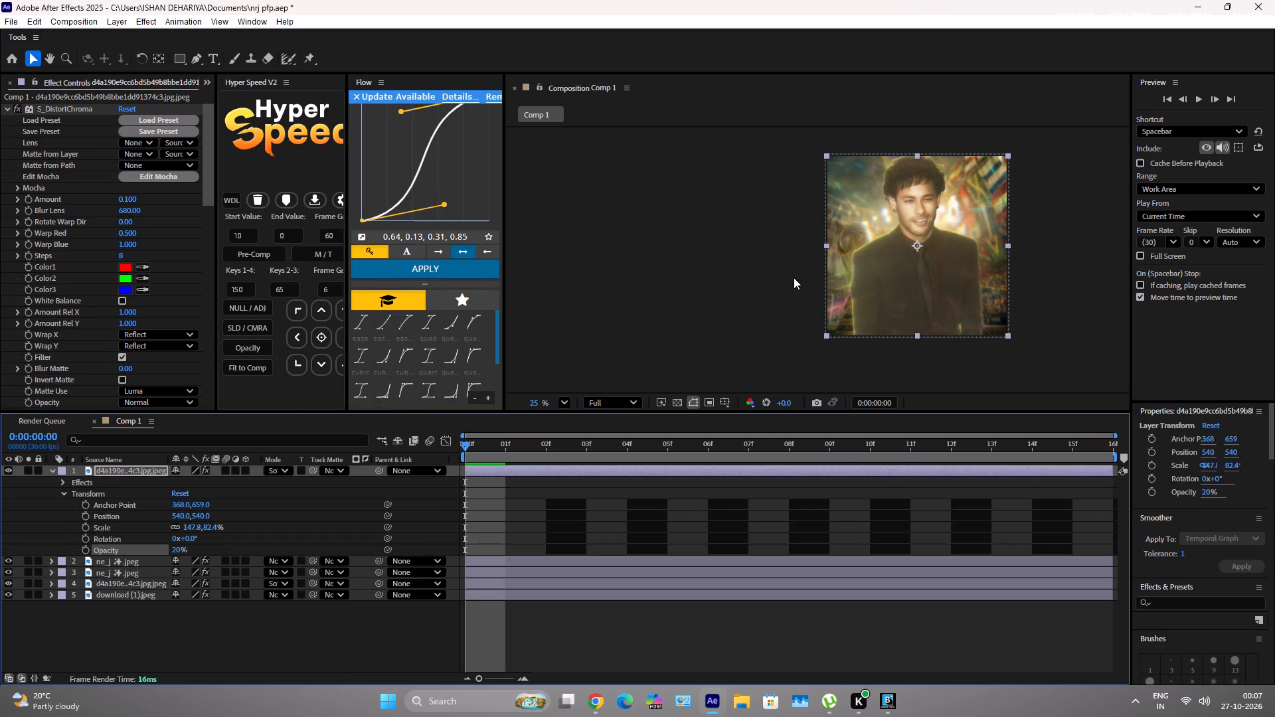
# Examine the texture overlay across the figure and background, toggling the lower d4a190e texture layer's visibility to compare.
pyautogui.scroll(6, 939, 238)
pyautogui.scroll(-3, 938, 249)
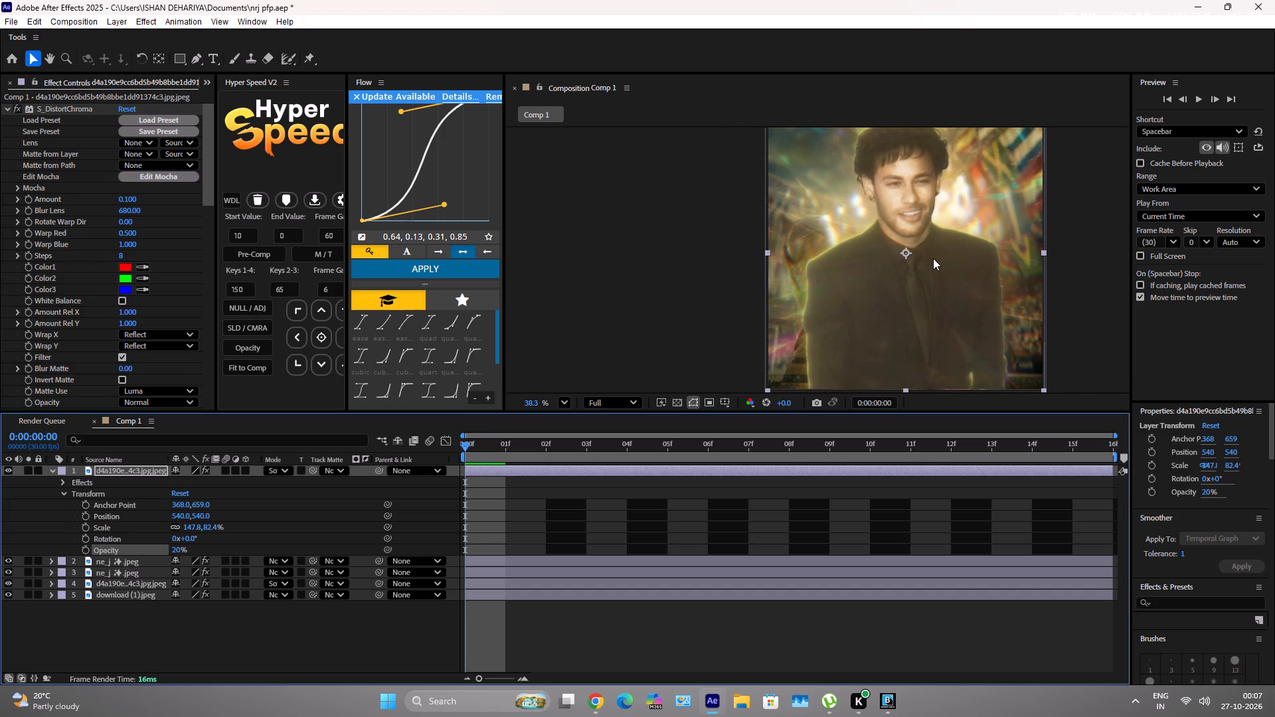
pyautogui.click(10, 582)
pyautogui.click(9, 581)
pyautogui.scroll(-2, 976, 133)
pyautogui.scroll(5, 953, 196)
pyautogui.scroll(-3, 942, 328)
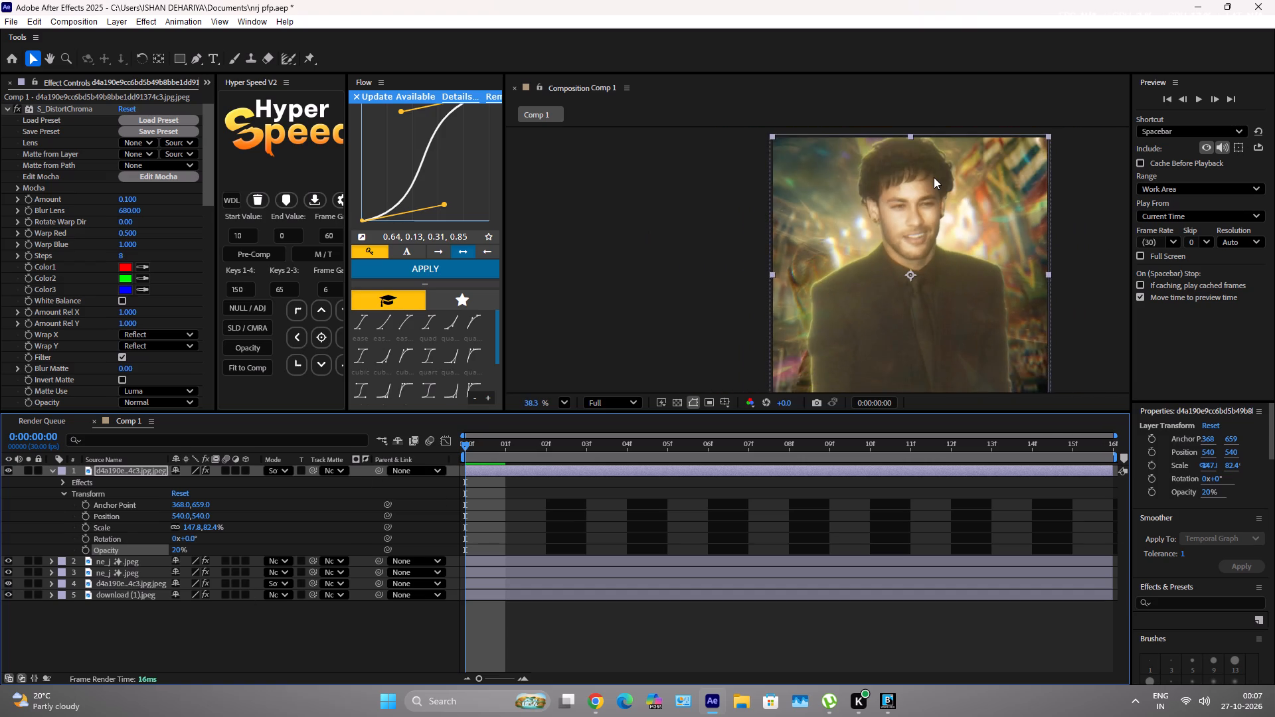
pyautogui.scroll(3, 934, 177)
pyautogui.scroll(-6, 934, 177)
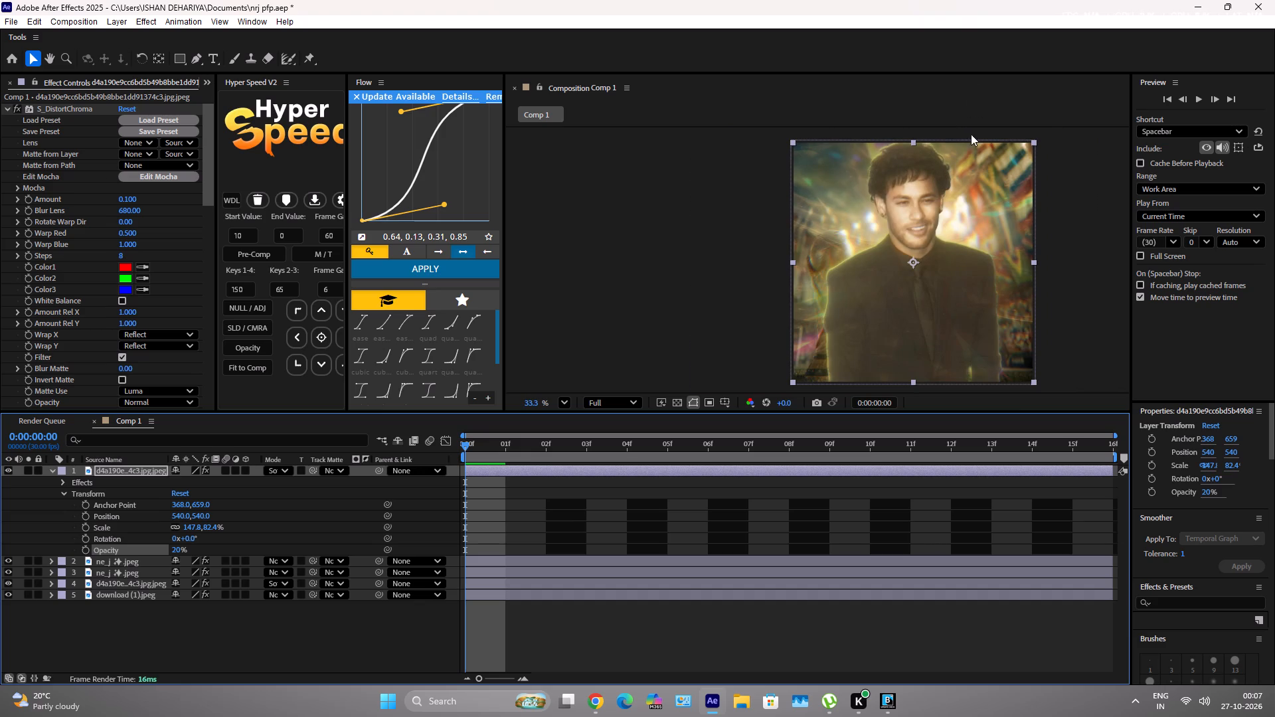
pyautogui.scroll(-3, 940, 197)
pyautogui.scroll(3, 928, 253)
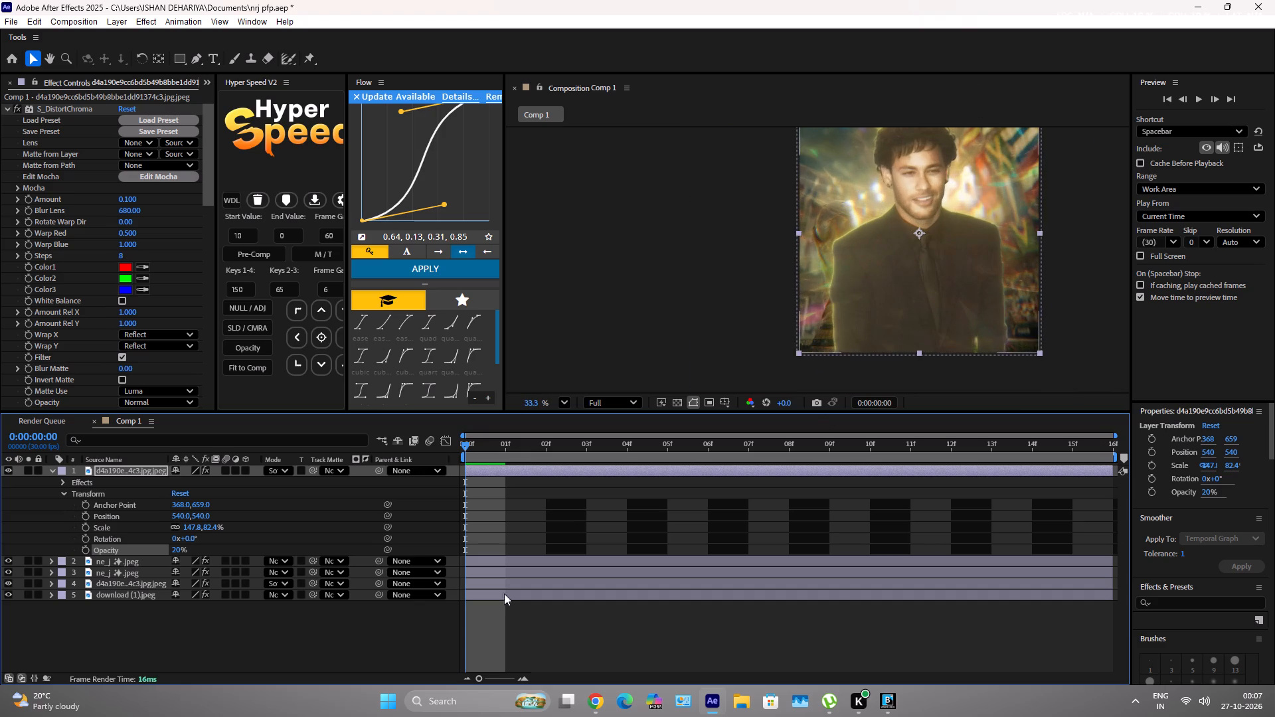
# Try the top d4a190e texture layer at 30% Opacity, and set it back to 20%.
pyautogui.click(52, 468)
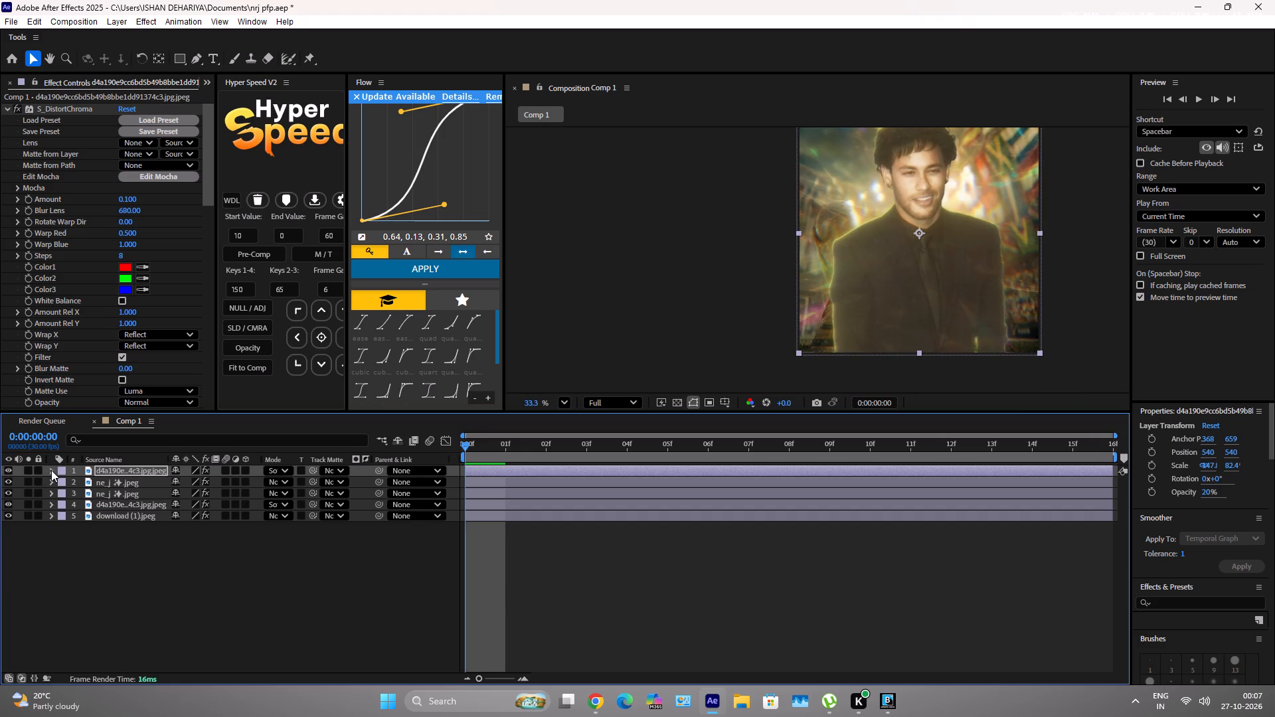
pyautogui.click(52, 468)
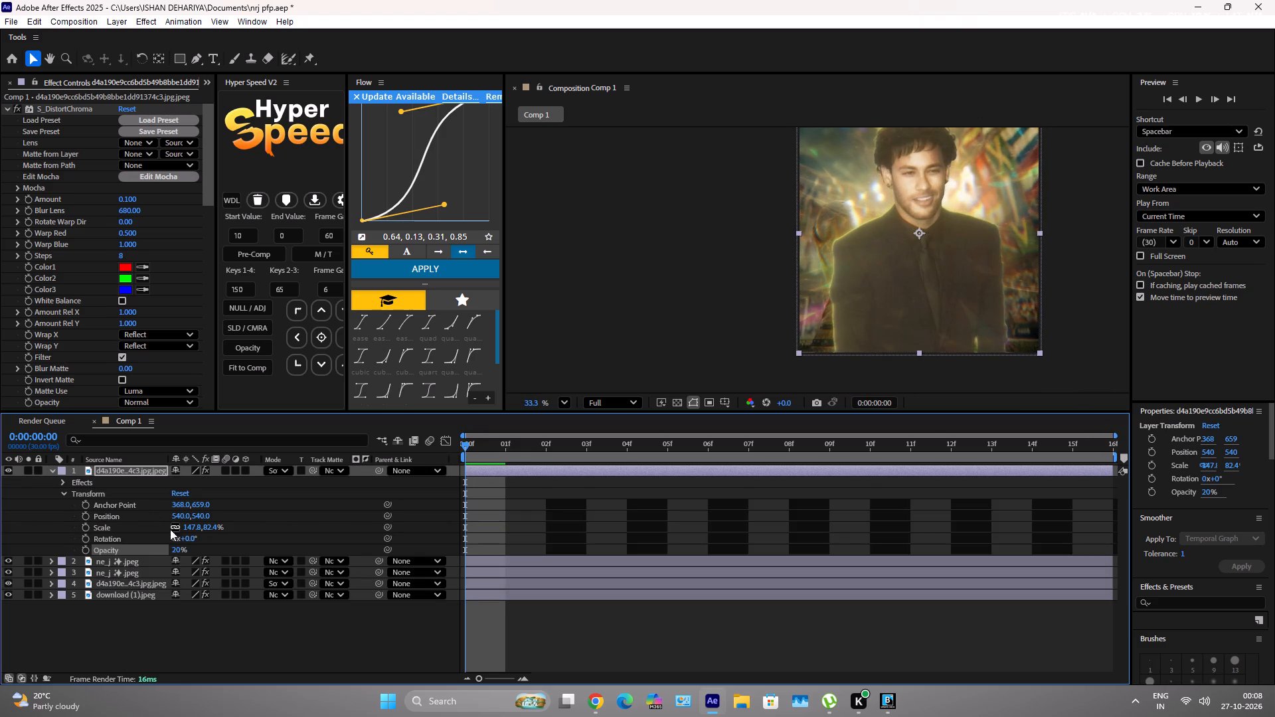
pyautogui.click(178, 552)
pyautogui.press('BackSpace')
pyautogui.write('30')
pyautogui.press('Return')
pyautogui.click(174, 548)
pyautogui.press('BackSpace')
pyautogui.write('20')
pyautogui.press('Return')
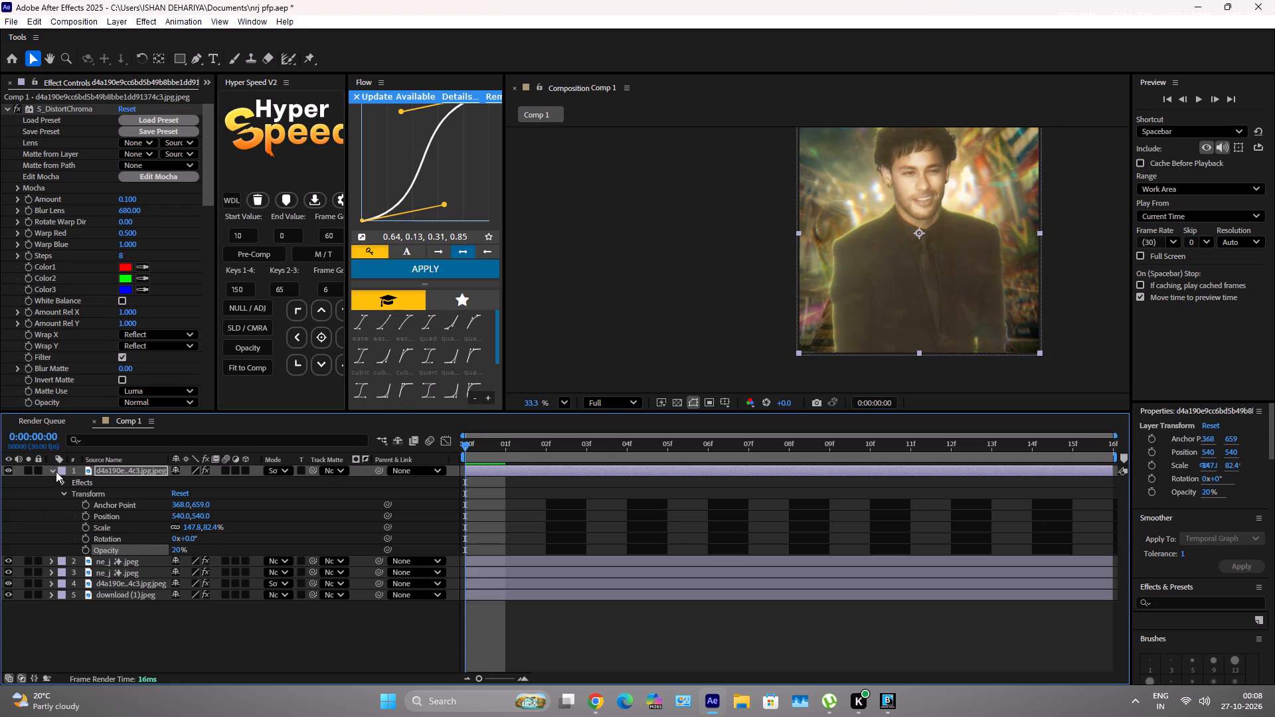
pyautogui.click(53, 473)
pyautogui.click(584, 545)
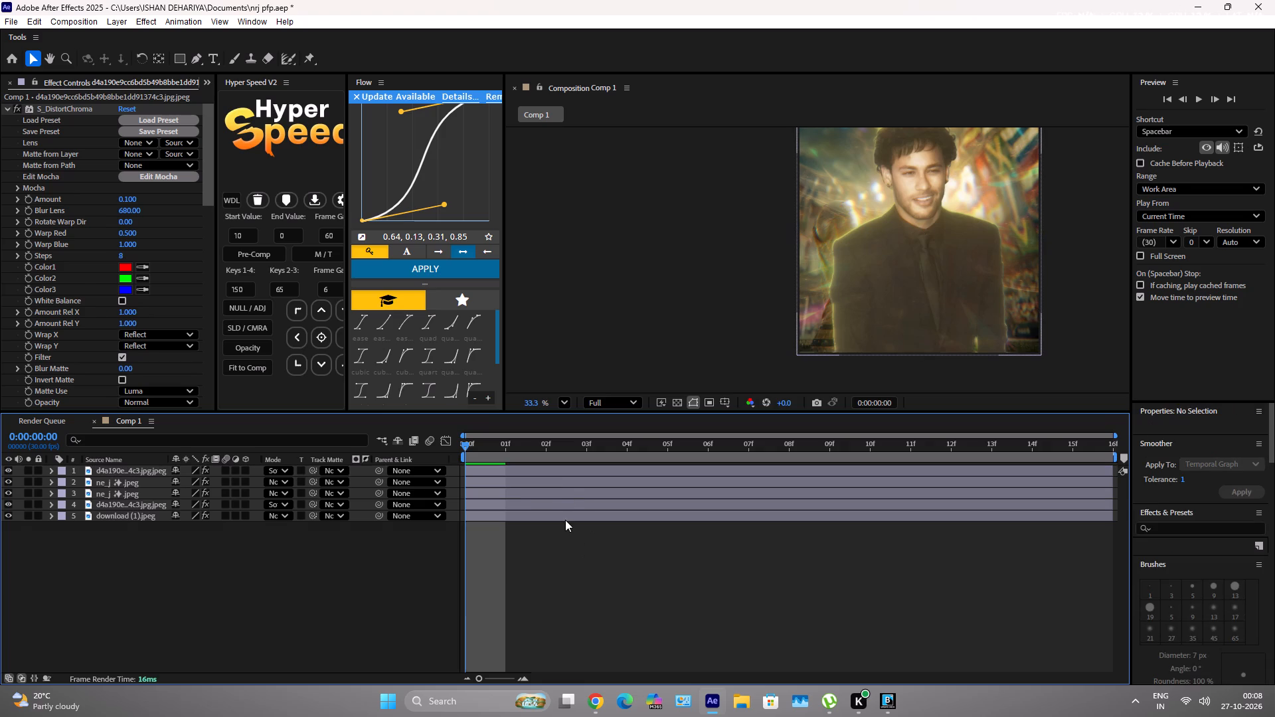
# Copy the CC Toner 2 effect from the download (1).jpeg layer onto the top d4a190e texture layer.
pyautogui.click(565, 520)
pyautogui.click(70, 139)
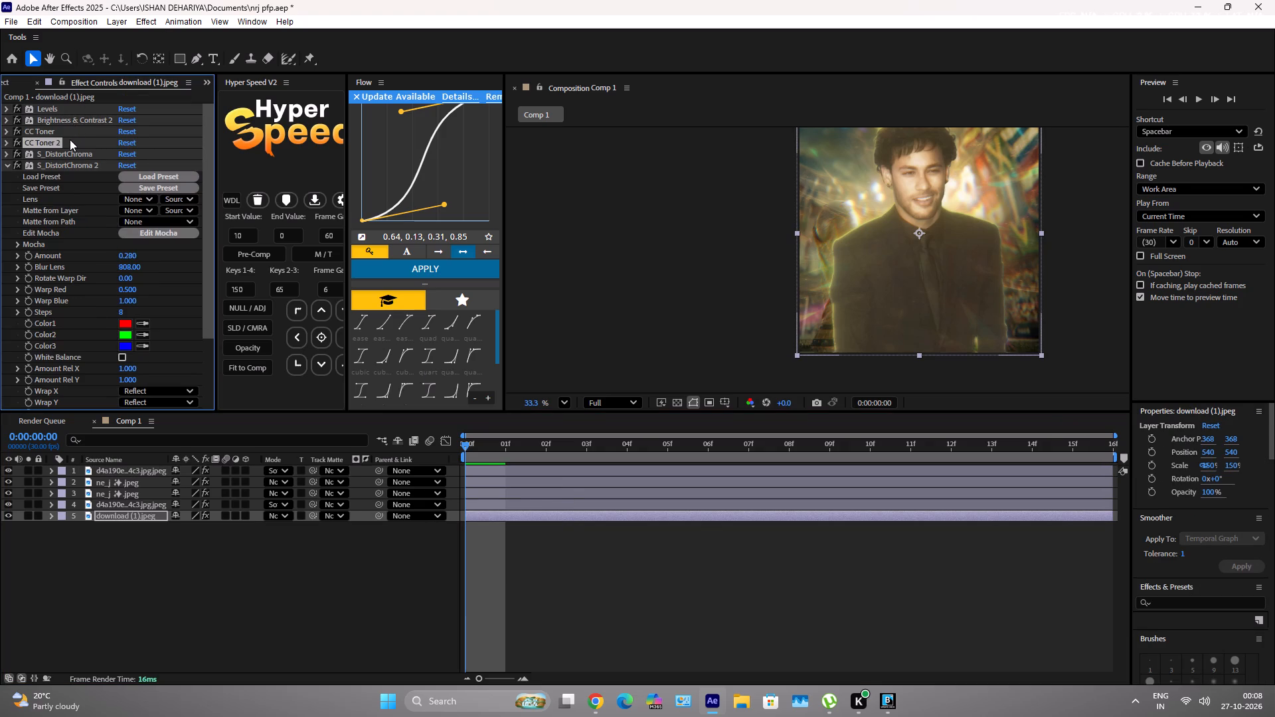
pyautogui.hotkey('ctrl', 'c')
pyautogui.click(523, 465)
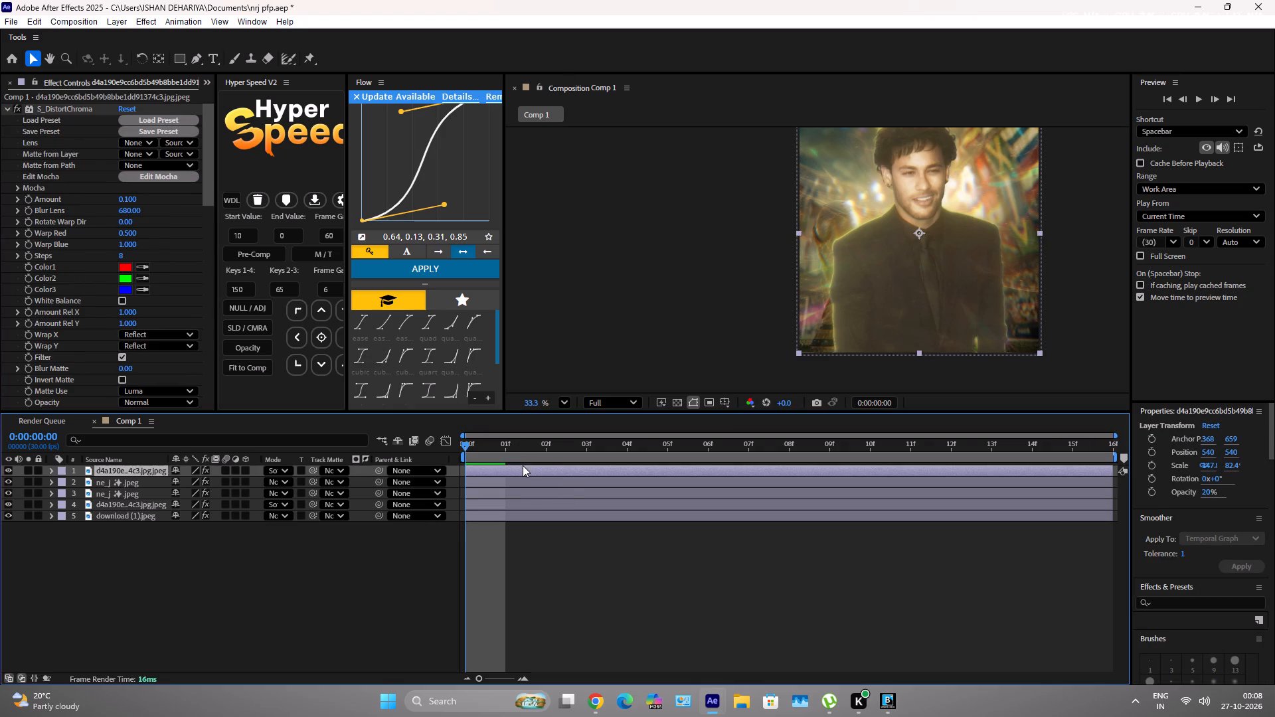
pyautogui.hotkey('ctrl', 'v')
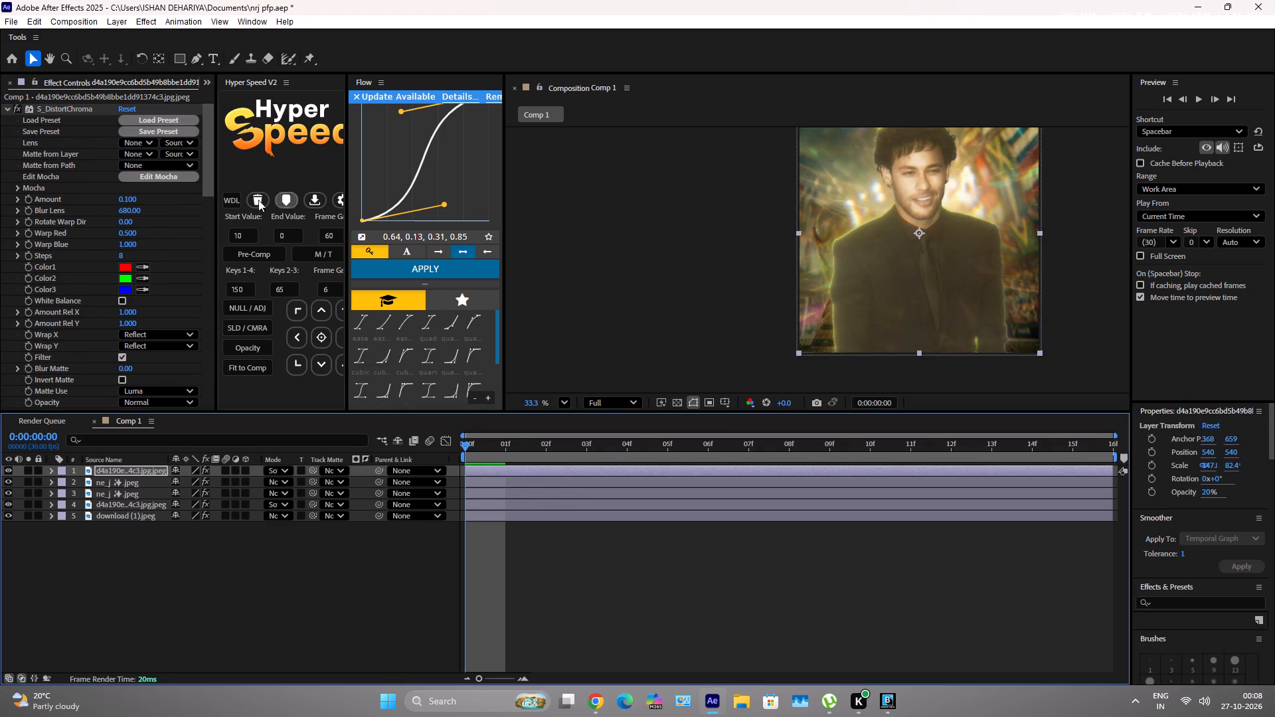
# Set the Blend w. Original of CC Toner 2 on the top texture layer to 78%.
pyautogui.click(10, 108)
pyautogui.click(0, 123)
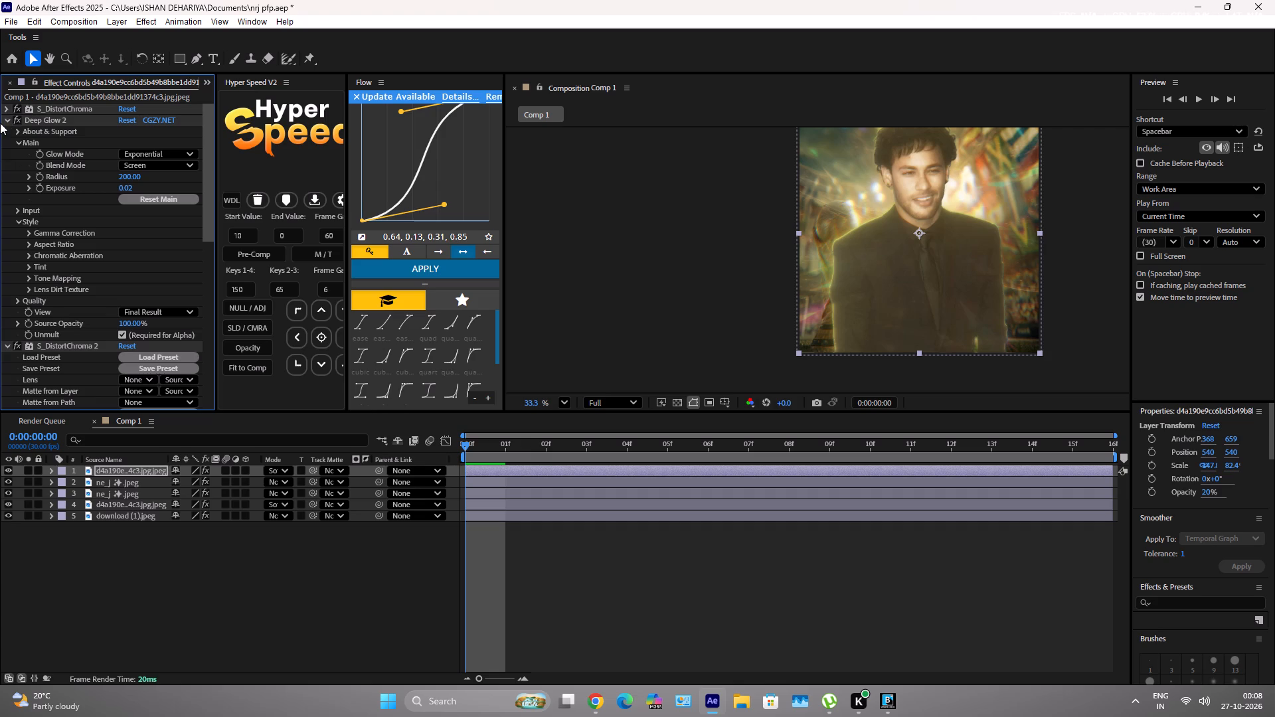
pyautogui.click(5, 119)
pyautogui.click(7, 125)
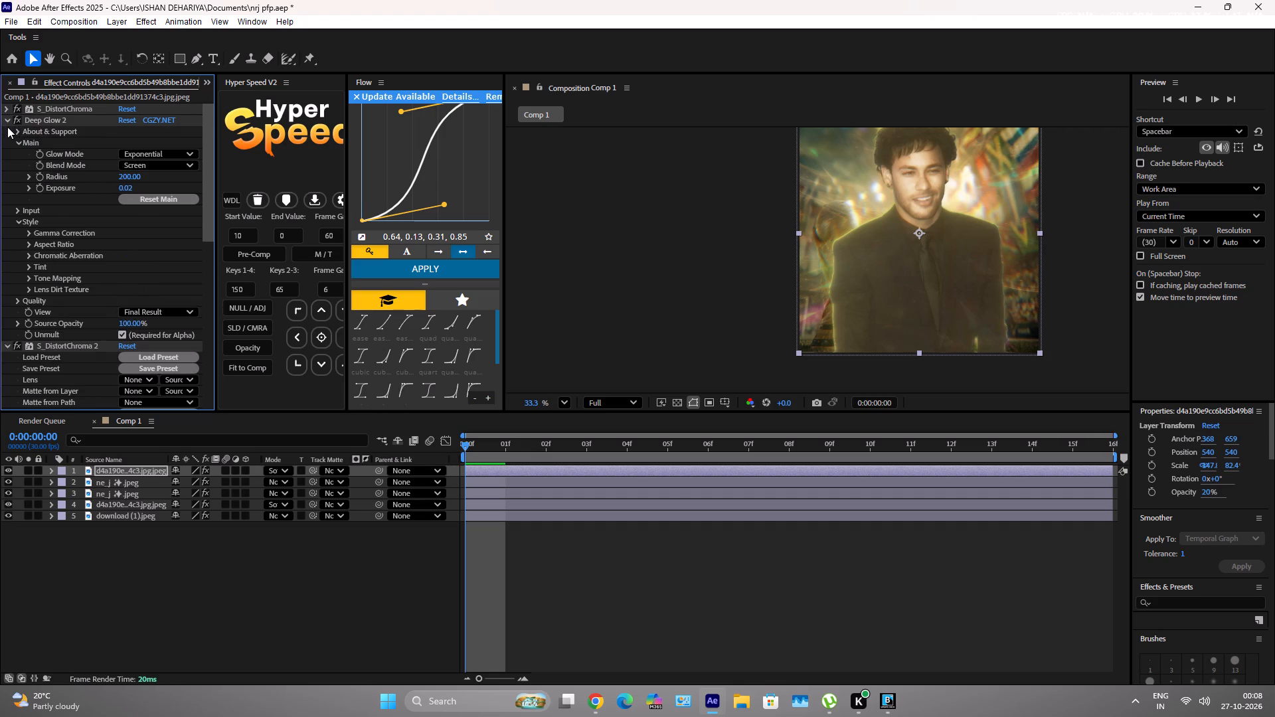
pyautogui.click(7, 123)
pyautogui.click(6, 128)
pyautogui.moveTo(126, 222); pyautogui.dragTo(125, 222)
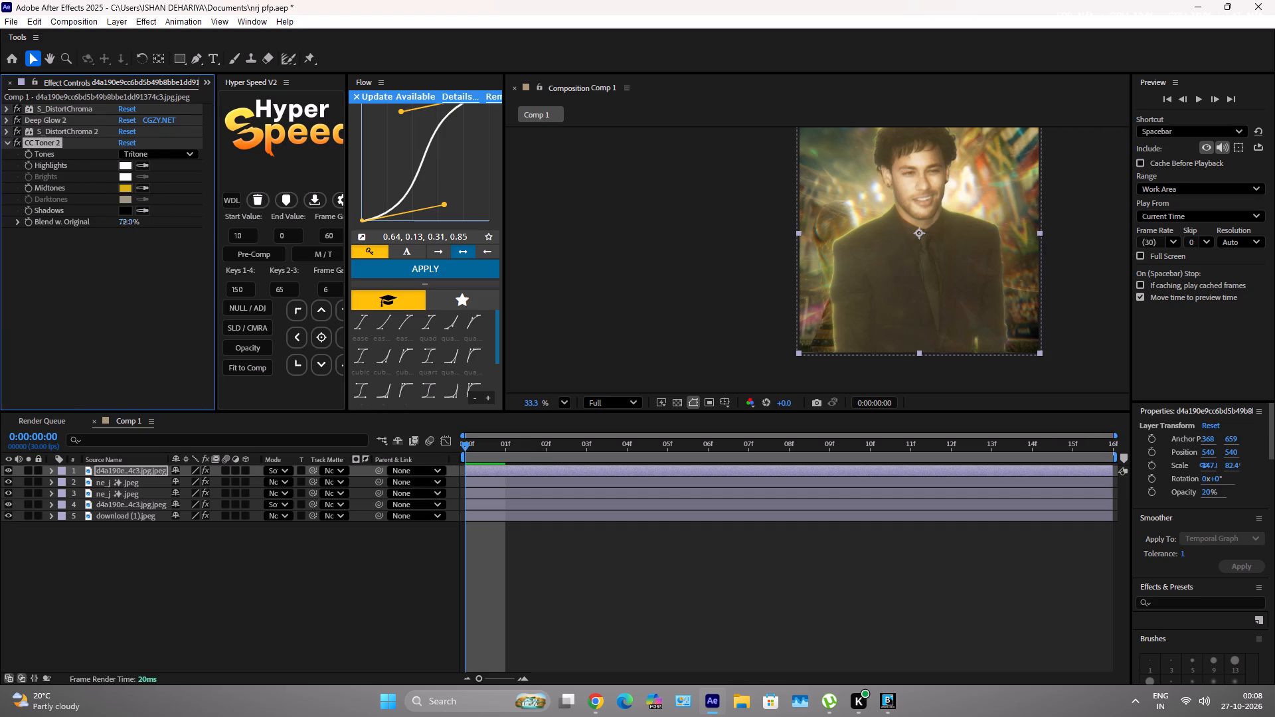
pyautogui.moveTo(125, 222); pyautogui.dragTo(127, 380)
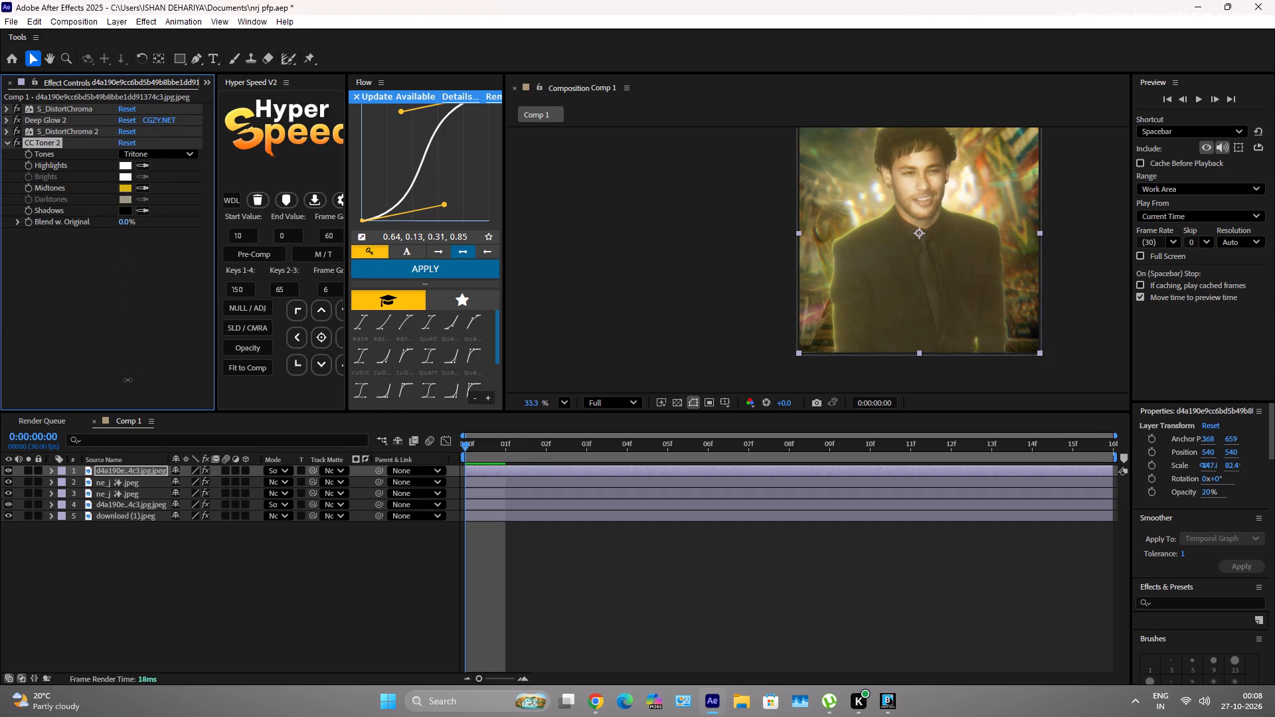
pyautogui.moveTo(127, 380); pyautogui.dragTo(127, 319)
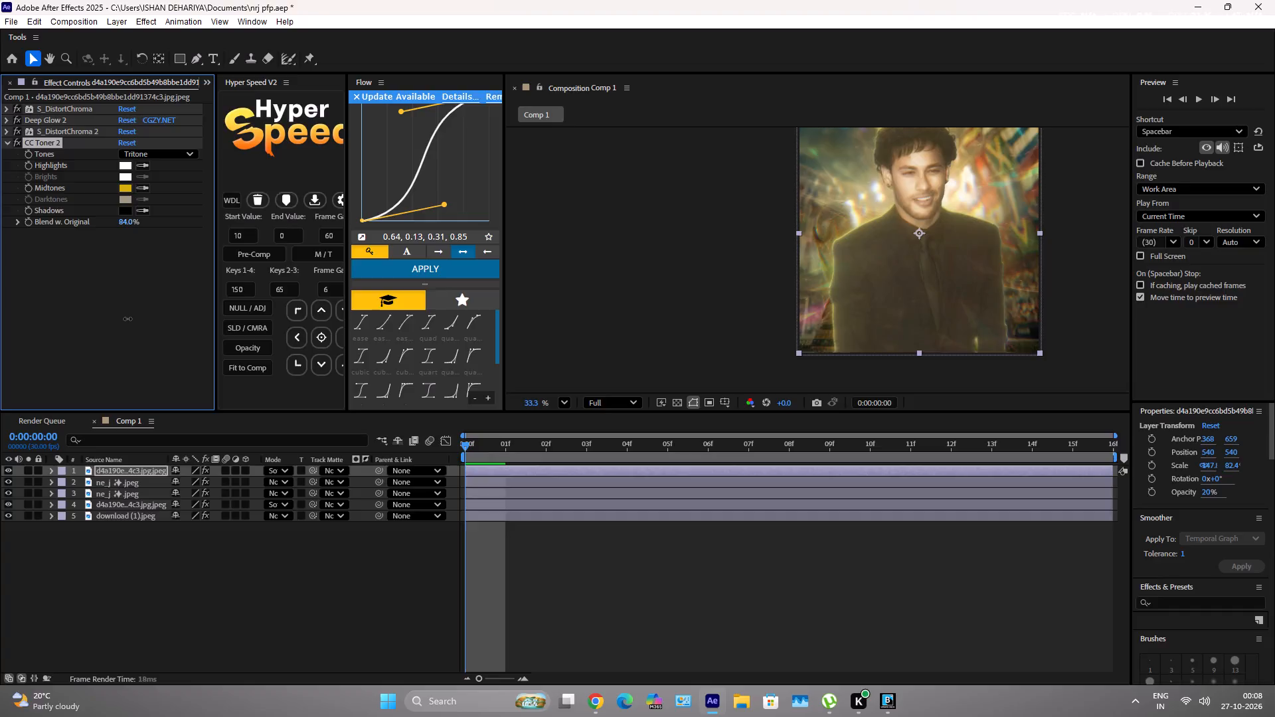
pyautogui.moveTo(127, 319); pyautogui.dragTo(127, 323)
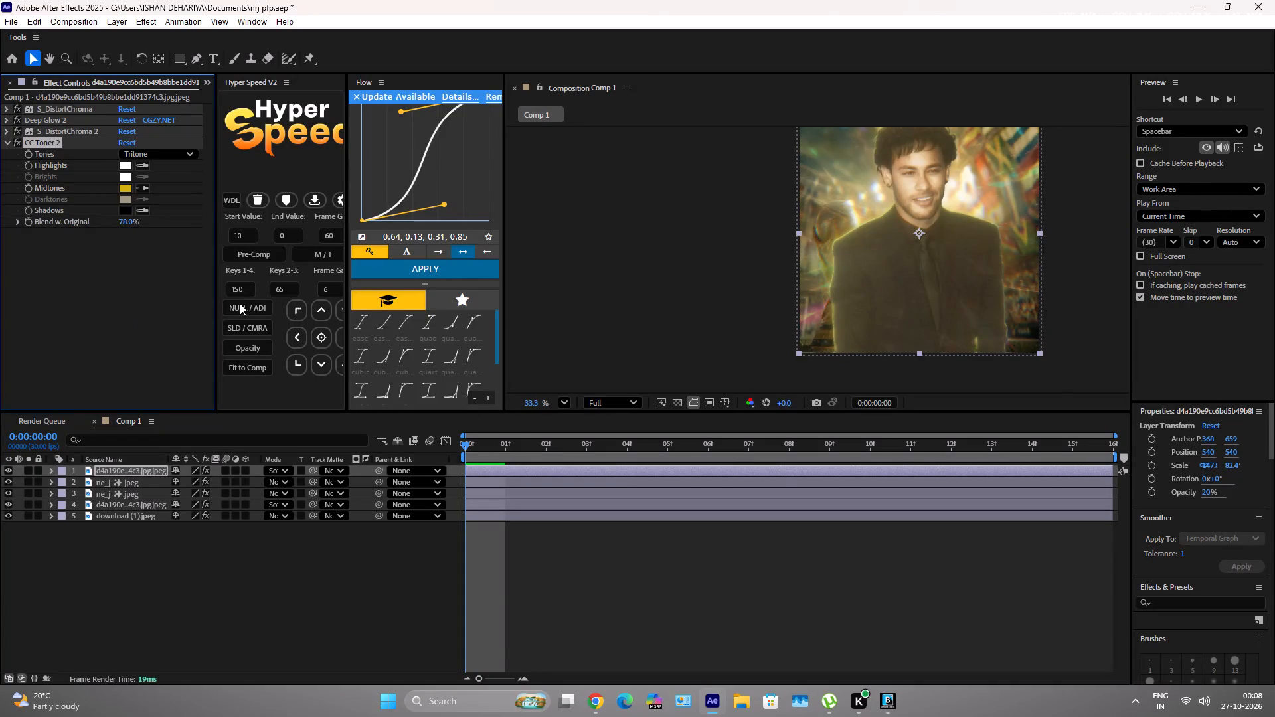
# Examine the toned overlay on the face, suit and background, both close up and across the whole image.
pyautogui.scroll(6, 886, 212)
pyautogui.scroll(-6, 888, 254)
pyautogui.scroll(6, 940, 249)
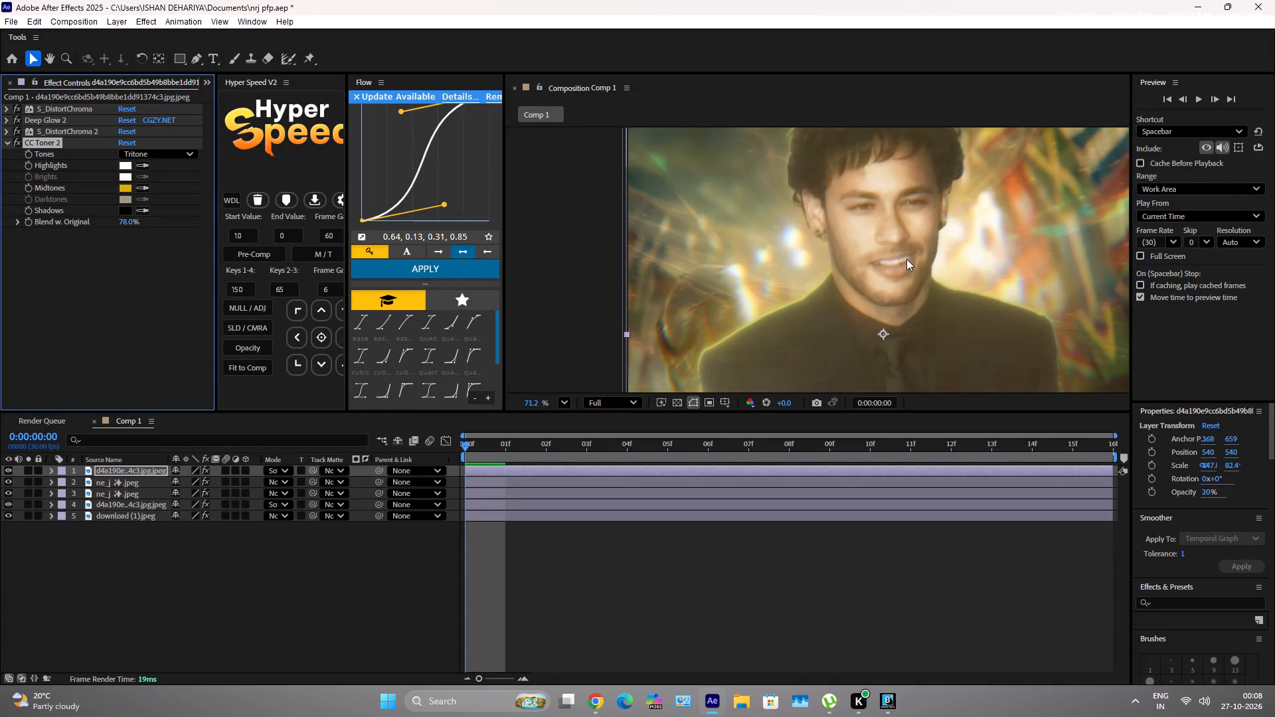
pyautogui.scroll(-5, 893, 226)
pyautogui.scroll(-2, 883, 159)
pyautogui.scroll(3, 948, 334)
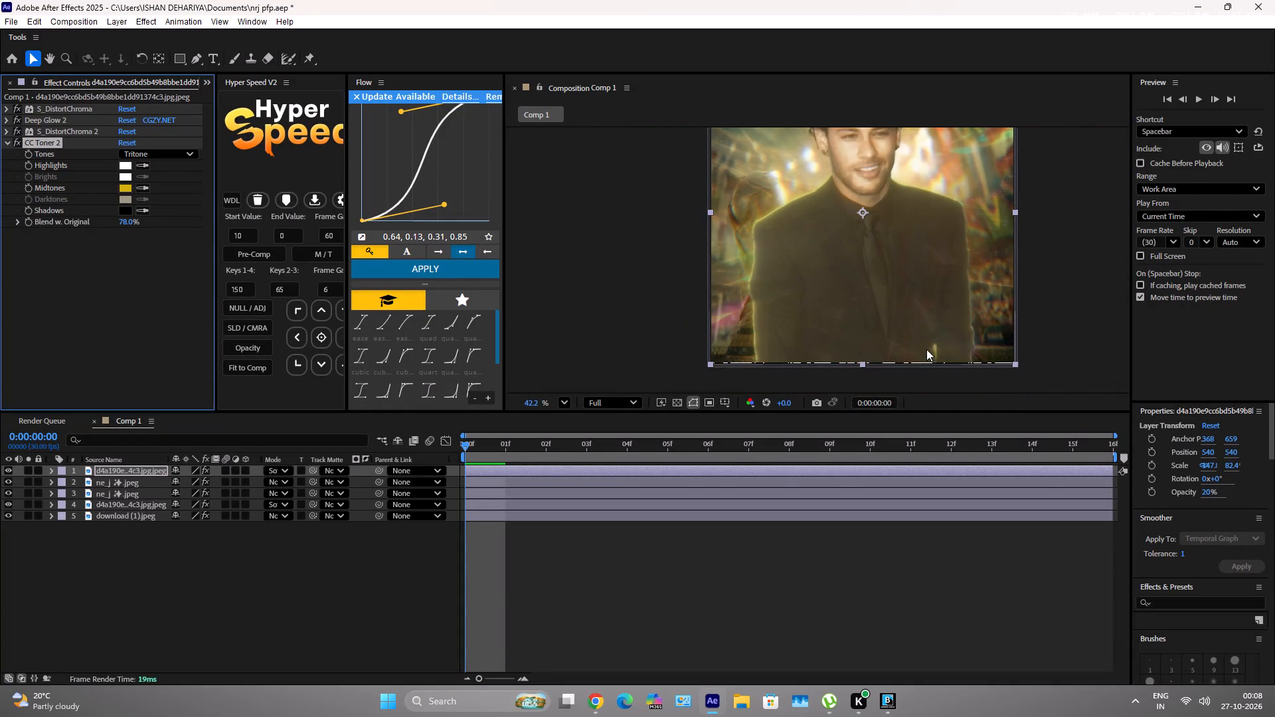
pyautogui.scroll(-3, 968, 376)
pyautogui.scroll(5, 902, 252)
pyautogui.scroll(-4, 901, 252)
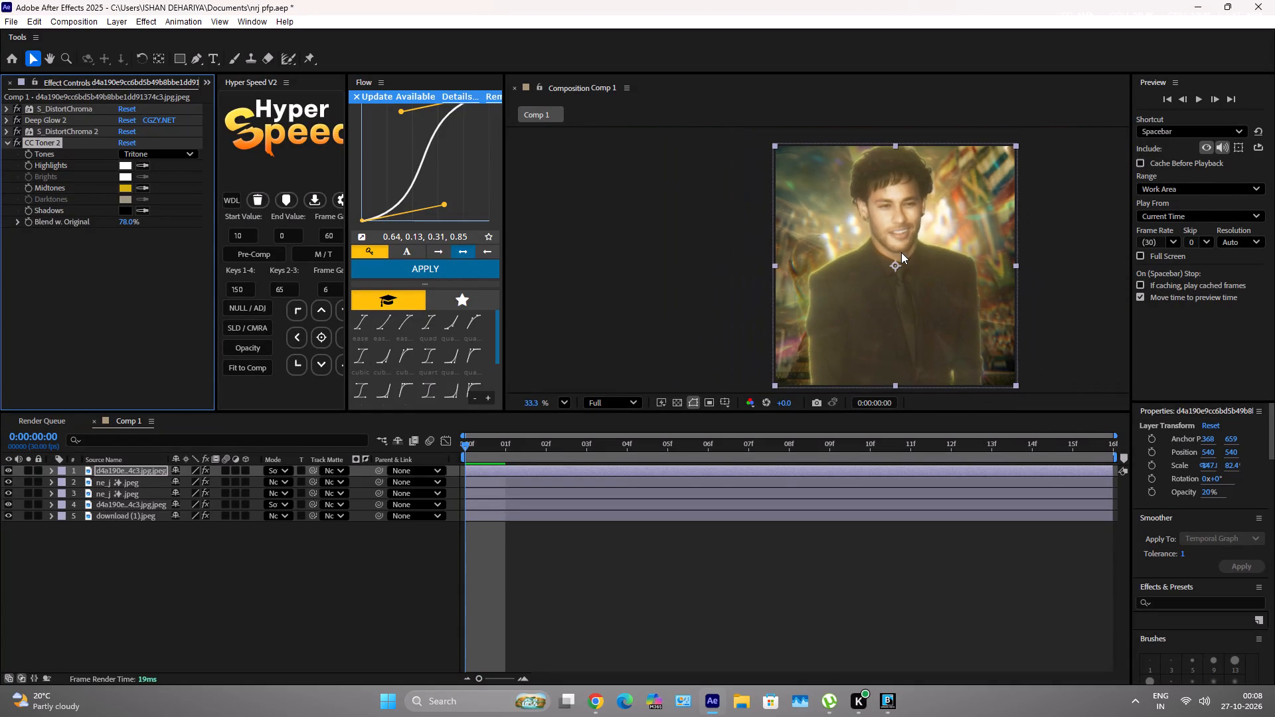
# Find the Brightness & Contrast effect by searching "bri" and apply it to the download (1).jpeg background layer.
pyautogui.doubleClick(649, 522)
pyautogui.click(1213, 522)
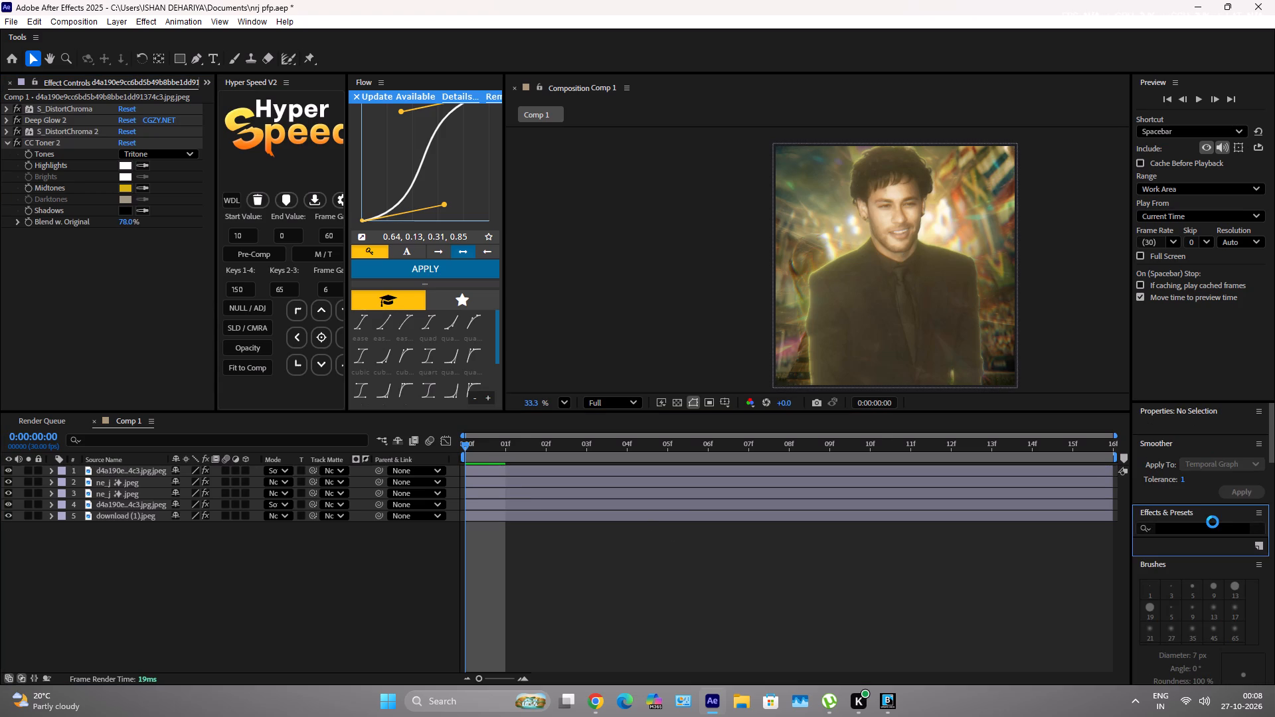
pyautogui.write('bri')
pyautogui.press('b')
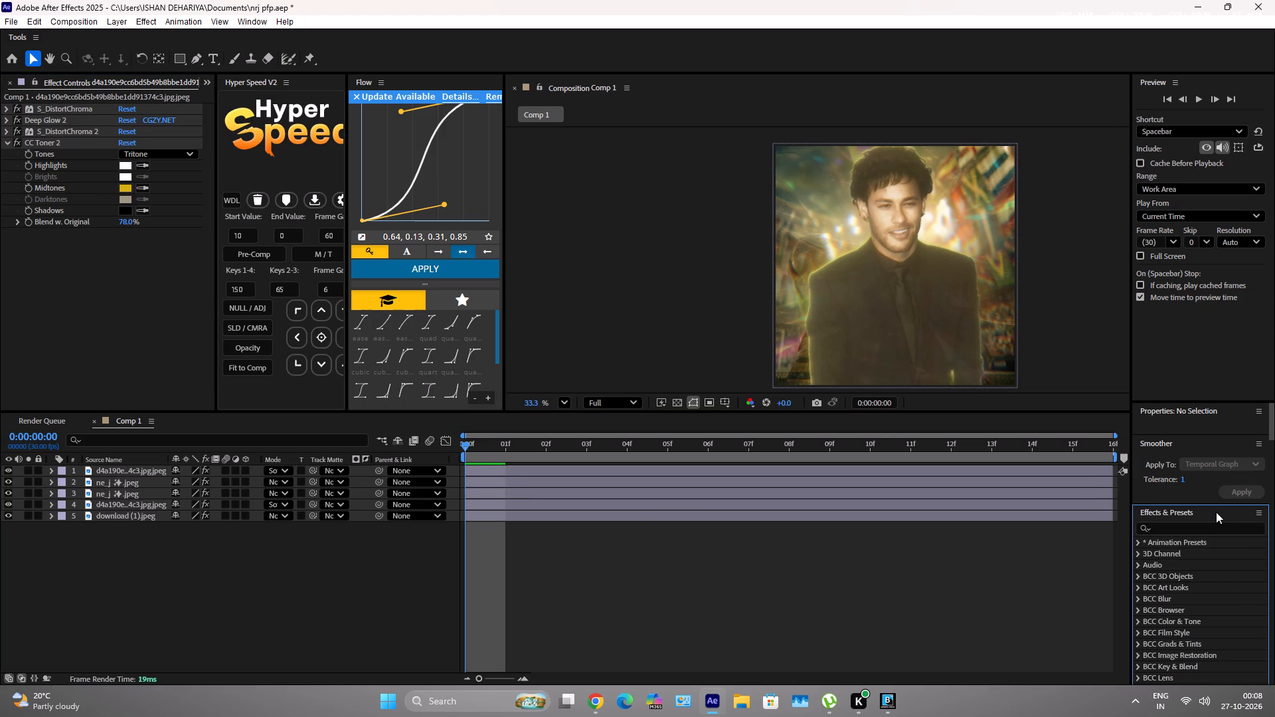
pyautogui.click(1216, 512)
pyautogui.click(1217, 511)
pyautogui.click(1210, 524)
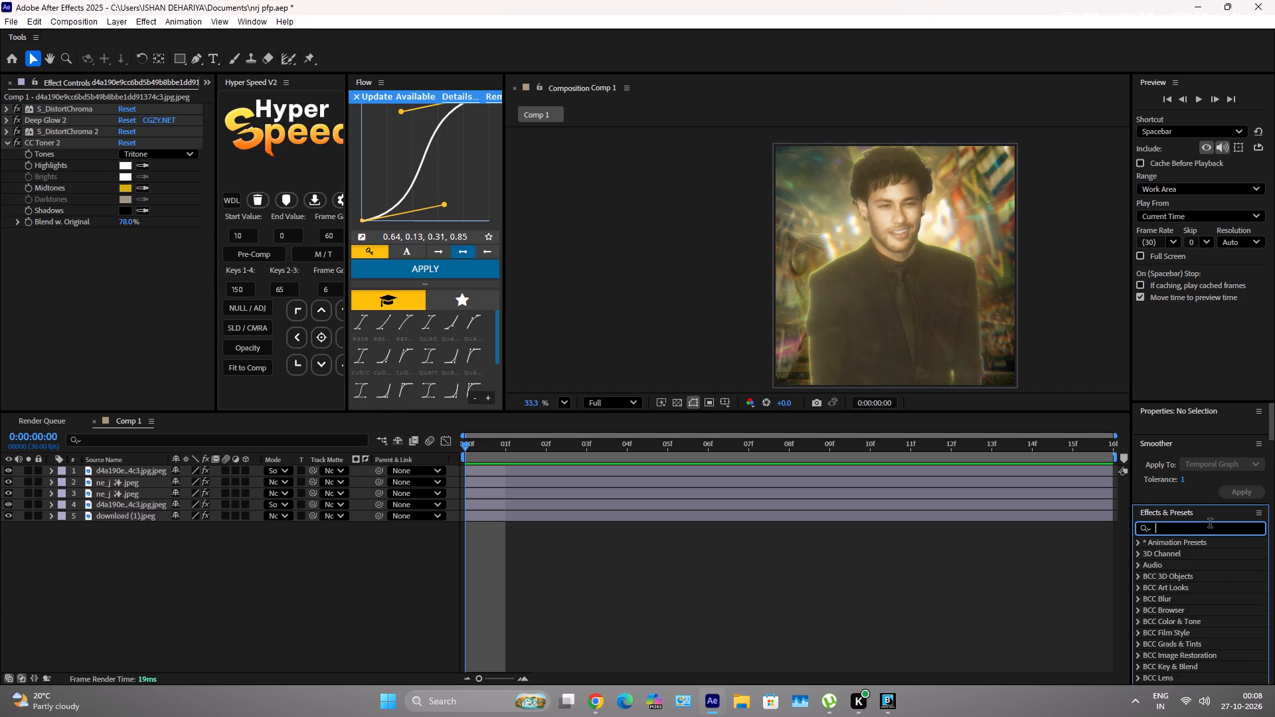
pyautogui.write('bri')
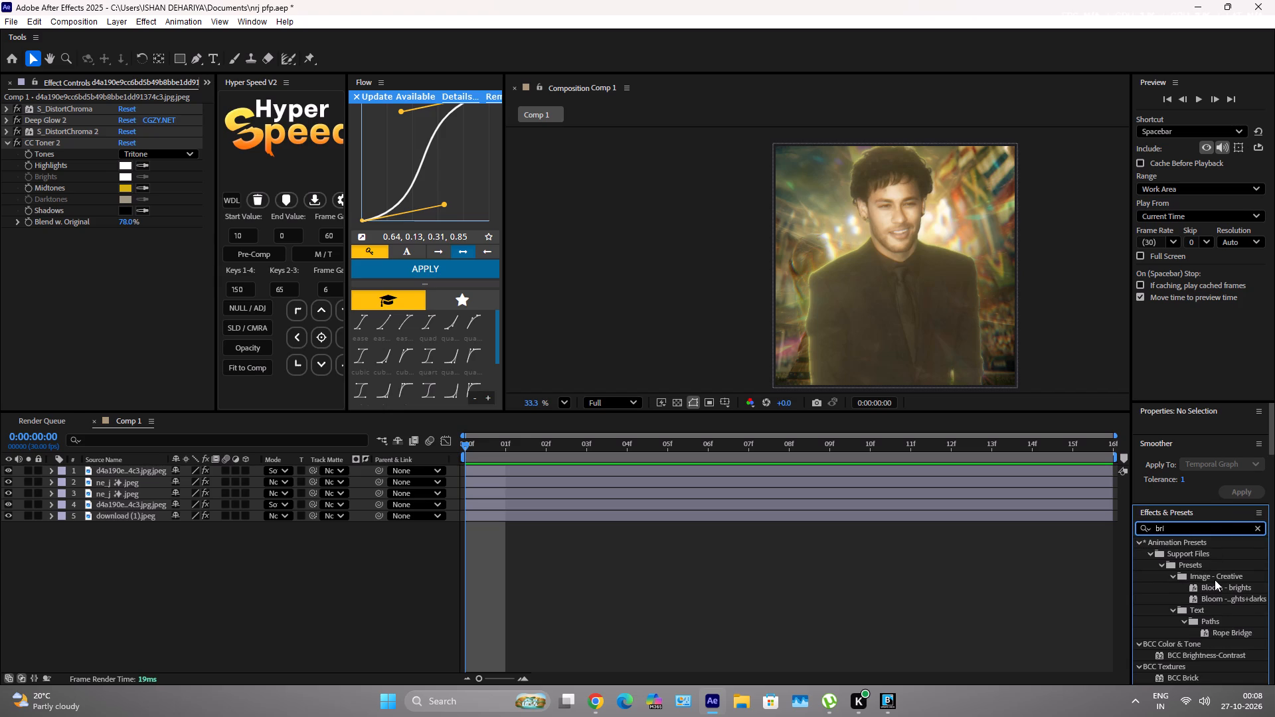
pyautogui.scroll(-2, 1215, 580)
pyautogui.moveTo(1219, 644); pyautogui.dragTo(814, 524)
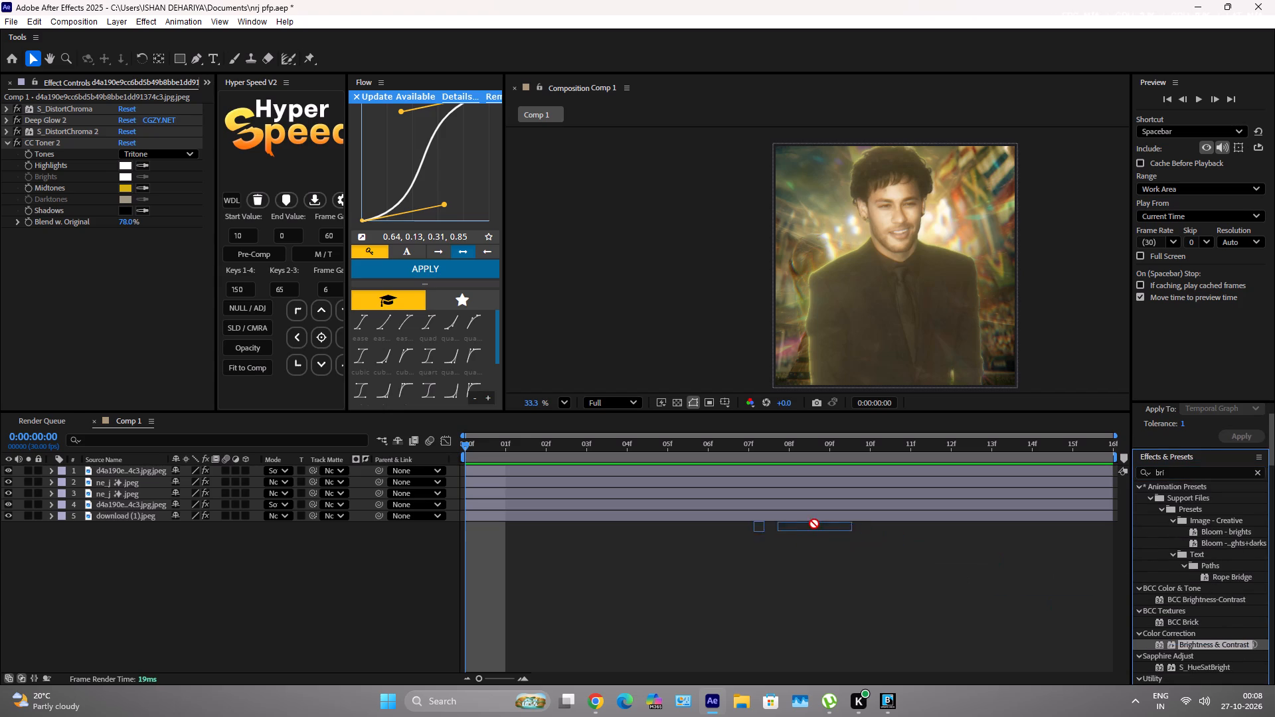
pyautogui.moveTo(814, 524); pyautogui.dragTo(795, 517)
# Set the newly added Brightness & Contrast on the download (1).jpeg background layer to Brightness -6 and Contrast 16.
pyautogui.scroll(-6, 99, 181)
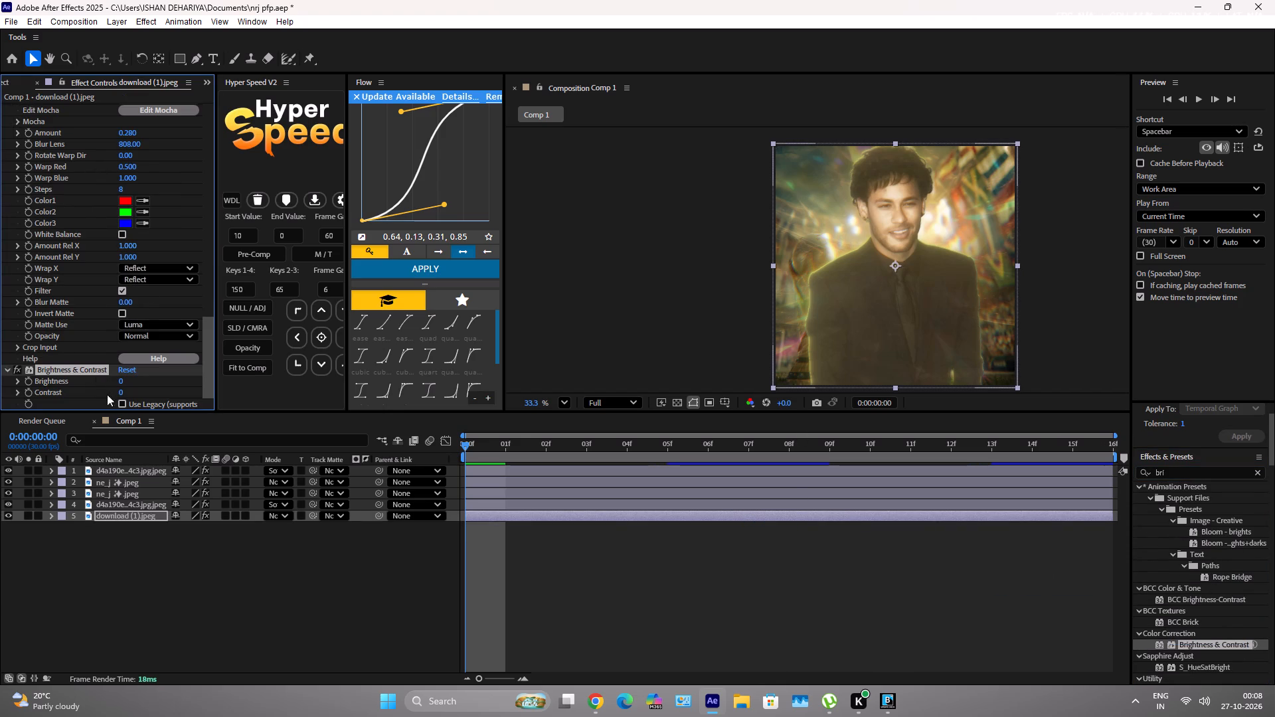
pyautogui.moveTo(122, 380); pyautogui.dragTo(106, 394)
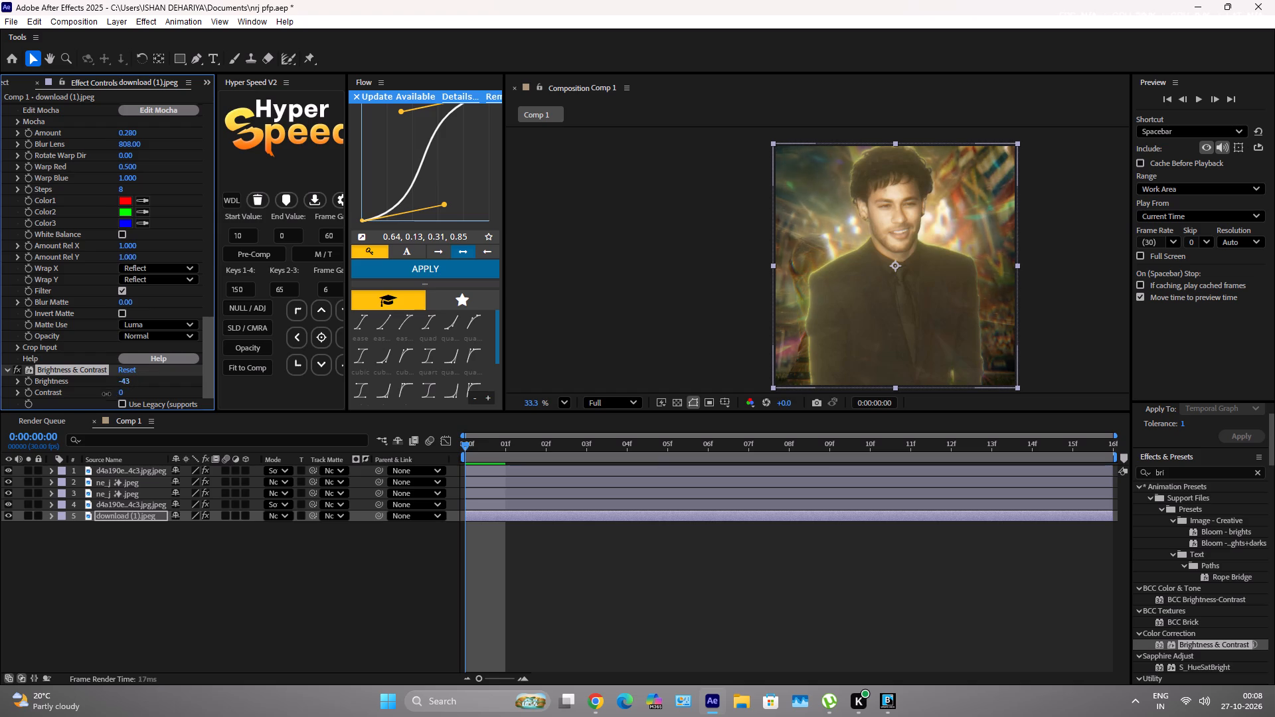
pyautogui.moveTo(106, 394); pyautogui.dragTo(102, 413)
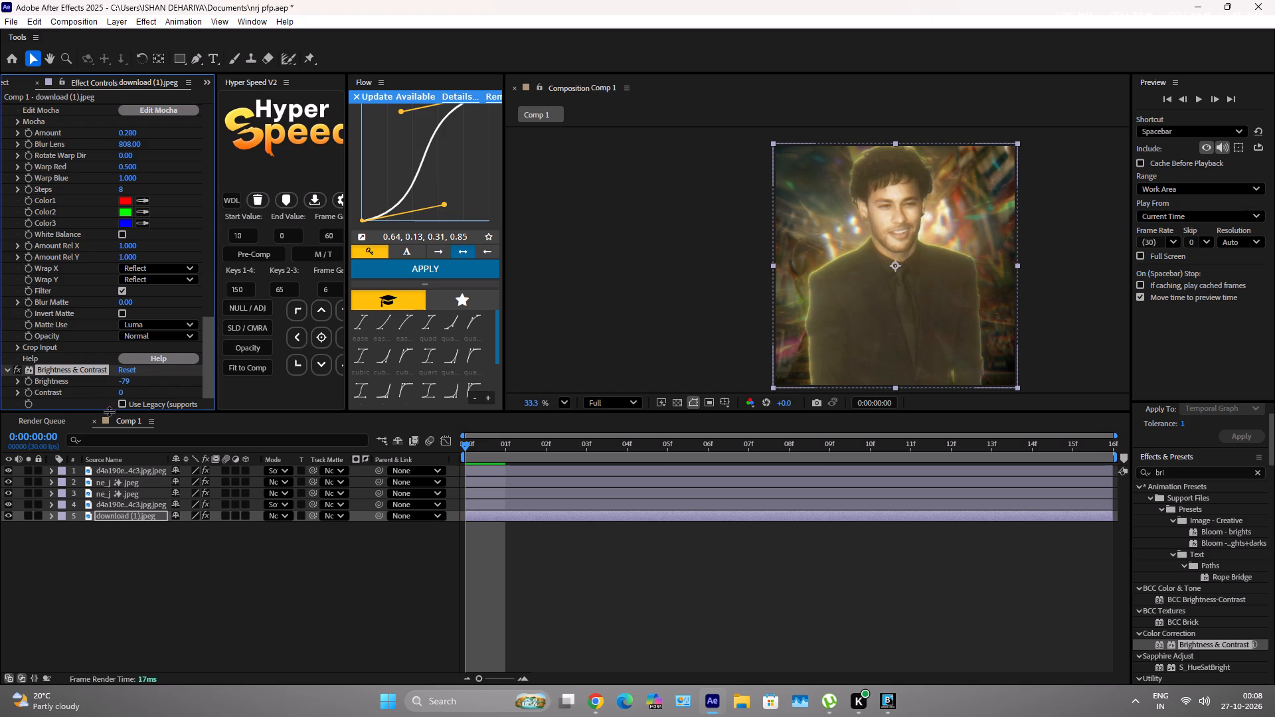
pyautogui.moveTo(123, 392); pyautogui.dragTo(173, 407)
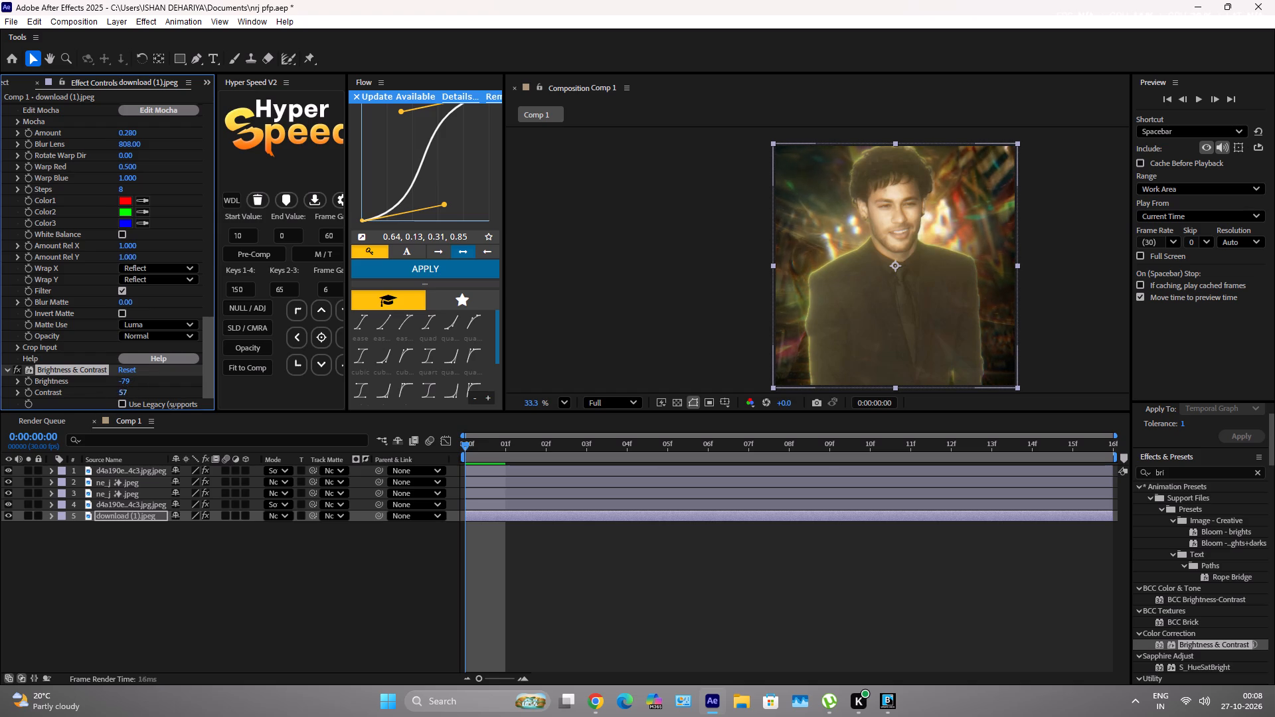
pyautogui.moveTo(173, 407); pyautogui.dragTo(148, 420)
pyautogui.moveTo(127, 378); pyautogui.dragTo(110, 388)
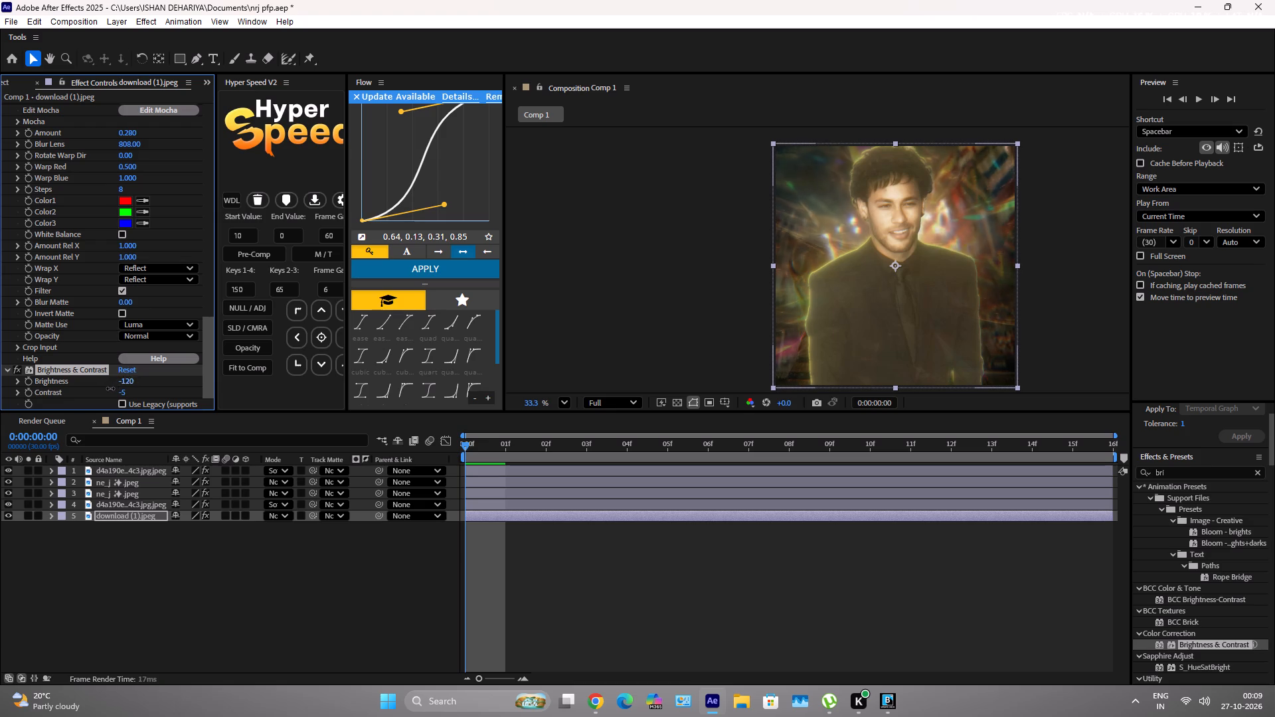
pyautogui.moveTo(110, 388); pyautogui.dragTo(160, 390)
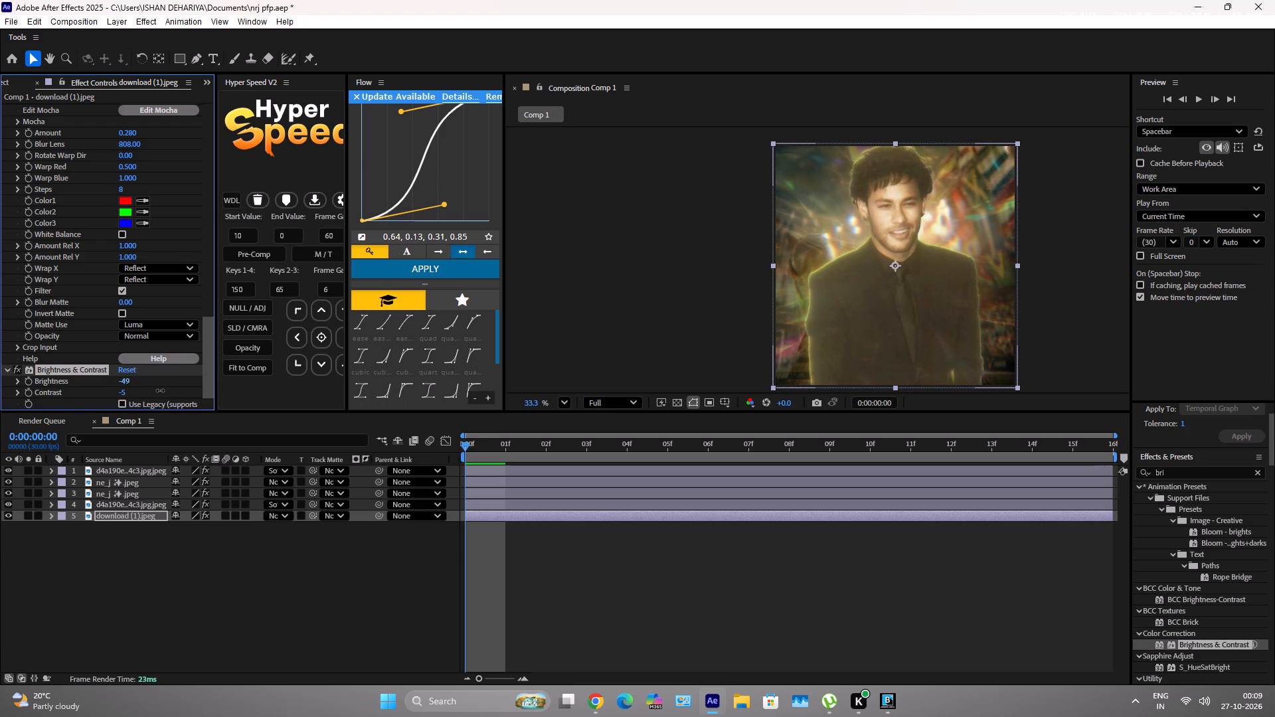
pyautogui.moveTo(160, 390); pyautogui.dragTo(174, 391)
pyautogui.moveTo(174, 391); pyautogui.dragTo(180, 396)
pyautogui.moveTo(123, 394); pyautogui.dragTo(169, 399)
pyautogui.moveTo(169, 399); pyautogui.dragTo(157, 410)
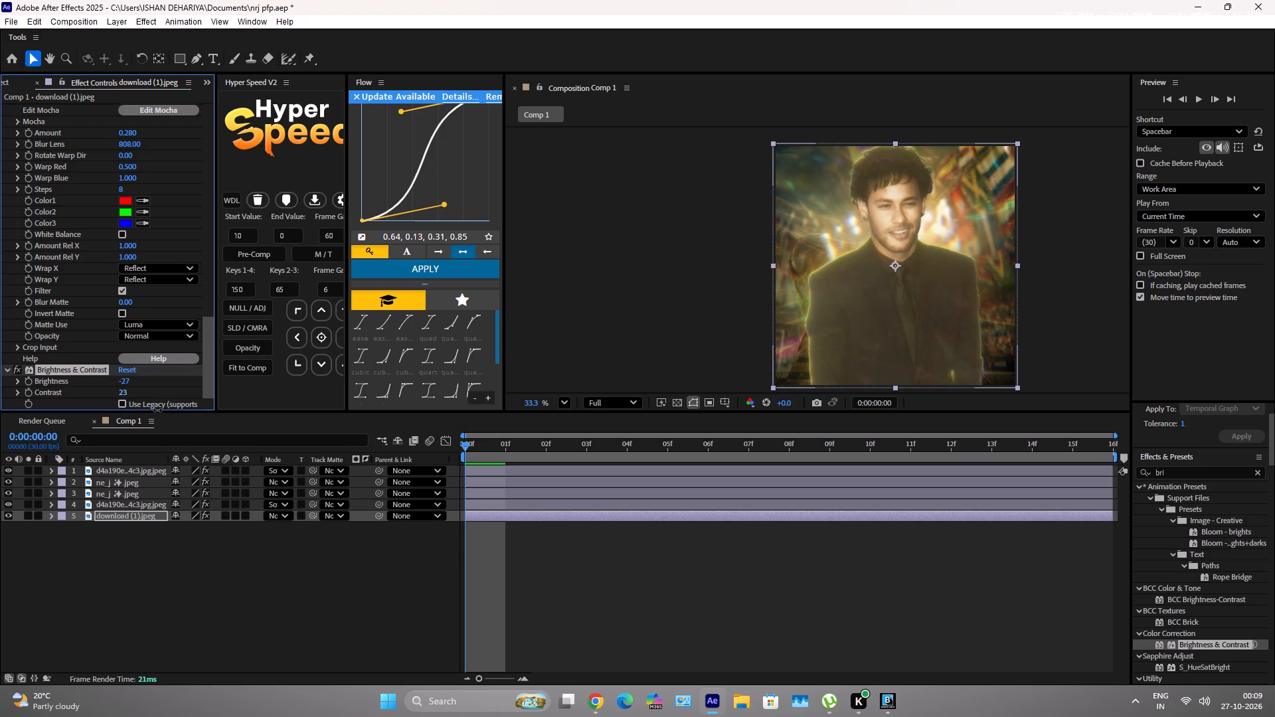
pyautogui.moveTo(157, 410); pyautogui.dragTo(156, 414)
pyautogui.moveTo(128, 384); pyautogui.dragTo(143, 385)
# Duplicate the download (1).jpeg background layer.
pyautogui.click(609, 517)
pyautogui.hotkey('ctrl', 'd')
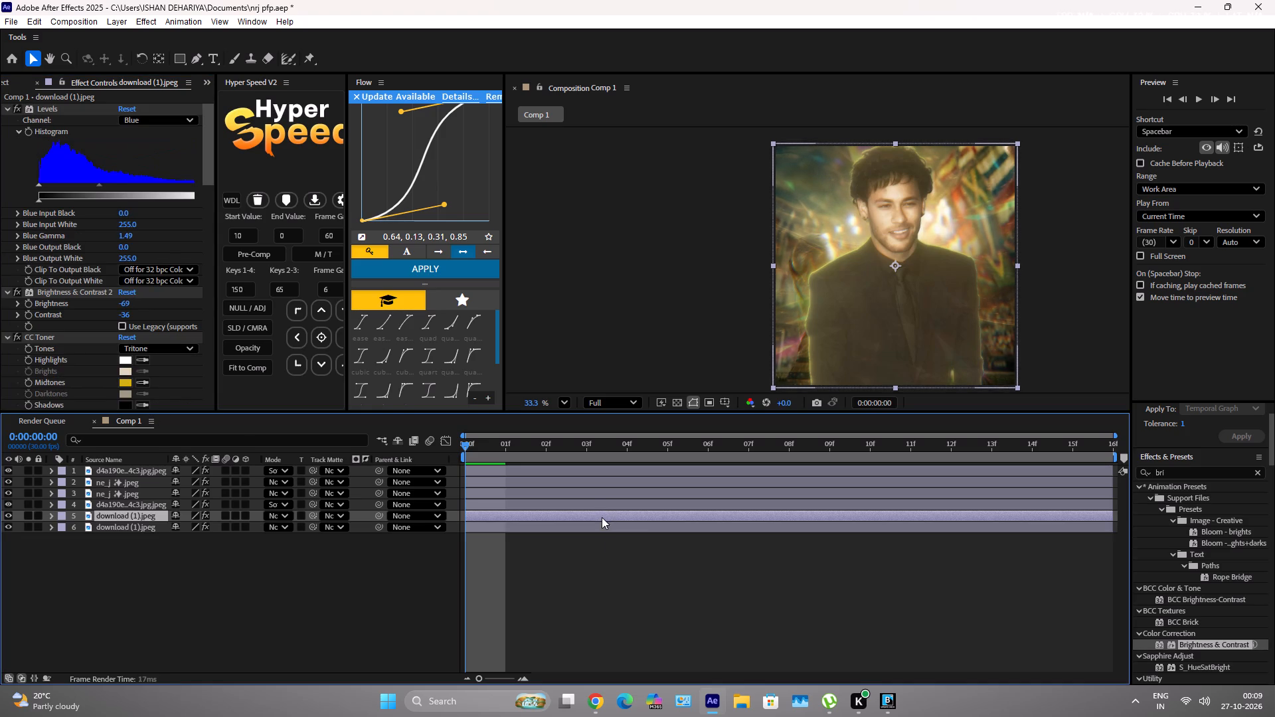
# Collapse and turn off every effect on the upper download (1).jpeg copy, from Levels through Brightness & Contrast.
pyautogui.click(5, 110)
pyautogui.click(3, 118)
pyautogui.click(1, 129)
pyautogui.click(5, 139)
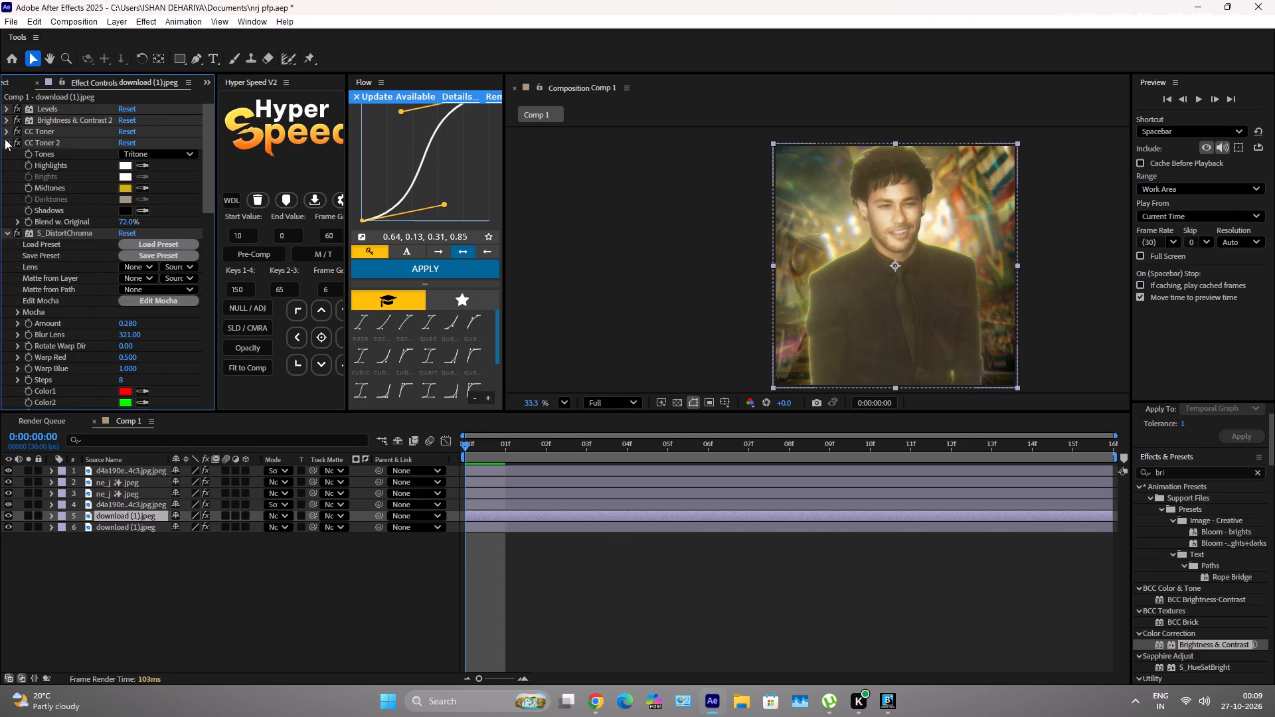
pyautogui.doubleClick(6, 150)
pyautogui.click(5, 106)
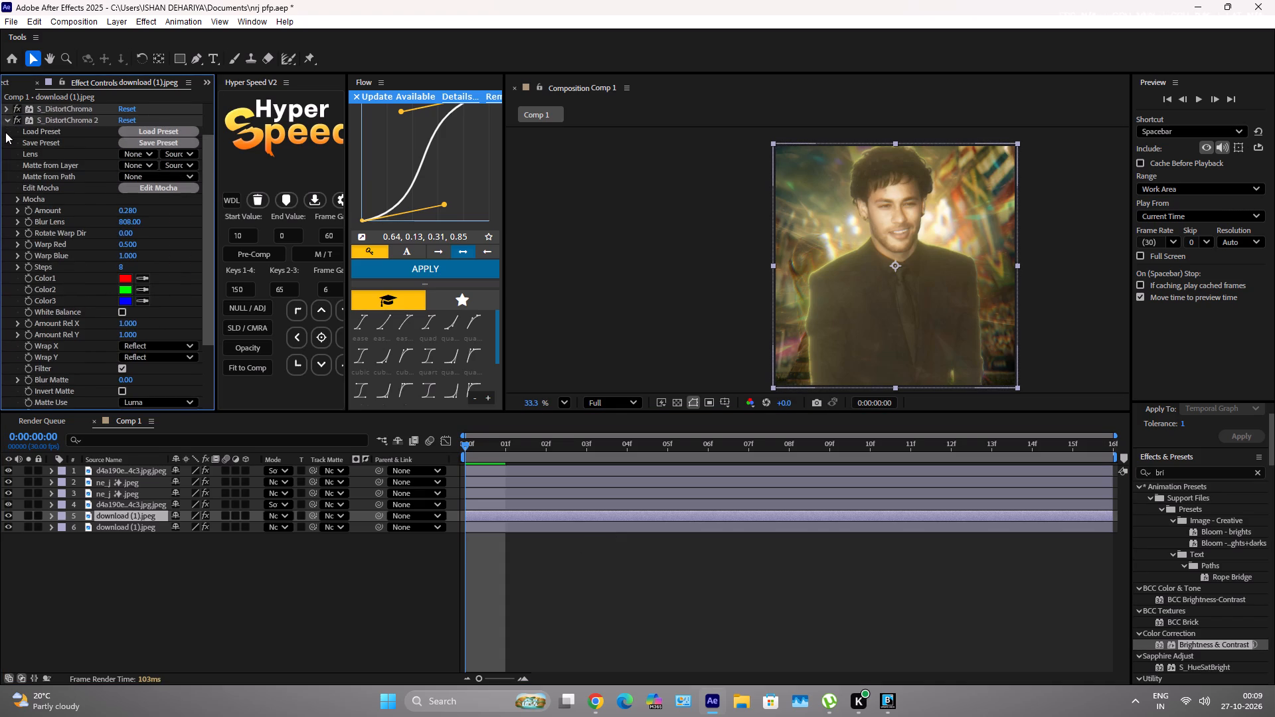
pyautogui.click(5, 122)
pyautogui.click(7, 175)
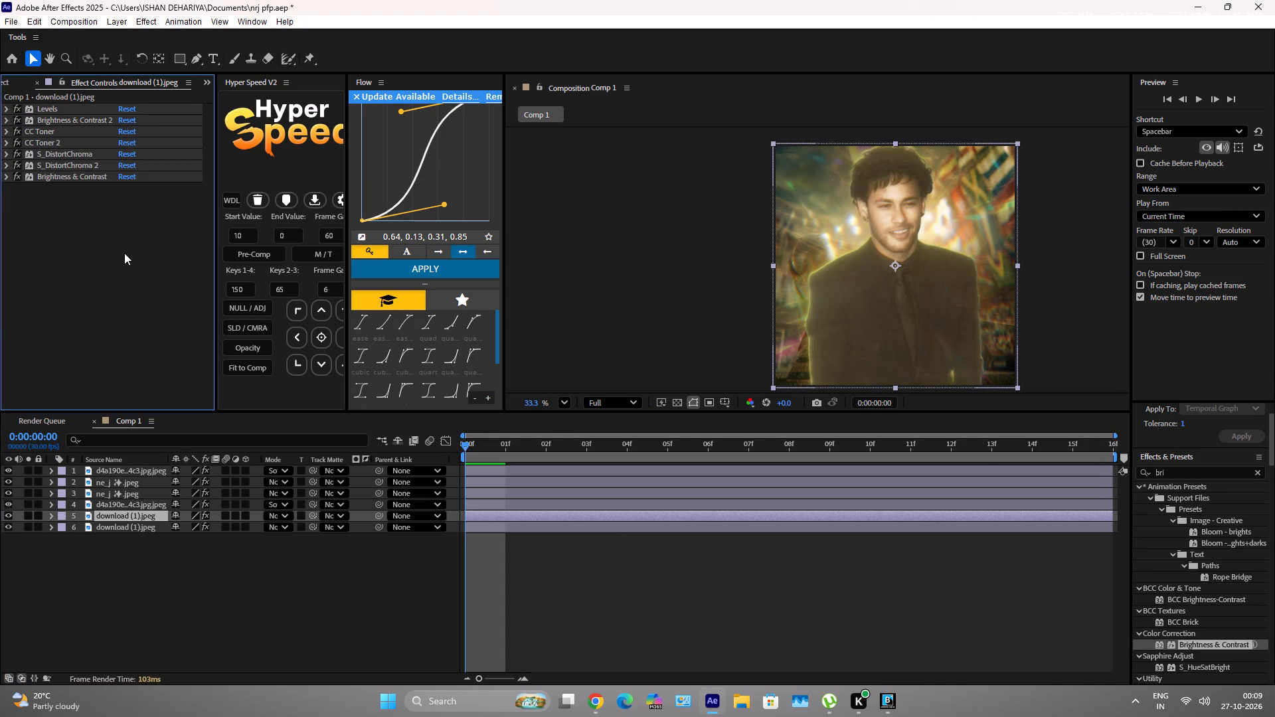
pyautogui.doubleClick(124, 253)
pyautogui.click(13, 109)
pyautogui.click(14, 118)
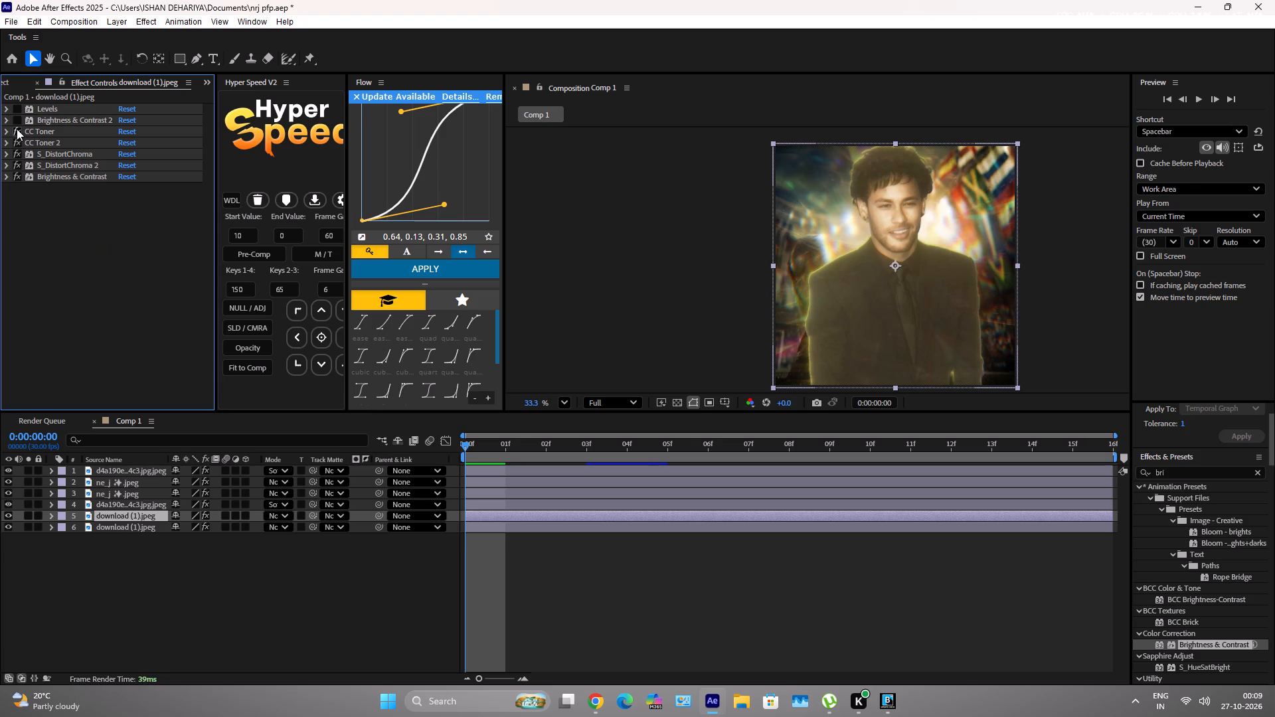
pyautogui.click(17, 129)
pyautogui.click(17, 143)
pyautogui.click(19, 155)
pyautogui.click(19, 165)
pyautogui.click(18, 172)
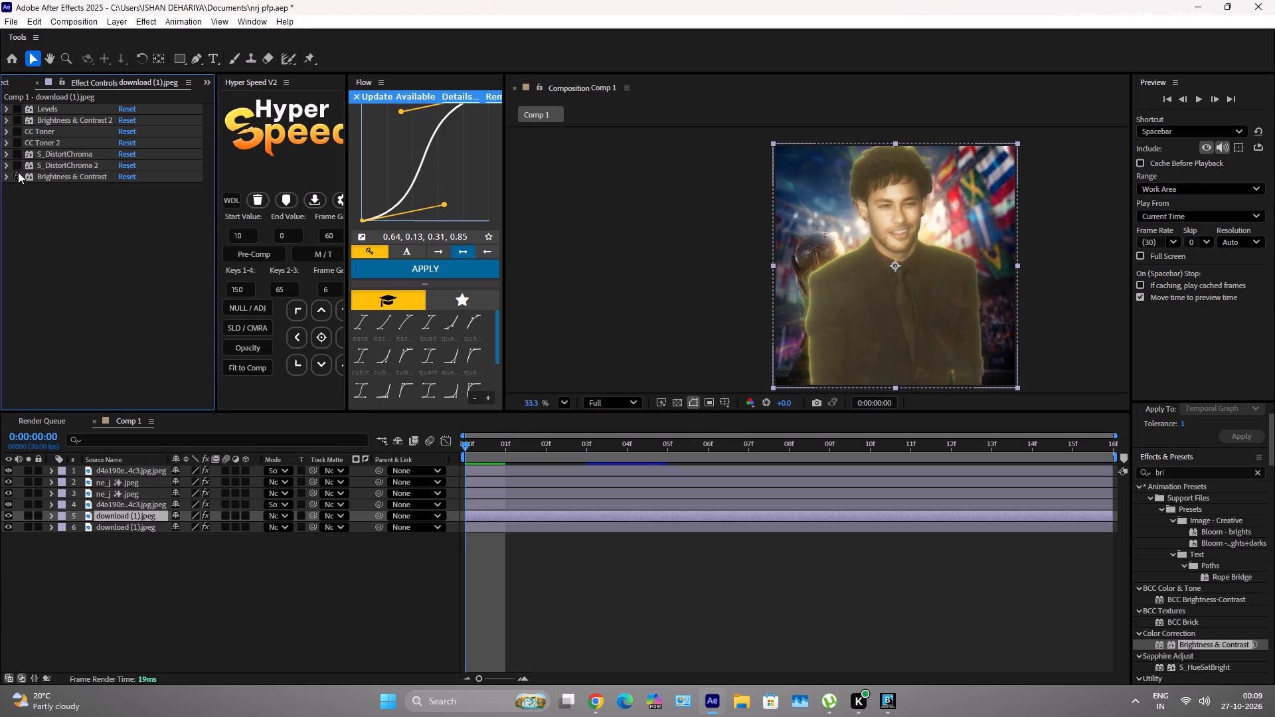
# Move the effect-free download (1).jpeg copy to the top of the layer stack.
pyautogui.scroll(5, 860, 278)
pyautogui.scroll(-4, 860, 278)
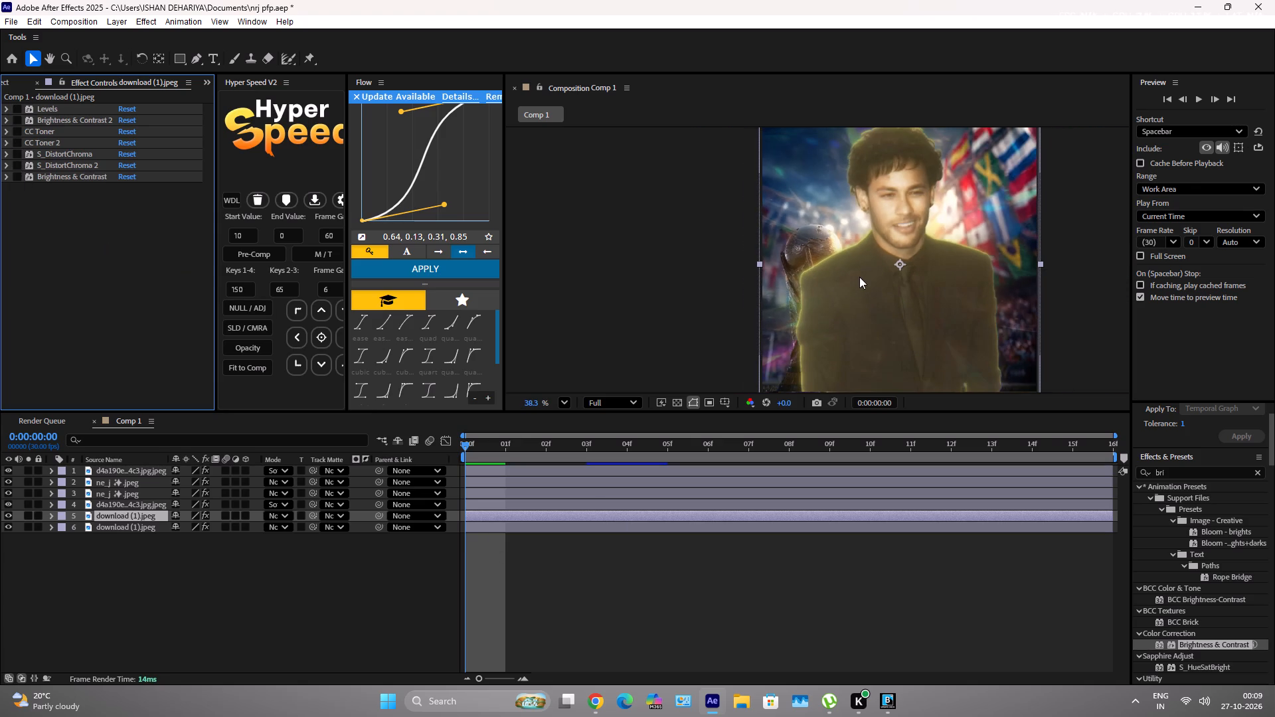
pyautogui.moveTo(108, 513); pyautogui.dragTo(118, 464)
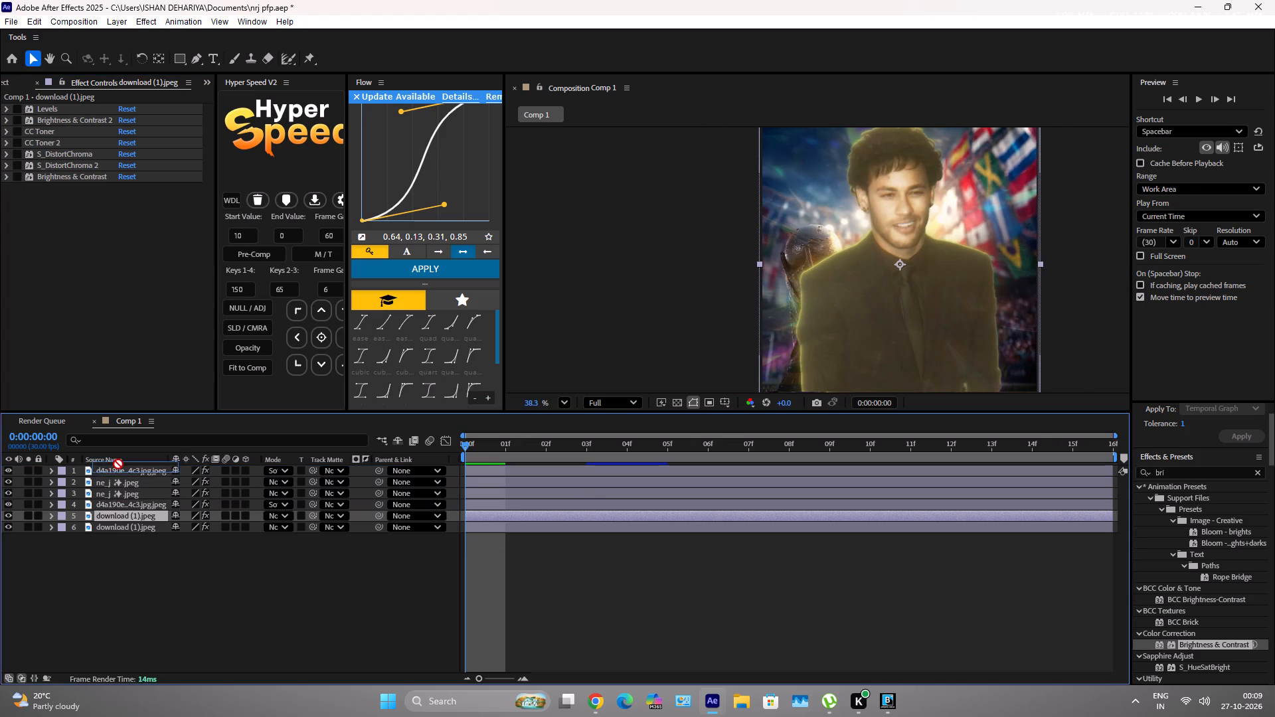
pyautogui.moveTo(118, 464); pyautogui.dragTo(118, 469)
# Open the top download (1).jpeg copy in its layer view and start a Roto Brush selection over the trophy's globe and upper body.
pyautogui.scroll(-2, 919, 195)
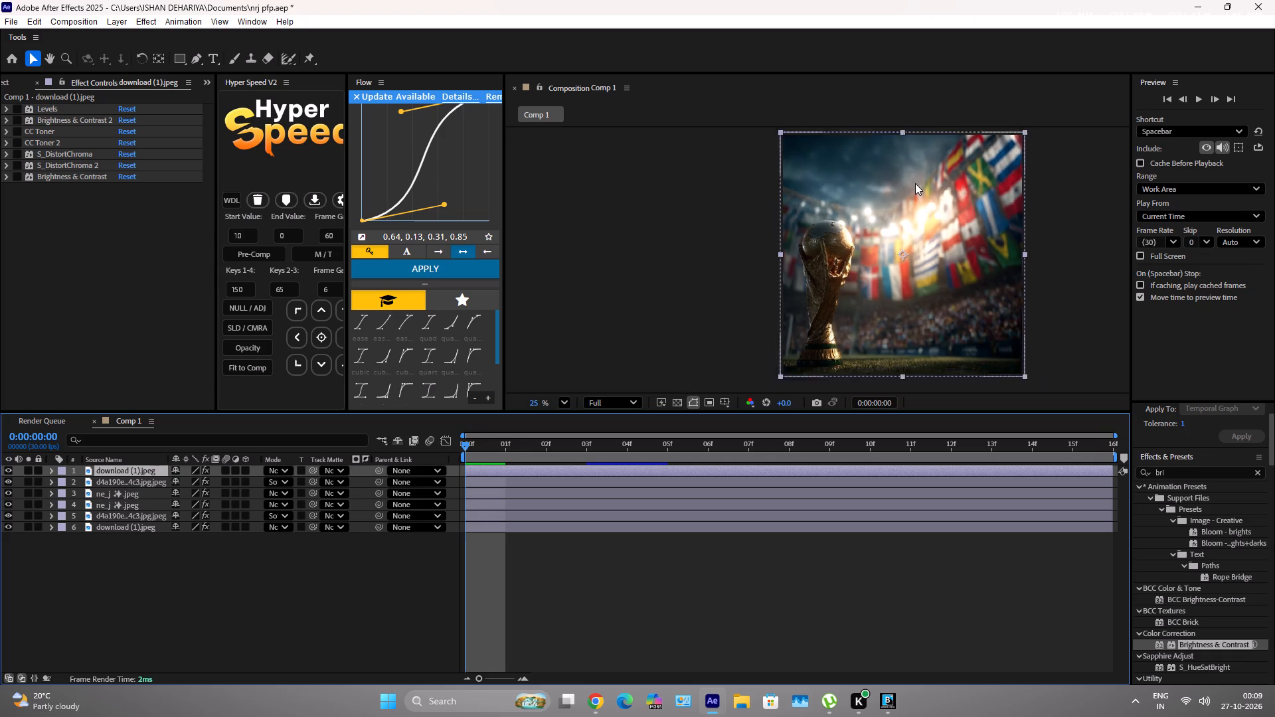
pyautogui.scroll(-1, 915, 183)
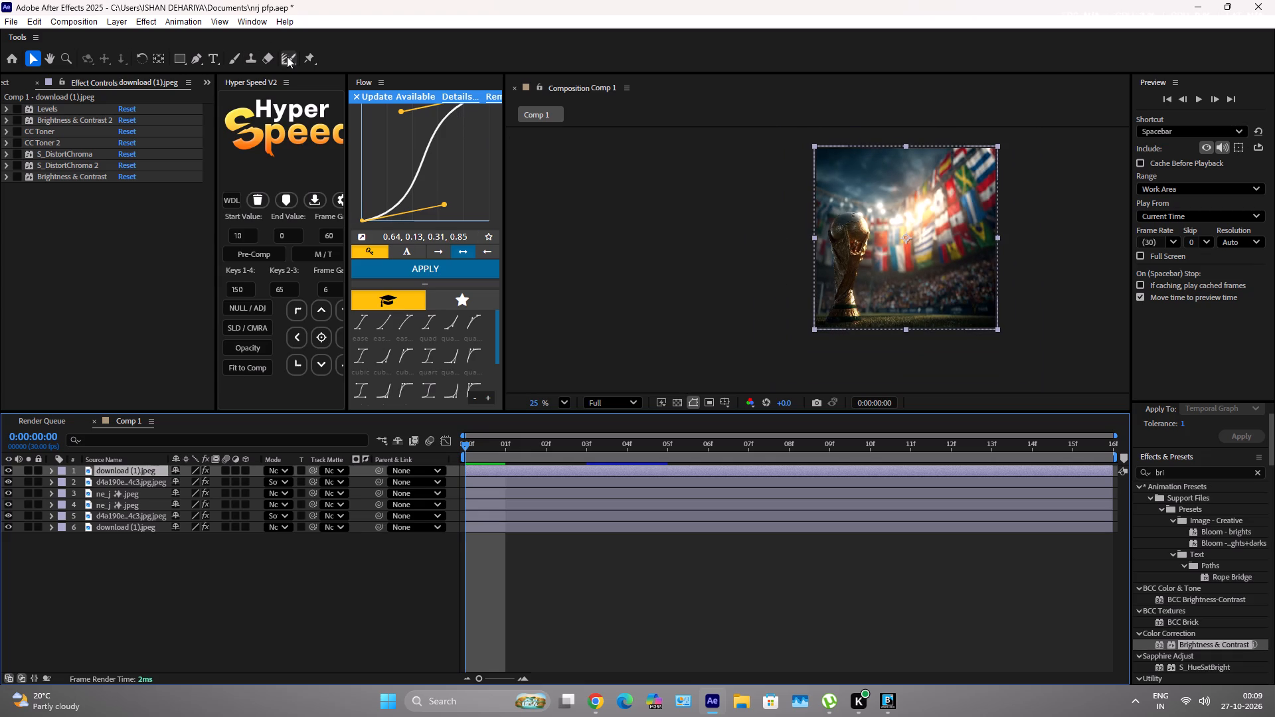
pyautogui.doubleClick(287, 56)
pyautogui.click(292, 61)
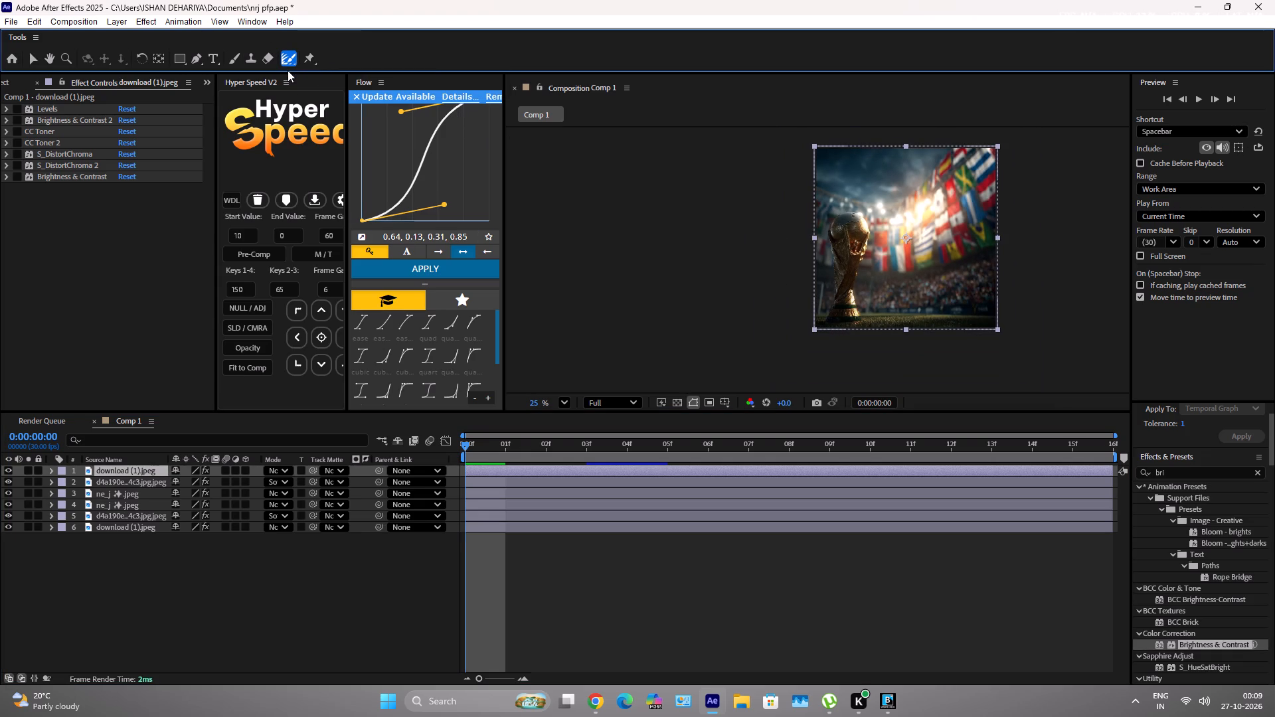
pyautogui.click(621, 470)
pyautogui.doubleClick(637, 468)
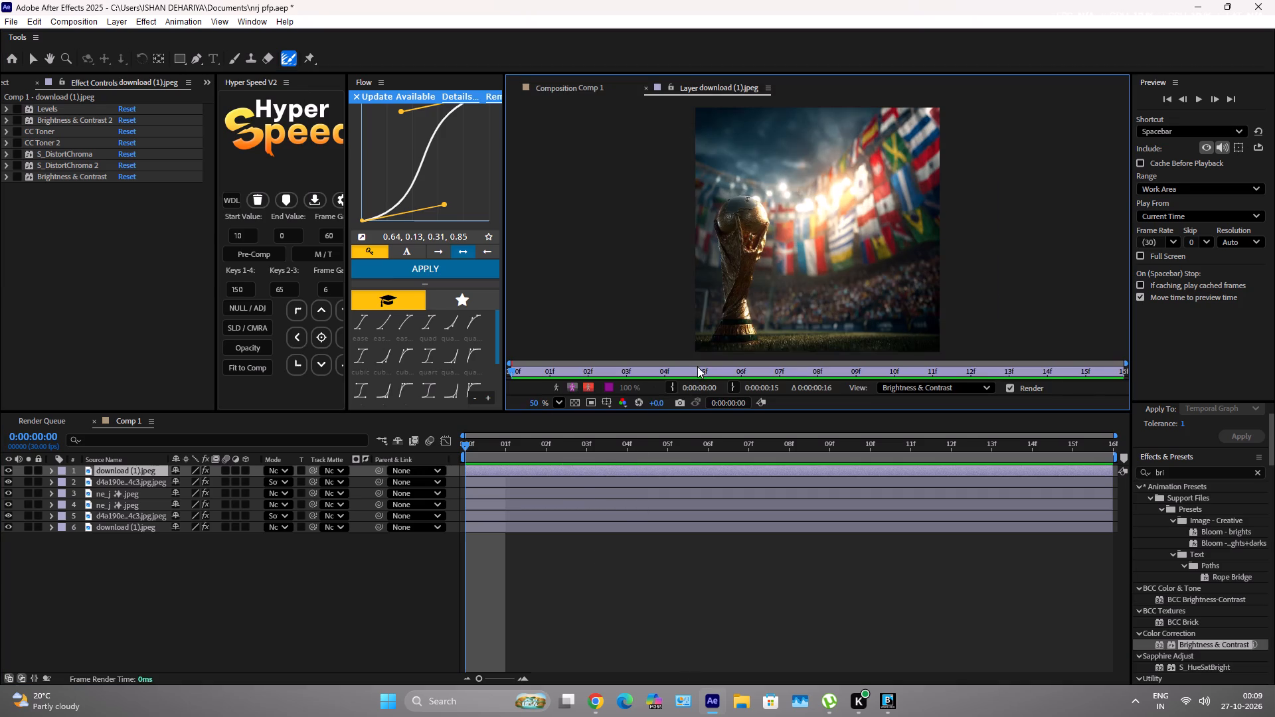
pyautogui.scroll(2, 782, 270)
pyautogui.scroll(-3, 780, 214)
pyautogui.hotkey('alt', 'w')
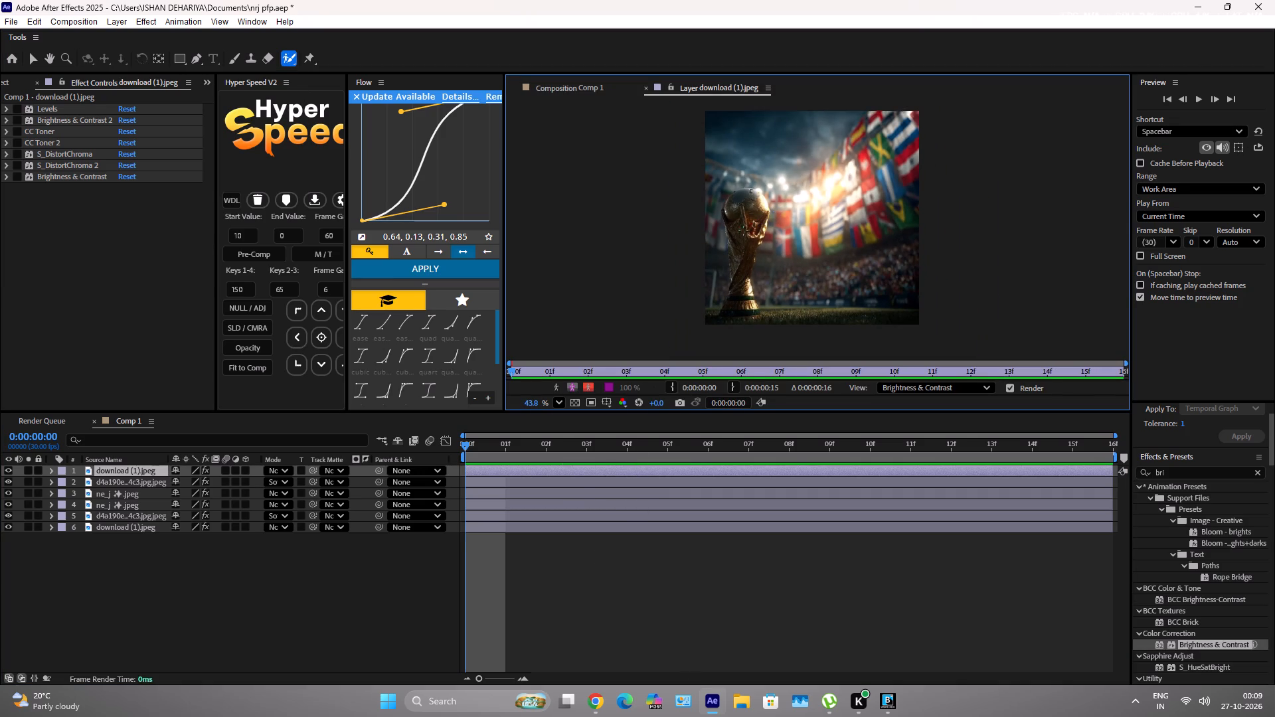
pyautogui.scroll(5, 719, 237)
pyautogui.moveTo(764, 195); pyautogui.dragTo(760, 259)
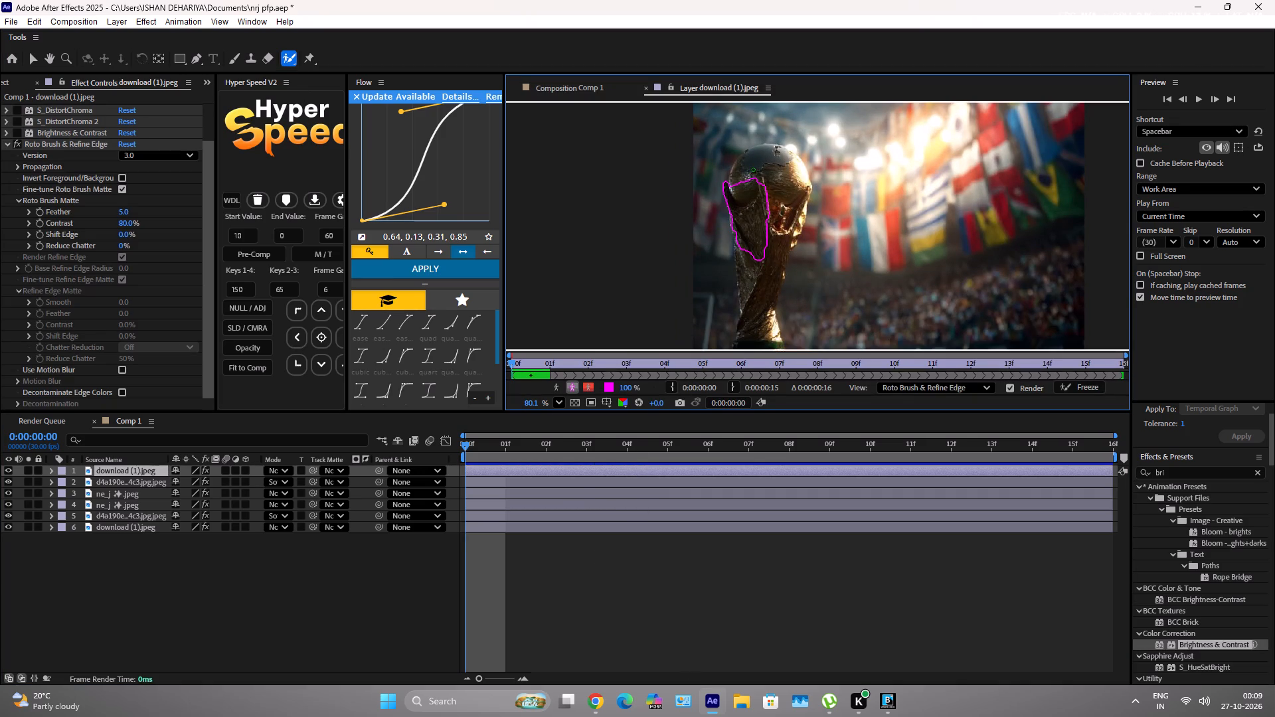
pyautogui.moveTo(753, 169); pyautogui.dragTo(750, 193)
pyautogui.scroll(6, 750, 173)
pyautogui.moveTo(748, 156); pyautogui.dragTo(733, 222)
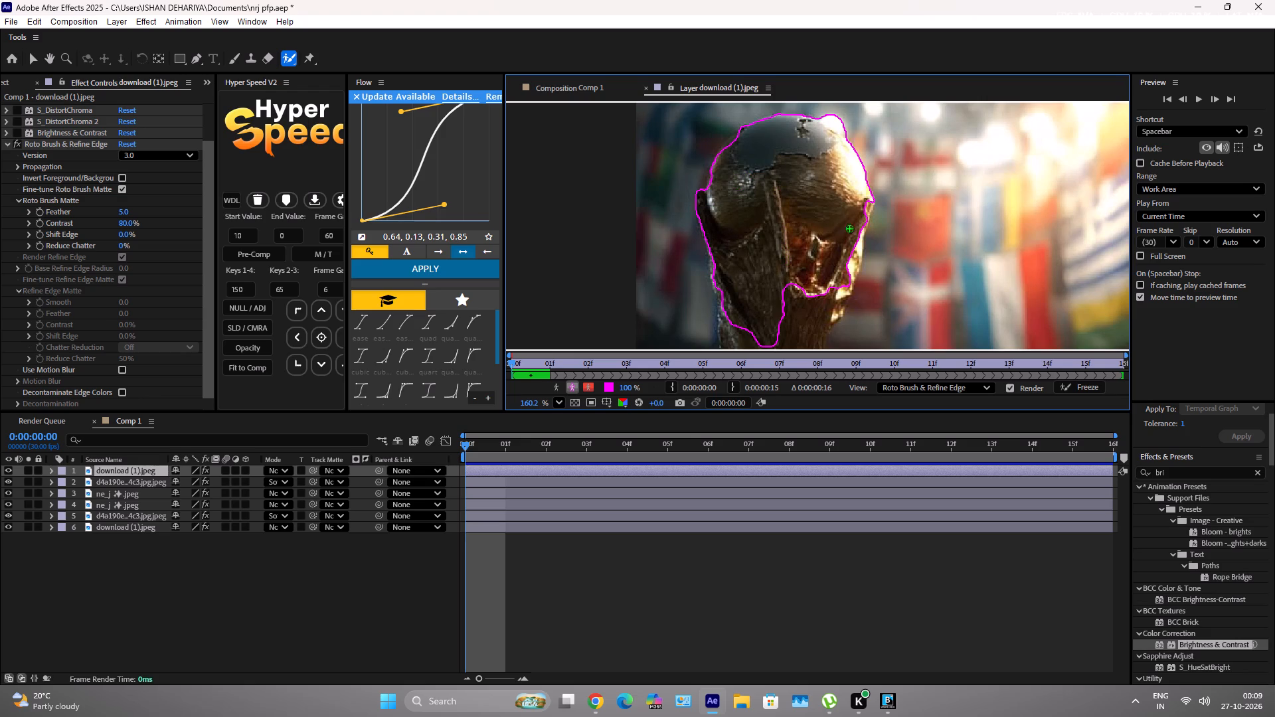
# Refine the Roto Brush selection along the top edge of the trophy's globe, excluding the bright background and keeping the whole curve.
pyautogui.scroll(5, 804, 146)
pyautogui.scroll(-5, 837, 252)
pyautogui.scroll(6, 850, 166)
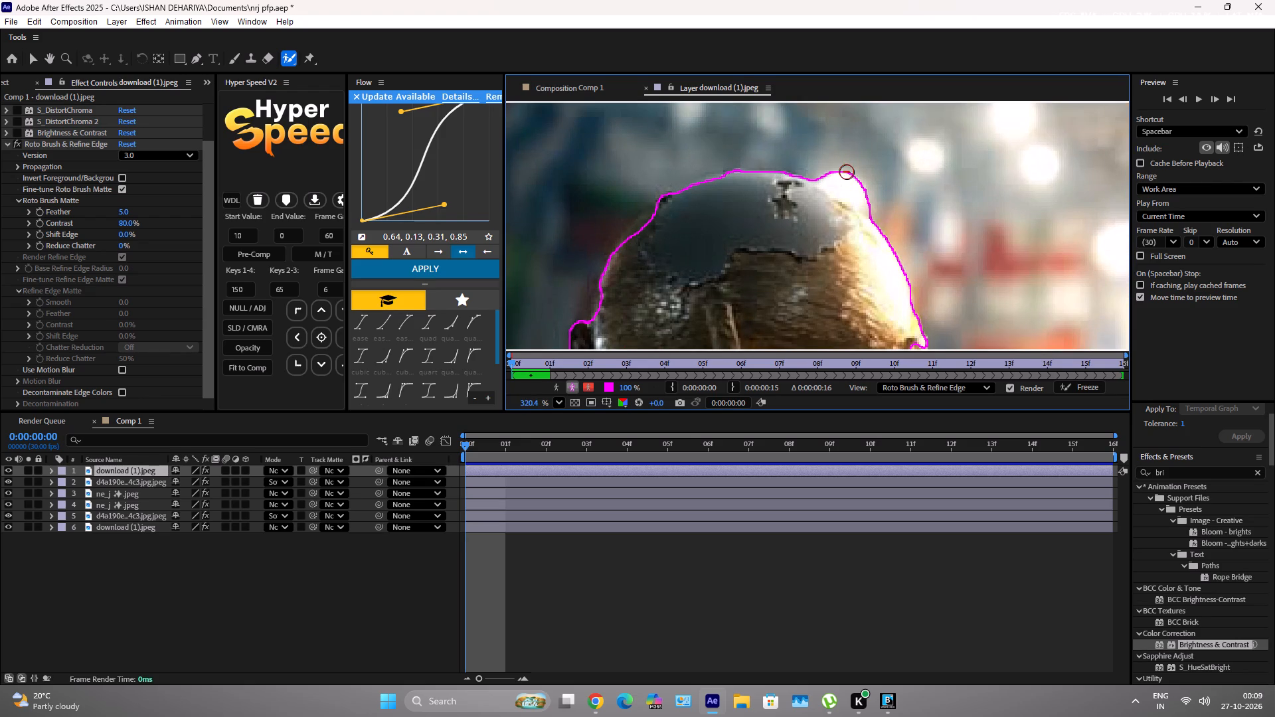
pyautogui.keyDown('alt'); pyautogui.moveTo(835, 171); pyautogui.dragTo(898, 236); pyautogui.keyUp('alt')
pyautogui.moveTo(764, 175); pyautogui.dragTo(787, 242)
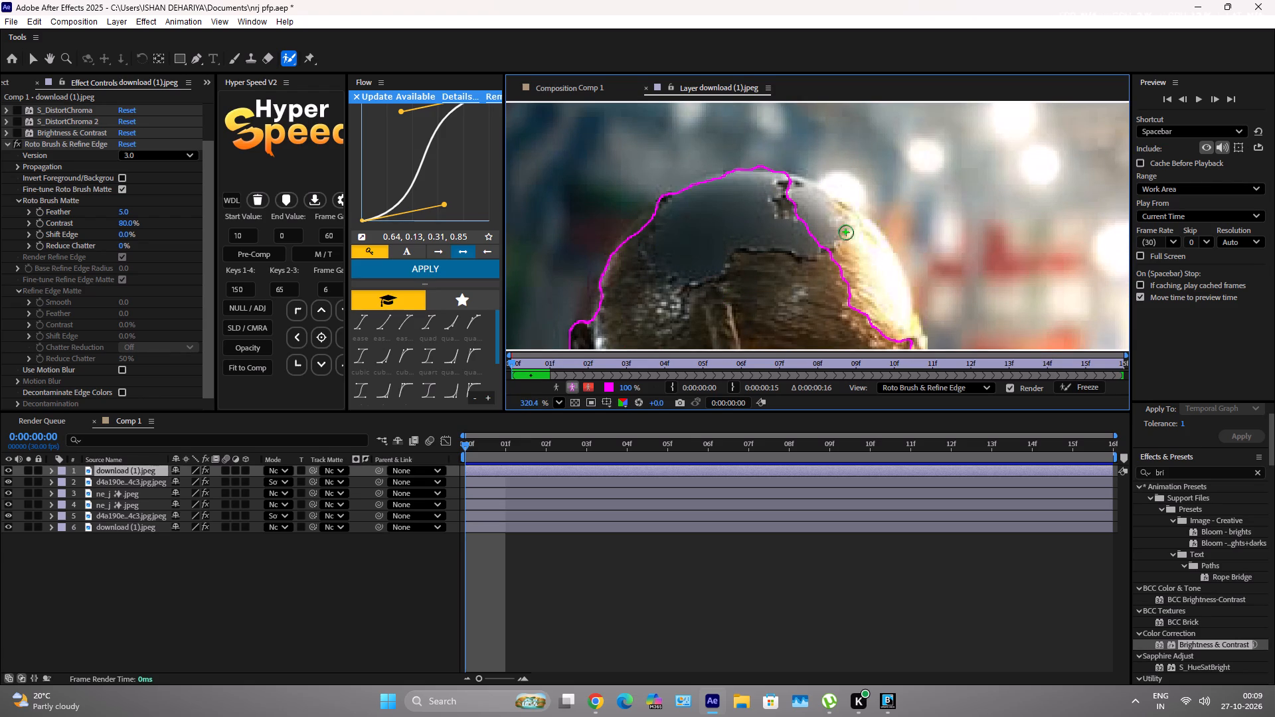
pyautogui.moveTo(811, 207); pyautogui.dragTo(849, 241)
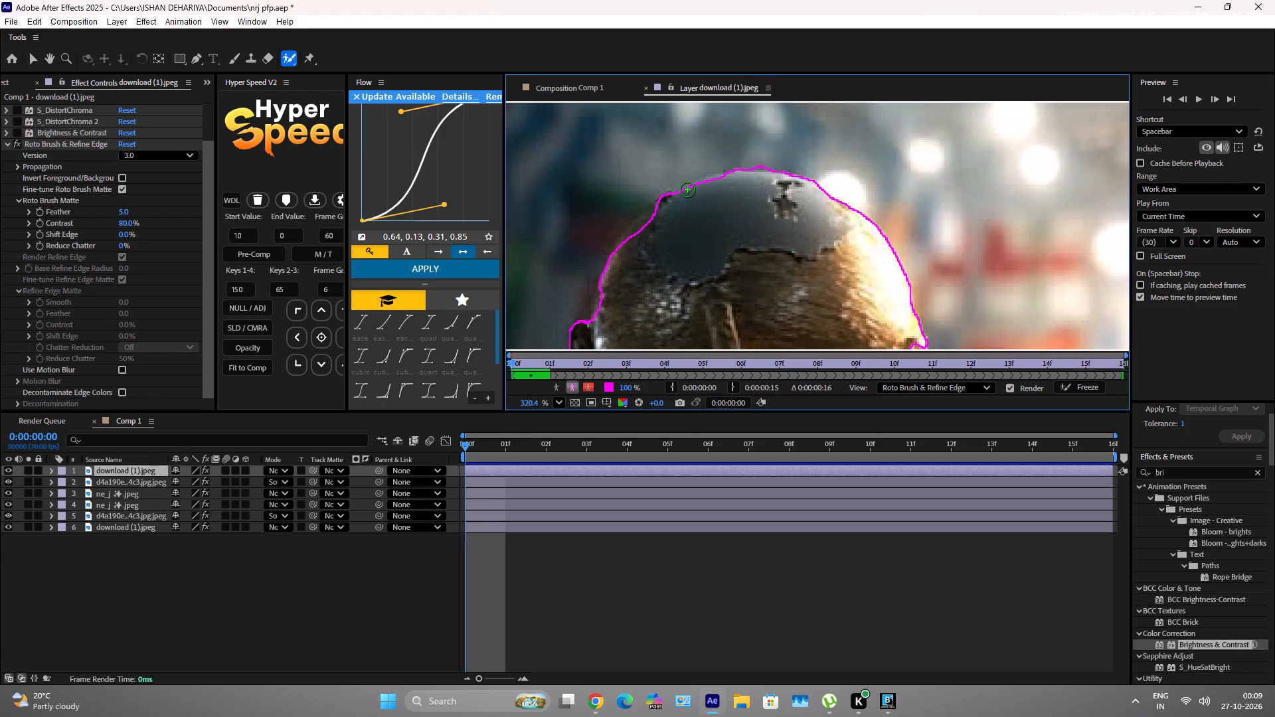
pyautogui.moveTo(656, 216); pyautogui.dragTo(639, 238)
pyautogui.moveTo(697, 185); pyautogui.dragTo(687, 197)
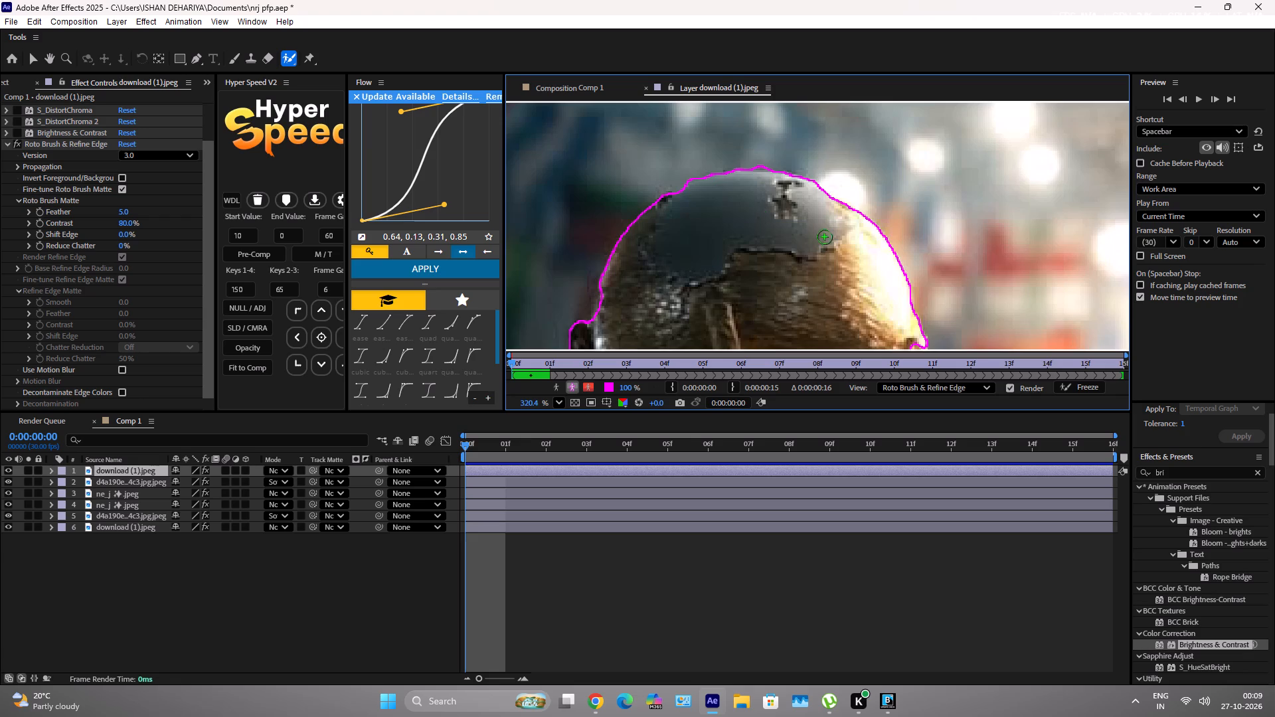
# Extend the Roto Brush selection over the trophy's upper body and its brightly lit side edge.
pyautogui.scroll(-12, 844, 217)
pyautogui.scroll(5, 850, 289)
pyautogui.moveTo(831, 237); pyautogui.dragTo(794, 295)
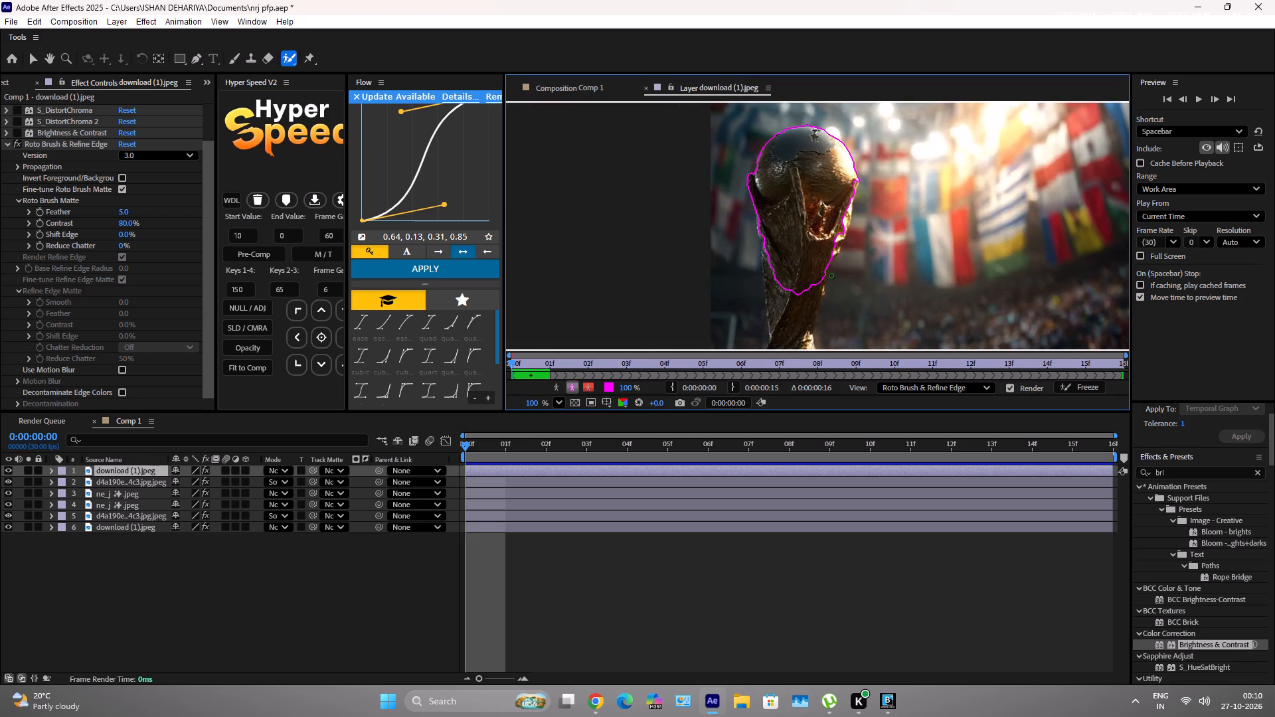
pyautogui.scroll(7, 836, 216)
pyautogui.moveTo(852, 202); pyautogui.dragTo(833, 256)
pyautogui.moveTo(865, 189); pyautogui.dragTo(862, 218)
pyautogui.moveTo(873, 131); pyautogui.dragTo(870, 153)
pyautogui.moveTo(837, 269); pyautogui.dragTo(821, 299)
# Extend the Roto Brush selection down the trophy's twisted stem, including its dark, shaded side edge.
pyautogui.scroll(-4, 843, 210)
pyautogui.scroll(3, 817, 255)
pyautogui.scroll(-6, 807, 184)
pyautogui.scroll(1, 825, 280)
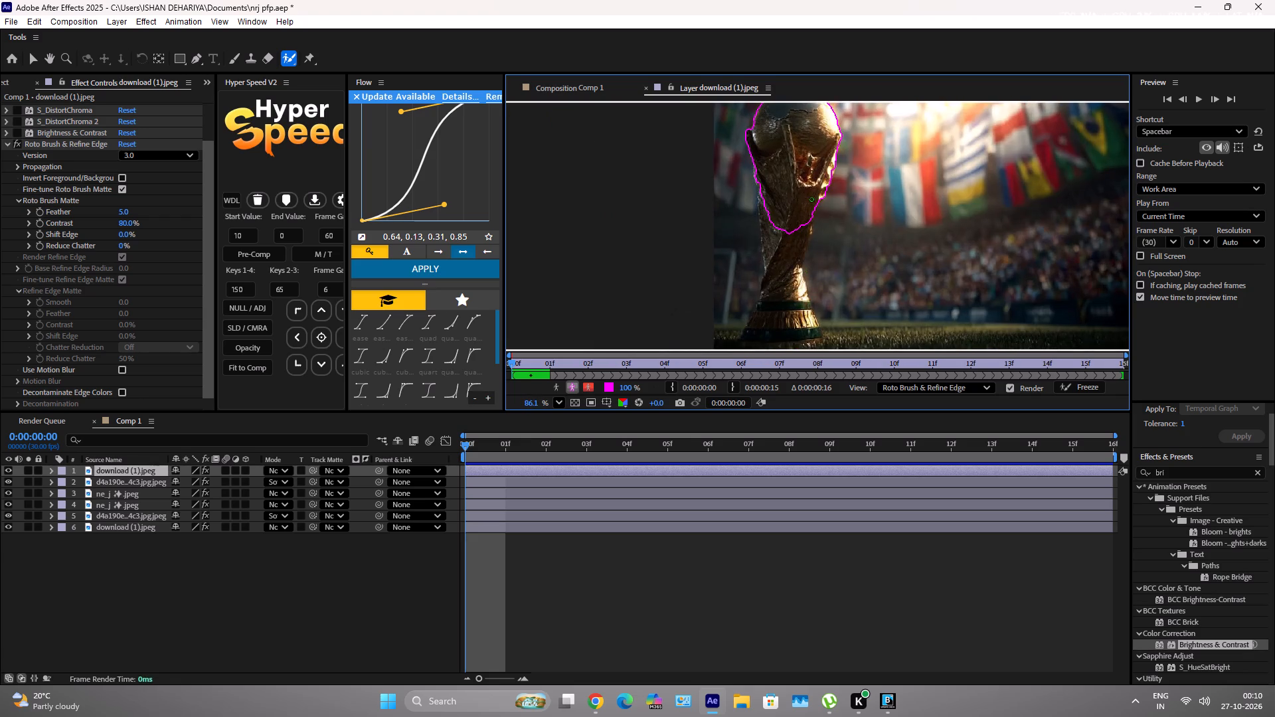
pyautogui.moveTo(810, 201); pyautogui.dragTo(774, 303)
pyautogui.scroll(6, 762, 232)
pyautogui.moveTo(786, 193); pyautogui.dragTo(798, 311)
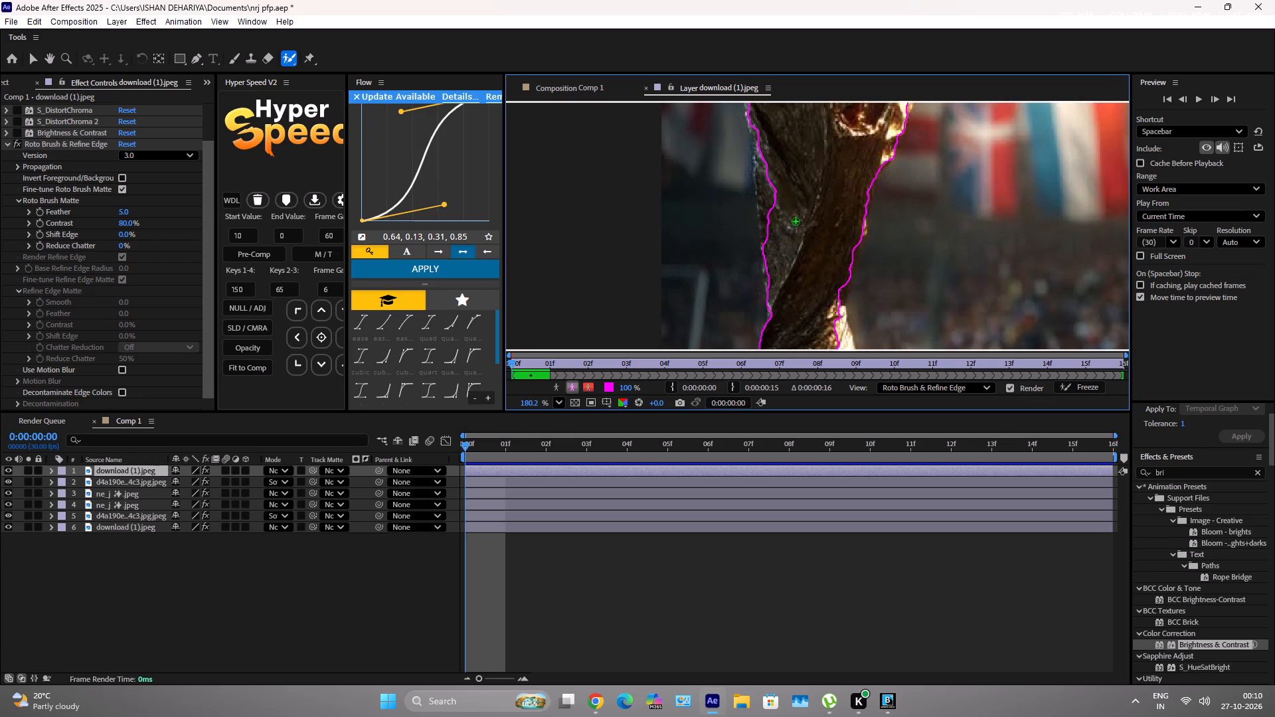
pyautogui.moveTo(778, 167); pyautogui.dragTo(773, 246)
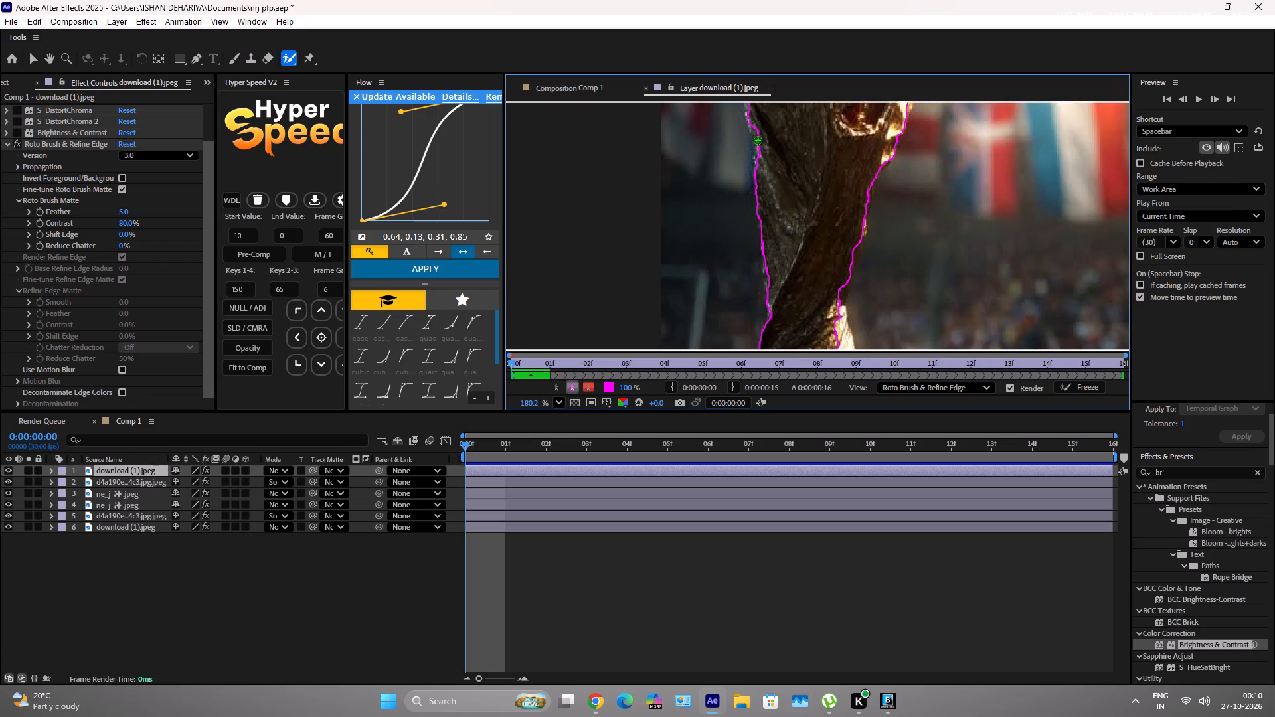
pyautogui.click(758, 140)
pyautogui.moveTo(758, 140); pyautogui.dragTo(758, 170)
pyautogui.scroll(-7, 772, 183)
pyautogui.scroll(6, 818, 288)
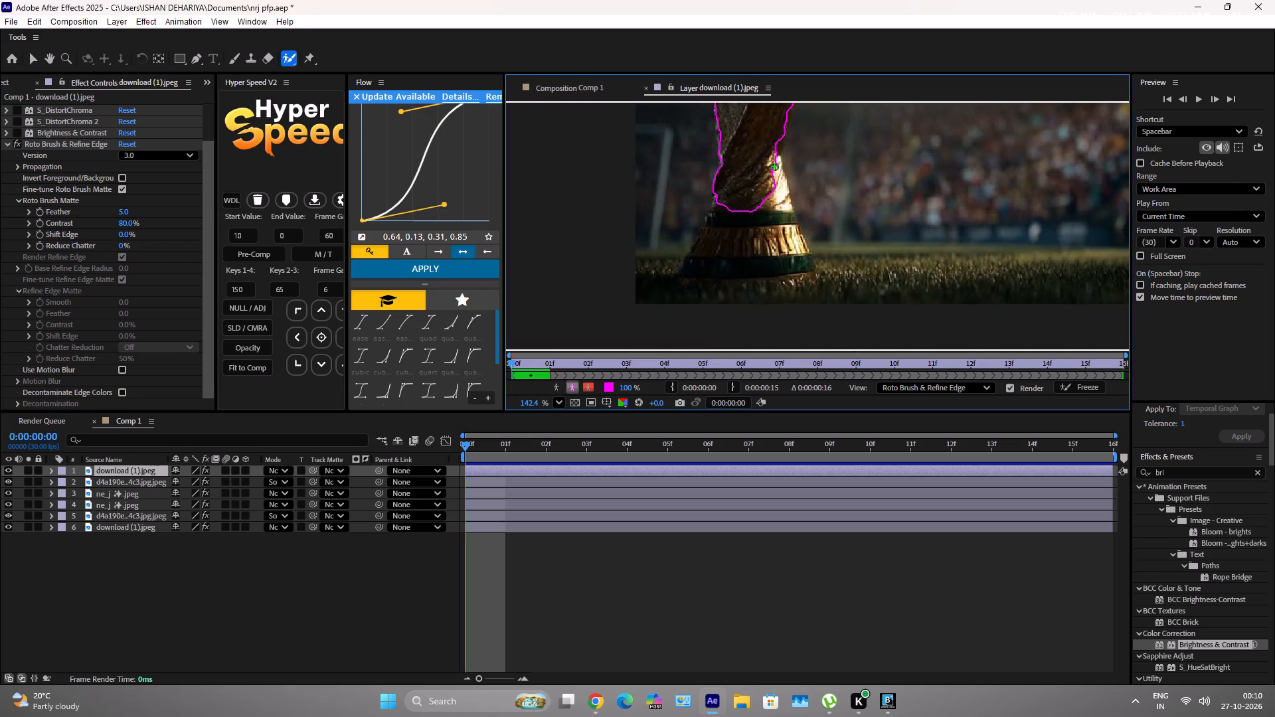
# Extend the Roto Brush selection over the trophy's banded base and exclude the grass around and beneath it.
pyautogui.moveTo(774, 166); pyautogui.dragTo(772, 274)
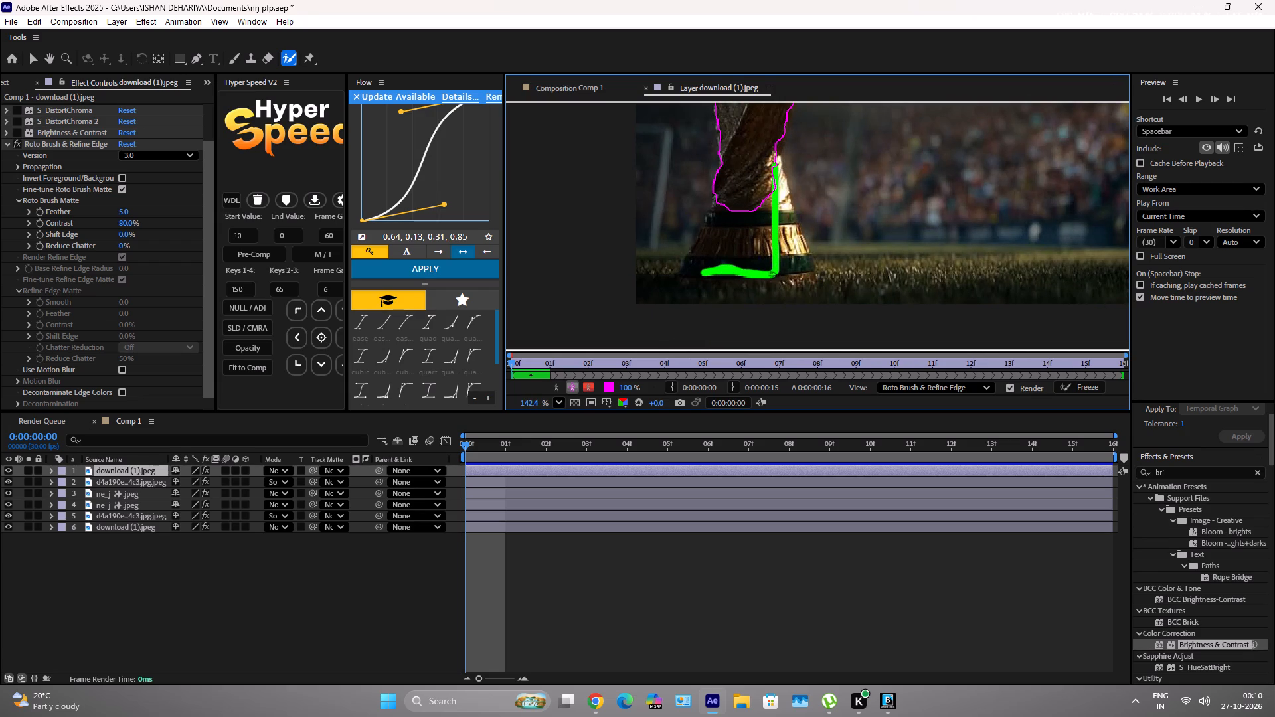
pyautogui.moveTo(772, 274); pyautogui.dragTo(738, 230)
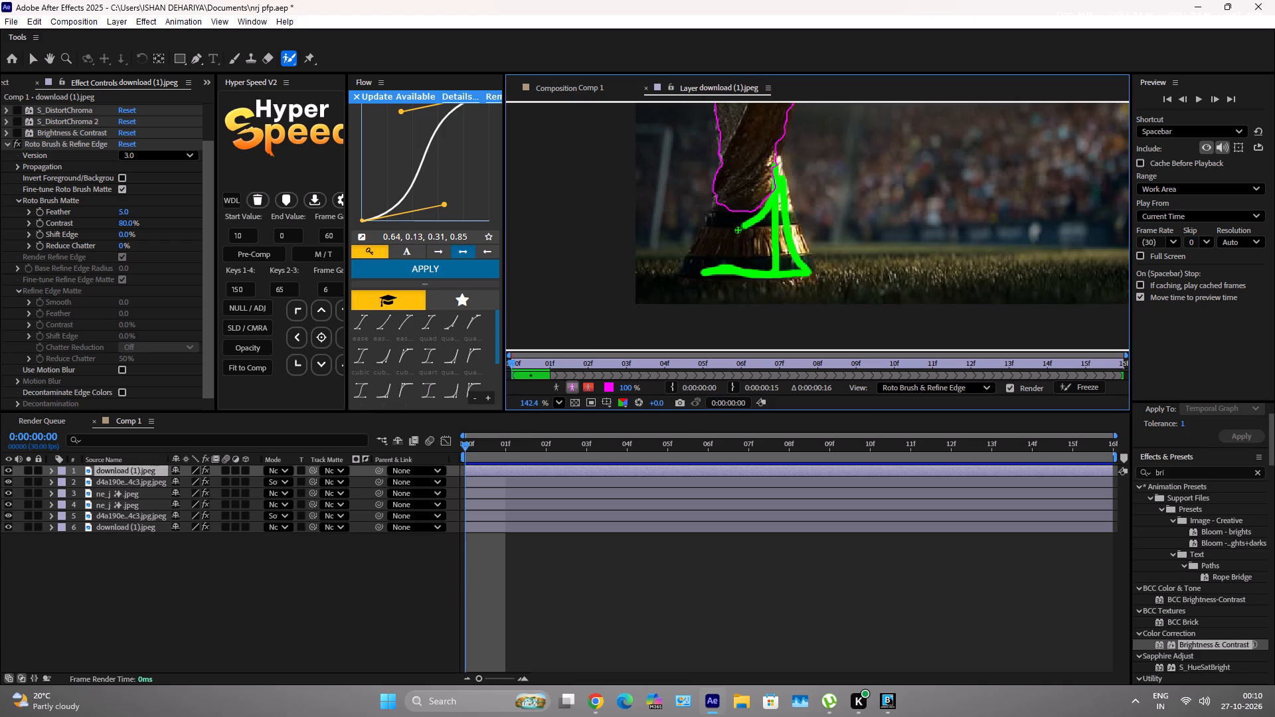
pyautogui.moveTo(738, 230); pyautogui.dragTo(707, 265)
pyautogui.keyDown('alt'); pyautogui.moveTo(677, 206); pyautogui.dragTo(673, 259); pyautogui.keyUp('alt')
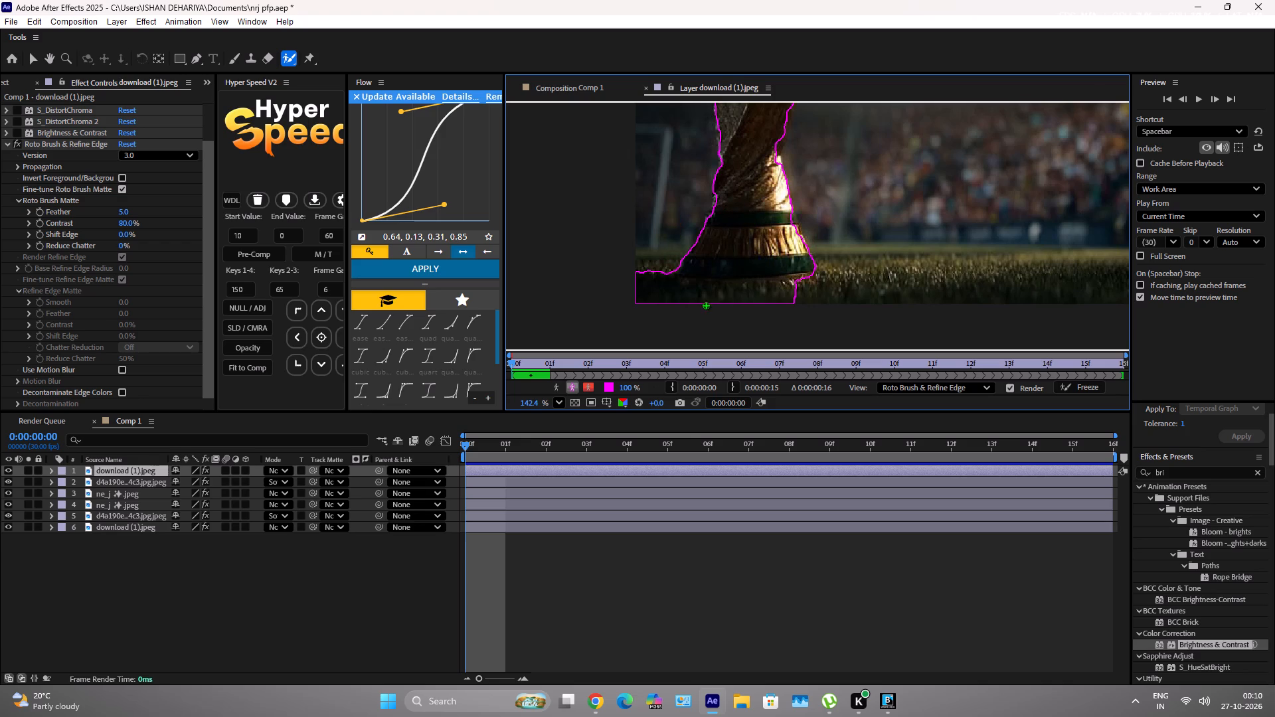
pyautogui.keyDown('alt'); pyautogui.moveTo(665, 278); pyautogui.dragTo(730, 293); pyautogui.keyUp('alt')
pyautogui.scroll(6, 787, 269)
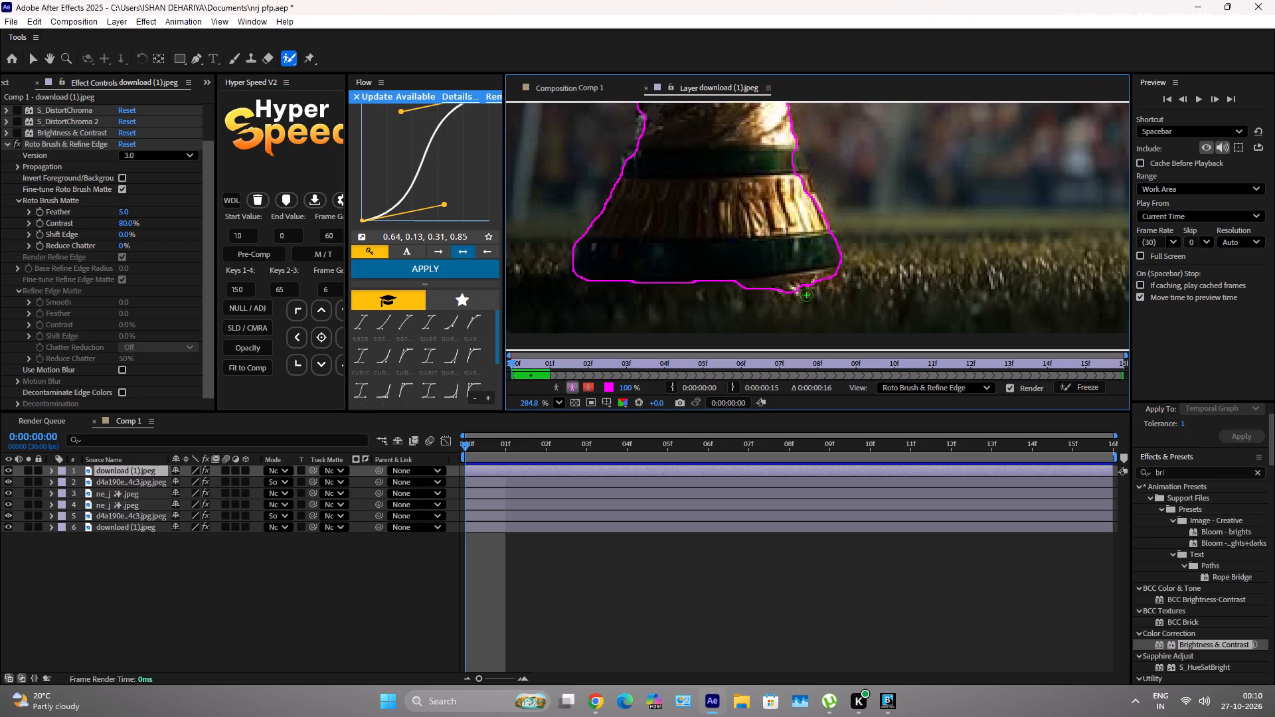
pyautogui.keyDown('alt'); pyautogui.moveTo(810, 293); pyautogui.dragTo(757, 298); pyautogui.keyUp('alt')
pyautogui.scroll(-4, 860, 270)
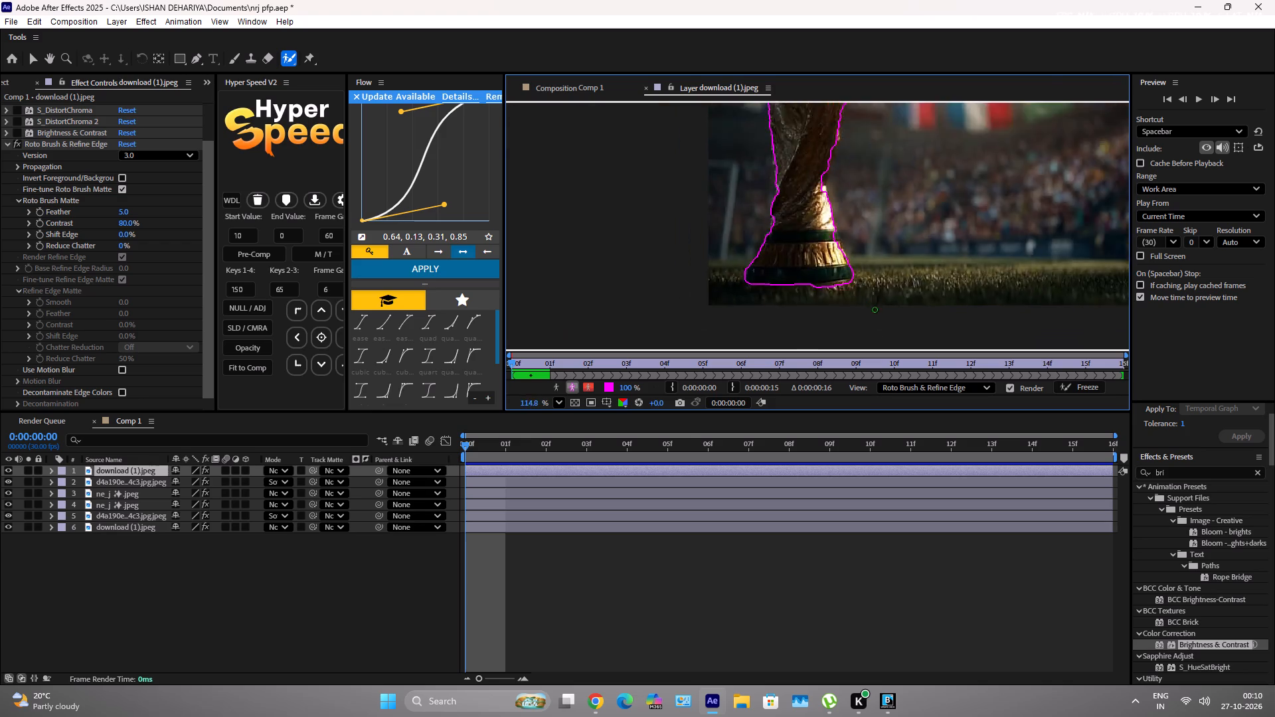
# Switch to the Refine Edge tool and paint along the trophy's brightly lit side from the base up to the globe.
pyautogui.scroll(-9, 875, 309)
pyautogui.scroll(10, 866, 129)
pyautogui.scroll(1, 907, 198)
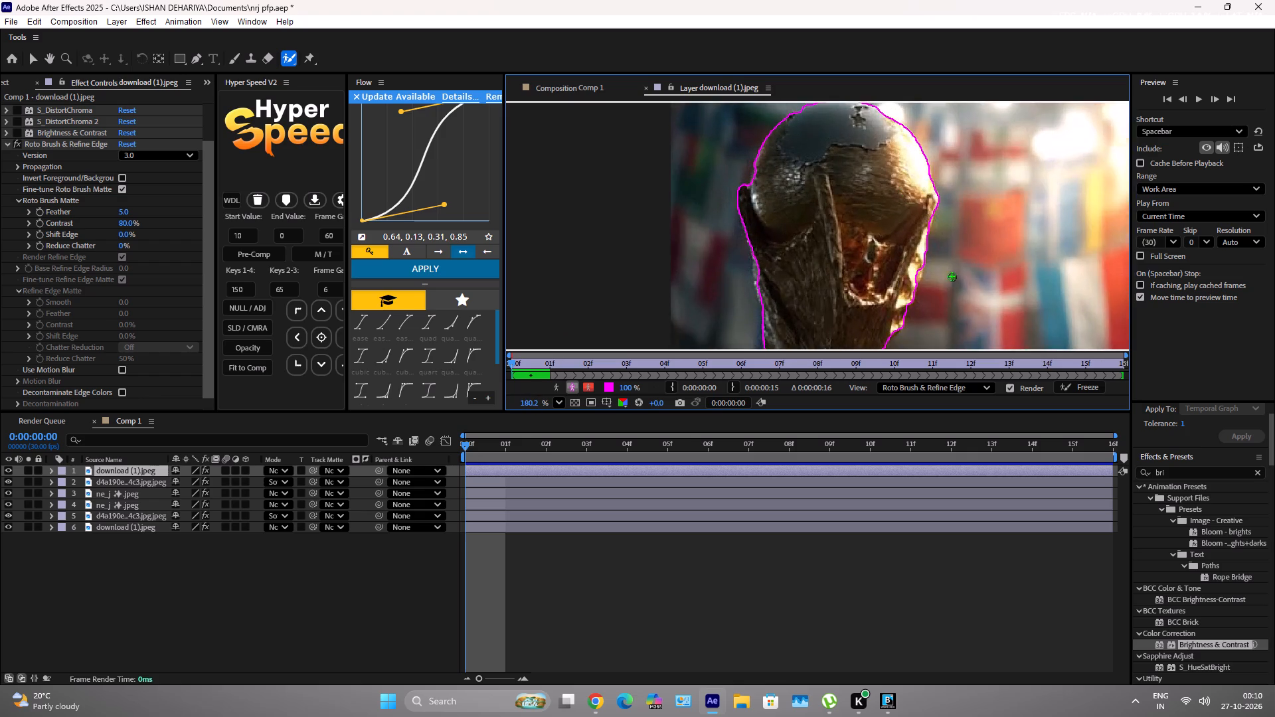
pyautogui.scroll(6, 947, 279)
pyautogui.scroll(-15, 906, 267)
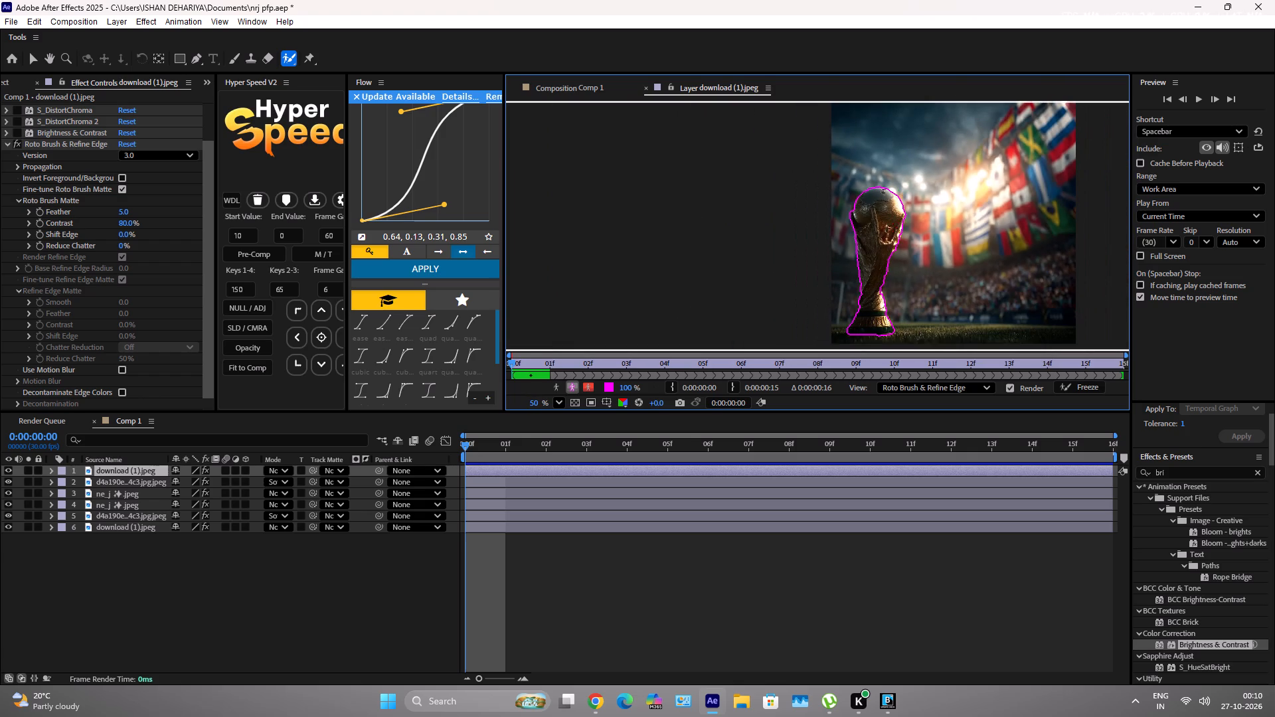
pyautogui.hotkey('alt', 'w')
pyautogui.scroll(6, 887, 247)
pyautogui.scroll(-6, 893, 210)
pyautogui.scroll(5, 893, 224)
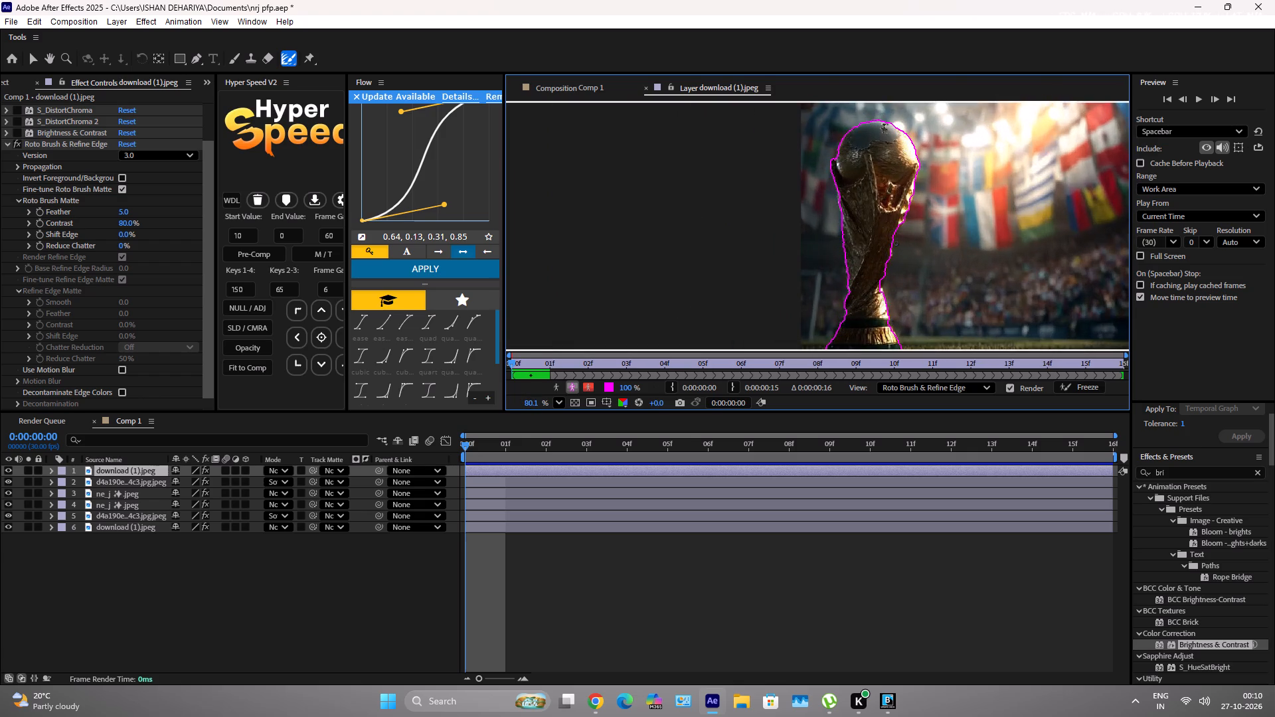
pyautogui.scroll(-4, 898, 234)
pyautogui.scroll(6, 903, 264)
pyautogui.scroll(-1, 904, 264)
pyautogui.hotkey('alt', 'w')
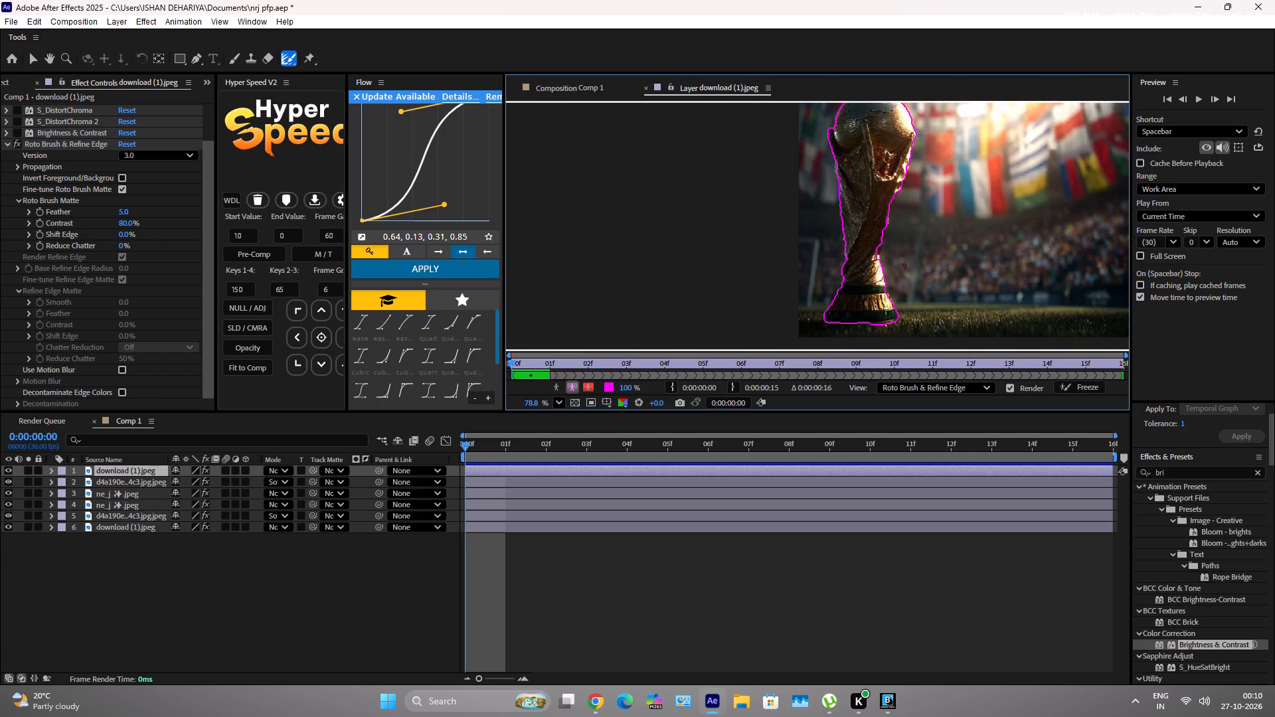
pyautogui.hotkey('alt', 'w')
pyautogui.keyDown('ctrl'); pyautogui.click(915, 299); pyautogui.keyUp('ctrl')
pyautogui.moveTo(893, 322); pyautogui.dragTo(891, 299)
pyautogui.moveTo(891, 299); pyautogui.dragTo(876, 243)
pyautogui.moveTo(876, 243); pyautogui.dragTo(895, 179)
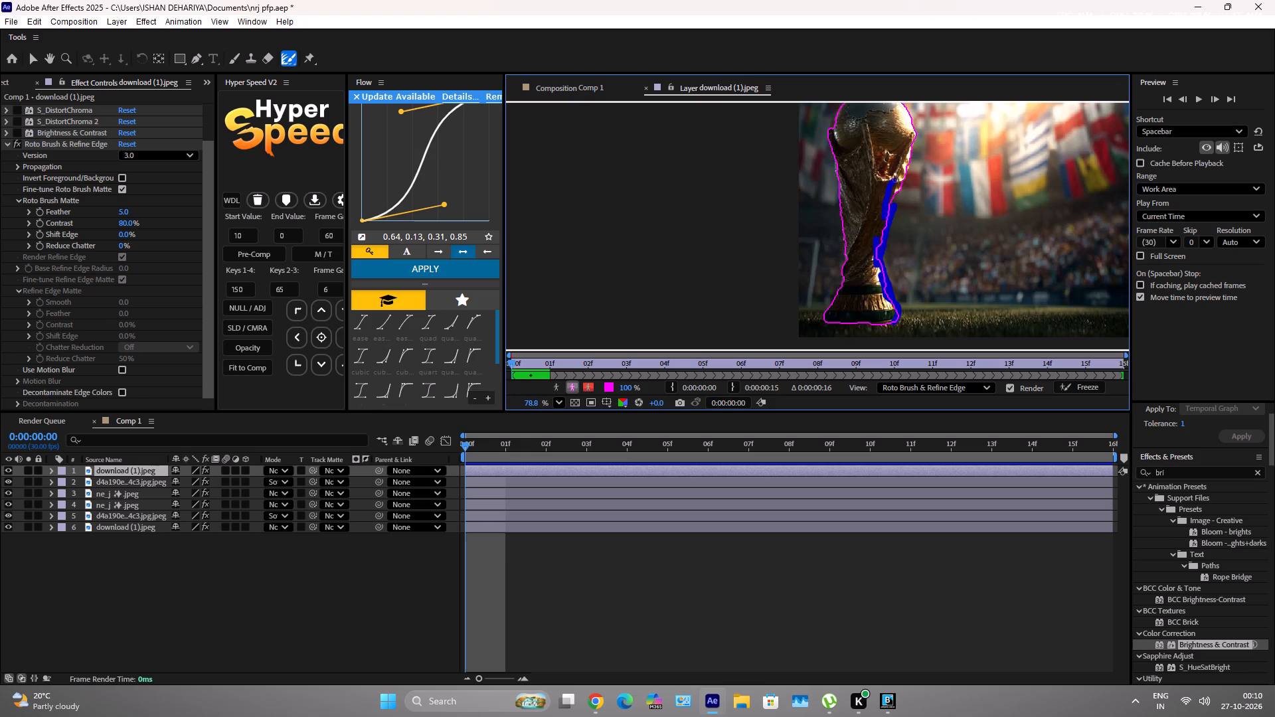
pyautogui.moveTo(895, 179); pyautogui.dragTo(912, 114)
pyautogui.moveTo(914, 118); pyautogui.dragTo(912, 114, button='right')
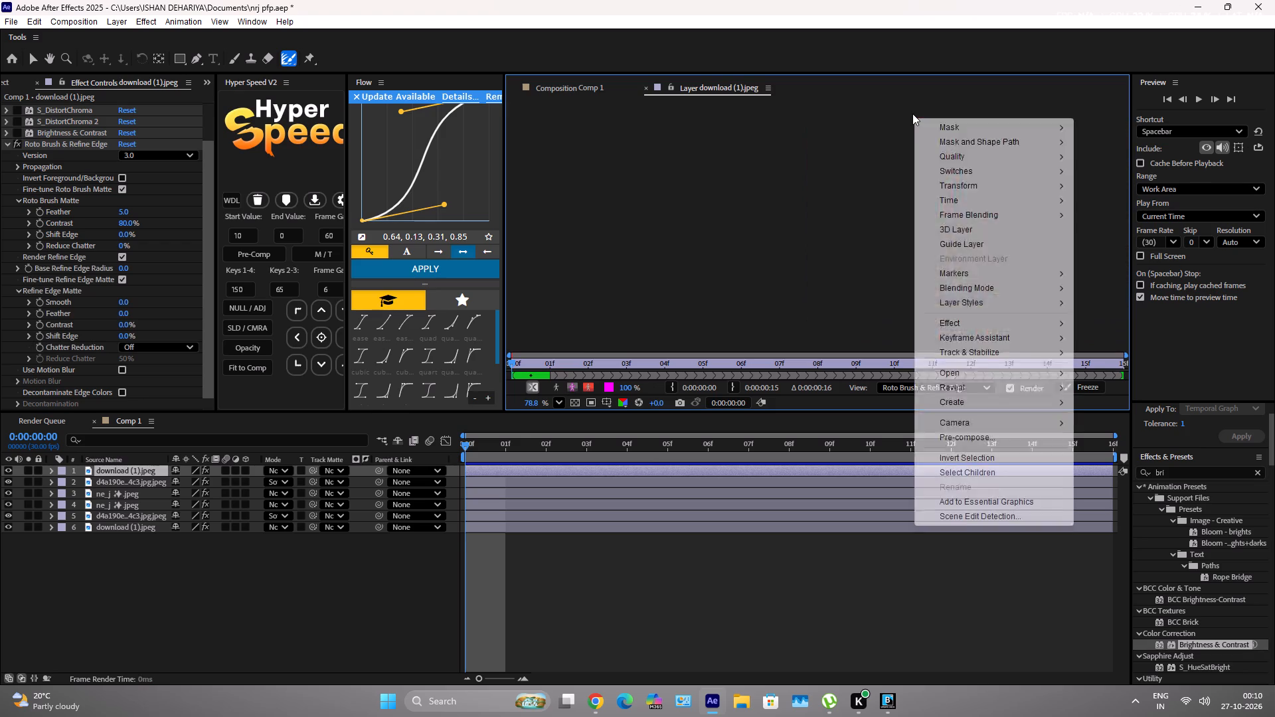
pyautogui.moveTo(912, 114); pyautogui.dragTo(912, 112, button='right')
pyautogui.moveTo(912, 114); pyautogui.dragTo(912, 112)
pyautogui.click(791, 202)
pyautogui.click(751, 410)
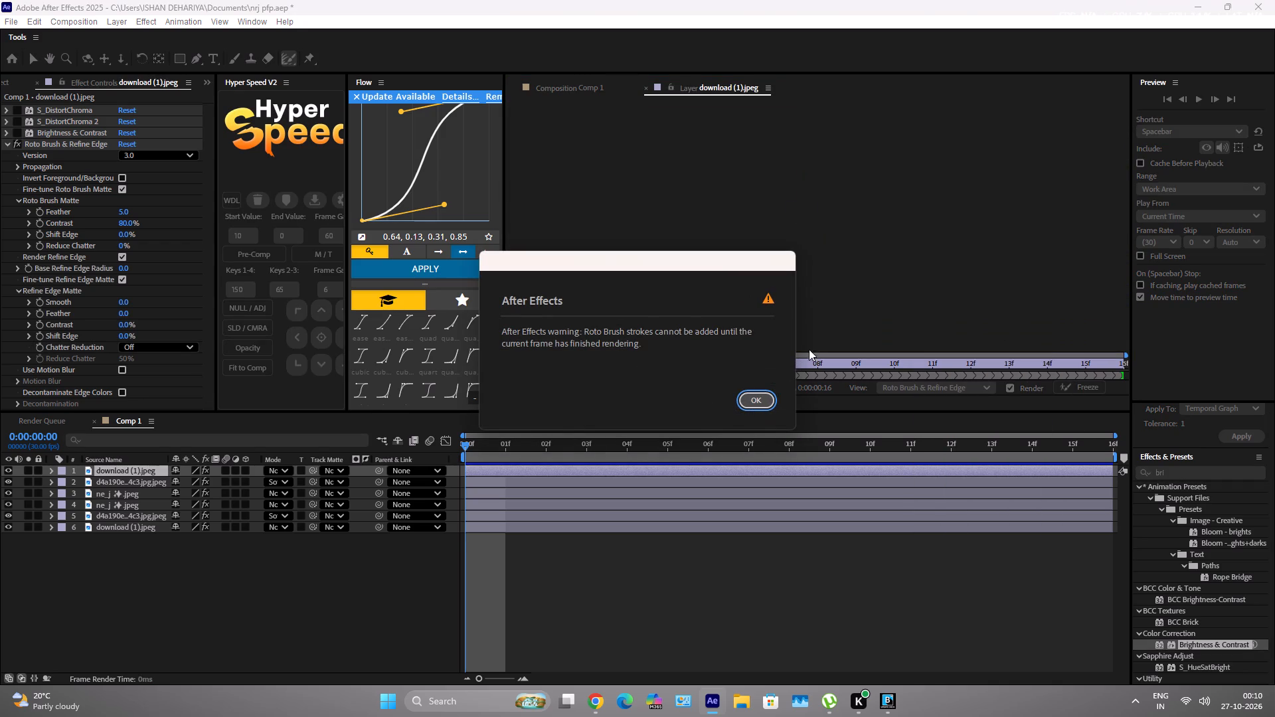
pyautogui.click(766, 396)
# Paint Refine Edge strokes over the top of the trophy's globe and down the shaded side of its upper body.
pyautogui.scroll(-4, 909, 255)
pyautogui.scroll(6, 902, 165)
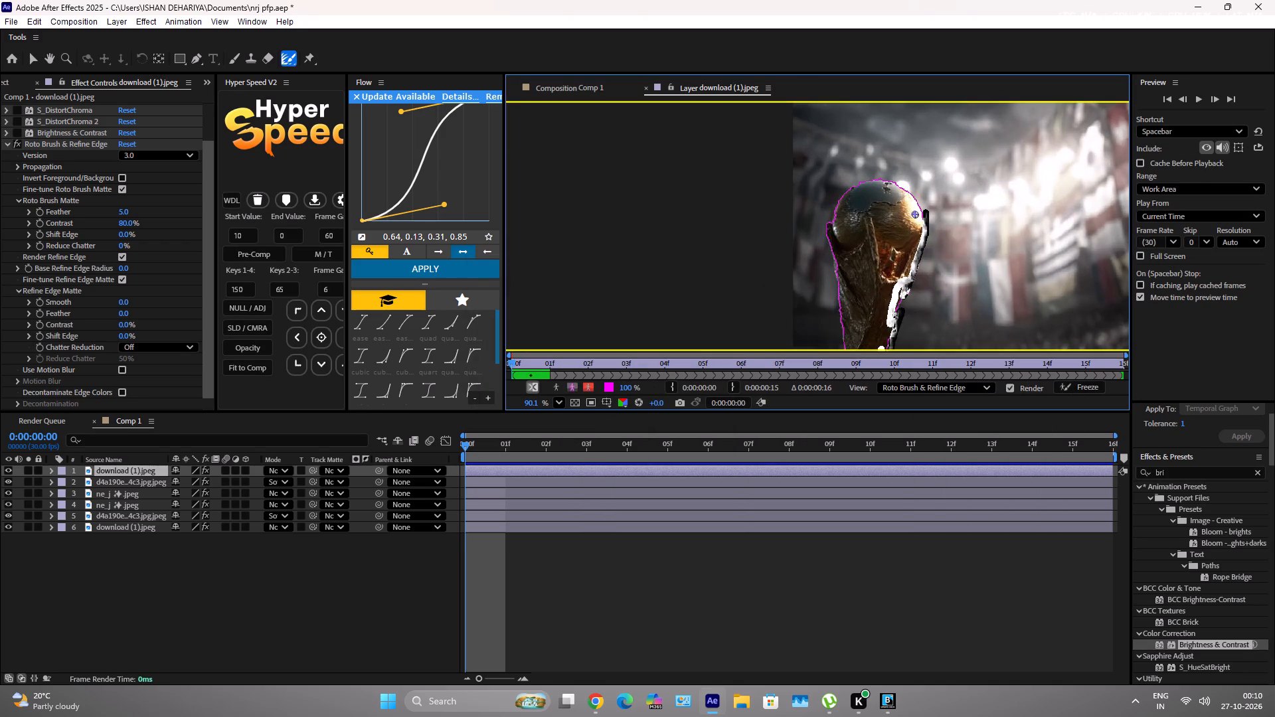
pyautogui.moveTo(922, 215); pyautogui.dragTo(869, 185)
pyautogui.moveTo(869, 185); pyautogui.dragTo(871, 183)
pyautogui.moveTo(871, 183); pyautogui.dragTo(865, 183)
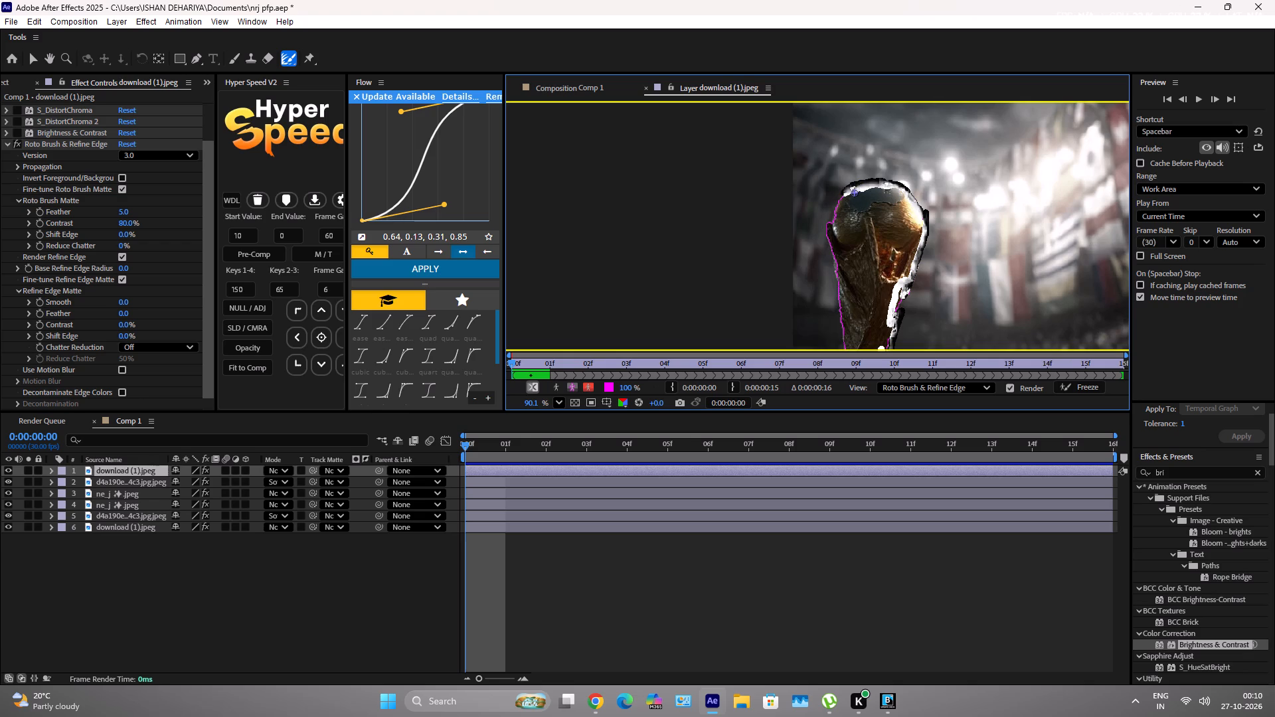
pyautogui.moveTo(846, 195); pyautogui.dragTo(827, 226)
pyautogui.moveTo(827, 226); pyautogui.dragTo(837, 285)
pyautogui.moveTo(837, 285); pyautogui.dragTo(845, 335)
# Paint a Refine Edge stroke down the shaded side of the trophy's lower stem and along the underside of the base.
pyautogui.scroll(-6, 892, 244)
pyautogui.scroll(9, 900, 307)
pyautogui.scroll(-4, 856, 191)
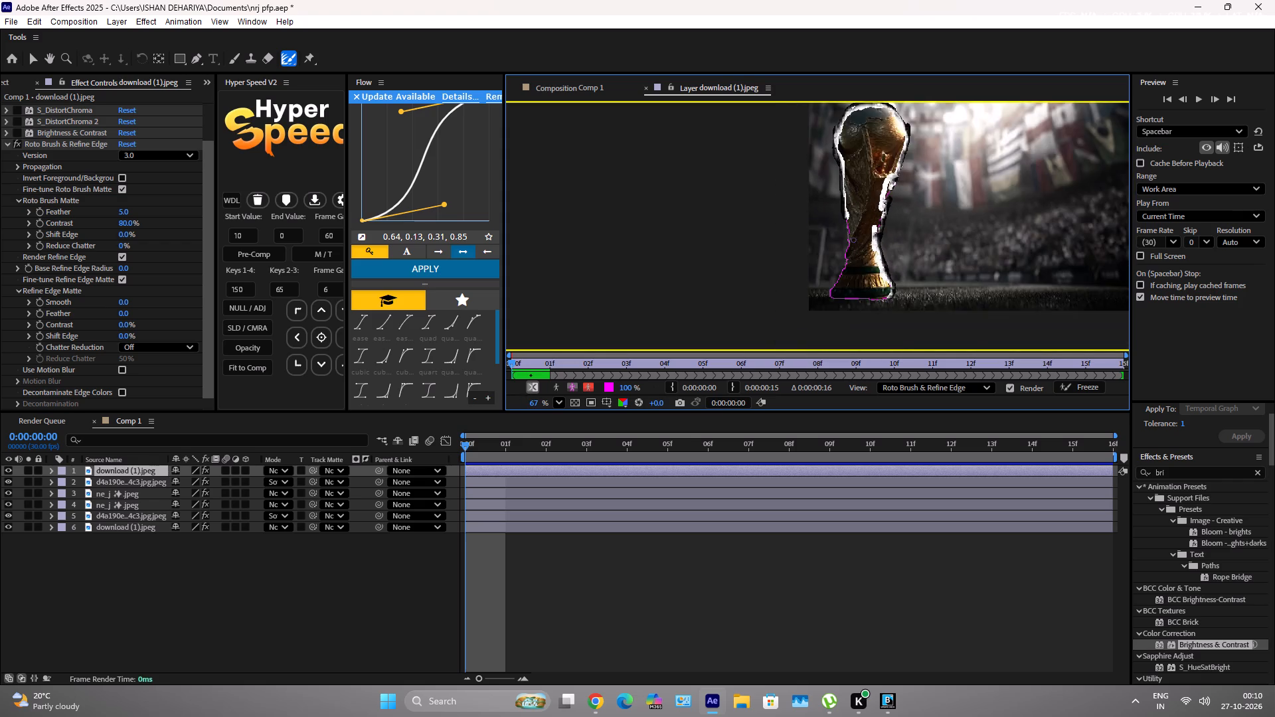
pyautogui.scroll(4, 853, 240)
pyautogui.moveTo(843, 199); pyautogui.dragTo(847, 242)
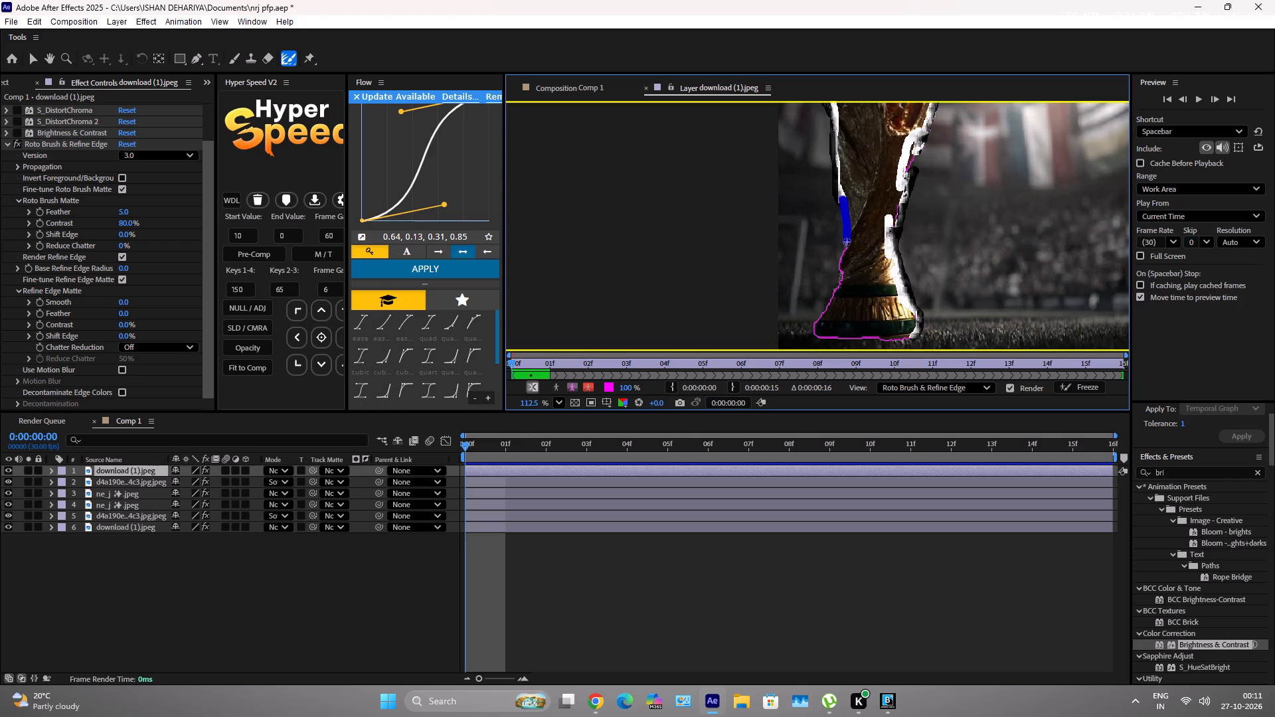
pyautogui.moveTo(847, 242); pyautogui.dragTo(837, 288)
pyautogui.moveTo(837, 288); pyautogui.dragTo(884, 342)
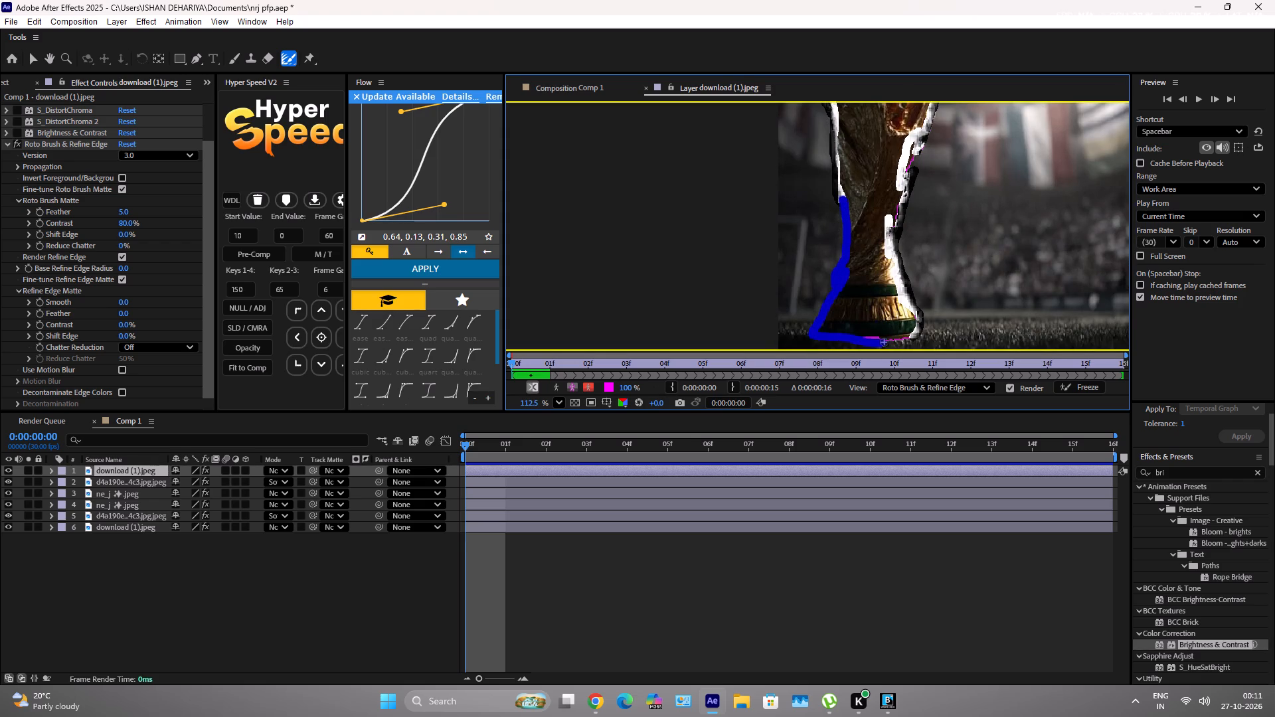
pyautogui.moveTo(884, 342); pyautogui.dragTo(910, 339)
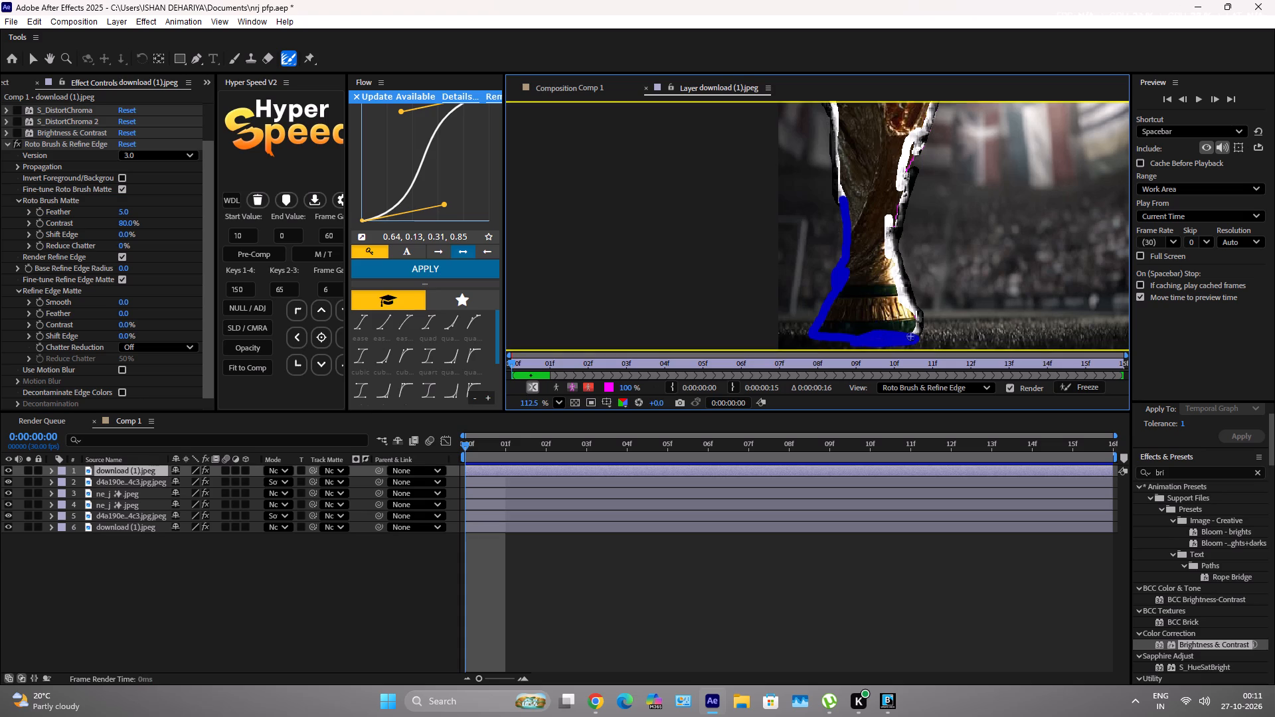
# Freeze the trophy's Roto Brush and Refine Edge result and close the layer view to return to Comp 1.
pyautogui.scroll(-6, 886, 287)
pyautogui.scroll(3, 899, 201)
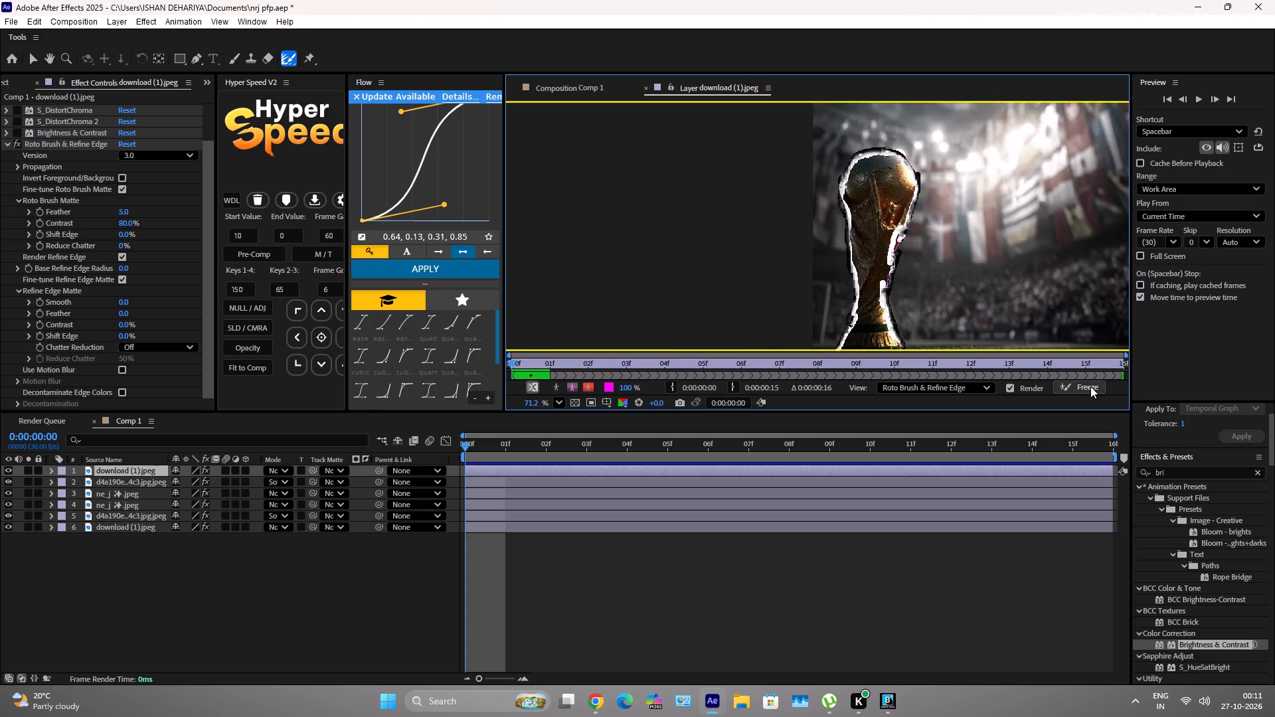
pyautogui.click(1090, 386)
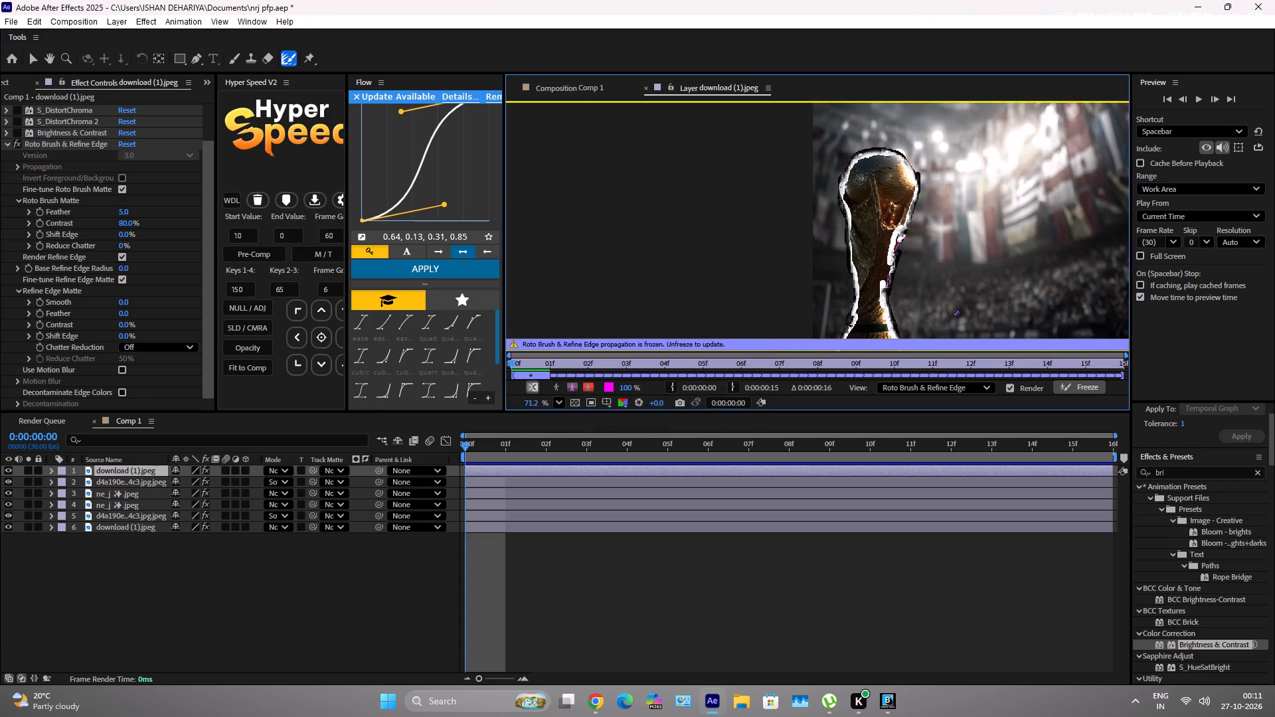
pyautogui.click(649, 94)
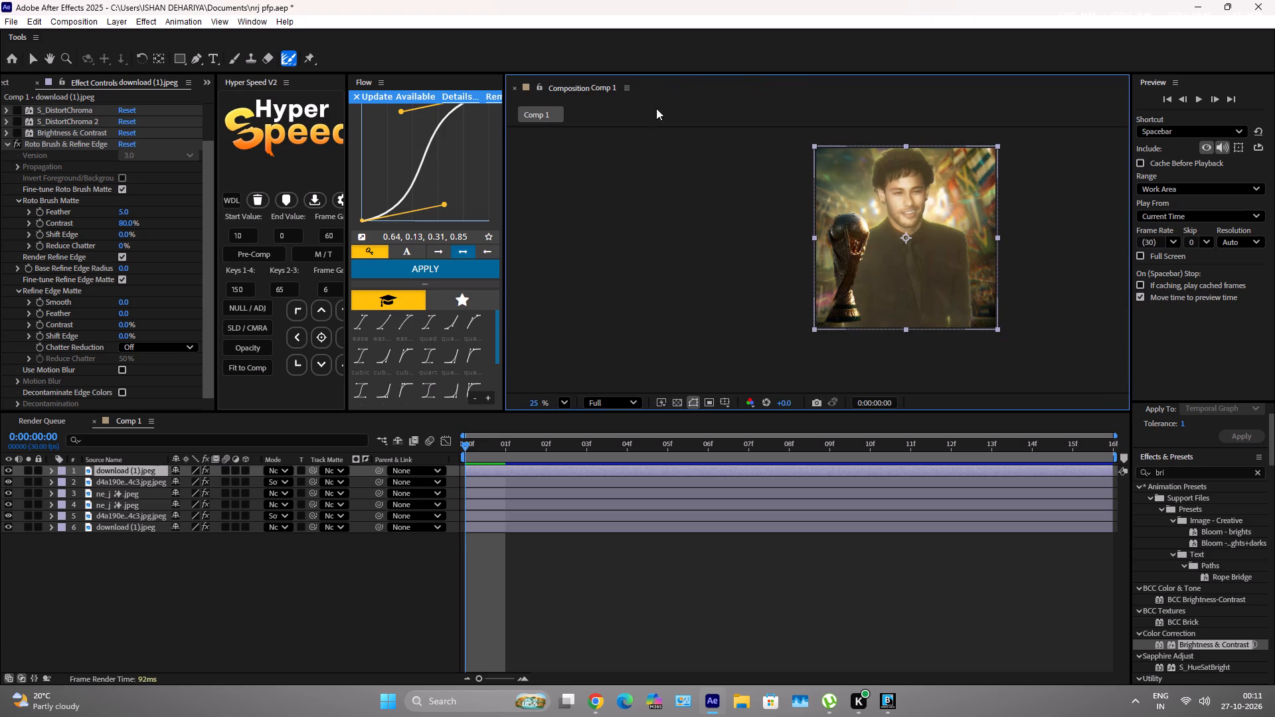
# Move the top download (1).jpeg trophy layer down the stack to directly beneath the two ne_j footballer layers.
pyautogui.scroll(4, 864, 245)
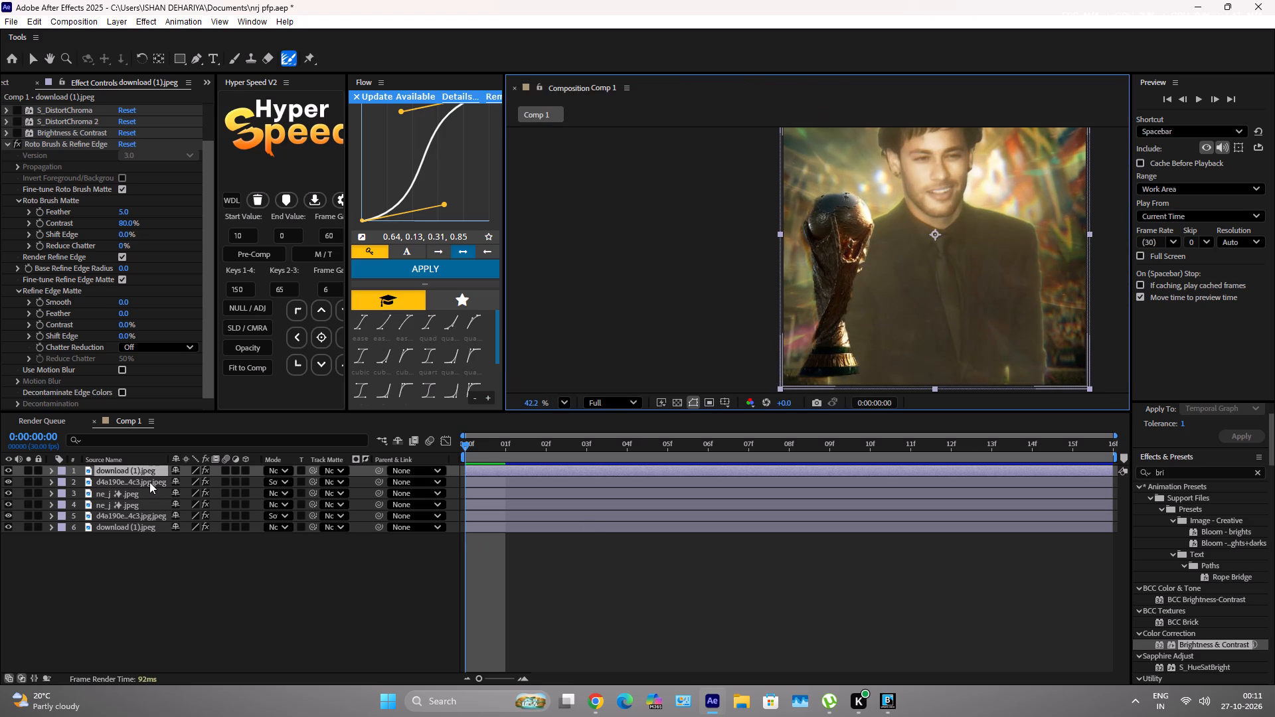
pyautogui.moveTo(148, 470); pyautogui.dragTo(150, 517)
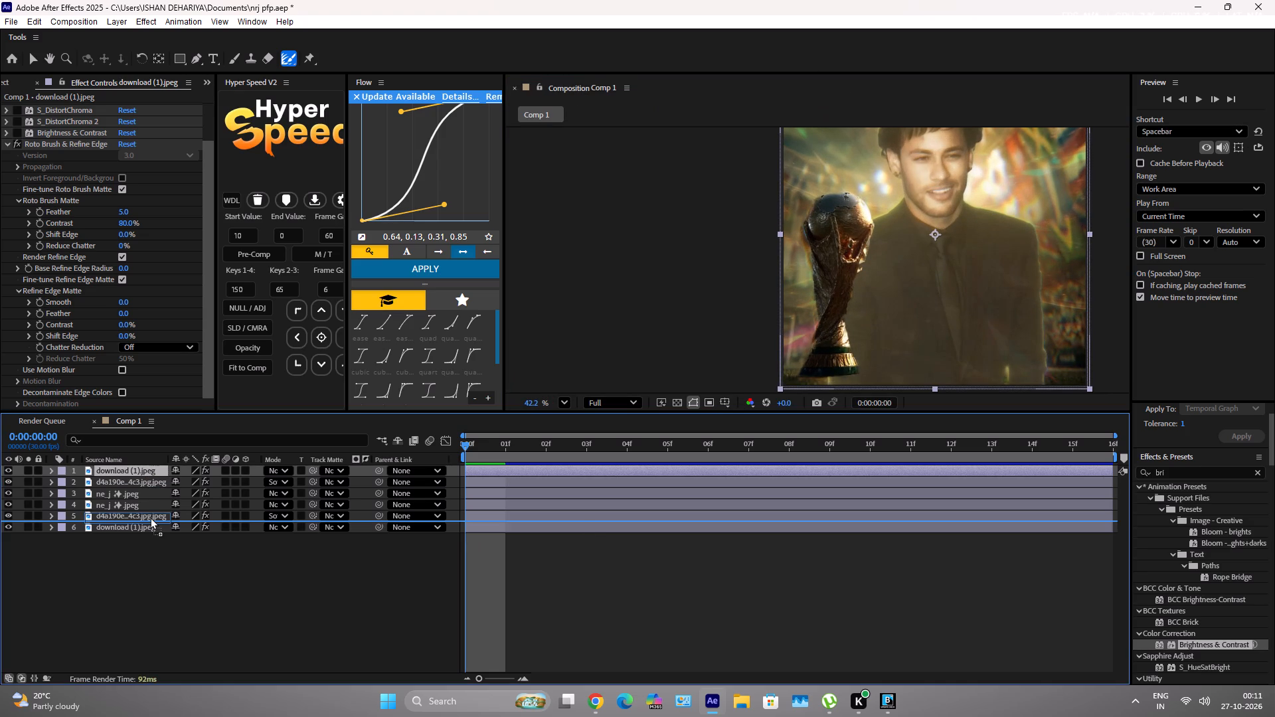
pyautogui.moveTo(150, 517); pyautogui.dragTo(151, 513)
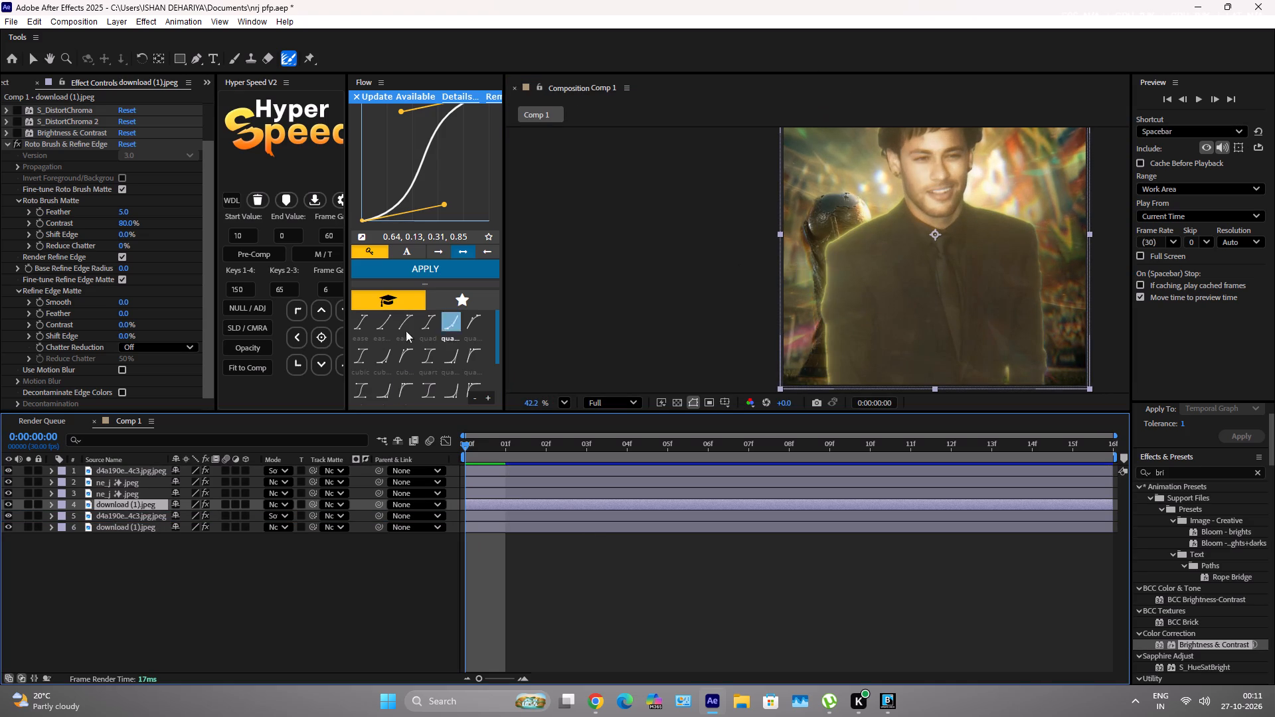
# Move Roto Brush & Refine Edge to the top of the trophy layer's effect stack and collapse its settings.
pyautogui.scroll(5, 41, 169)
pyautogui.moveTo(54, 187); pyautogui.dragTo(56, 154)
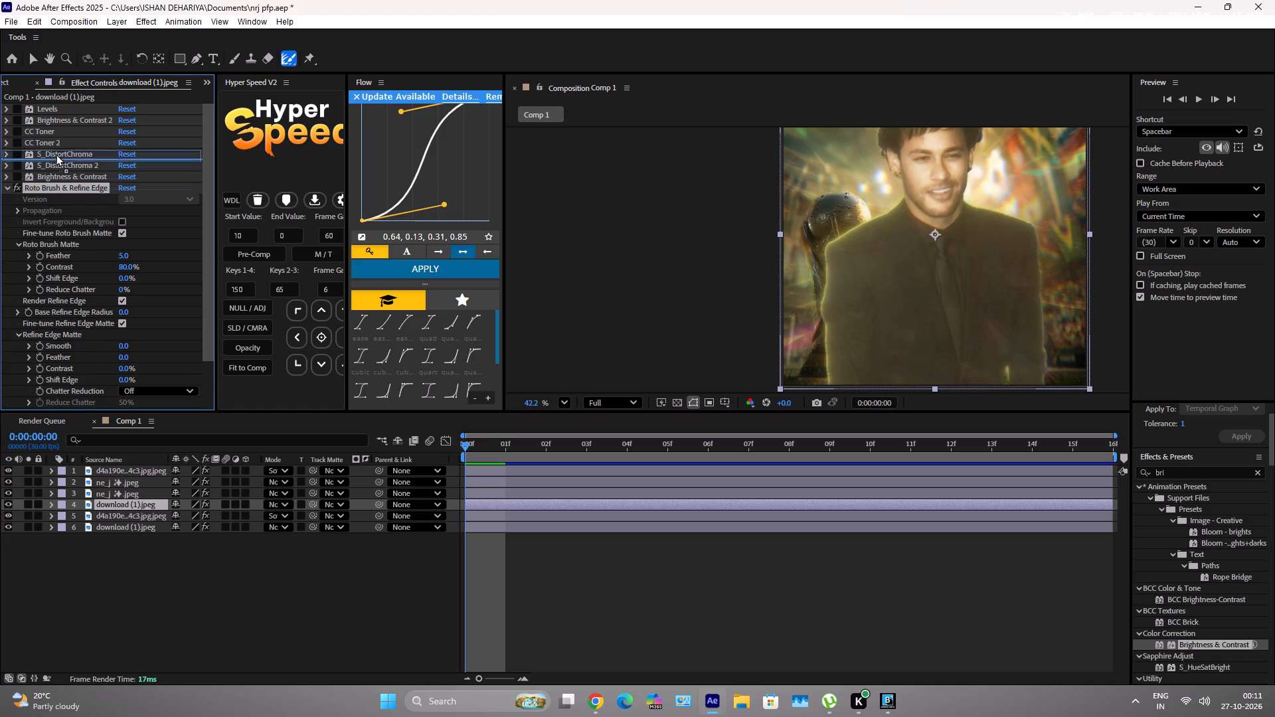
pyautogui.moveTo(56, 154); pyautogui.dragTo(52, 105)
pyautogui.click(52, 105)
pyautogui.click(7, 108)
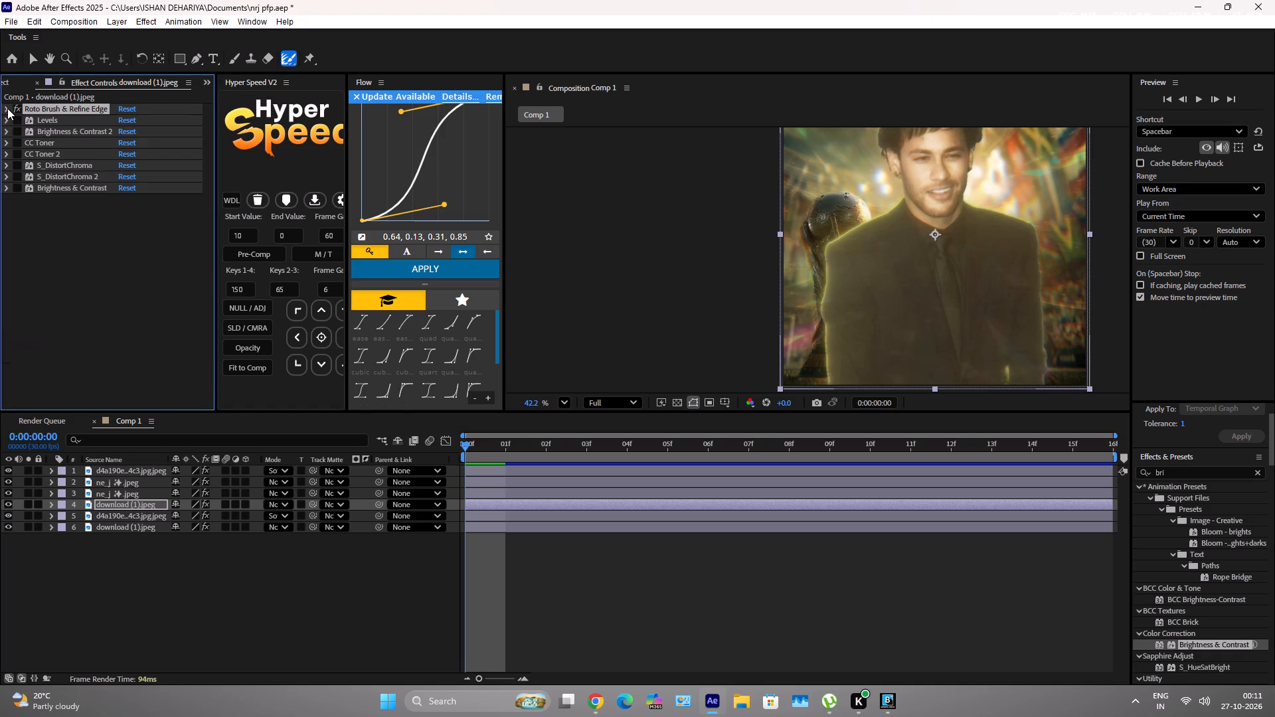
# Enable CC Toner and CC Toner 2 on the trophy layer.
pyautogui.click(19, 143)
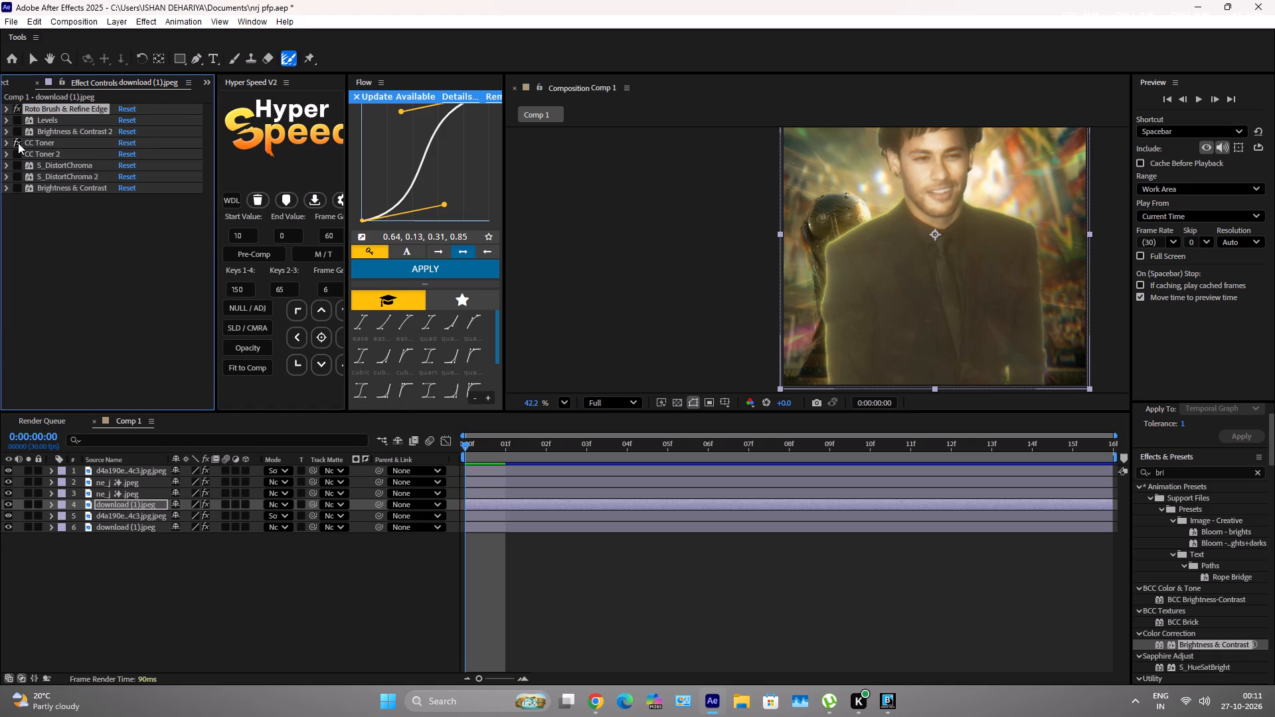
pyautogui.click(17, 154)
# Move the trophy layer below the lower d4a190e texture overlay, directly above the background layer.
pyautogui.click(44, 119)
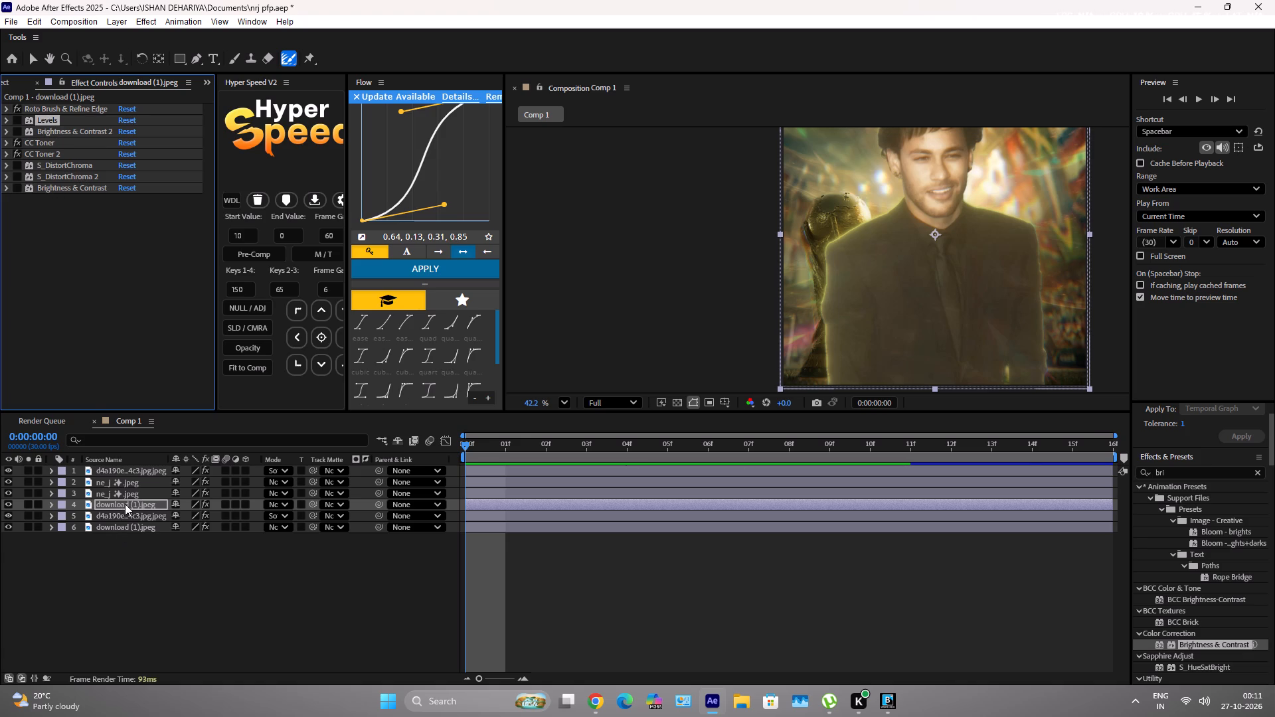
pyautogui.moveTo(125, 504); pyautogui.dragTo(127, 521)
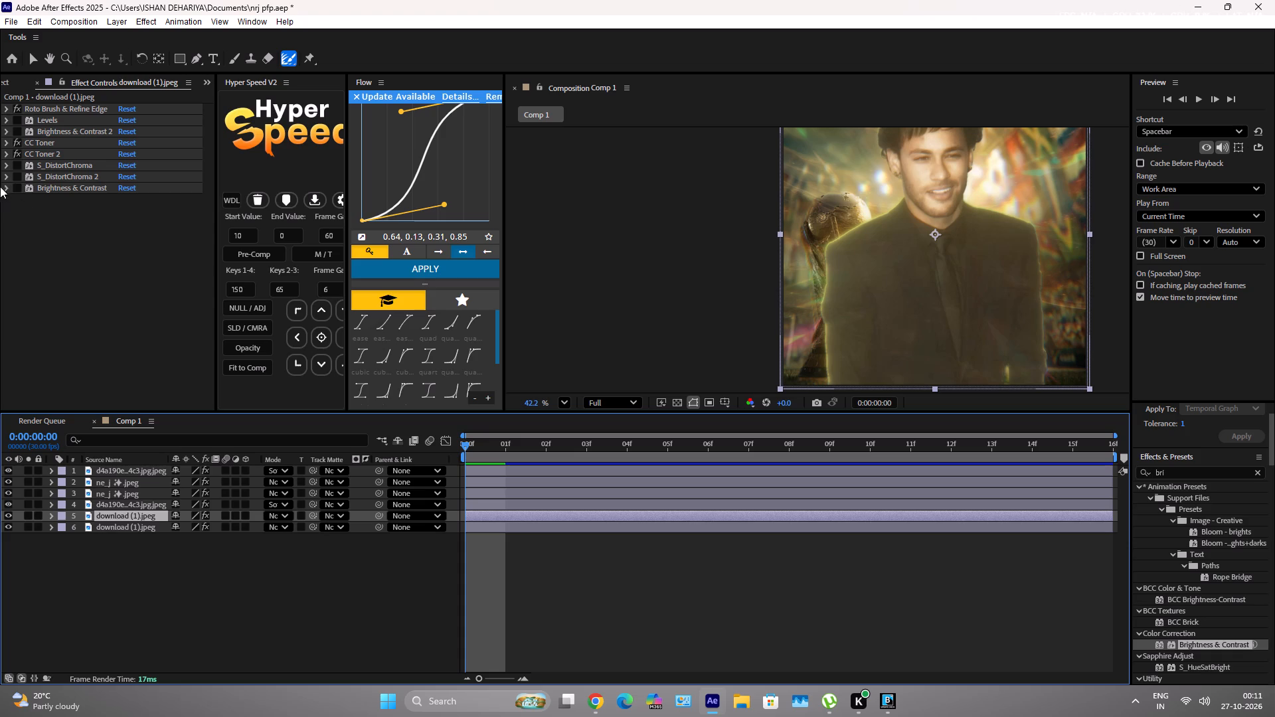
# Compare the trophy with Levels on and off, and delete the Levels effect from its layer.
pyautogui.click(16, 120)
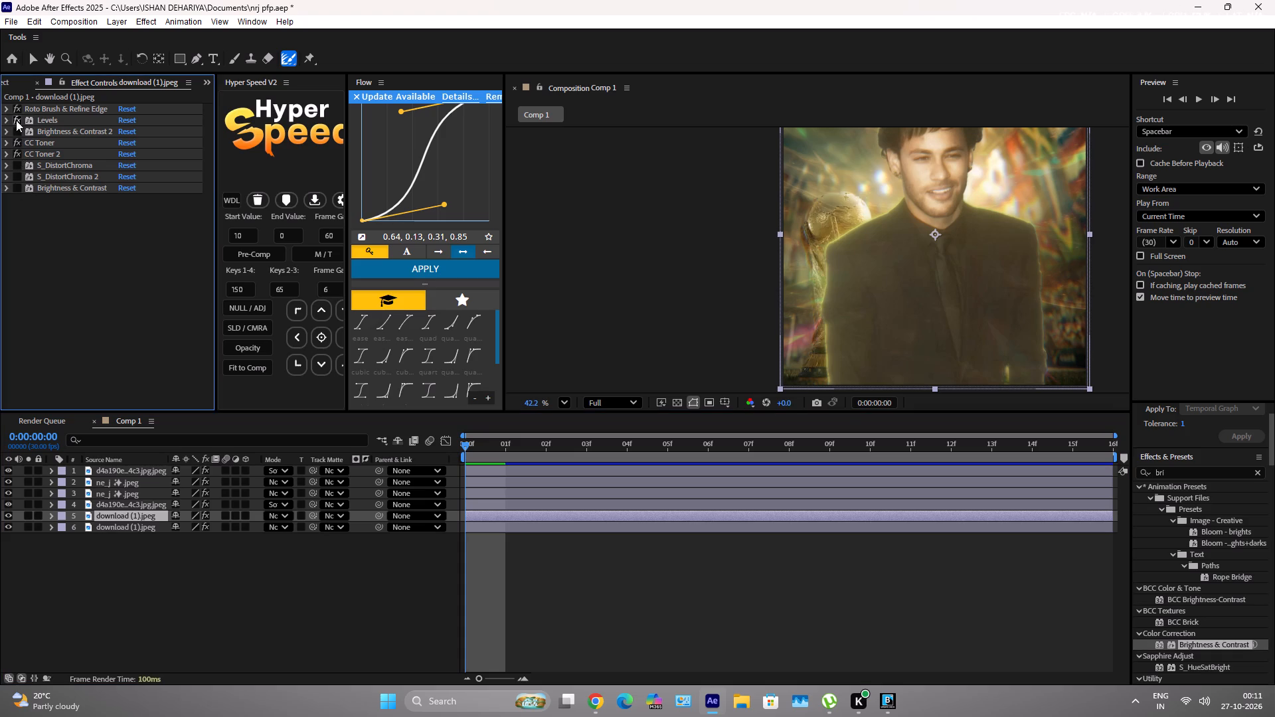
pyautogui.click(16, 120)
pyautogui.click(16, 120)
pyautogui.click(16, 120)
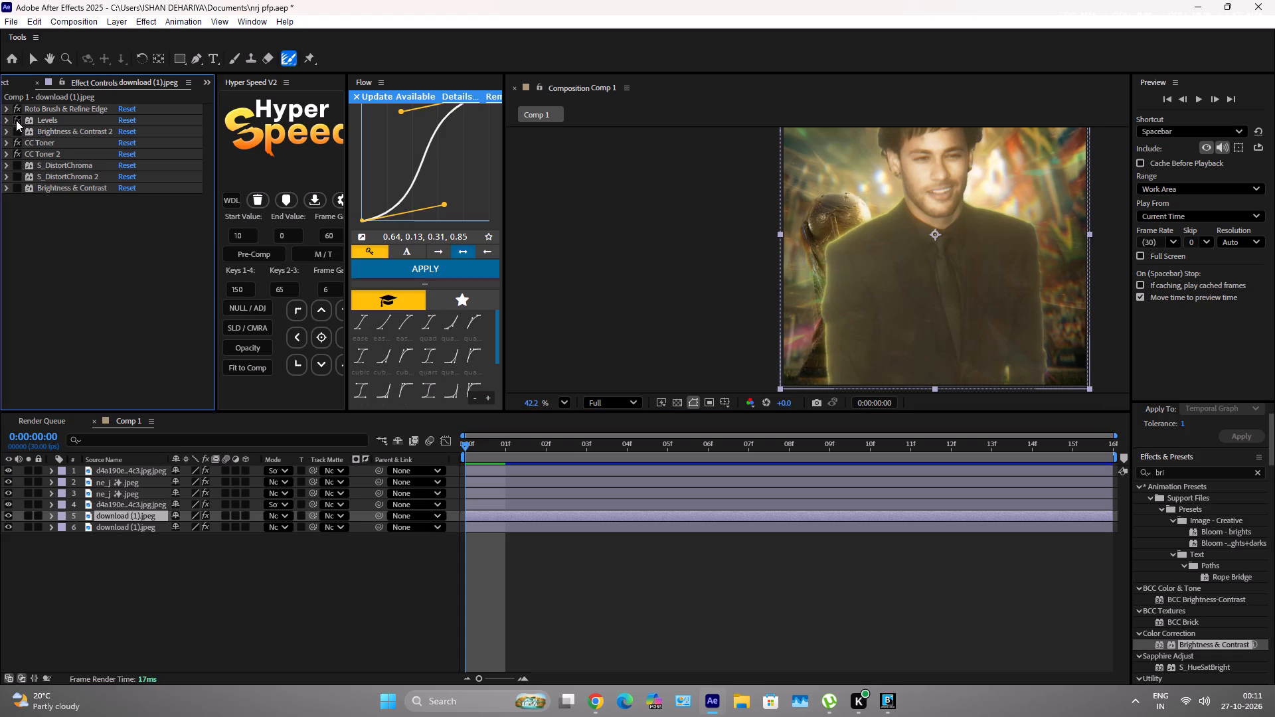
pyautogui.click(52, 119)
pyautogui.press('Delete')
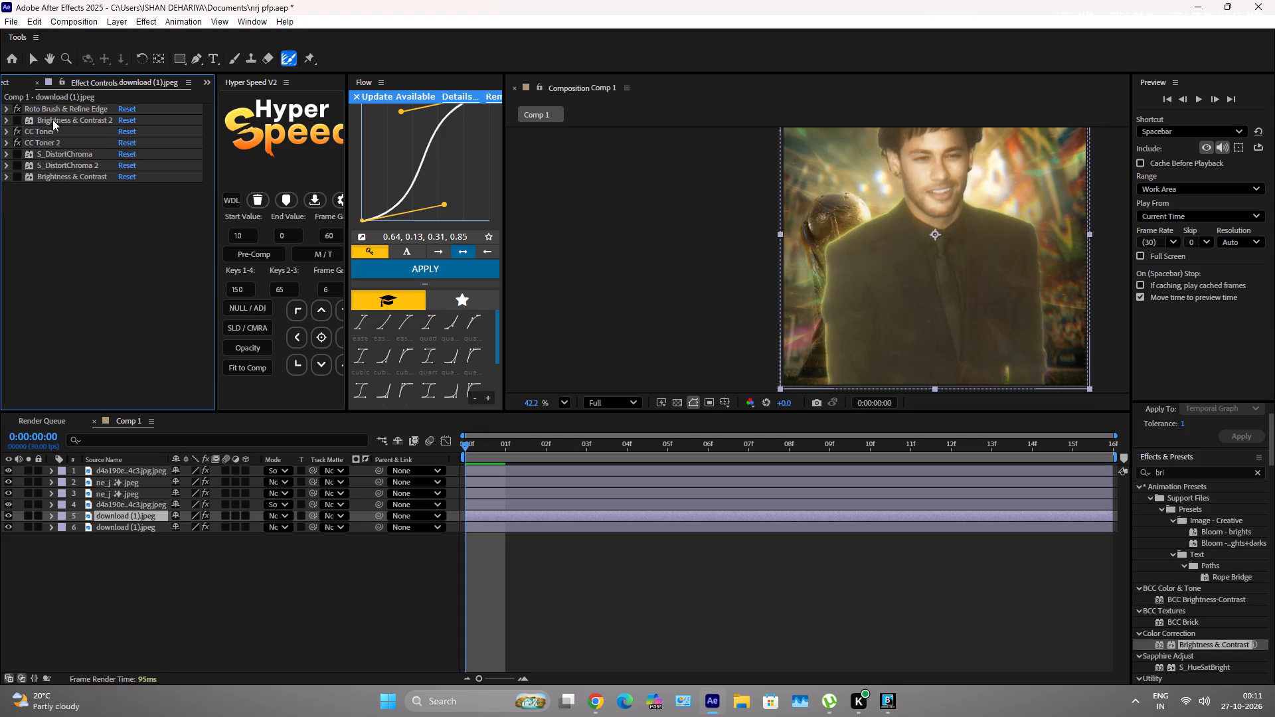
# Compare the trophy with Brightness & Contrast 2 on and off, and leave the effect enabled.
pyautogui.click(18, 122)
pyautogui.tripleClick(18, 122)
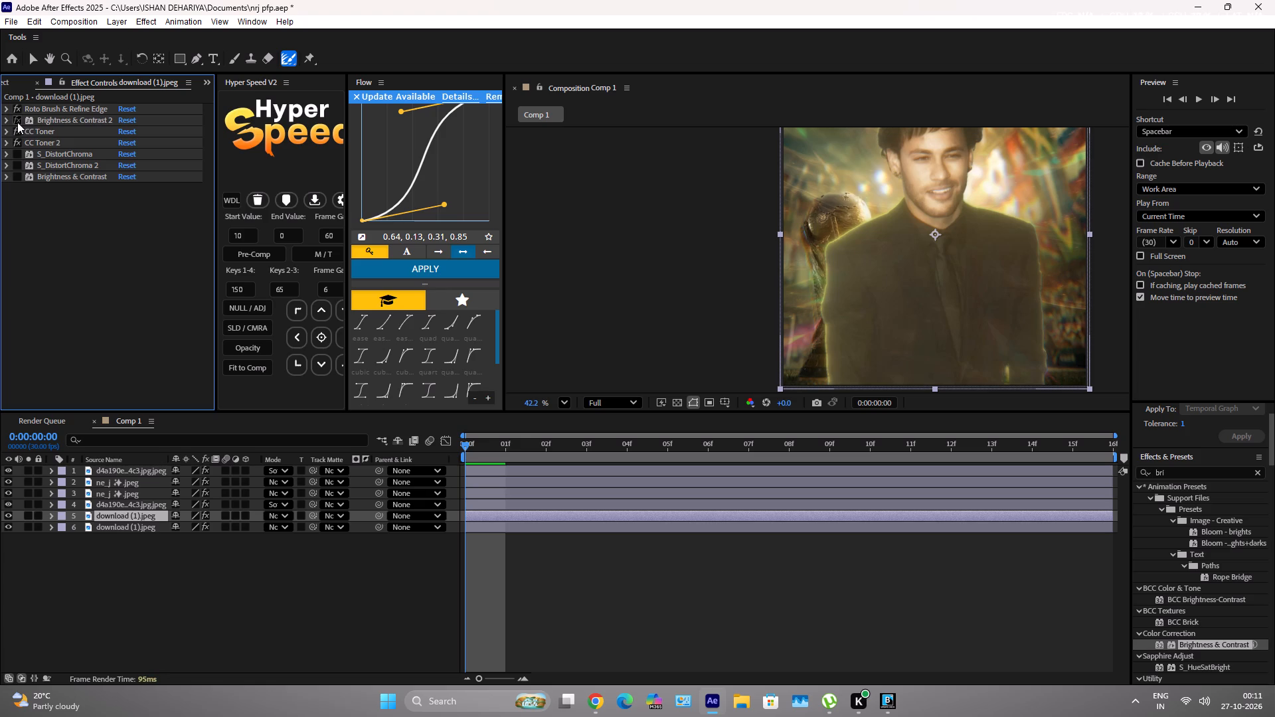
pyautogui.click(17, 122)
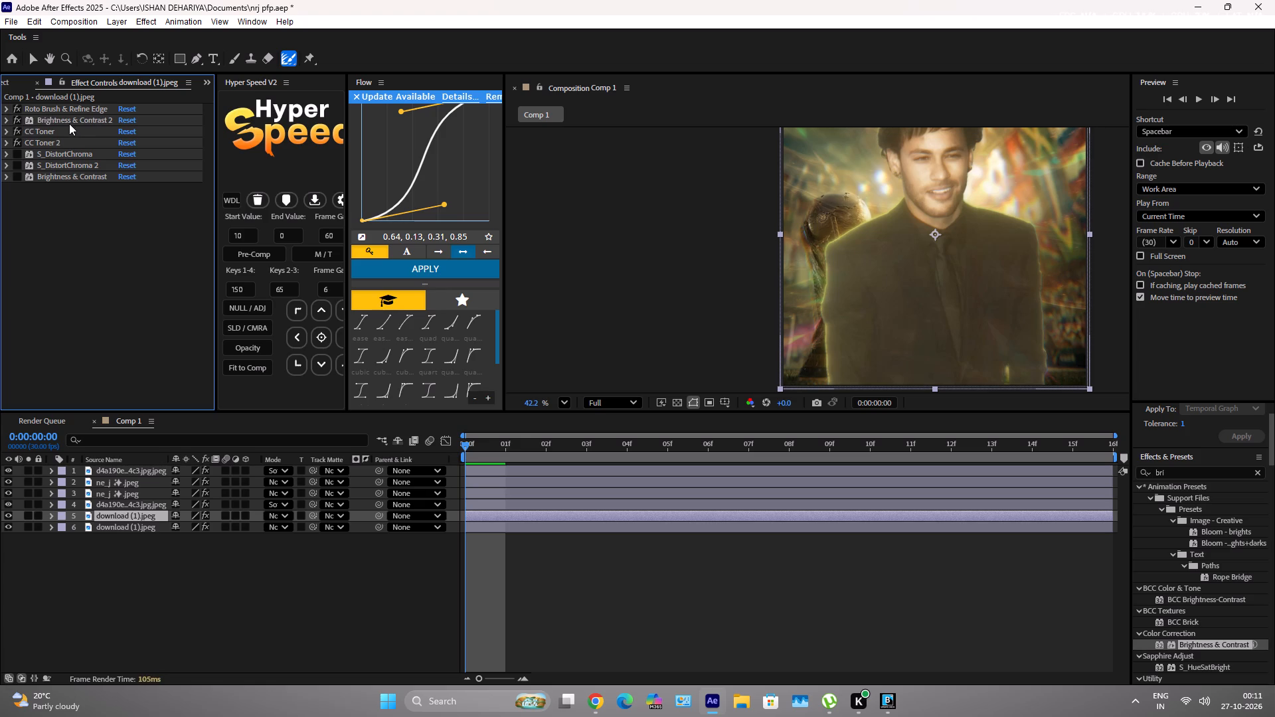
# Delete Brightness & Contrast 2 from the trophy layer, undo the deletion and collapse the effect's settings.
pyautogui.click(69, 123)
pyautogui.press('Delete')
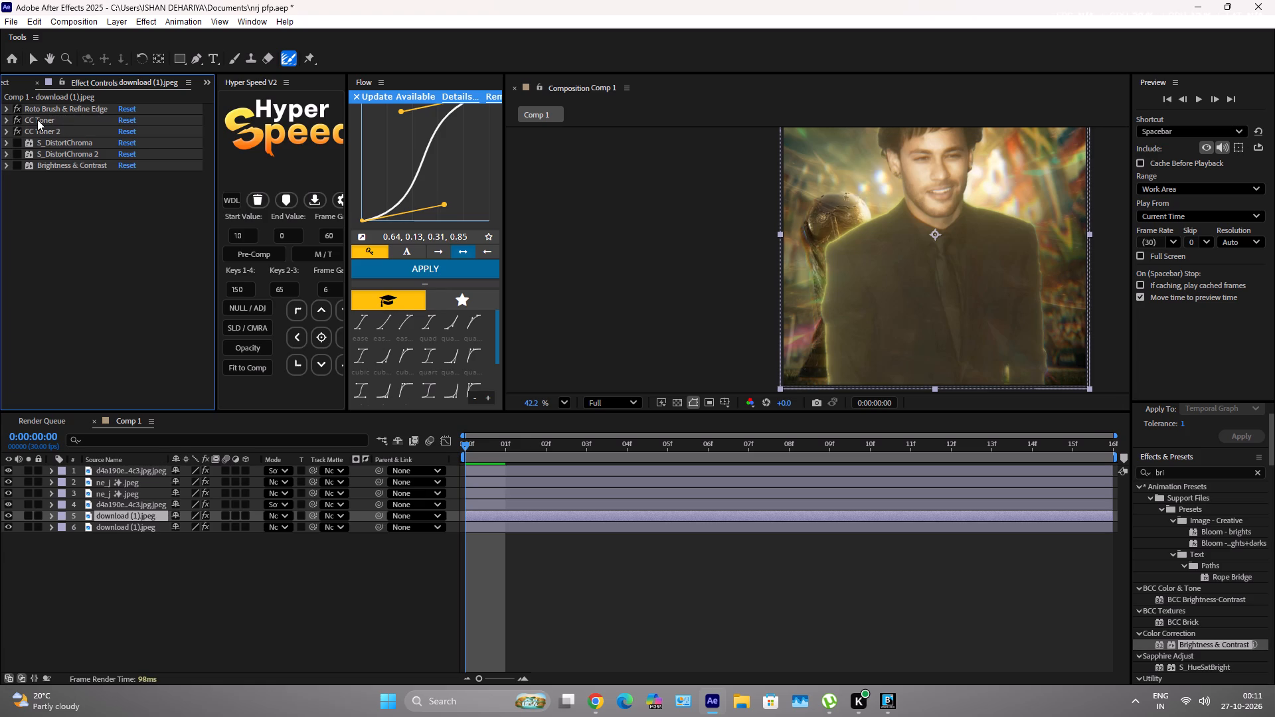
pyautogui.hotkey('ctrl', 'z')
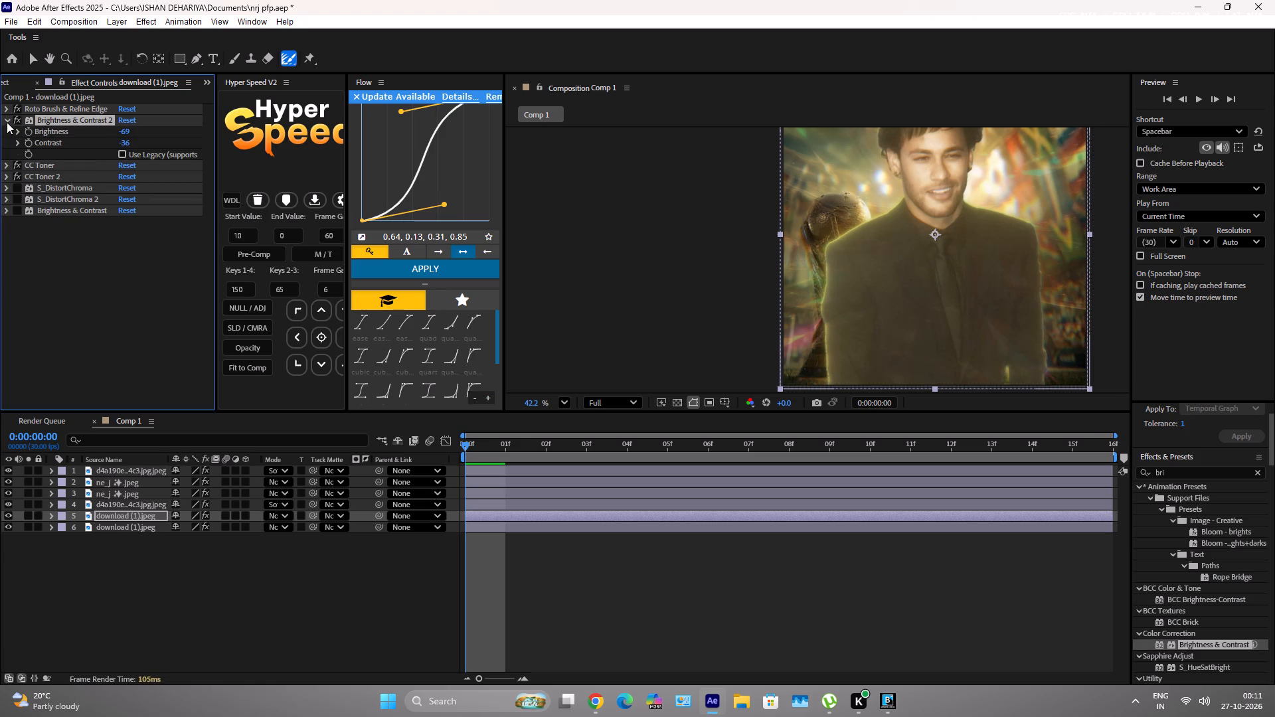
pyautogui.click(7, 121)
# Enable S_DistortChroma and S_DistortChroma 2 on the trophy layer.
pyautogui.click(13, 153)
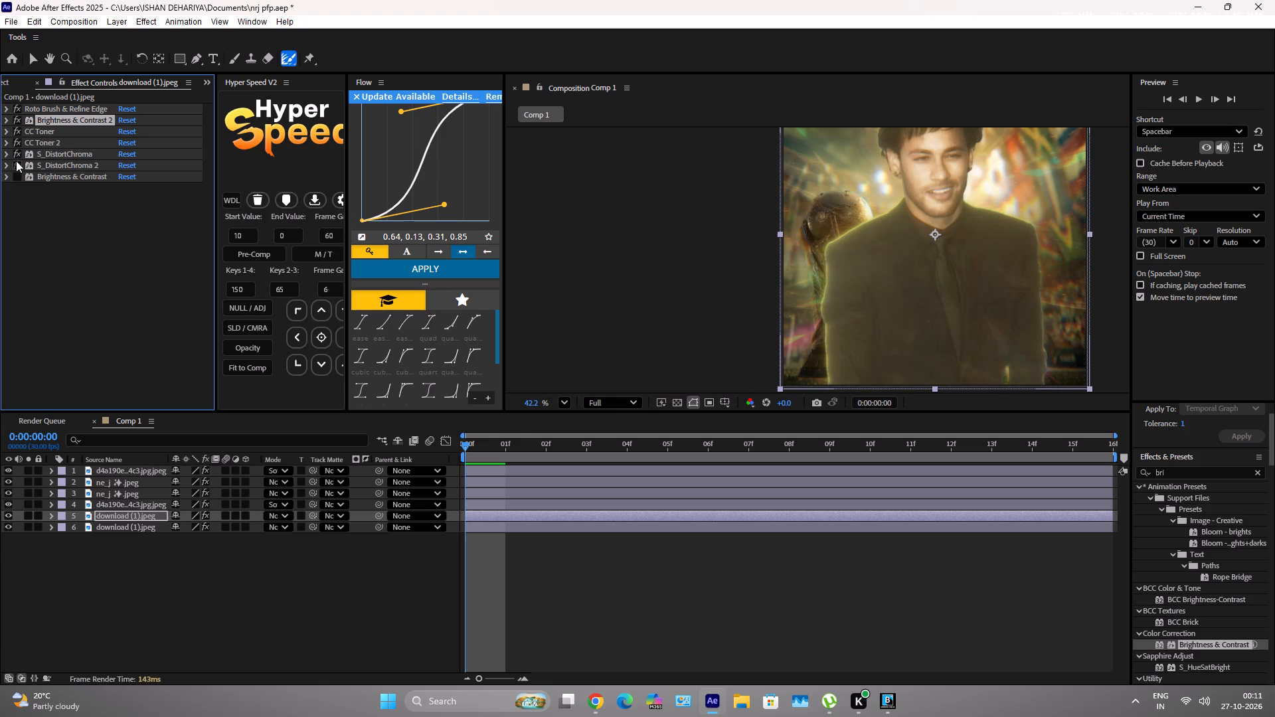
pyautogui.click(16, 161)
# Delete the disabled Brightness & Contrast effect at the end of the trophy layer's effect stack.
pyautogui.click(61, 179)
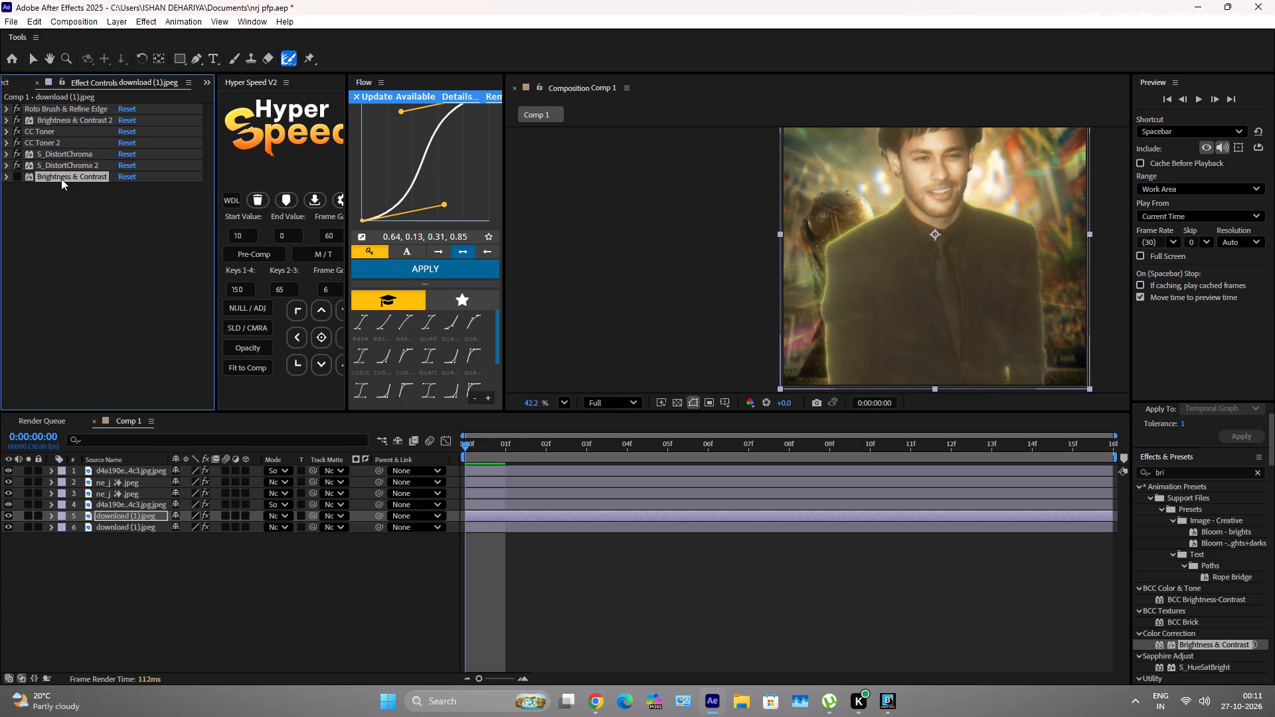
pyautogui.press('Delete')
# Search the effects for "deep", apply Deep Glow 2 at the end of the trophy layer's stack, and toggle it to compare.
pyautogui.scroll(6, 815, 255)
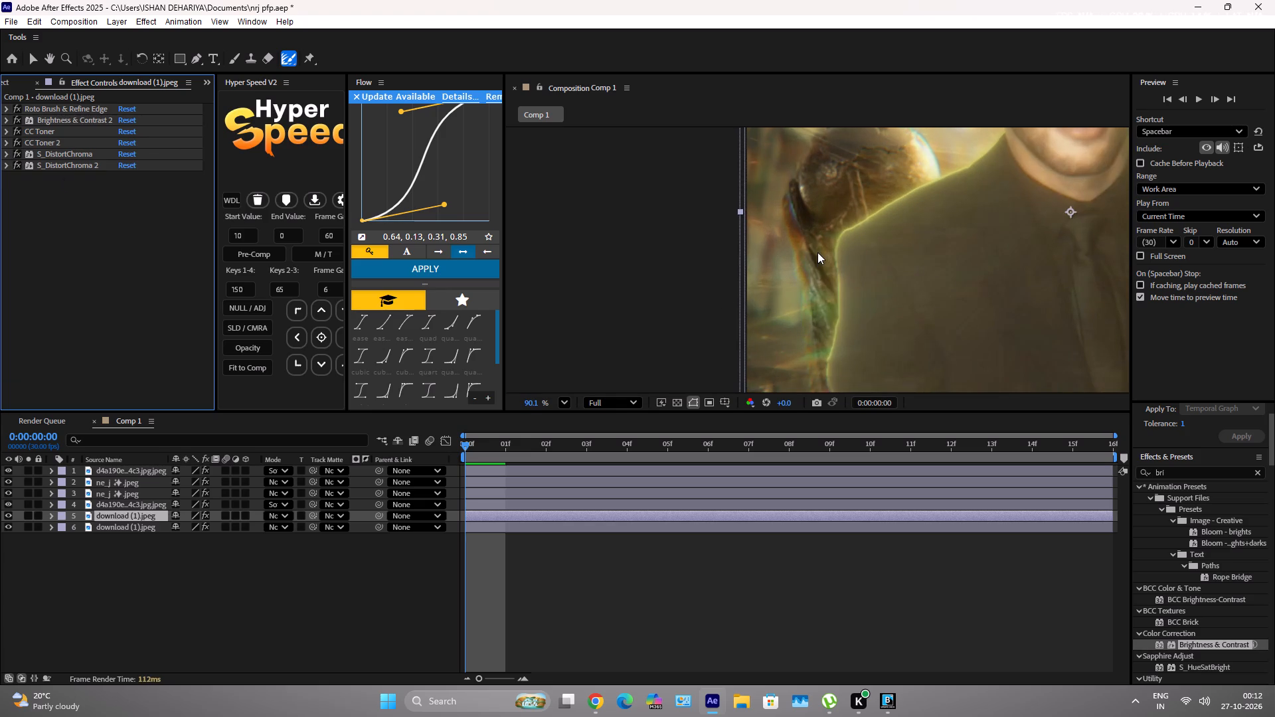
pyautogui.scroll(-6, 817, 252)
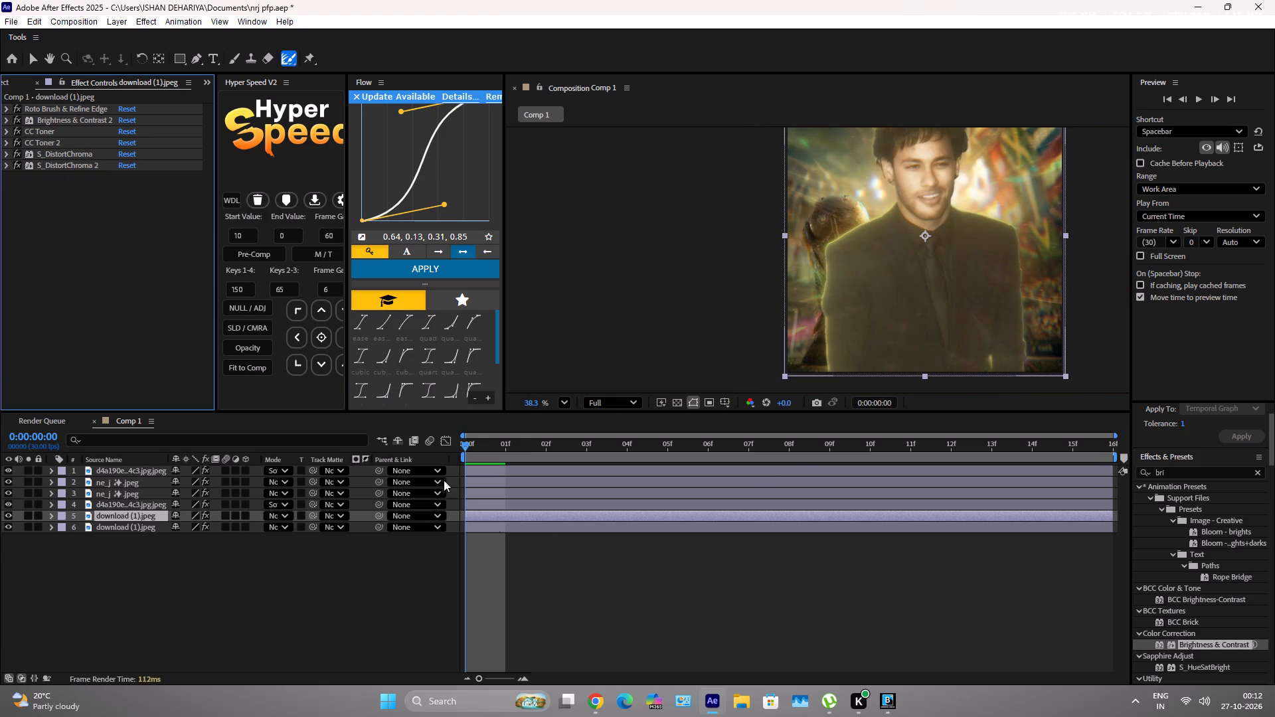
pyautogui.click(1262, 472)
pyautogui.click(1242, 471)
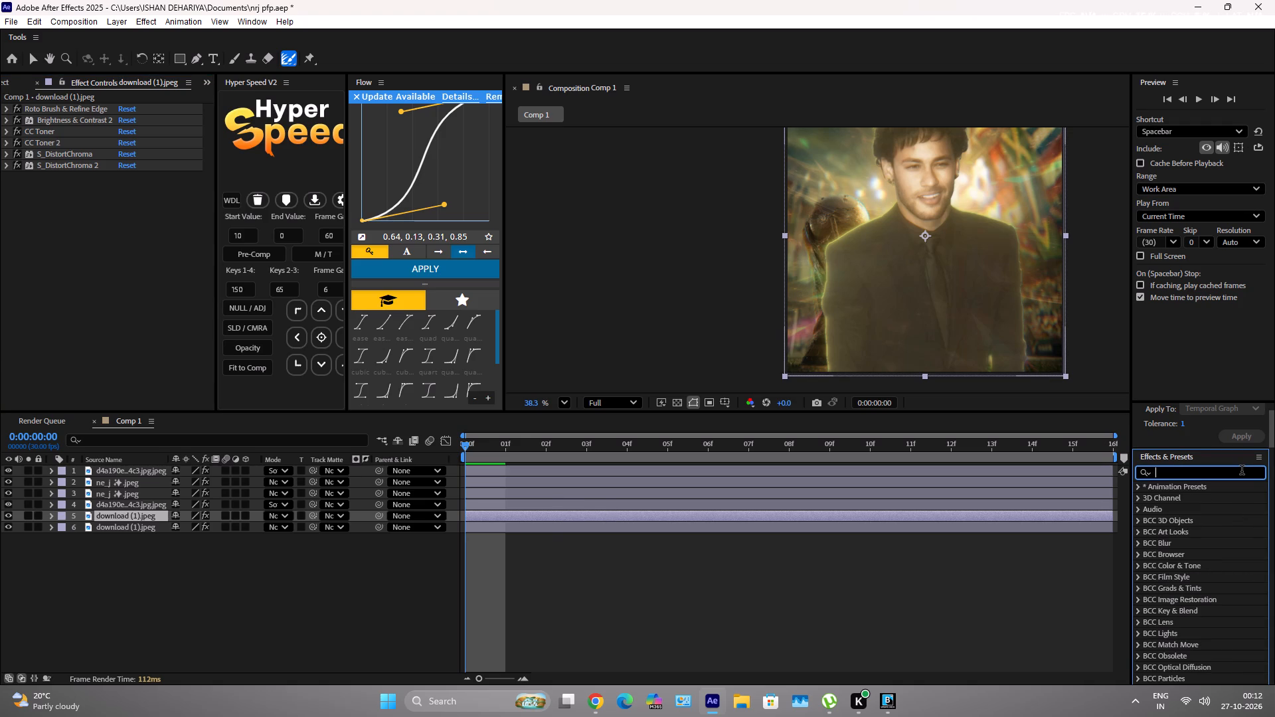
pyautogui.write('deep')
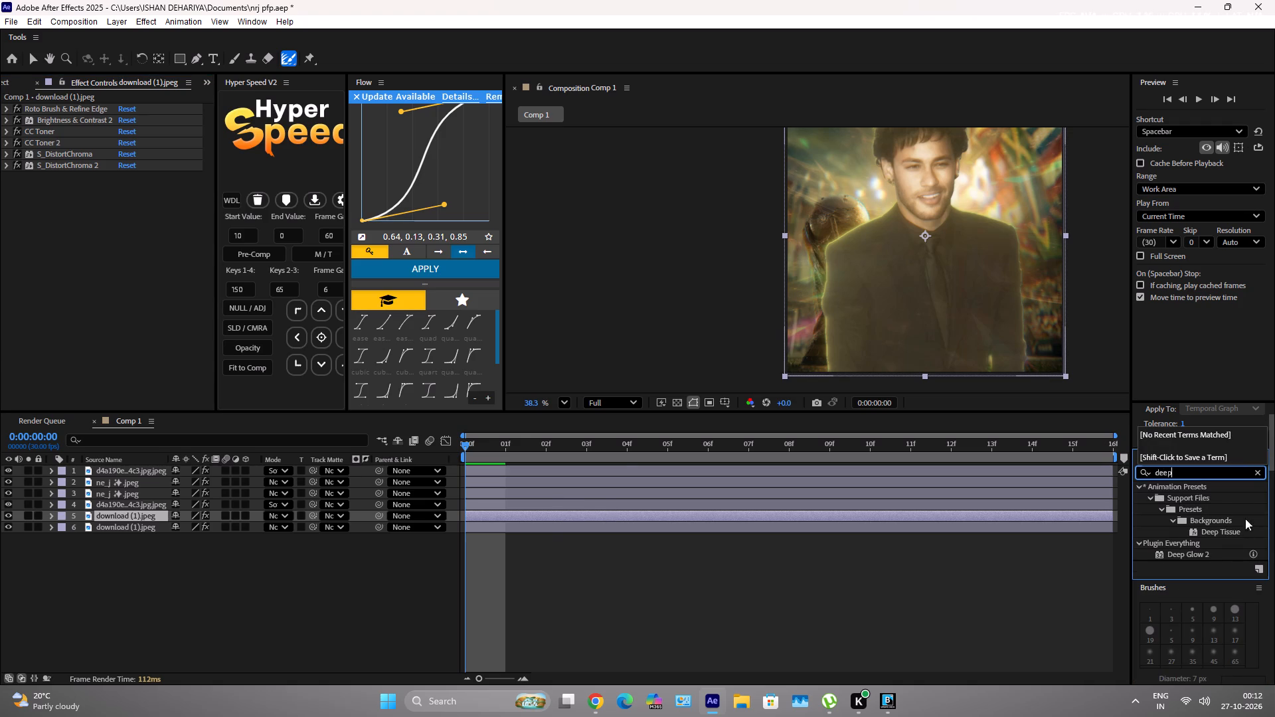
pyautogui.moveTo(1213, 553); pyautogui.dragTo(136, 200)
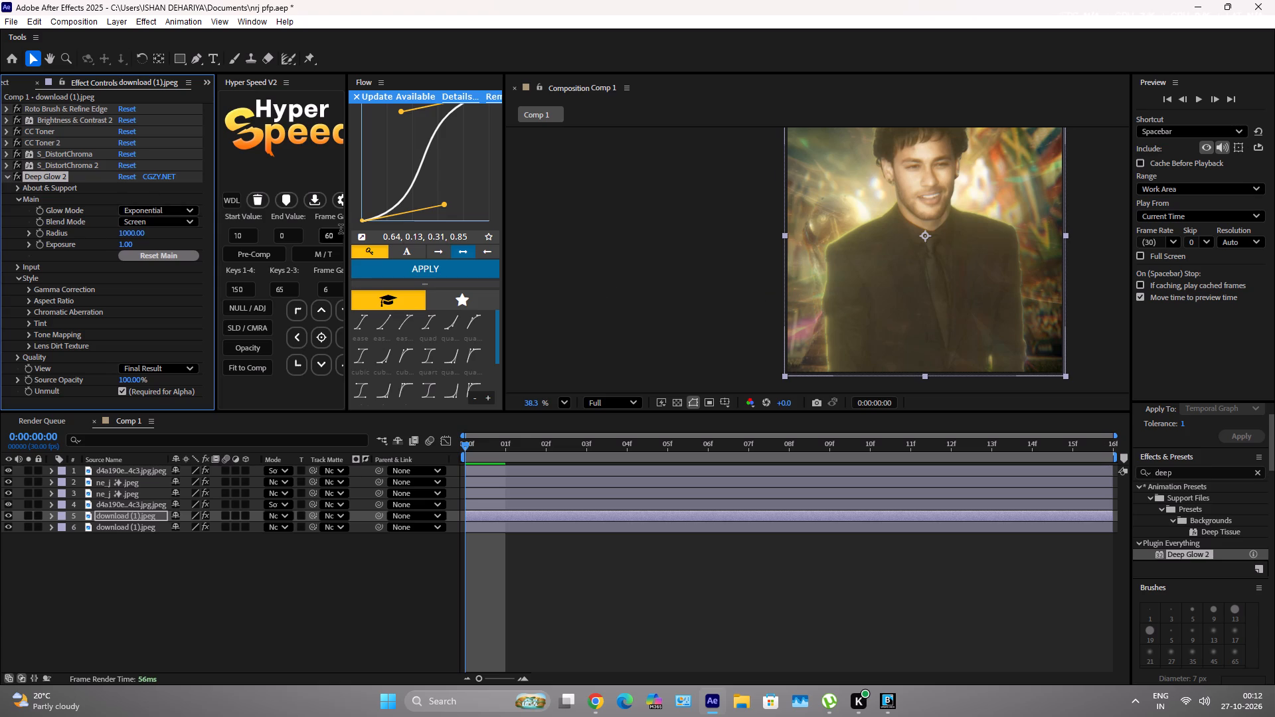
pyautogui.click(14, 177)
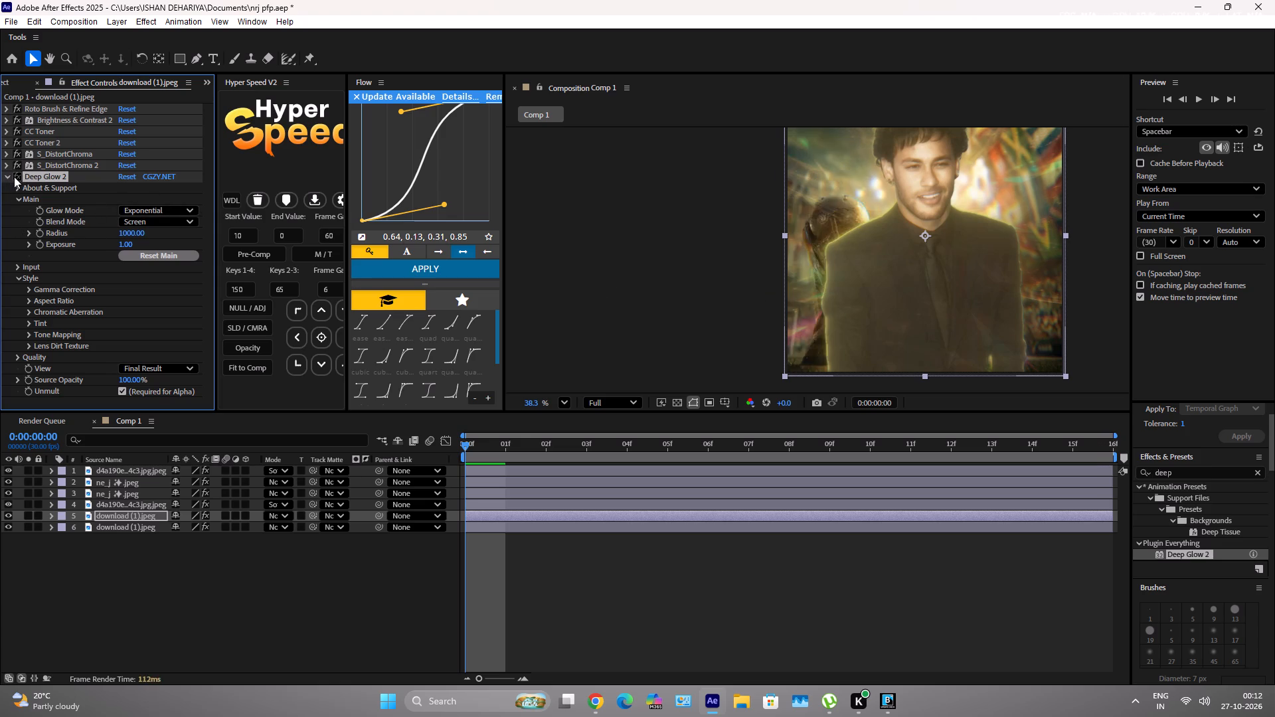
pyautogui.click(14, 177)
pyautogui.doubleClick(14, 177)
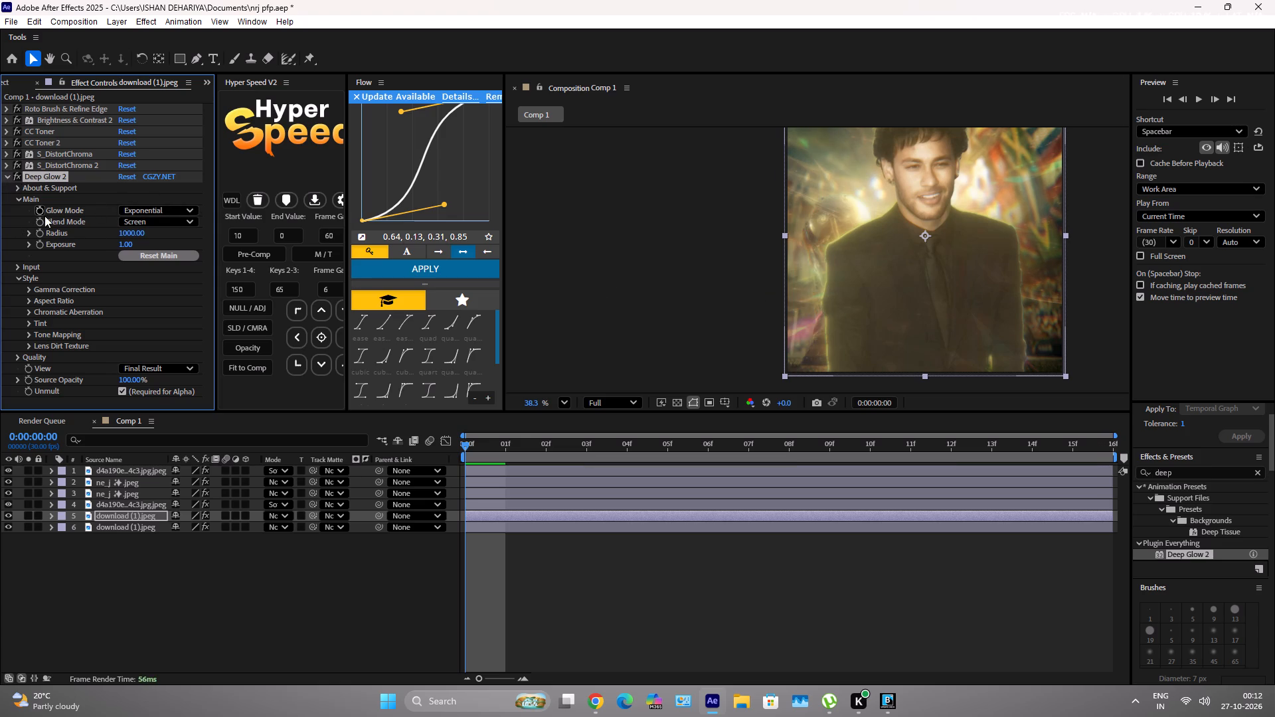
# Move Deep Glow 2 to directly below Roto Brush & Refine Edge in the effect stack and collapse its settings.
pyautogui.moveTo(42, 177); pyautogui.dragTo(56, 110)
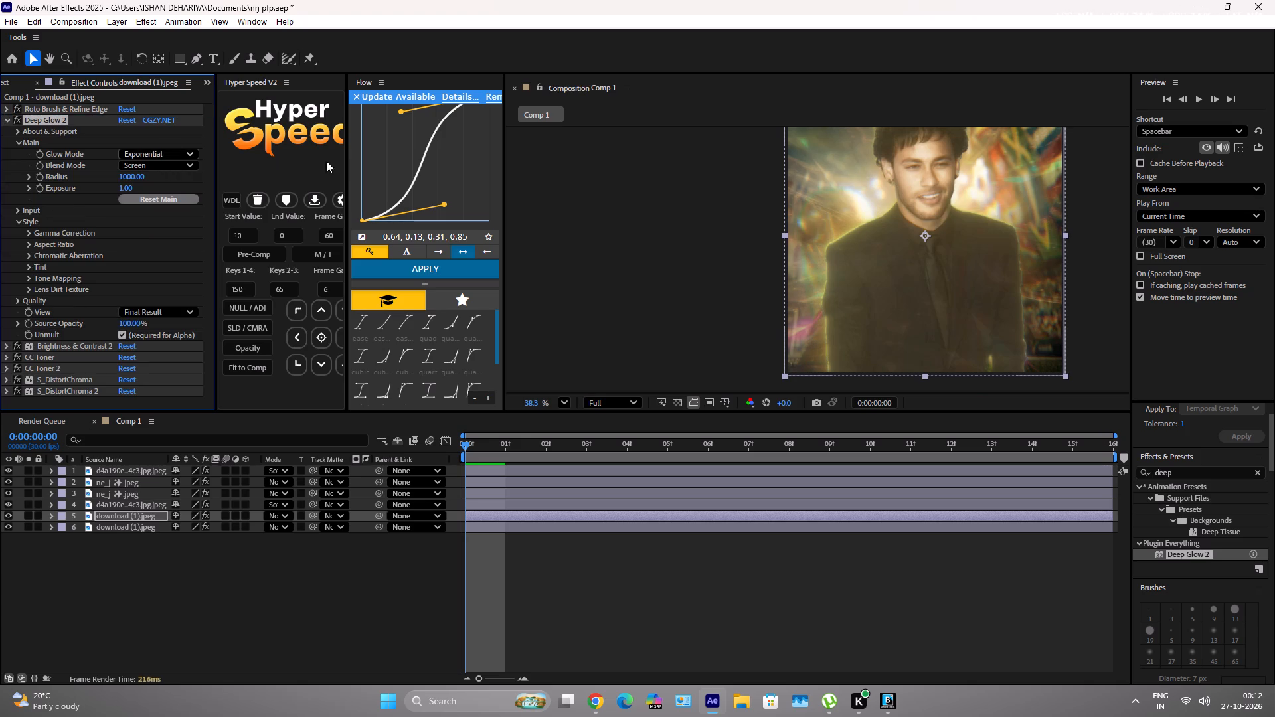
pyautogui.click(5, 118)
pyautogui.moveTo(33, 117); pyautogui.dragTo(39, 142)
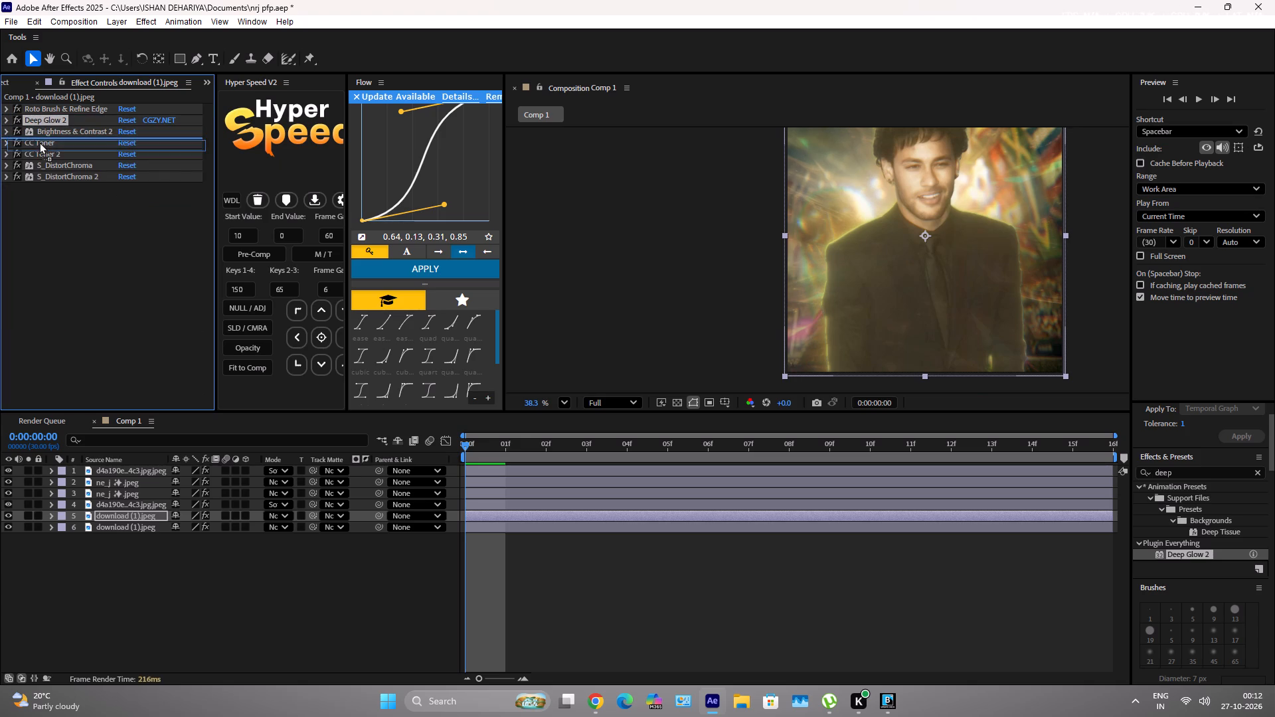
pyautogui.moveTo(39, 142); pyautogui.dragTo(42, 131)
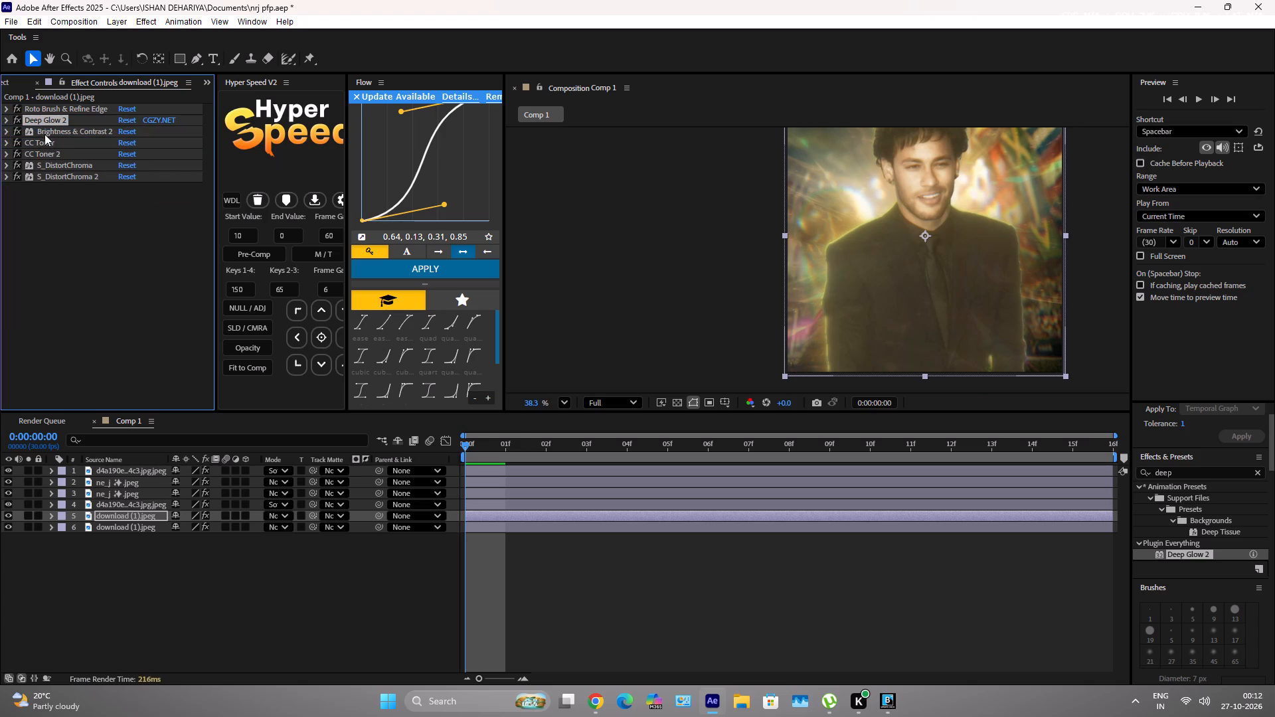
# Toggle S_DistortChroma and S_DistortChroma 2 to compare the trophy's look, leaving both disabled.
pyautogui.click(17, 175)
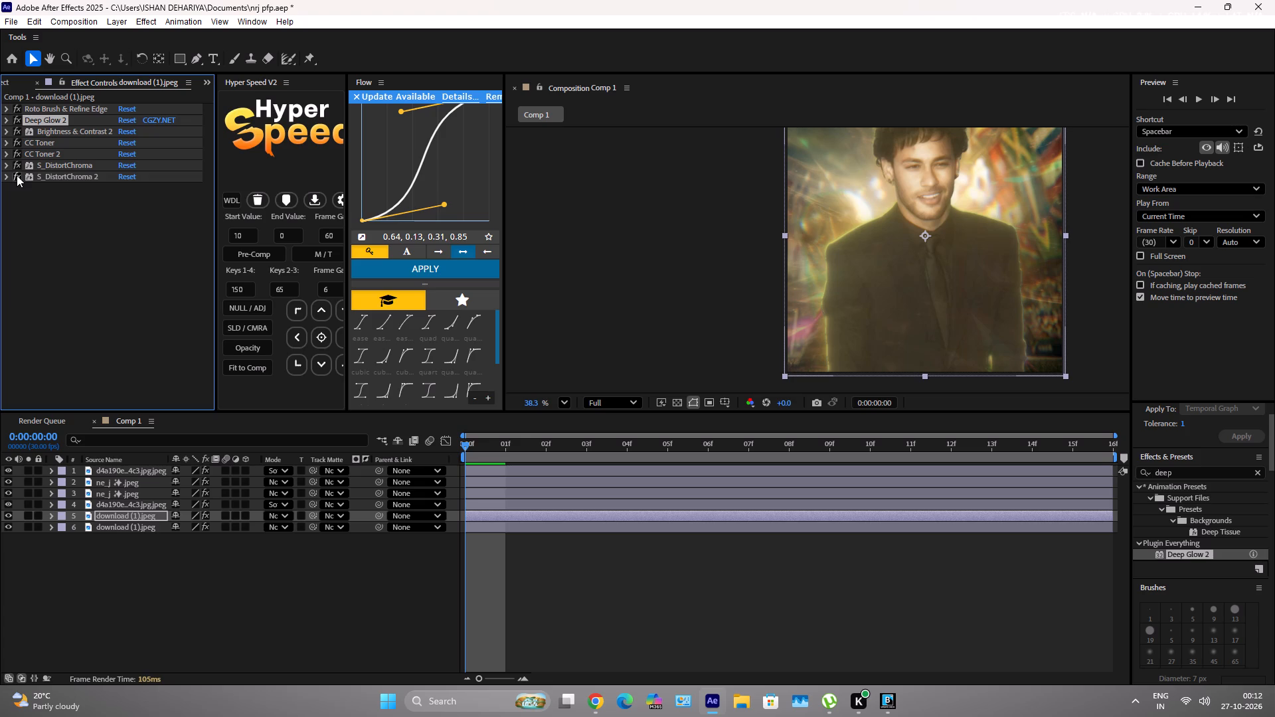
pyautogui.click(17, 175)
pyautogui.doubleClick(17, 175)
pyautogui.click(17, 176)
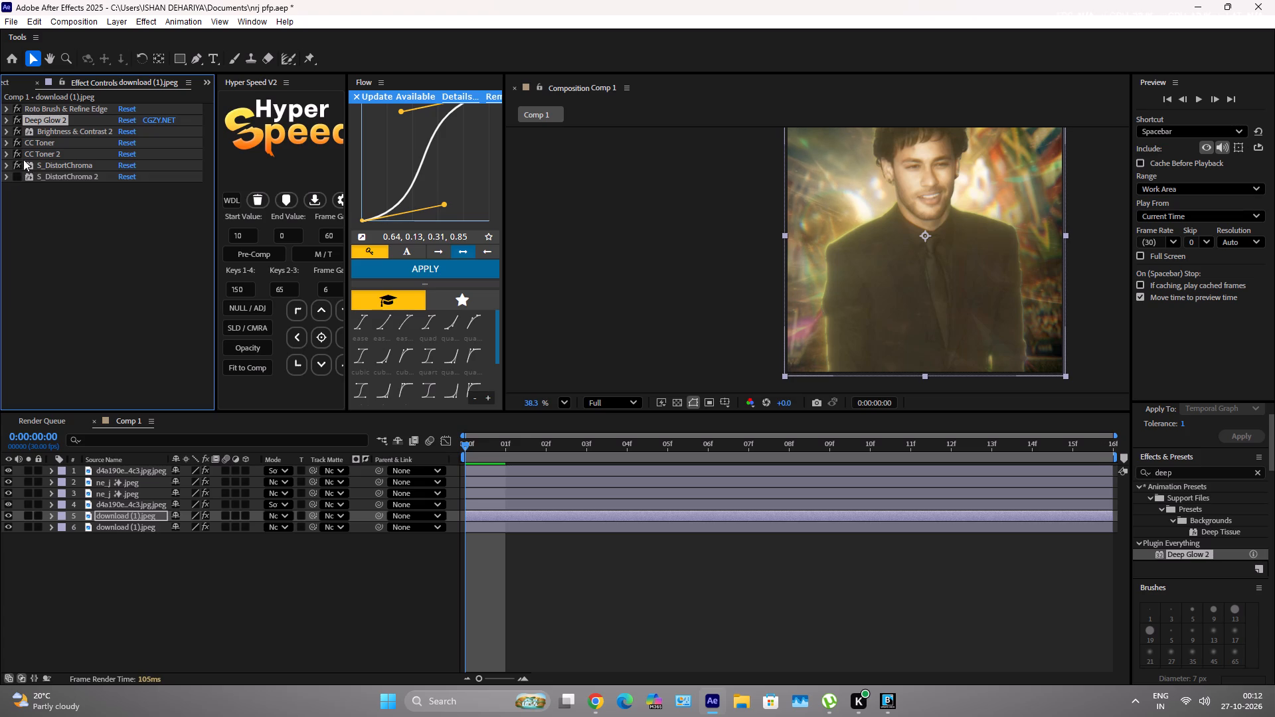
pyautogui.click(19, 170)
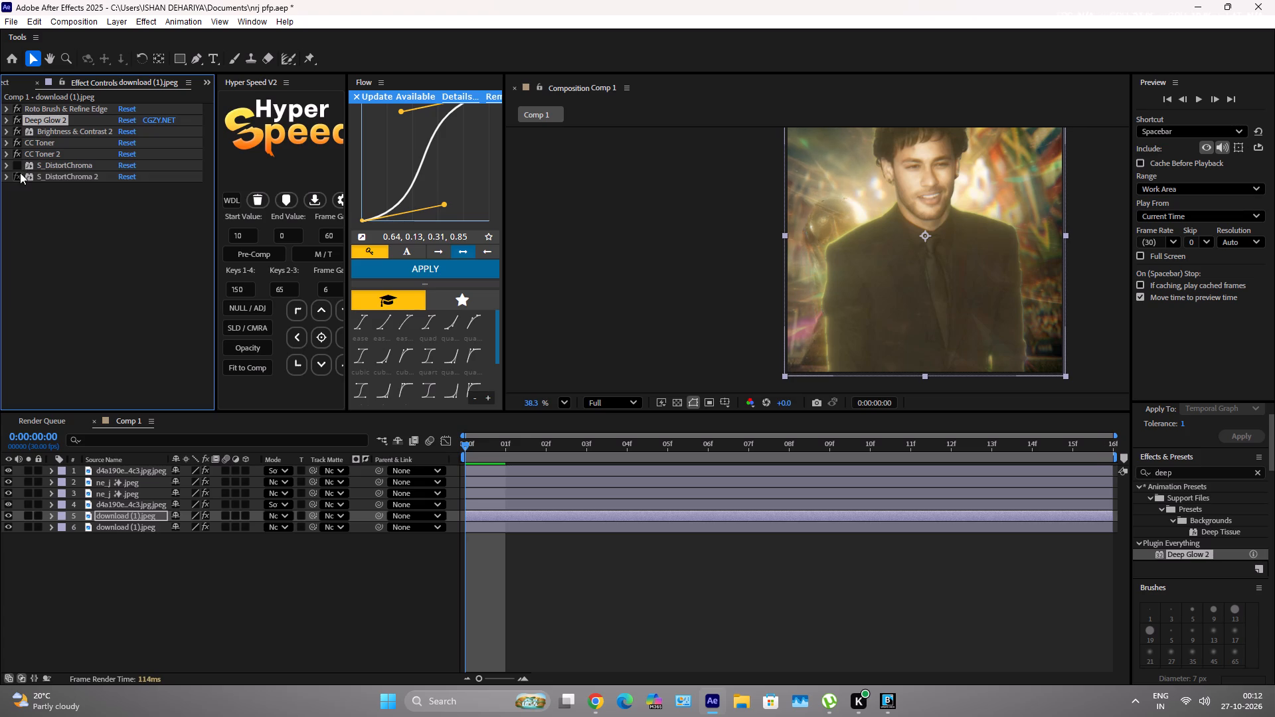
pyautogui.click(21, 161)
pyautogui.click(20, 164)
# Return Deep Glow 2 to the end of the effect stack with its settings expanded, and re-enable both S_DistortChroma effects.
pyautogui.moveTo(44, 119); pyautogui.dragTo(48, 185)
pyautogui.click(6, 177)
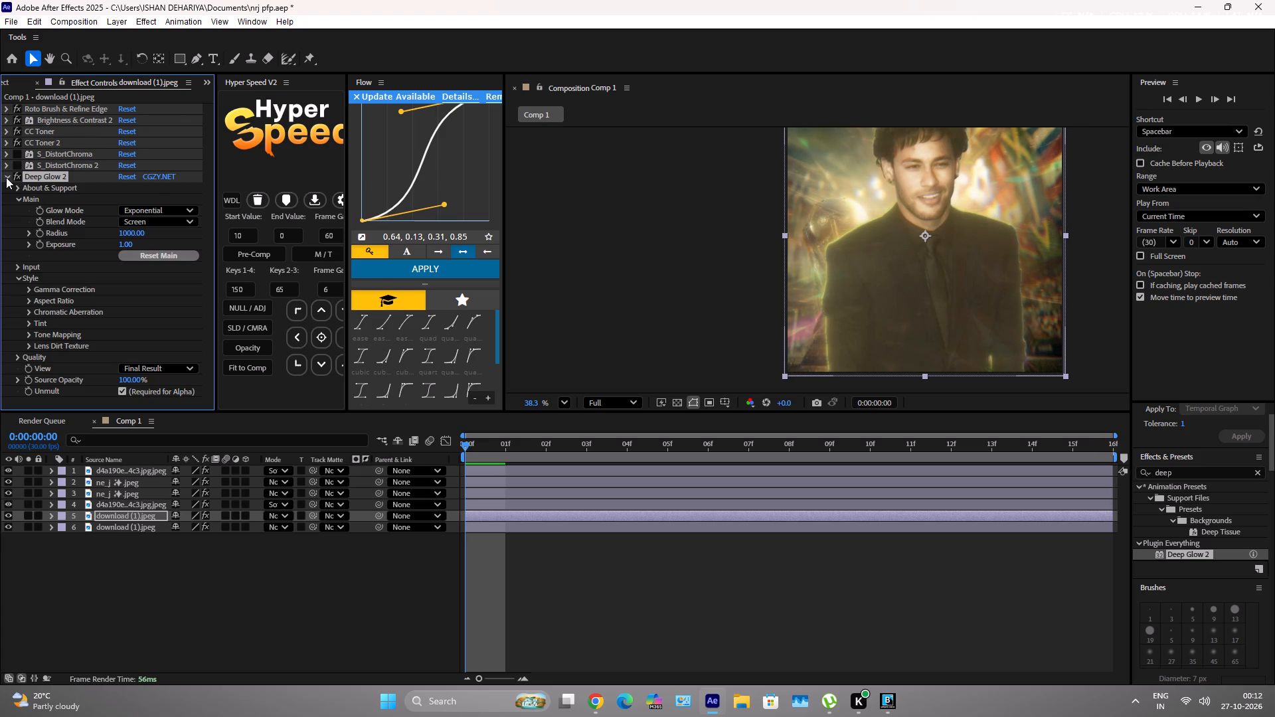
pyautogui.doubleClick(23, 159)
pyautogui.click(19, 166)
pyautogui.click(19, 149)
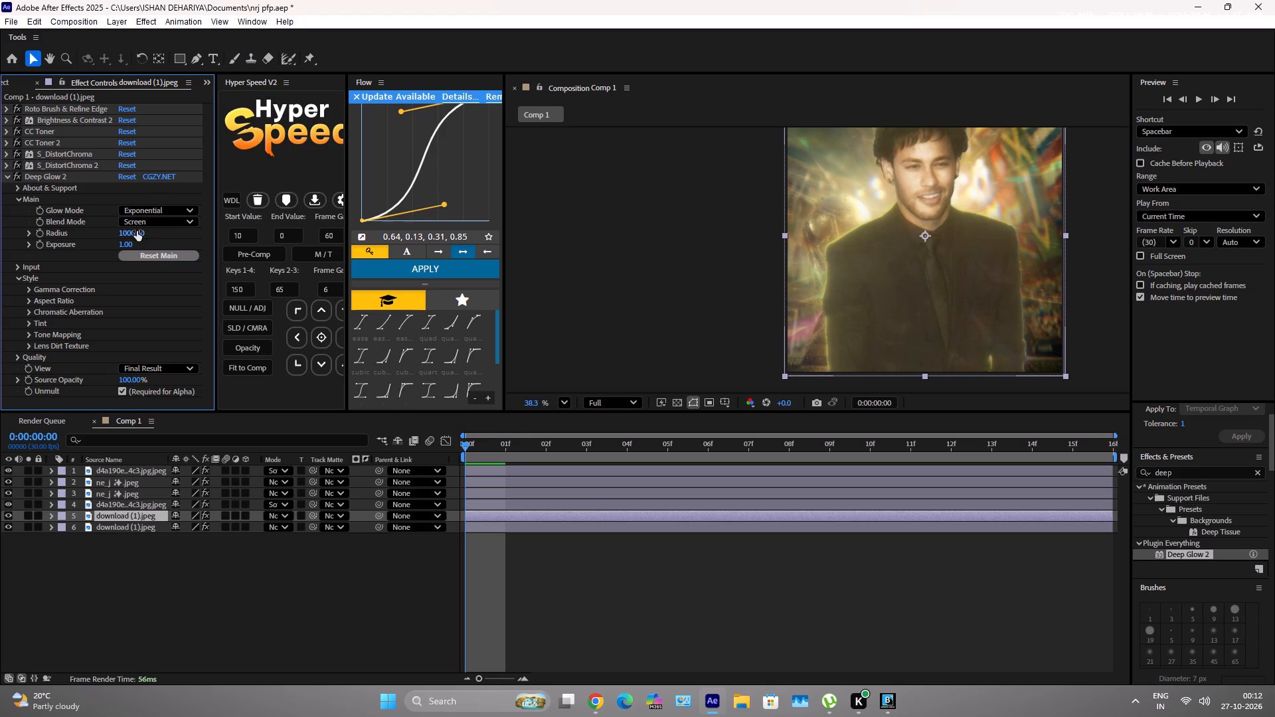
# Set Deep Glow 2's Radius to 200 on the trophy layer.
pyautogui.click(137, 232)
pyautogui.press('BackSpace')
pyautogui.press('BackSpace')
pyautogui.press('BackSpace')
pyautogui.write('200')
pyautogui.press('Return')
# Set Deep Glow 2's Exposure to 0.20, then raise it to 0.30 and check the glow around the trophy.
pyautogui.click(125, 243)
pyautogui.press('BackSpace')
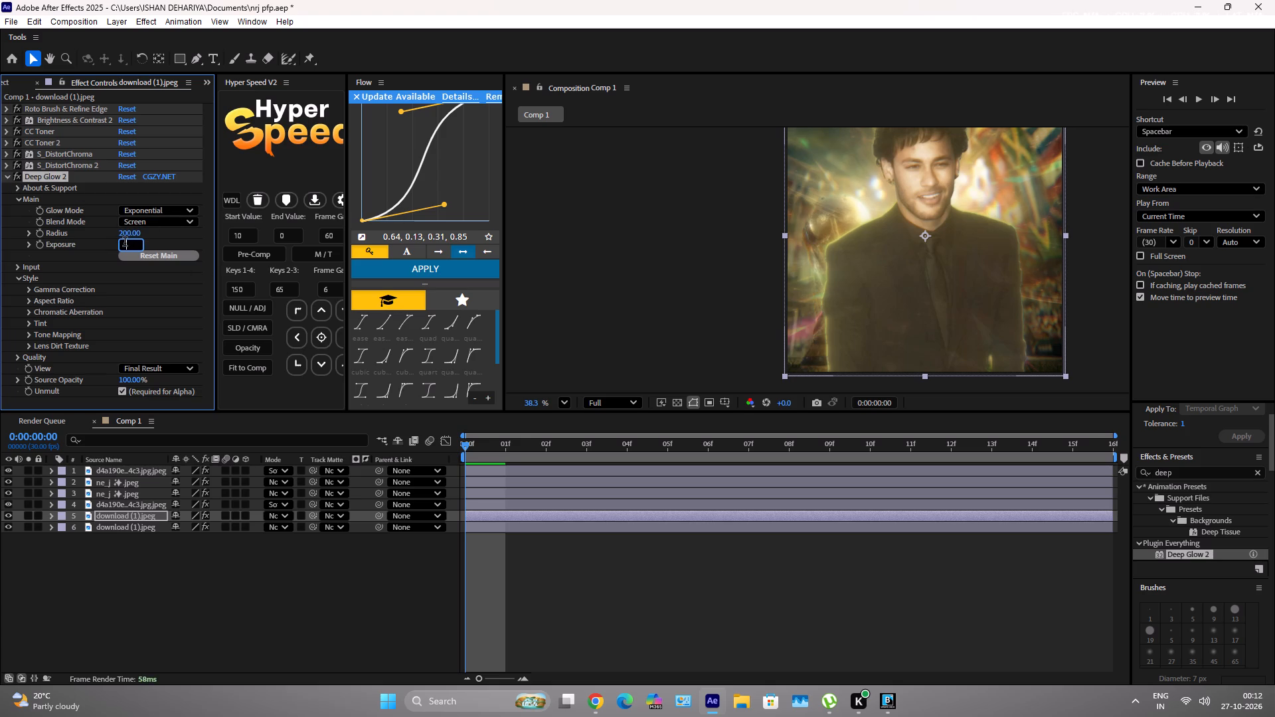
pyautogui.write('.2')
pyautogui.press('Return')
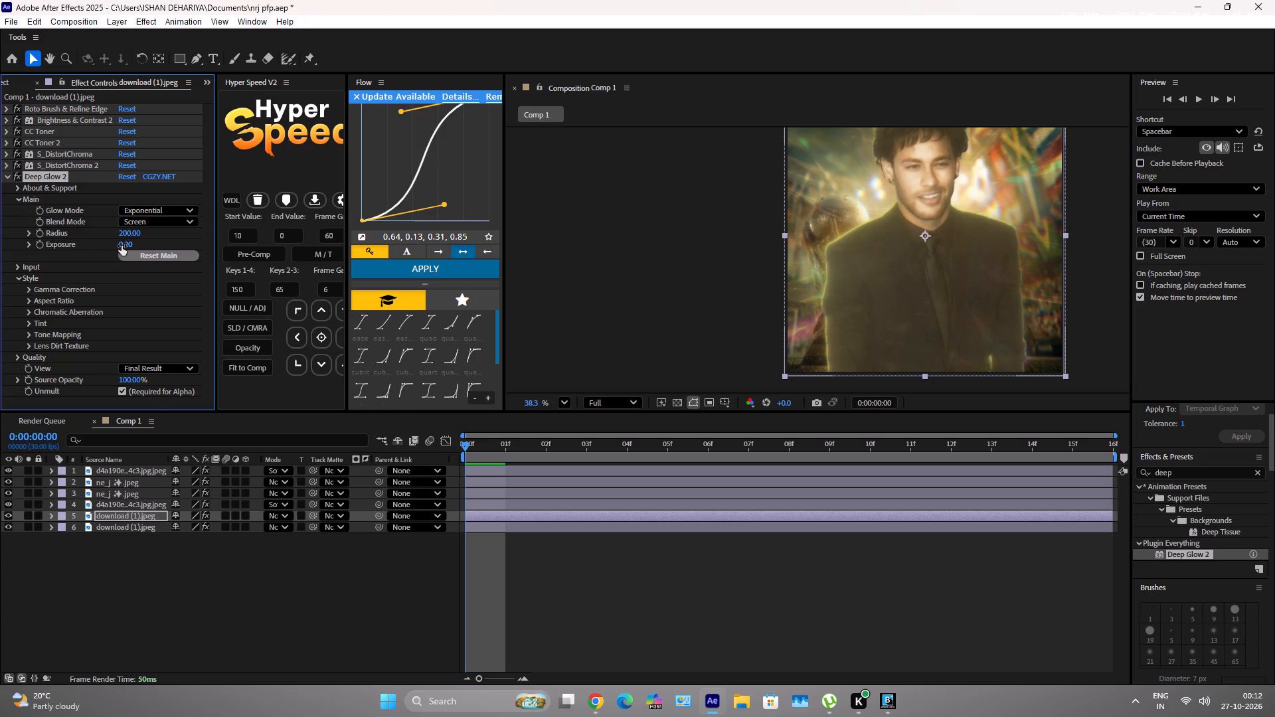
pyautogui.click(122, 246)
pyautogui.click(137, 244)
pyautogui.press('BackSpace')
pyautogui.press('3')
pyautogui.press('Return')
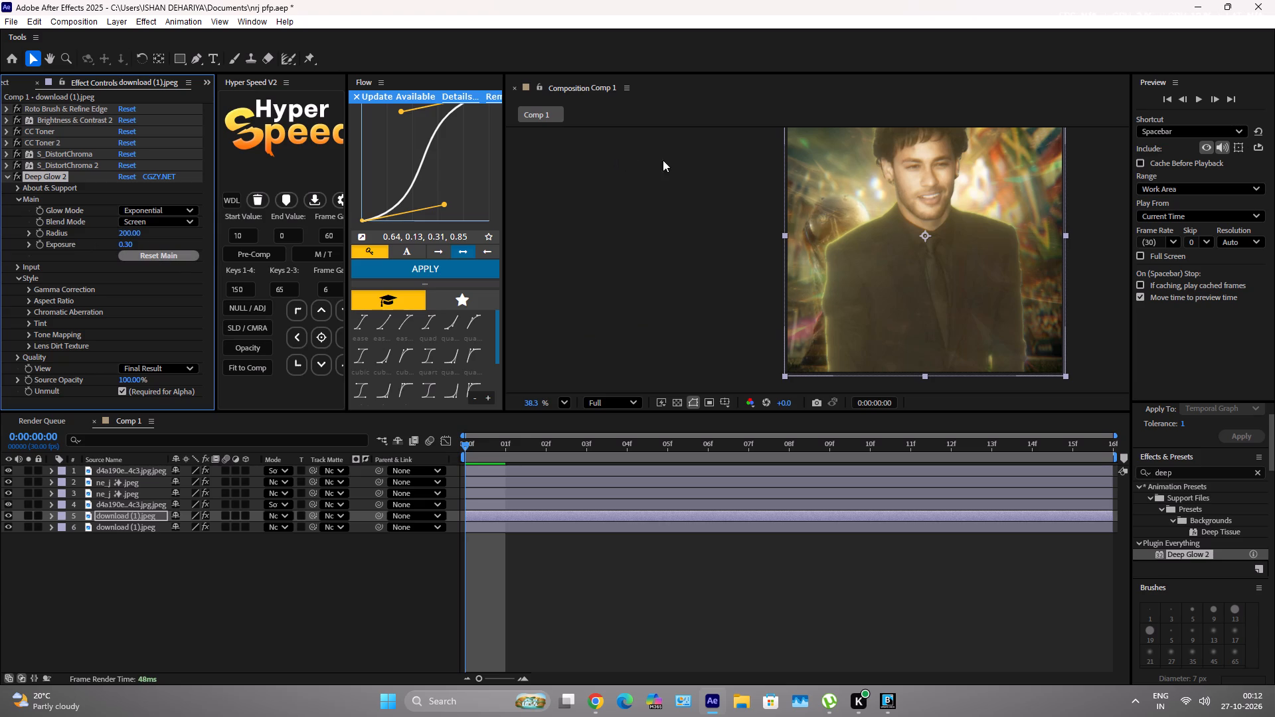
pyautogui.scroll(8, 799, 239)
pyautogui.scroll(-3, 836, 232)
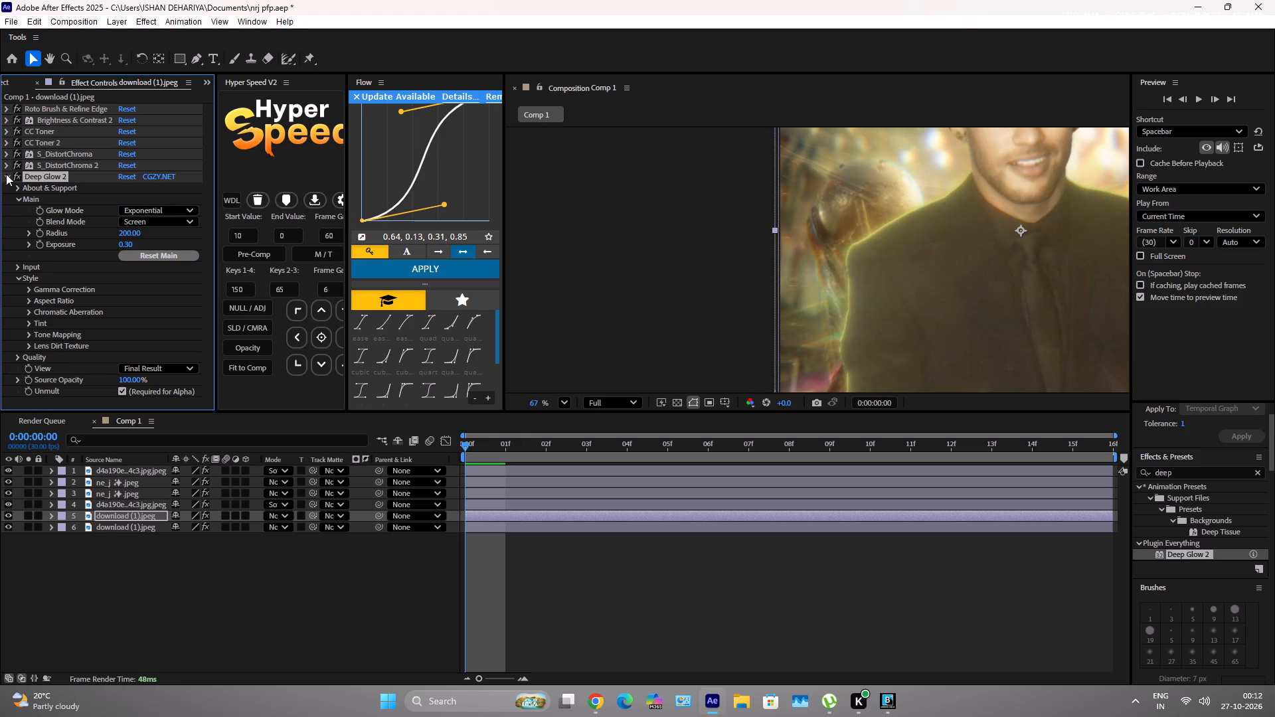
# Collapse Deep Glow 2 and move it between CC Toner 2 and S_DistortChroma in the trophy layer's effect stack.
pyautogui.click(3, 175)
pyautogui.moveTo(50, 174); pyautogui.dragTo(48, 147)
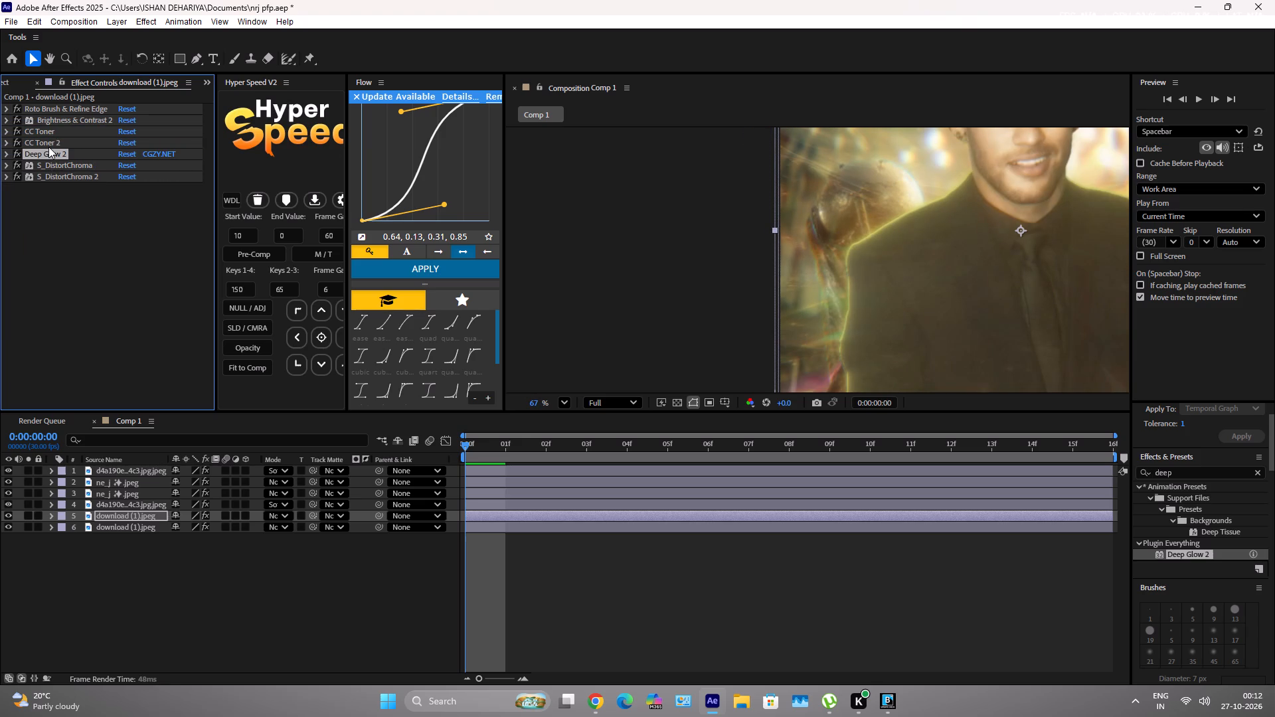
pyautogui.scroll(-5, 675, 142)
pyautogui.scroll(-7, 766, 174)
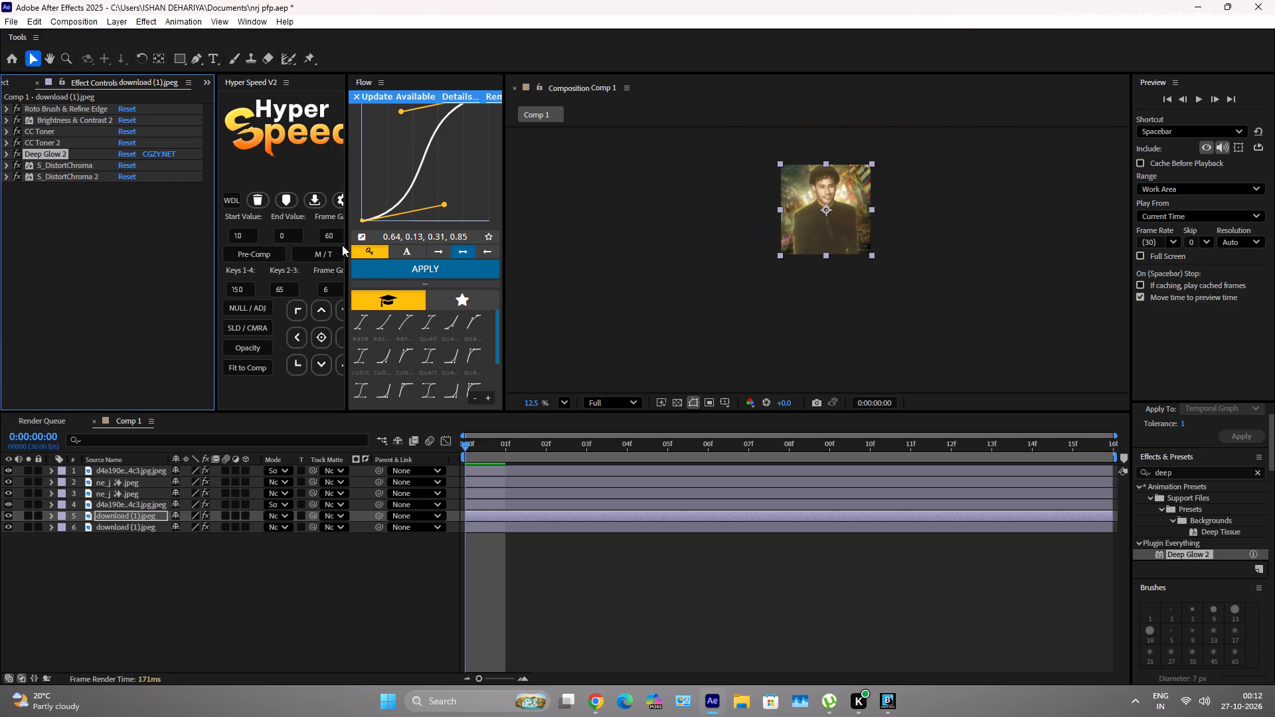
pyautogui.scroll(10, 829, 218)
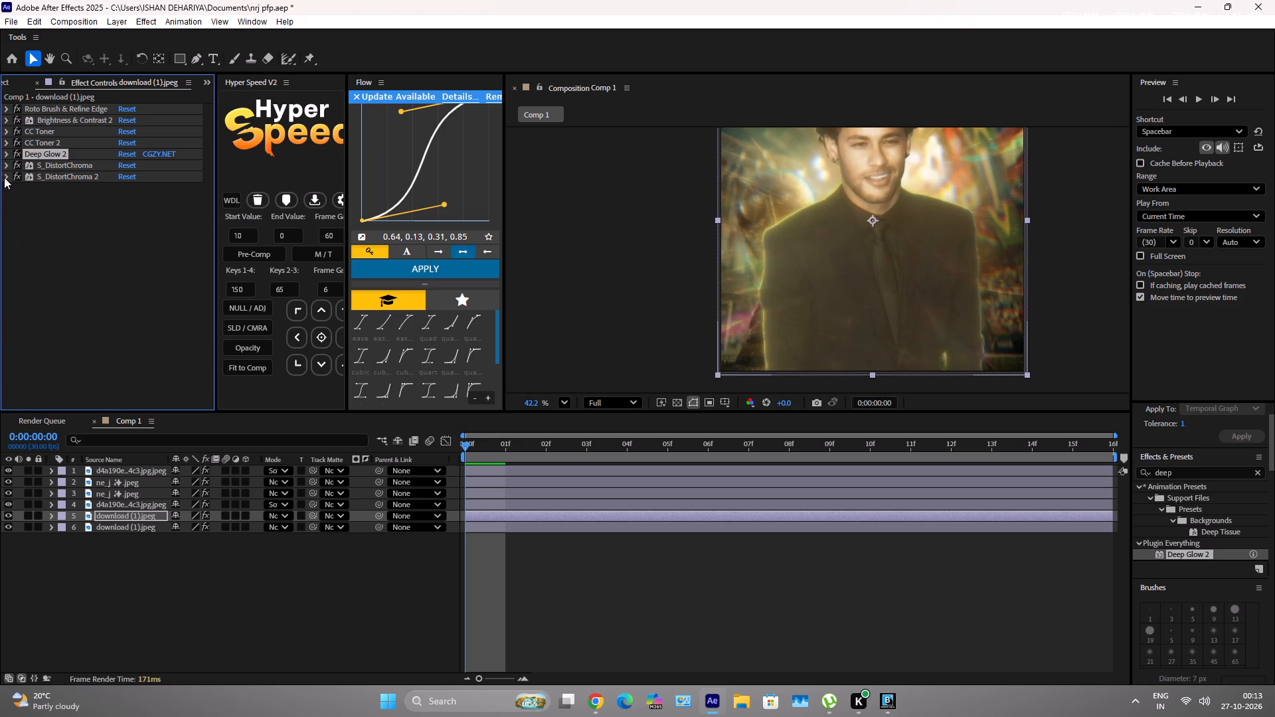
# Toggle S_DistortChroma 2 and S_DistortChroma to compare the trophy's look, then delete the first S_DistortChroma.
pyautogui.doubleClick(4, 177)
pyautogui.click(17, 179)
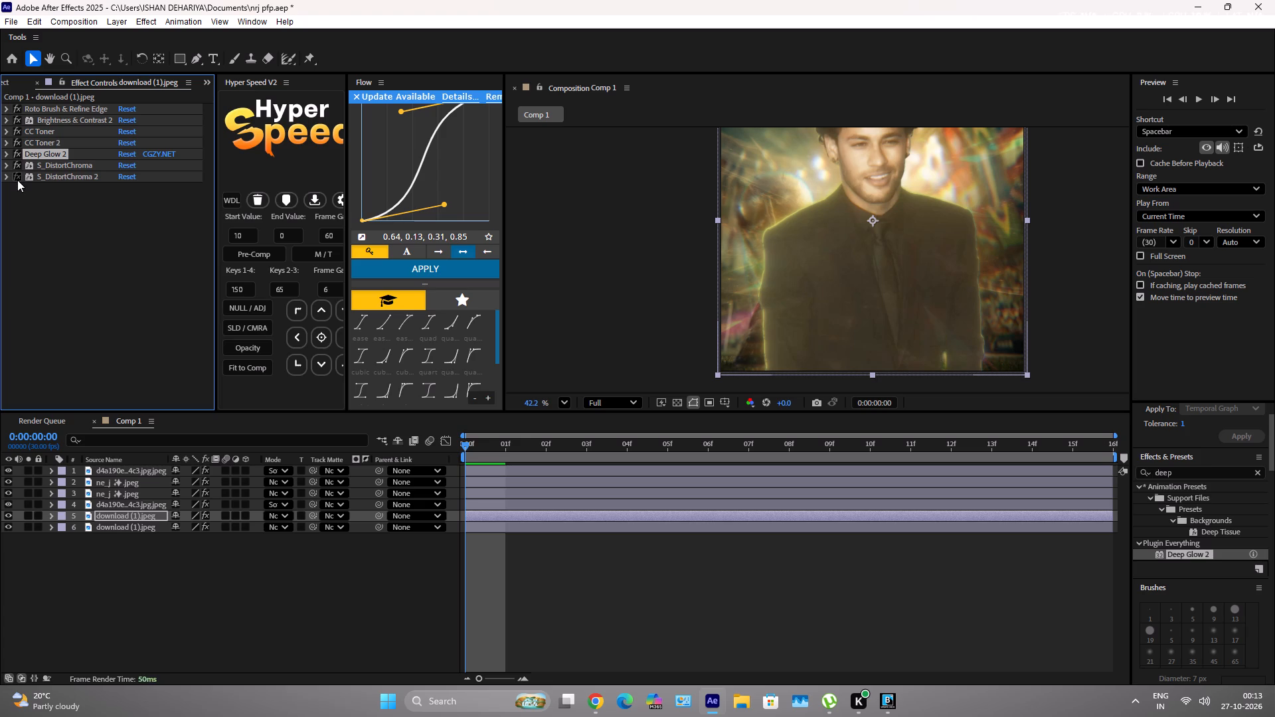
pyautogui.doubleClick(17, 180)
pyautogui.click(56, 179)
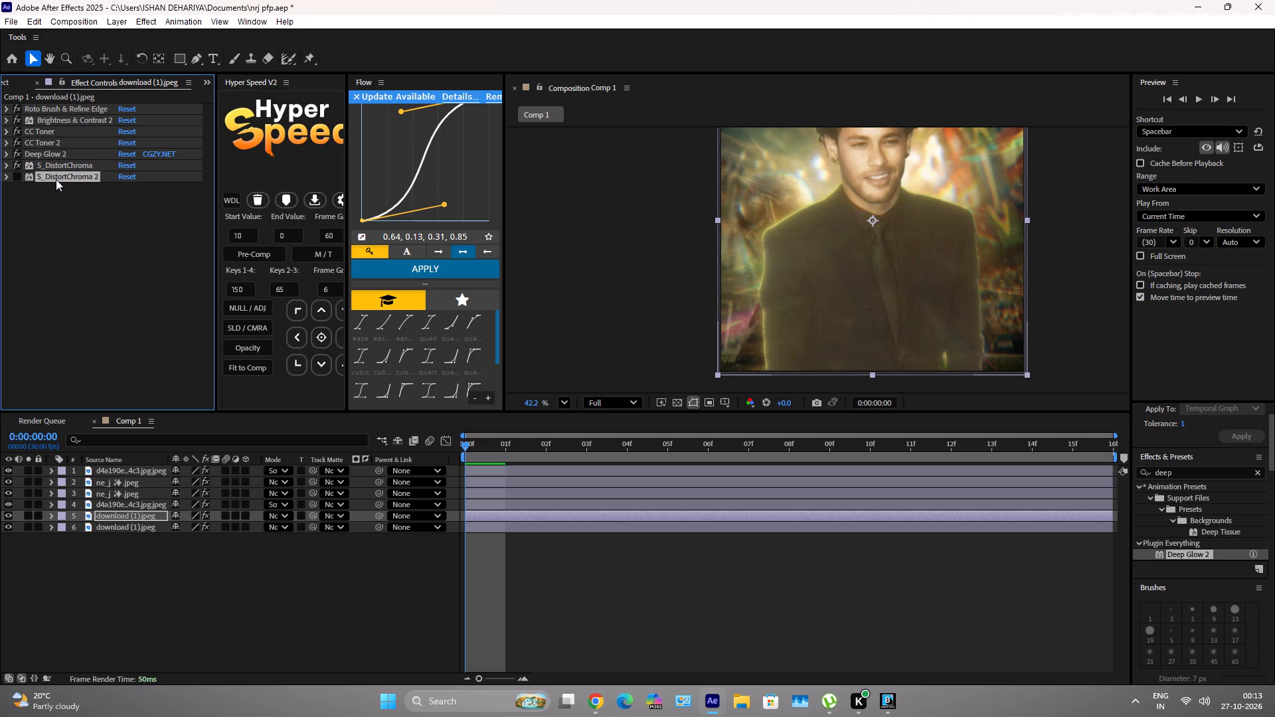
pyautogui.doubleClick(14, 170)
pyautogui.click(14, 173)
pyautogui.click(17, 163)
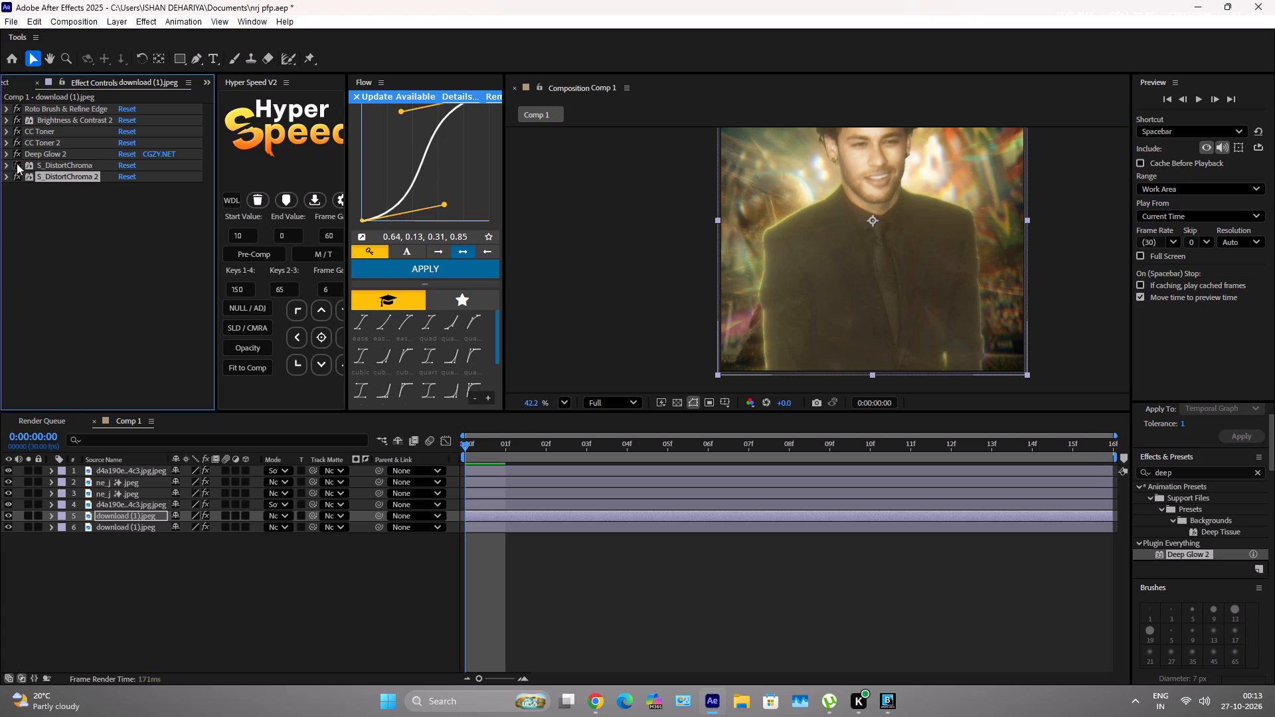
pyautogui.click(17, 163)
pyautogui.click(17, 163)
pyautogui.click(68, 167)
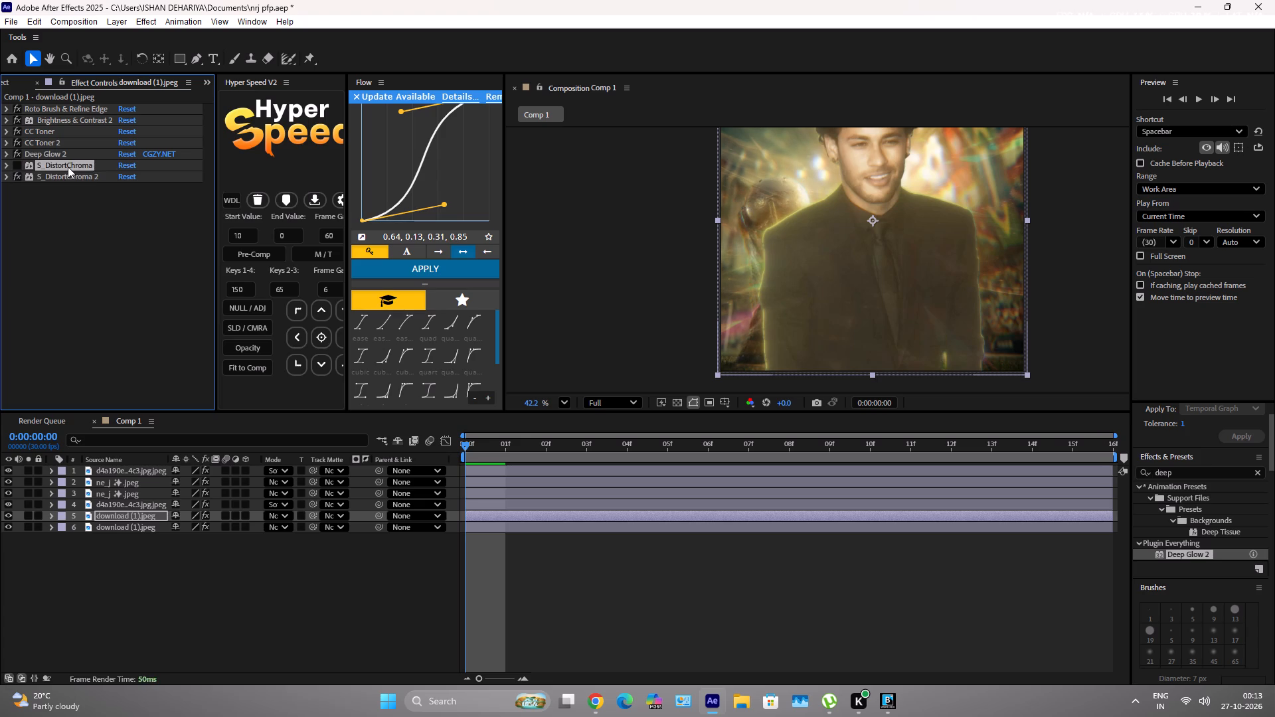
pyautogui.press('Delete')
# Set S_DistortChroma 2's Amount to 0.450 and its Blur Lens to 1238 on the trophy layer.
pyautogui.click(5, 166)
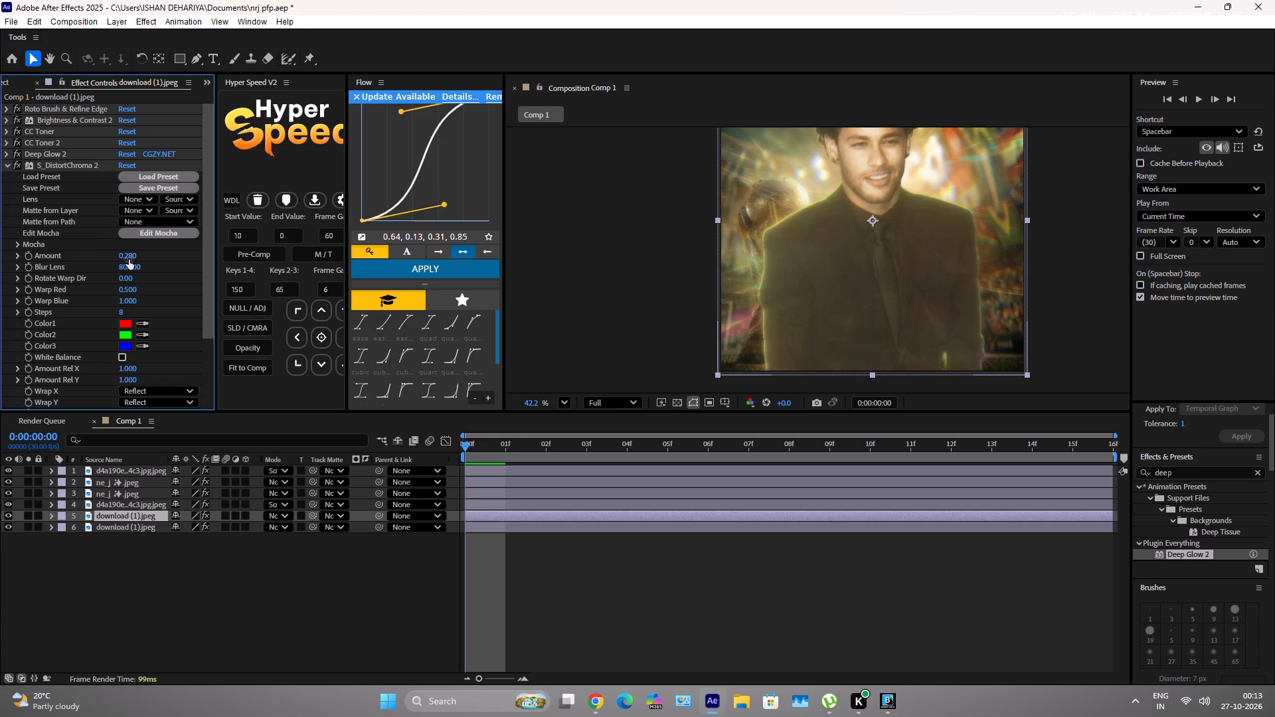
pyautogui.moveTo(122, 254); pyautogui.dragTo(161, 262)
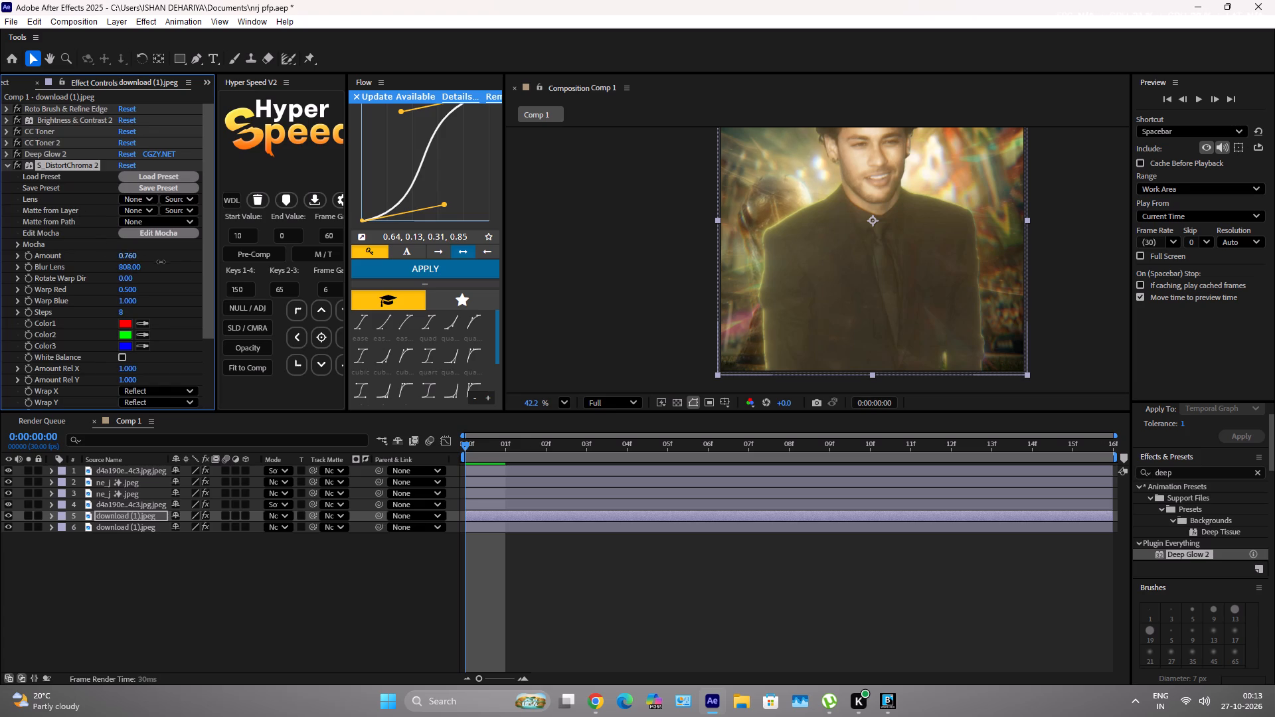
pyautogui.moveTo(161, 262); pyautogui.dragTo(146, 267)
pyautogui.moveTo(139, 270); pyautogui.dragTo(304, 291)
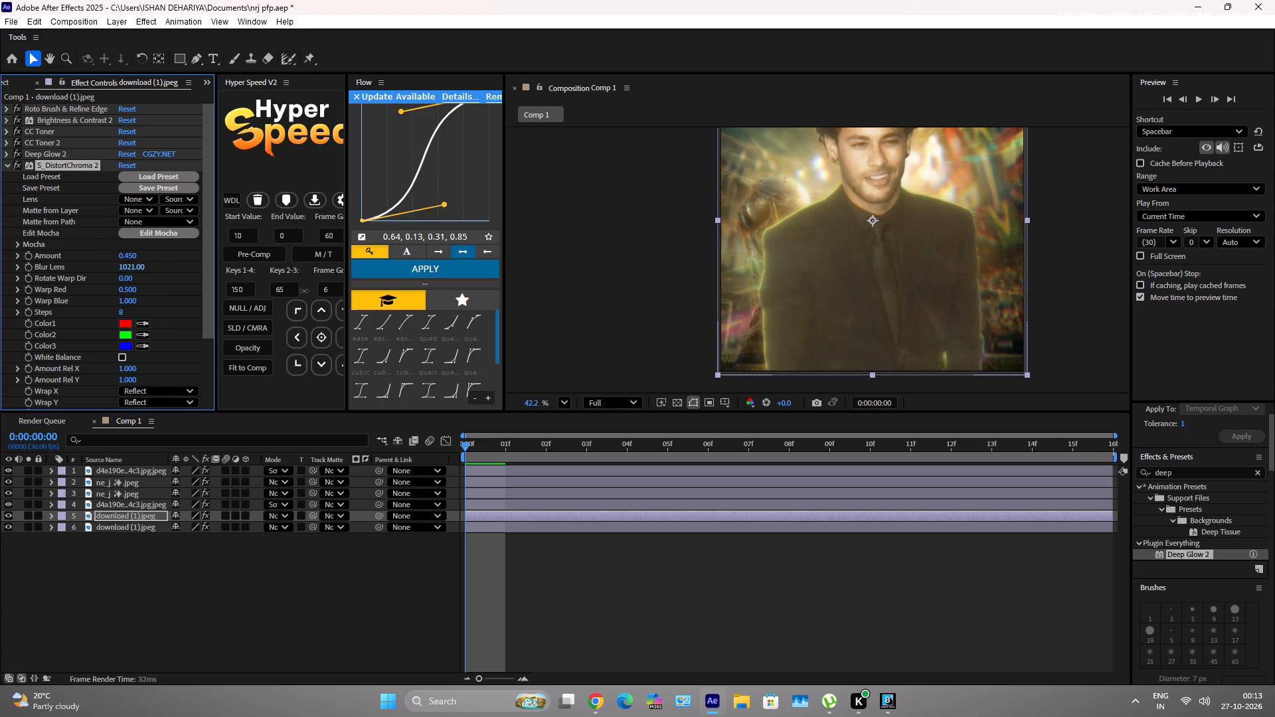
pyautogui.moveTo(304, 291); pyautogui.dragTo(458, 303)
# Try negative Amount values for S_DistortChroma 2, settle on -1.010, and collapse the effect.
pyautogui.moveTo(125, 257); pyautogui.dragTo(86, 350)
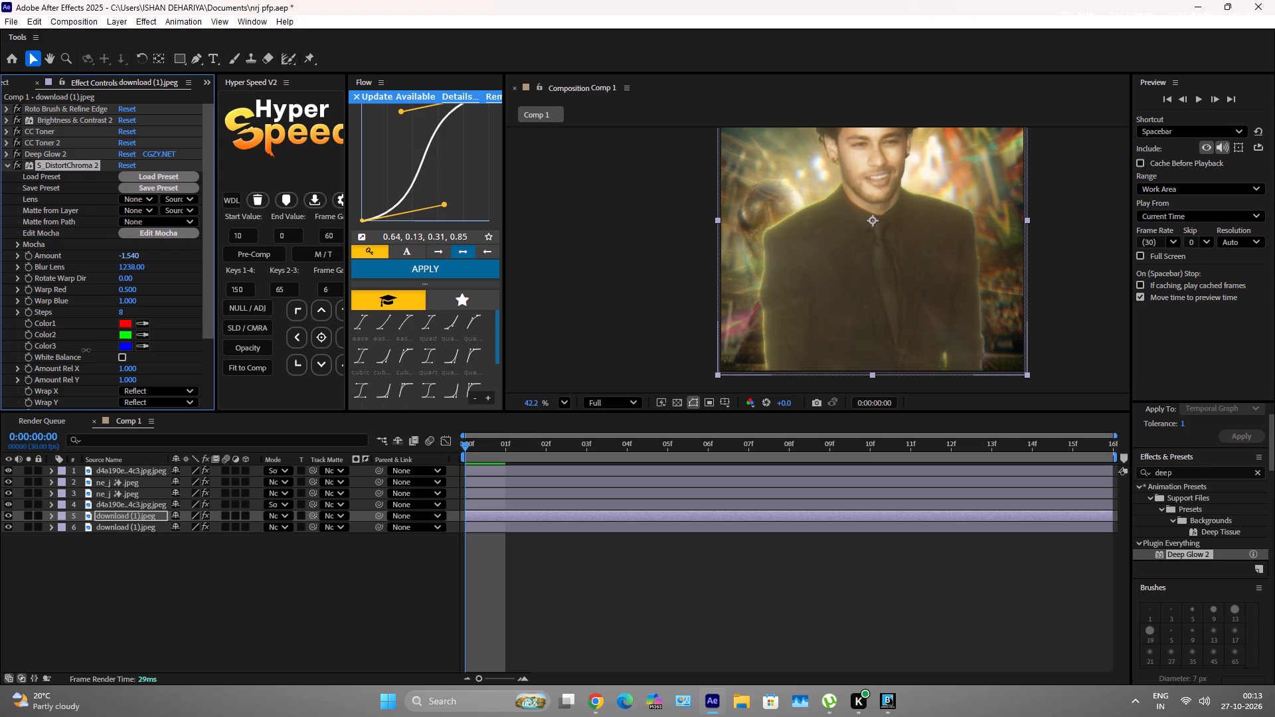
pyautogui.moveTo(86, 350); pyautogui.dragTo(92, 407)
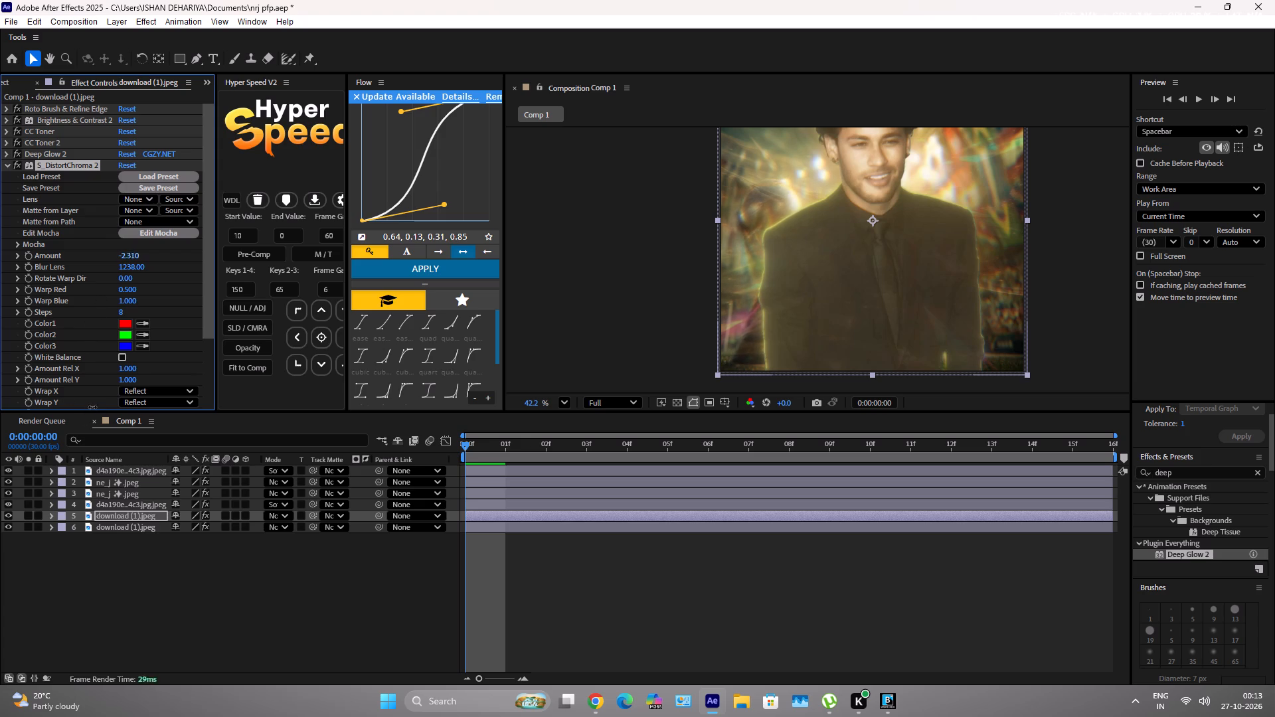
pyautogui.moveTo(92, 407); pyautogui.dragTo(175, 349)
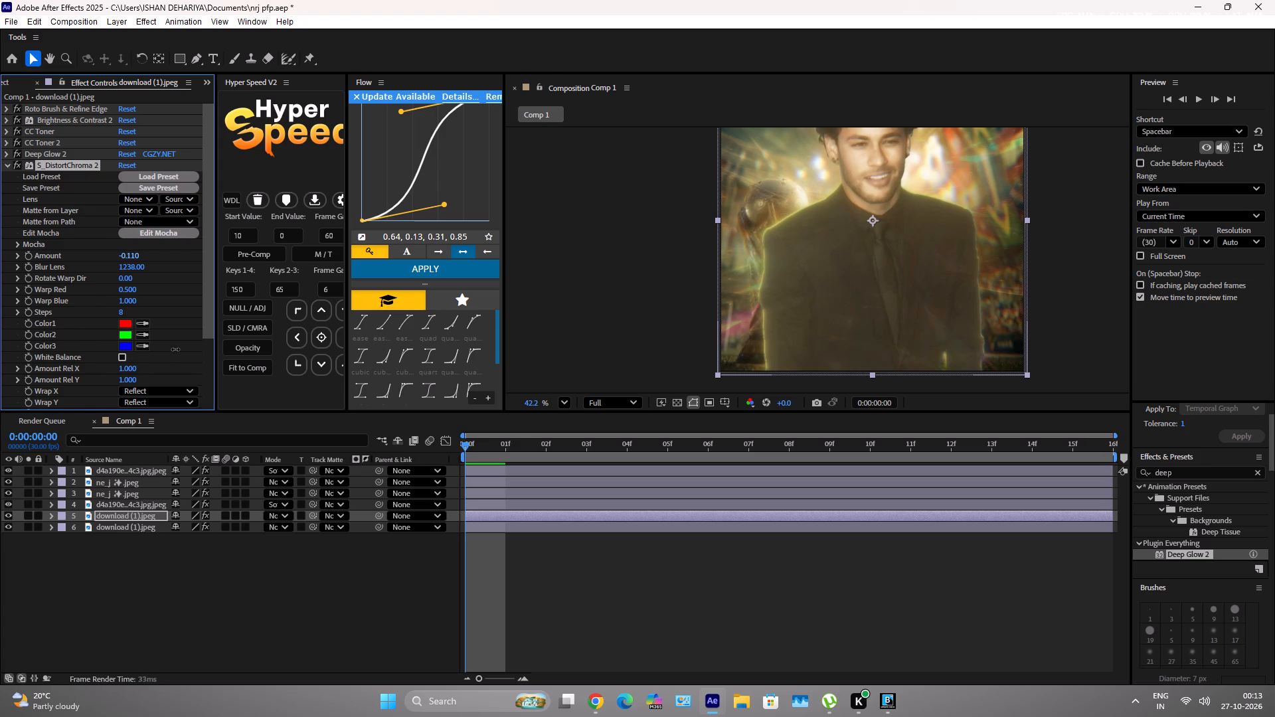
pyautogui.moveTo(175, 349); pyautogui.dragTo(146, 375)
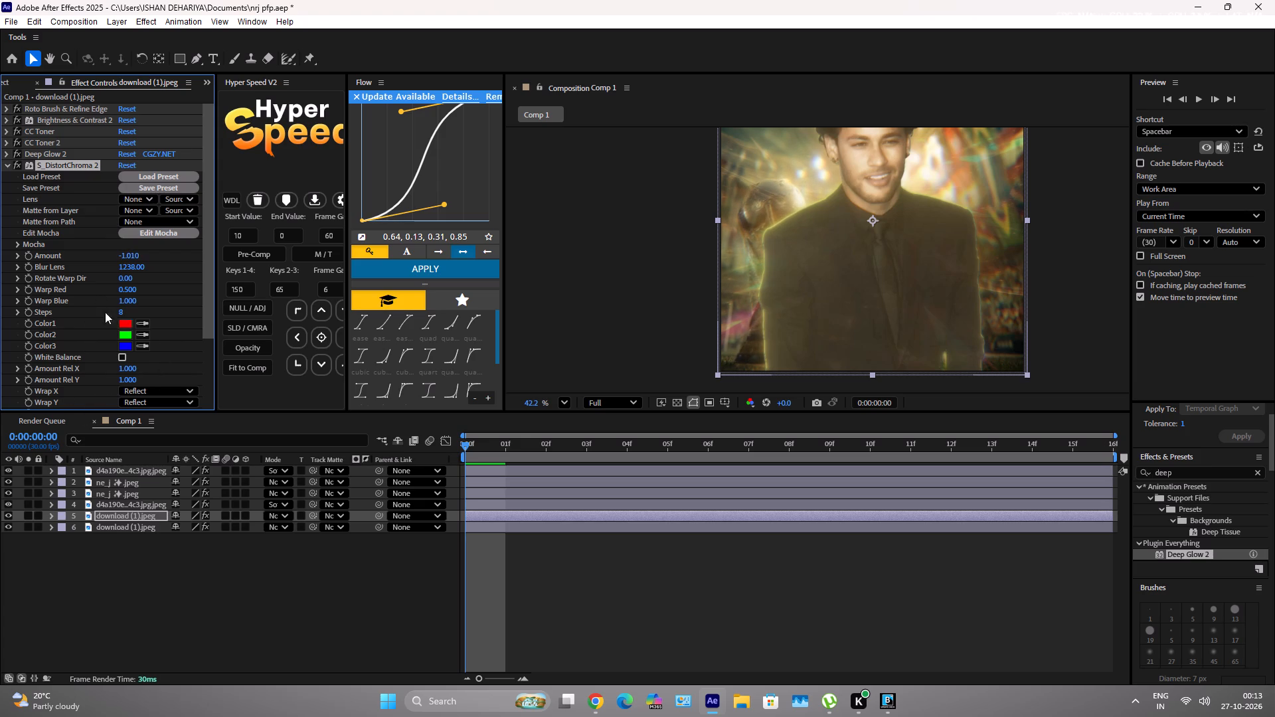
pyautogui.click(3, 165)
# Examine the trophy's glow and colour distortion against the player and background, both close up and in the full composition.
pyautogui.scroll(-5, 822, 288)
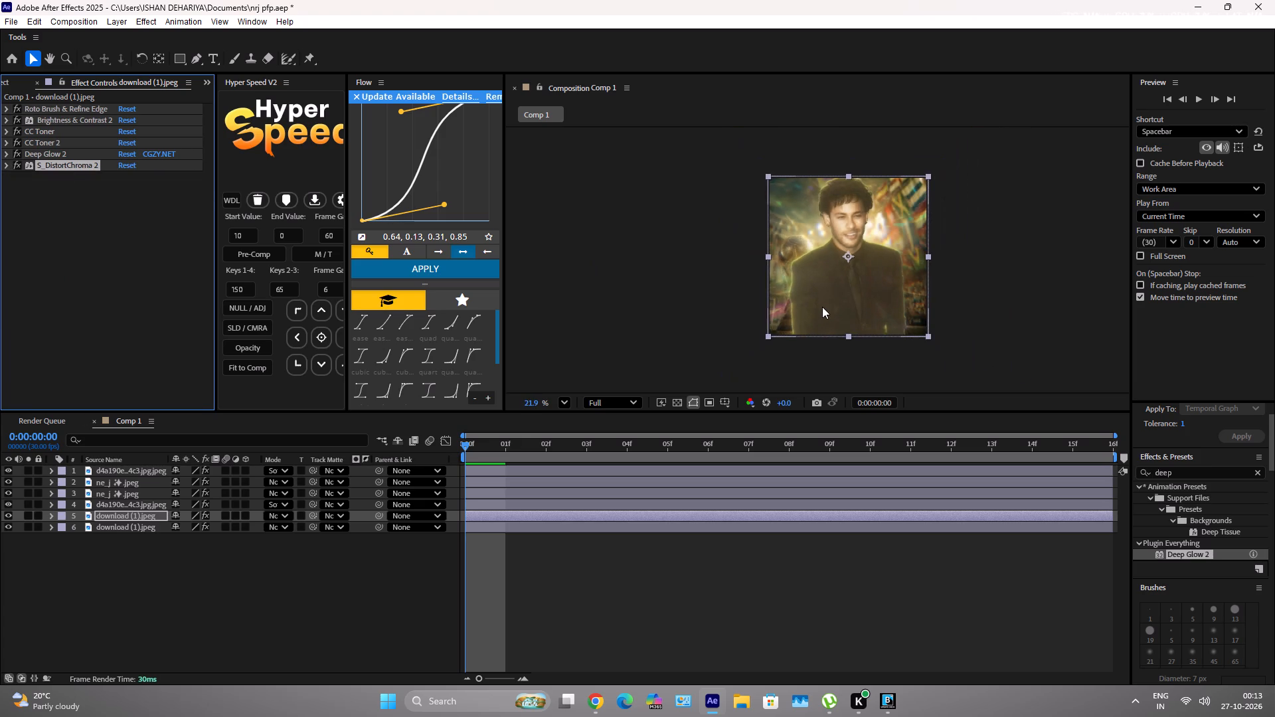
pyautogui.scroll(5, 822, 307)
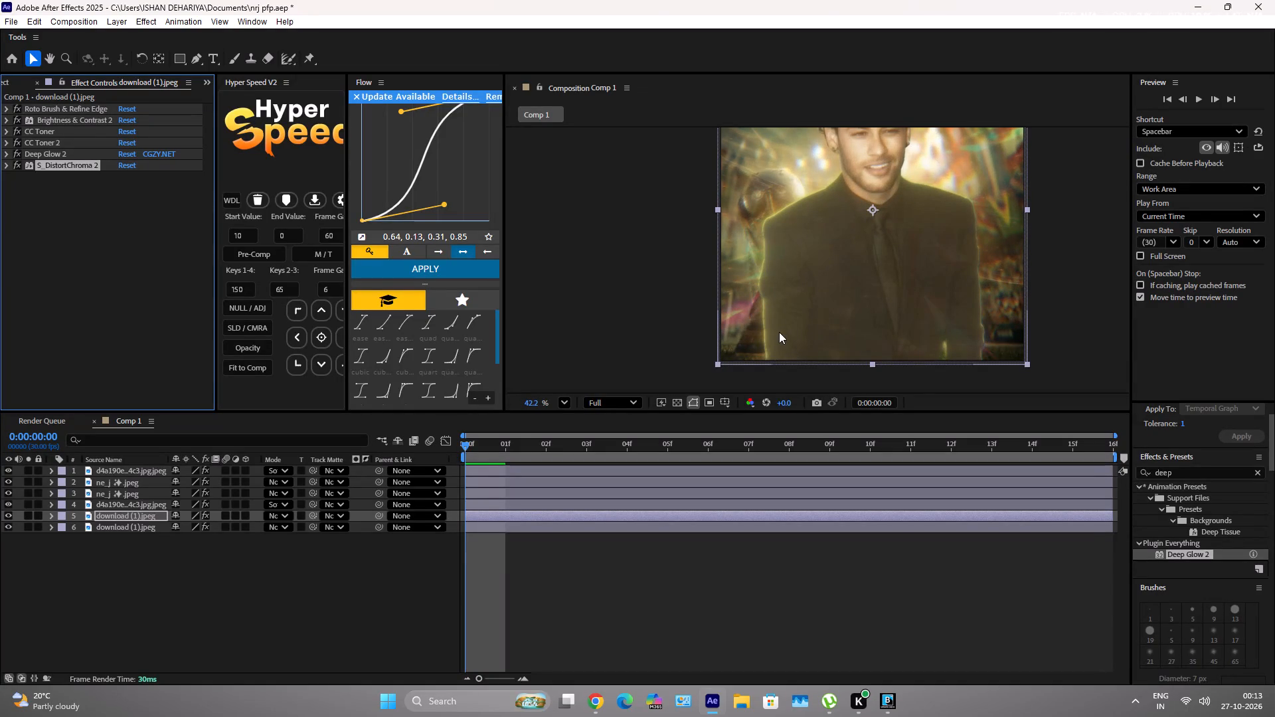
pyautogui.scroll(-4, 784, 329)
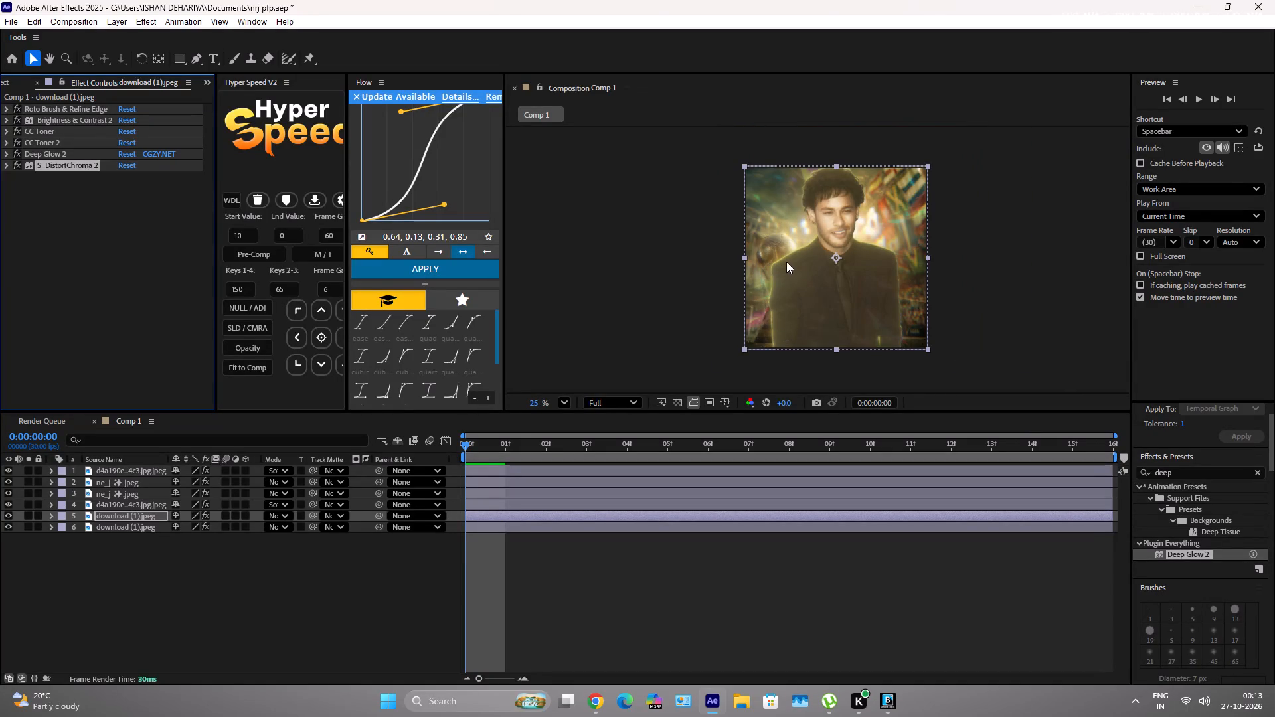
pyautogui.scroll(4, 786, 261)
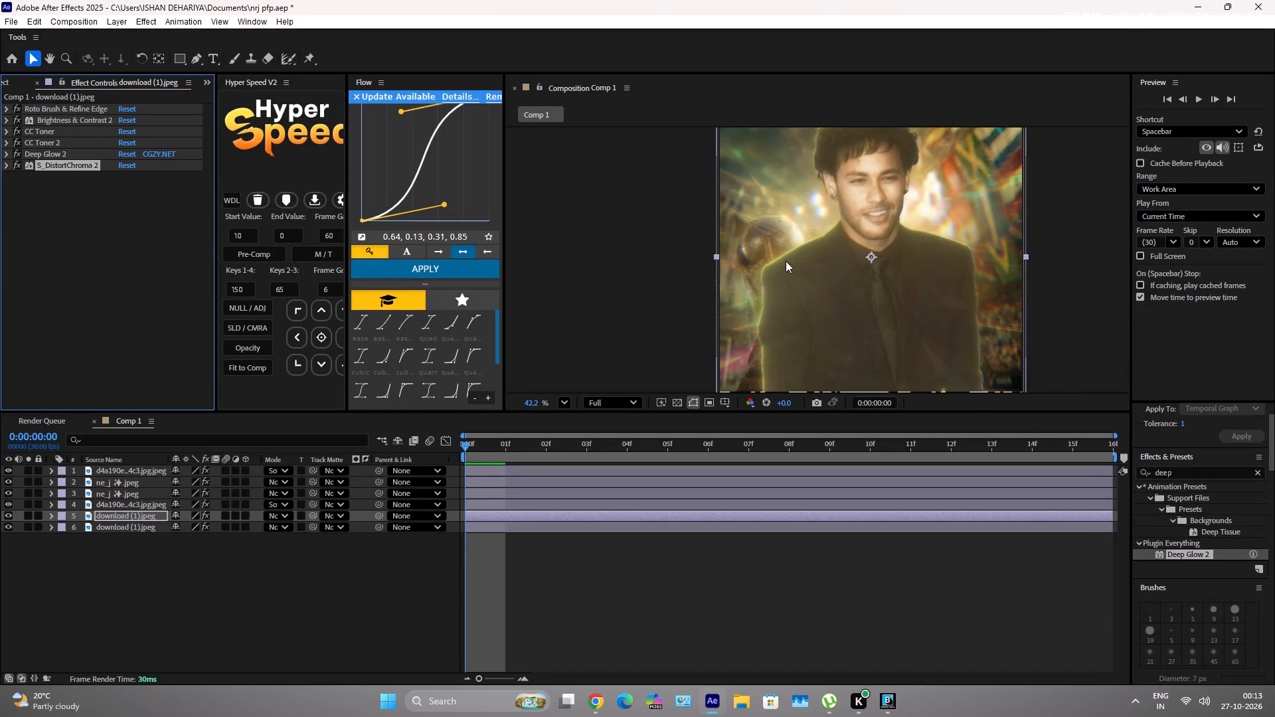
pyautogui.scroll(-2, 786, 261)
pyautogui.scroll(-2, 952, 220)
pyautogui.scroll(5, 850, 250)
pyautogui.scroll(-6, 865, 229)
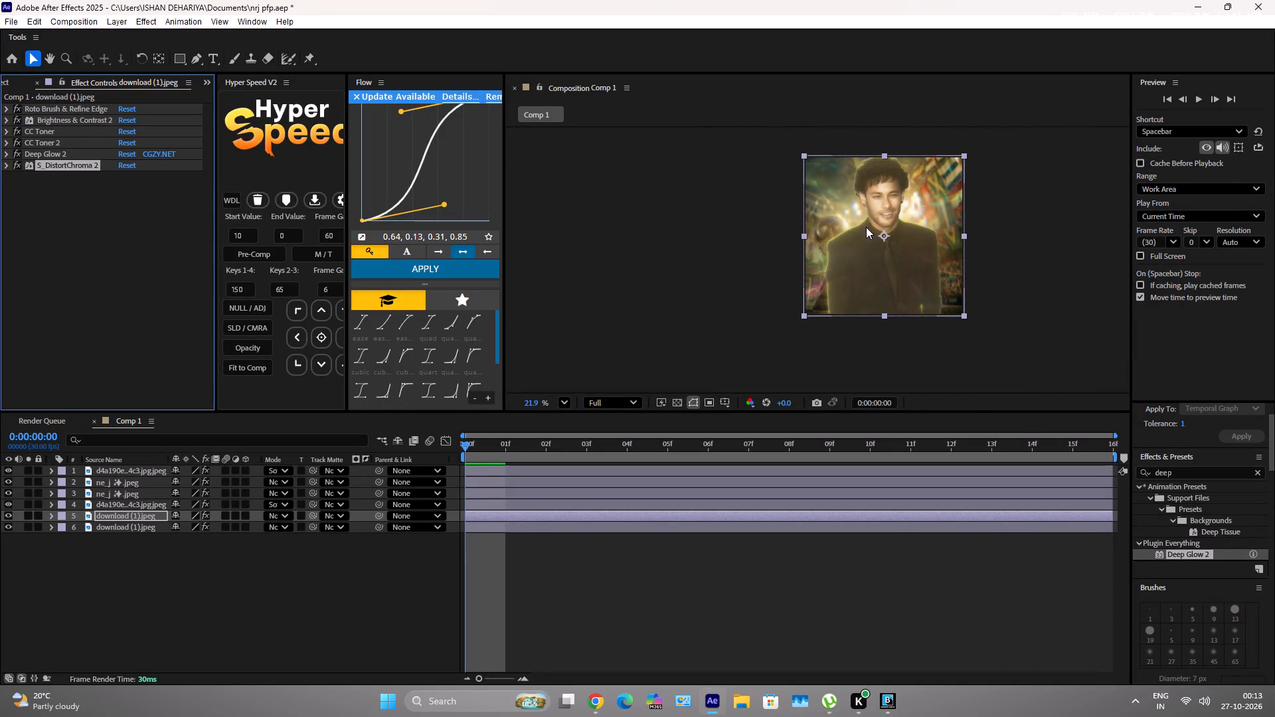
pyautogui.scroll(2, 861, 242)
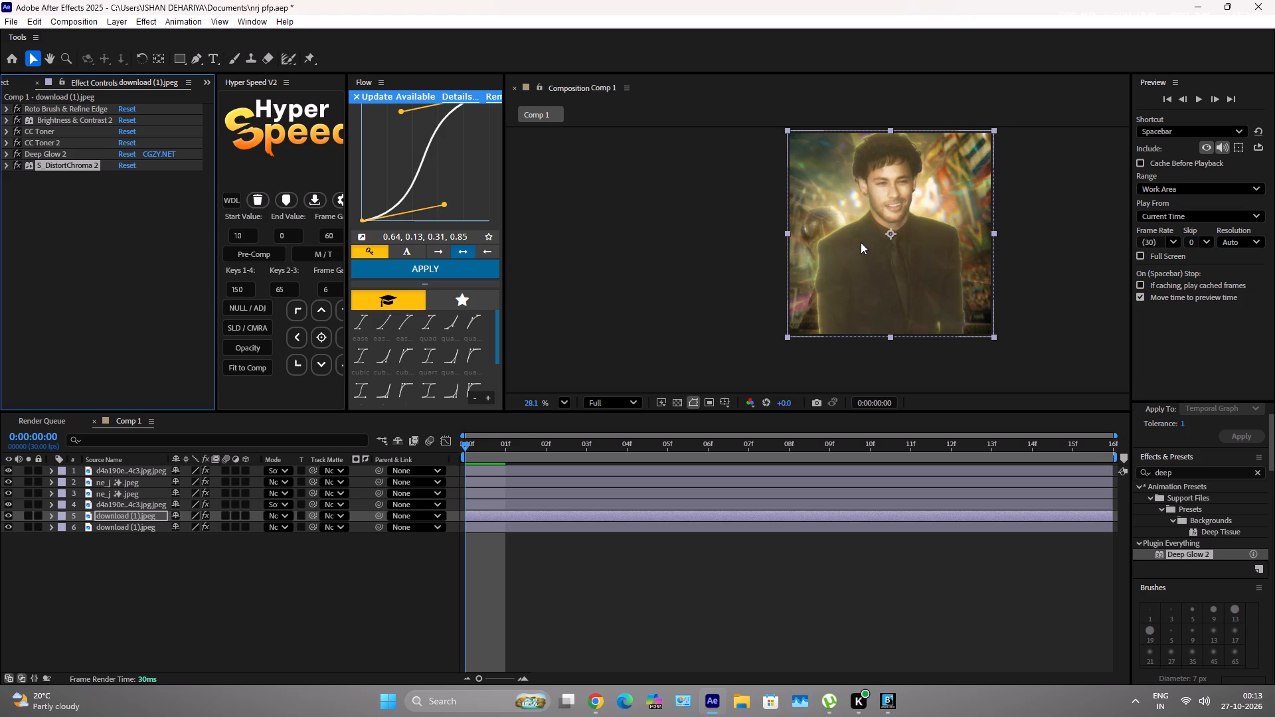
pyautogui.scroll(5, 863, 211)
pyautogui.scroll(-3, 863, 211)
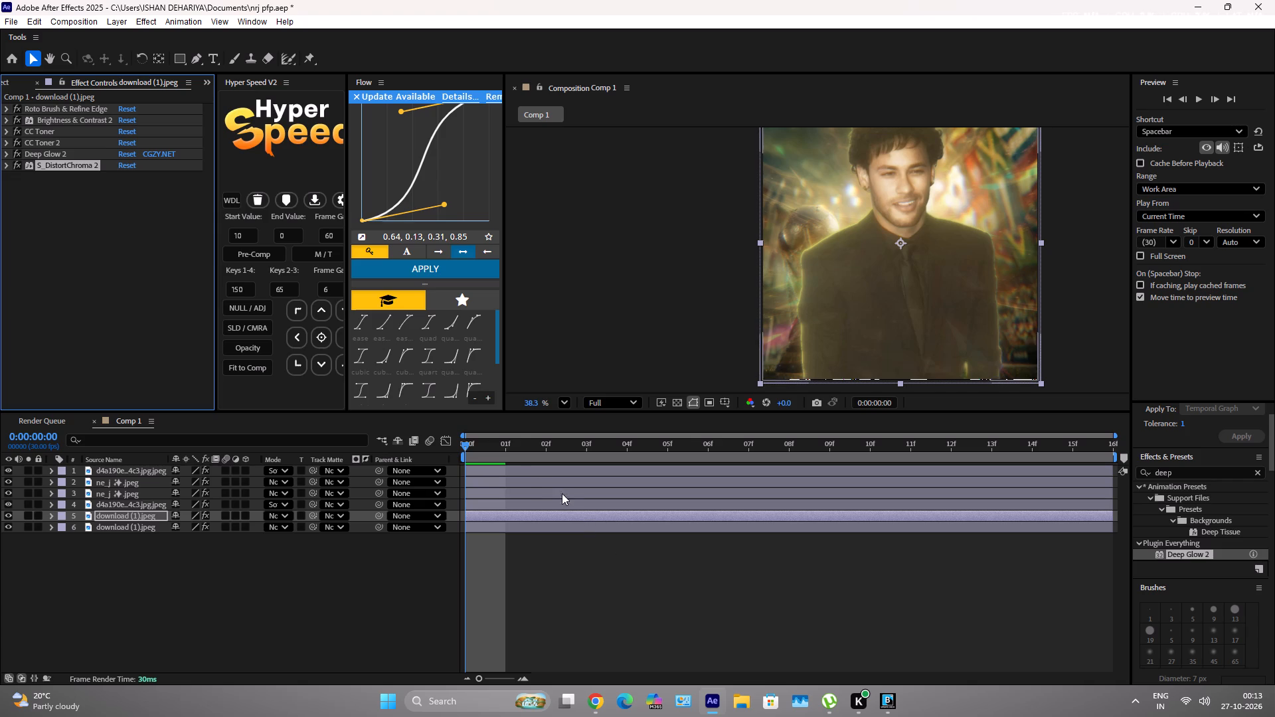
# Lower the Hue/Saturation effect's Master Saturation to -67 on the upper player layer and collapse the effect.
pyautogui.click(533, 484)
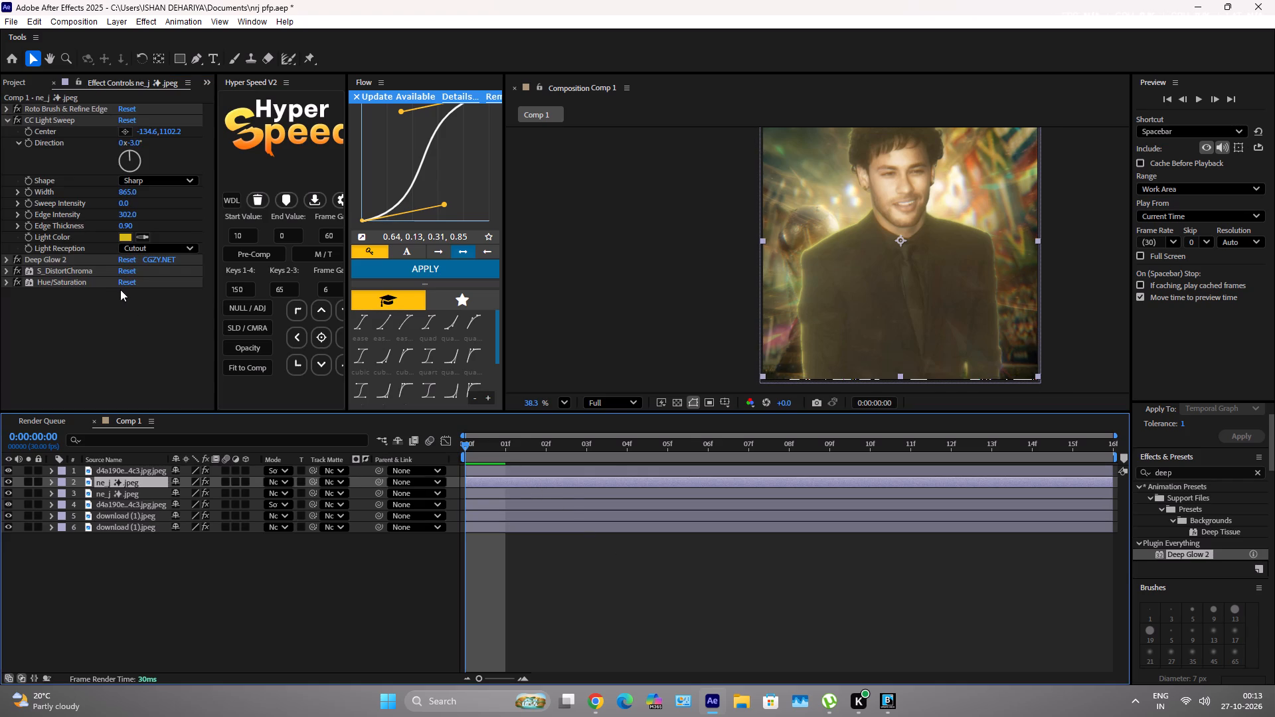
pyautogui.click(7, 281)
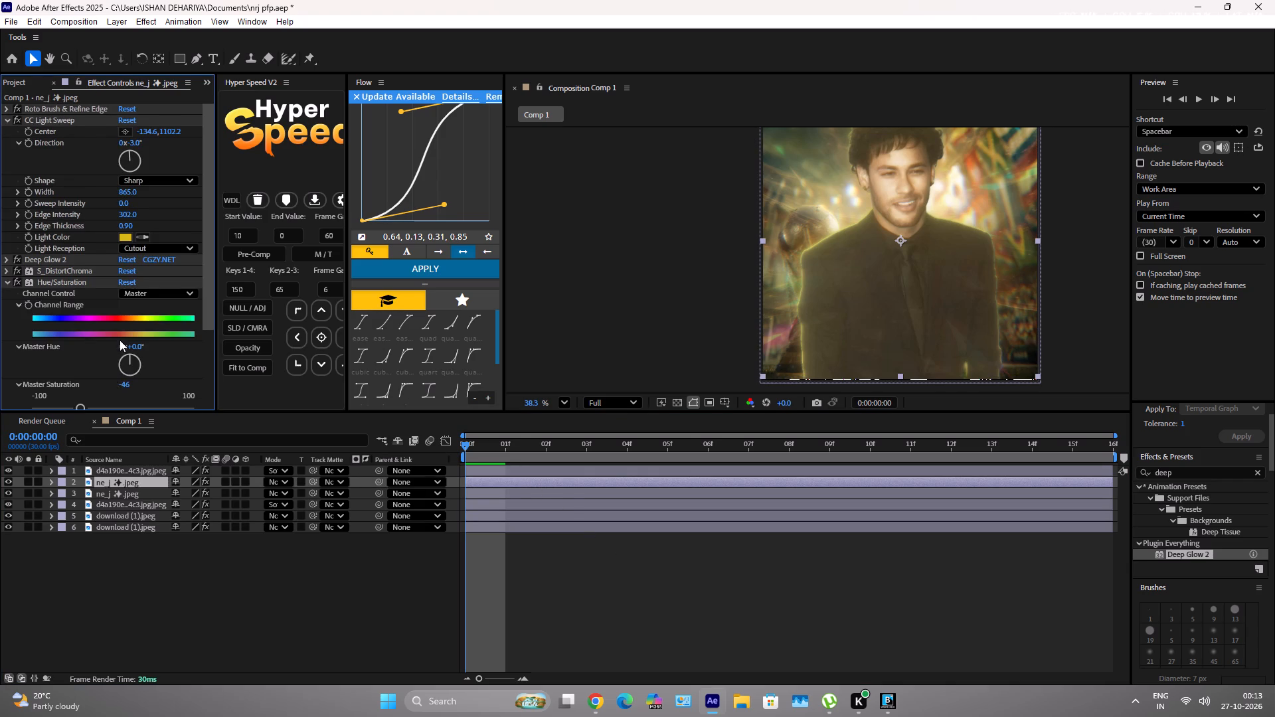
pyautogui.scroll(-2, 120, 340)
pyautogui.moveTo(75, 349); pyautogui.dragTo(58, 358)
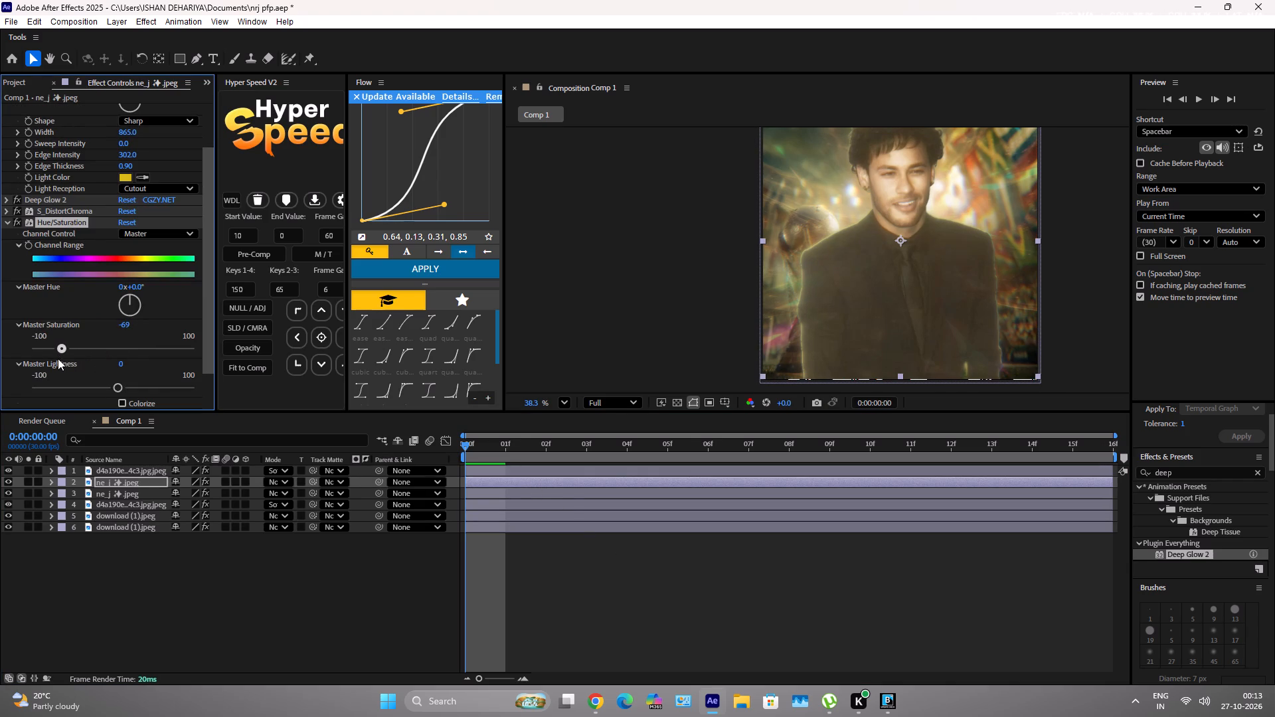
pyautogui.moveTo(58, 358); pyautogui.dragTo(59, 360)
pyautogui.scroll(6, 835, 278)
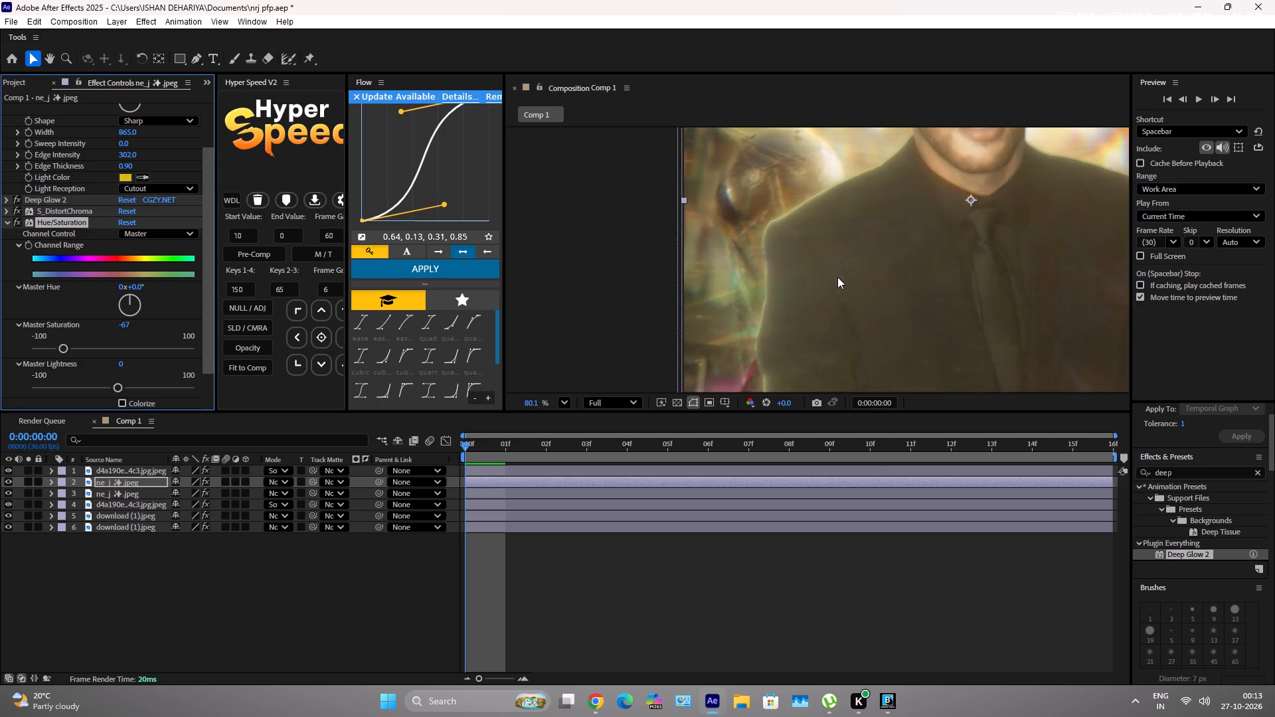
pyautogui.scroll(-6, 837, 277)
pyautogui.click(5, 219)
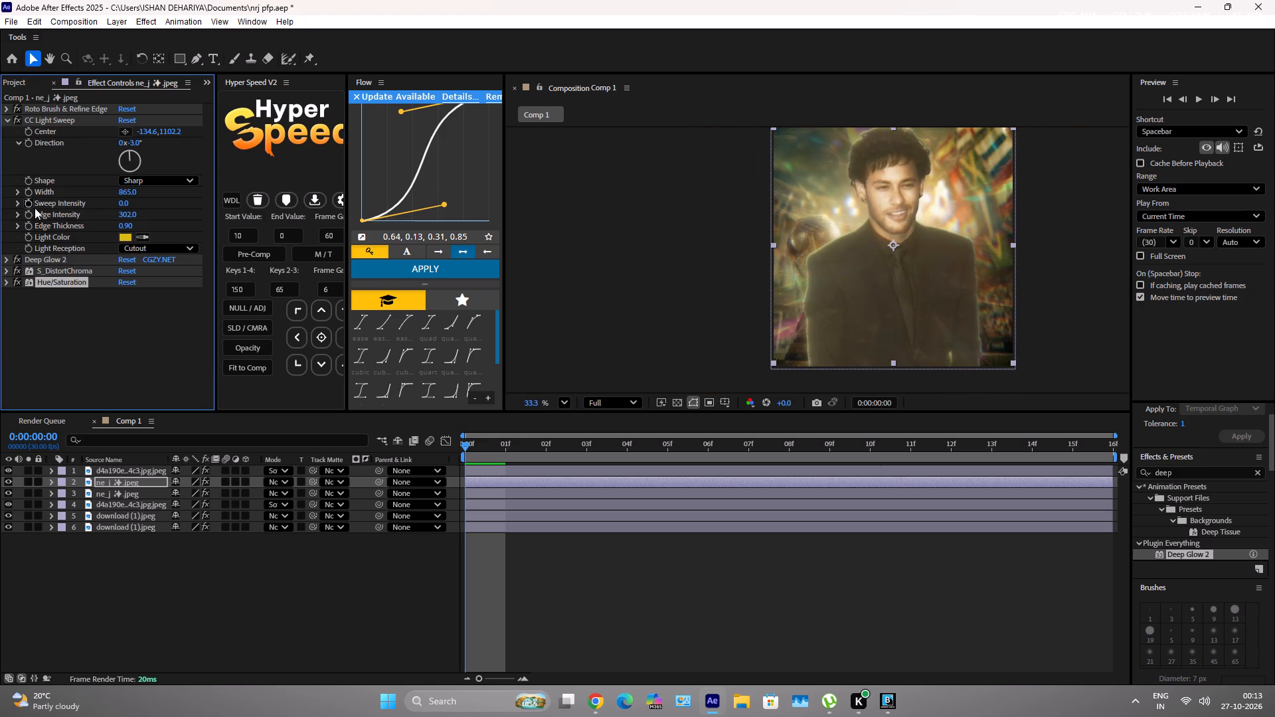
# Collapse the CC Light Sweep effect and add a full-size black solid at the top of the layer stack.
pyautogui.click(7, 120)
pyautogui.click(693, 589)
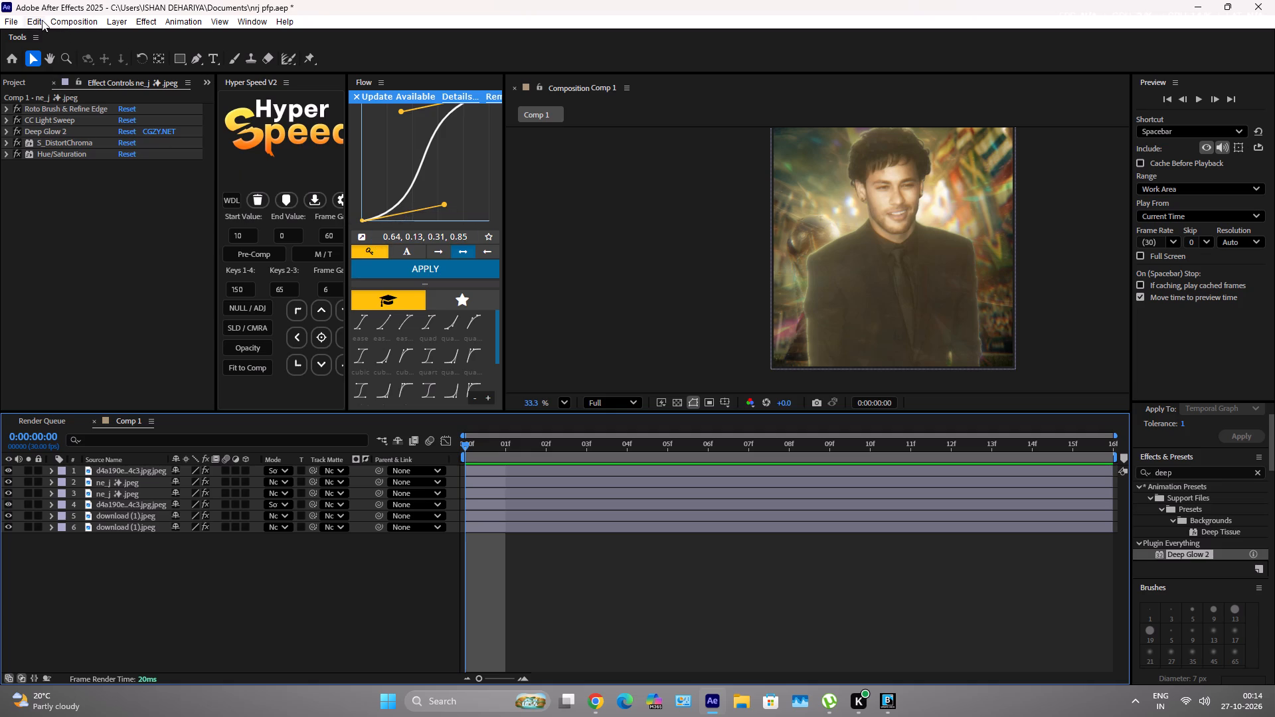
pyautogui.click(122, 23)
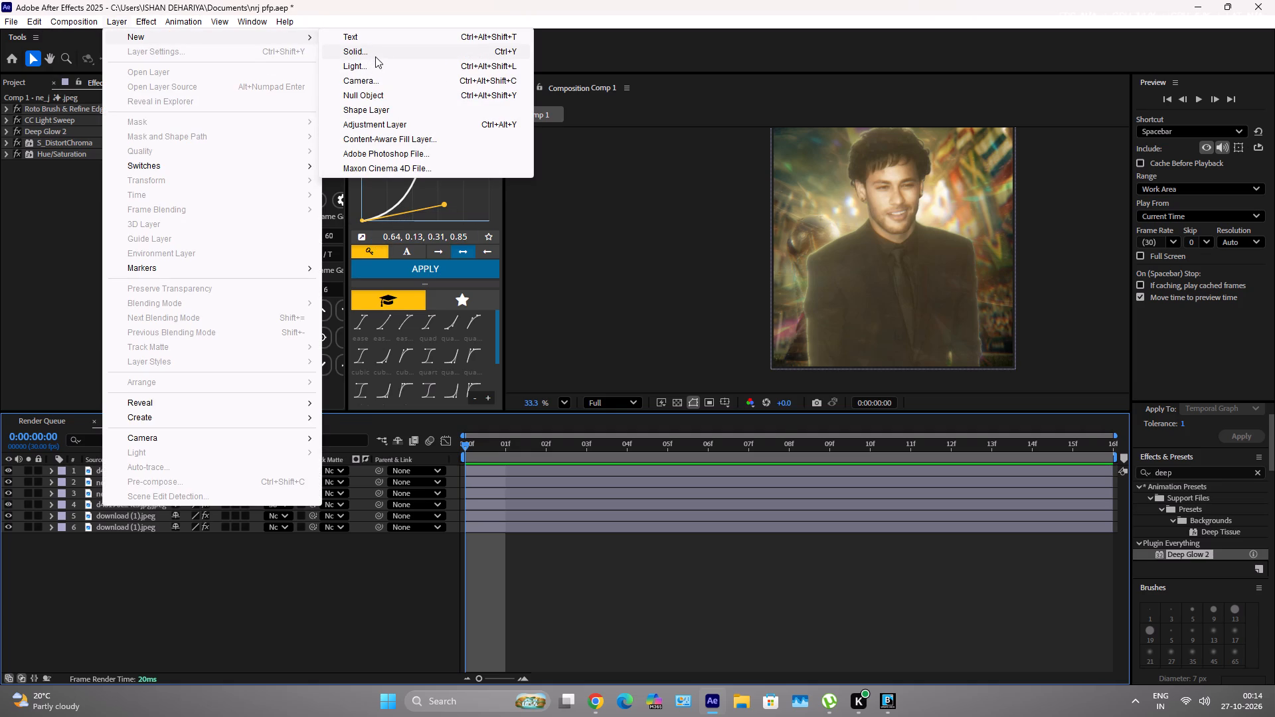
pyautogui.click(377, 51)
pyautogui.click(720, 475)
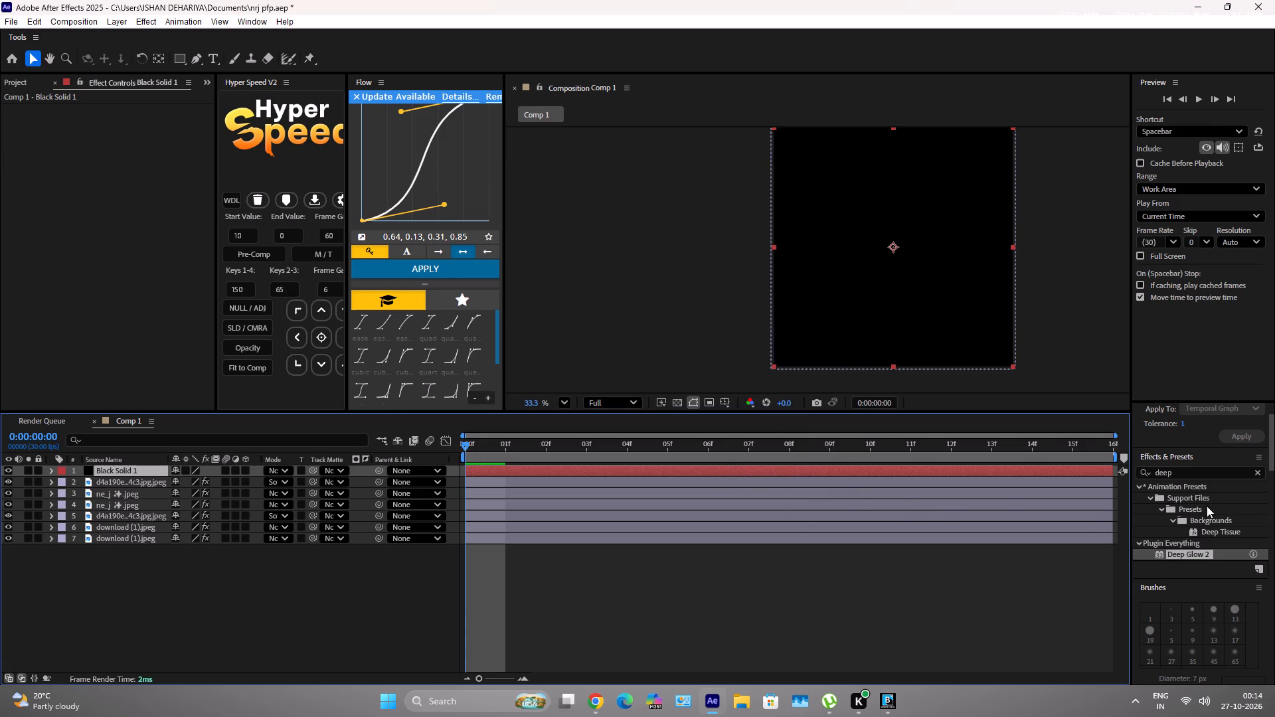
# Apply the Optical Flares effect to the black solid and set the layer's blending mode to Screen.
pyautogui.click(1262, 471)
pyautogui.click(1239, 471)
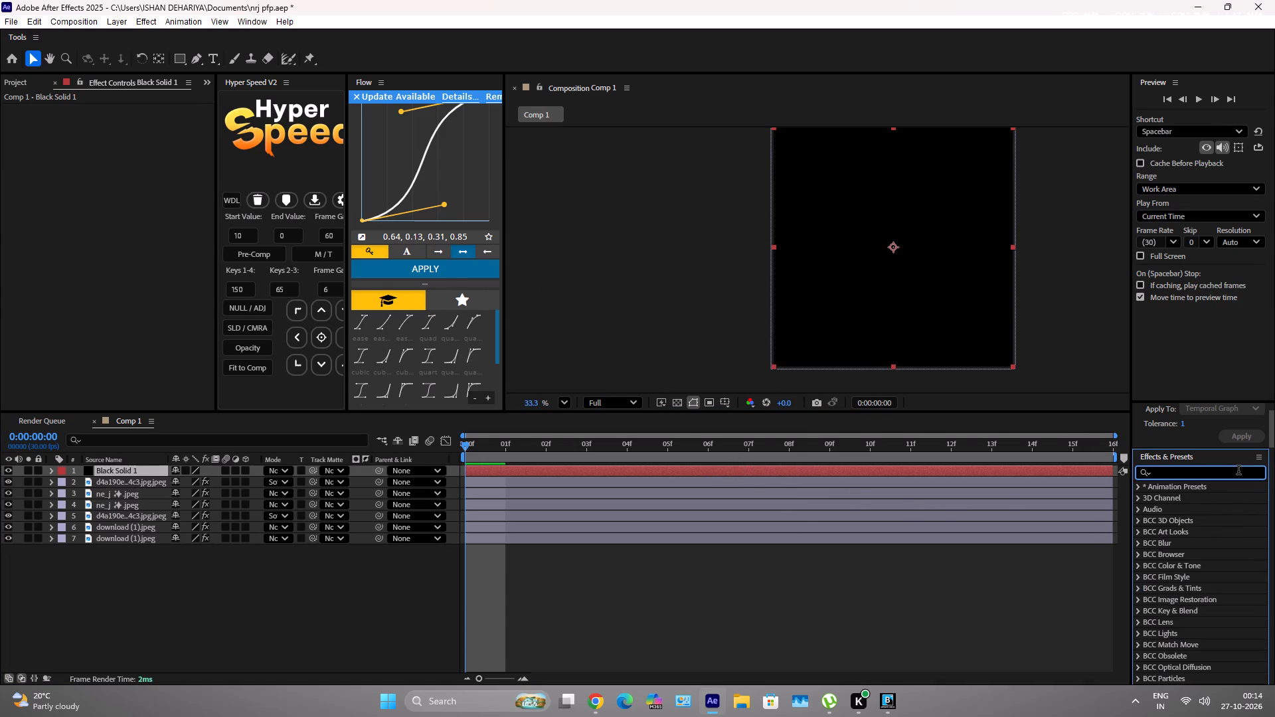
pyautogui.write('op')
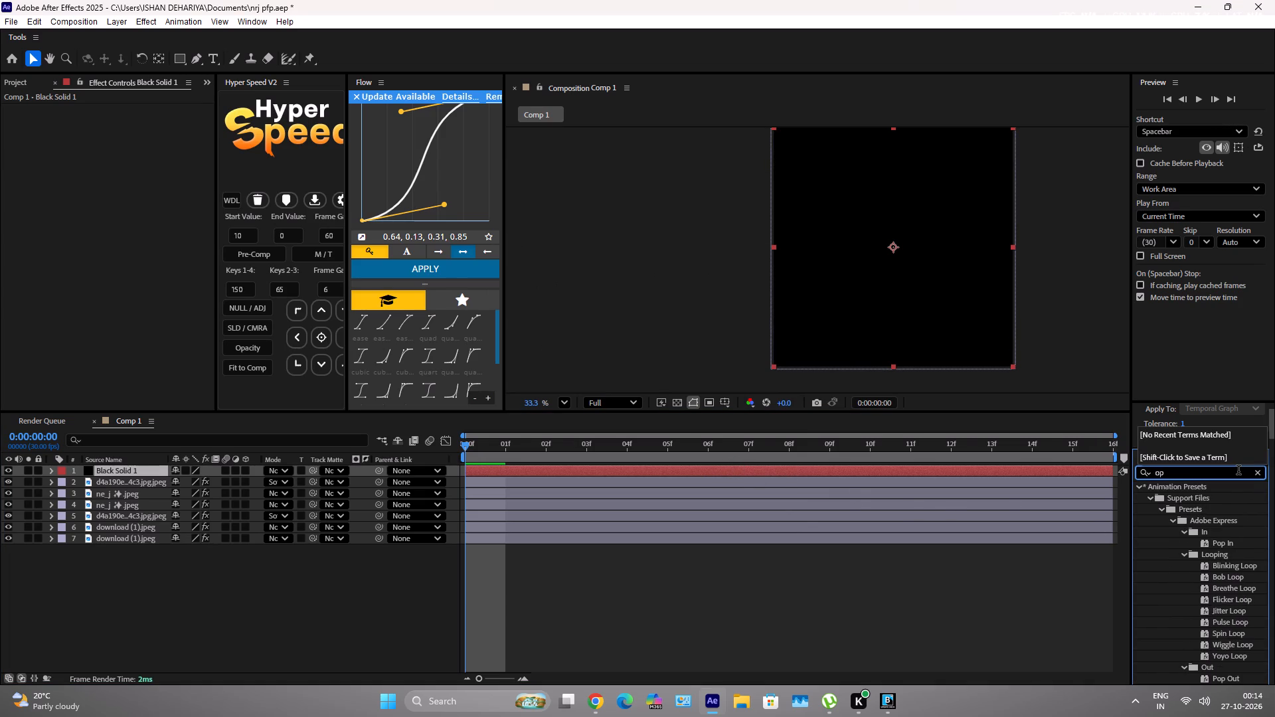
pyautogui.write('tica')
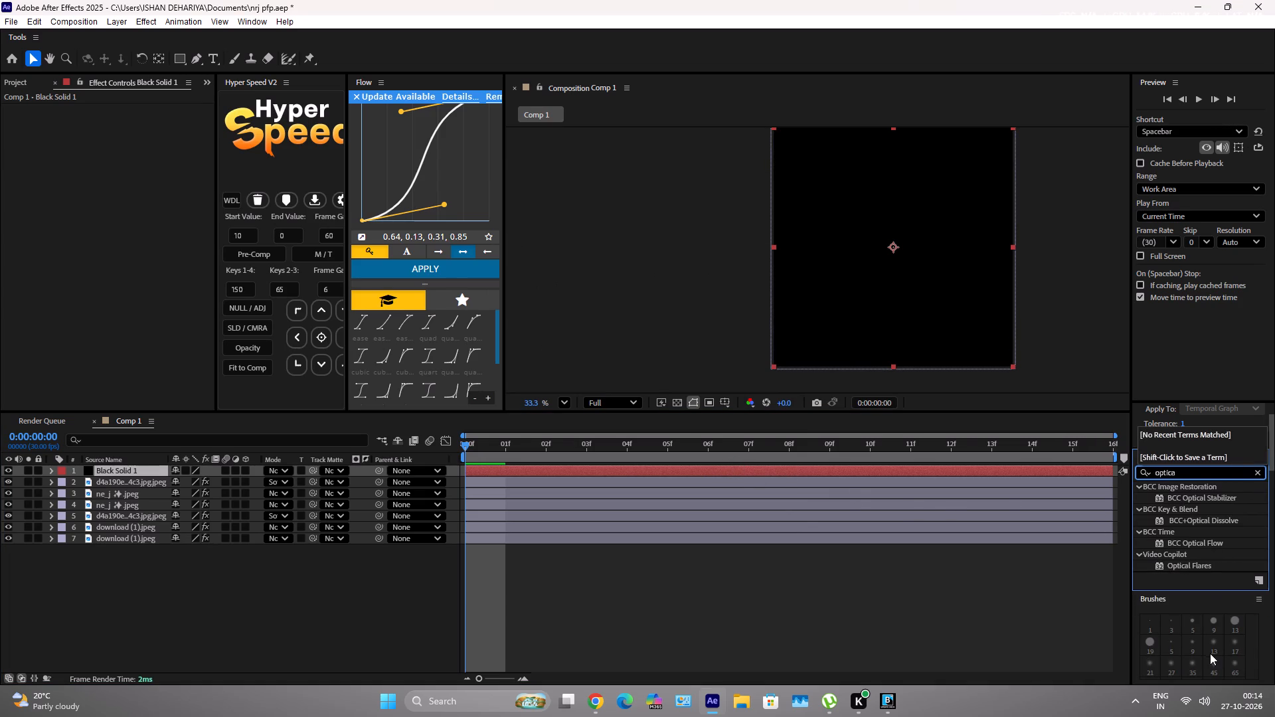
pyautogui.moveTo(1191, 564); pyautogui.dragTo(796, 475)
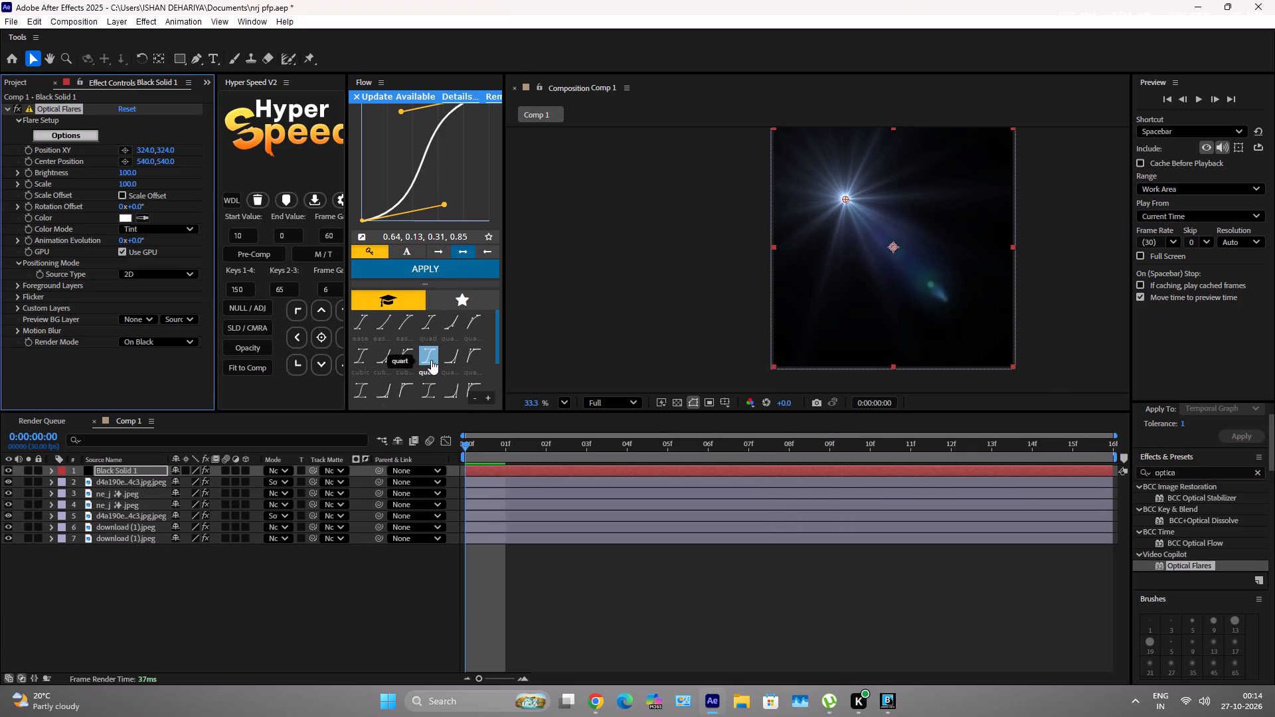
pyautogui.click(278, 474)
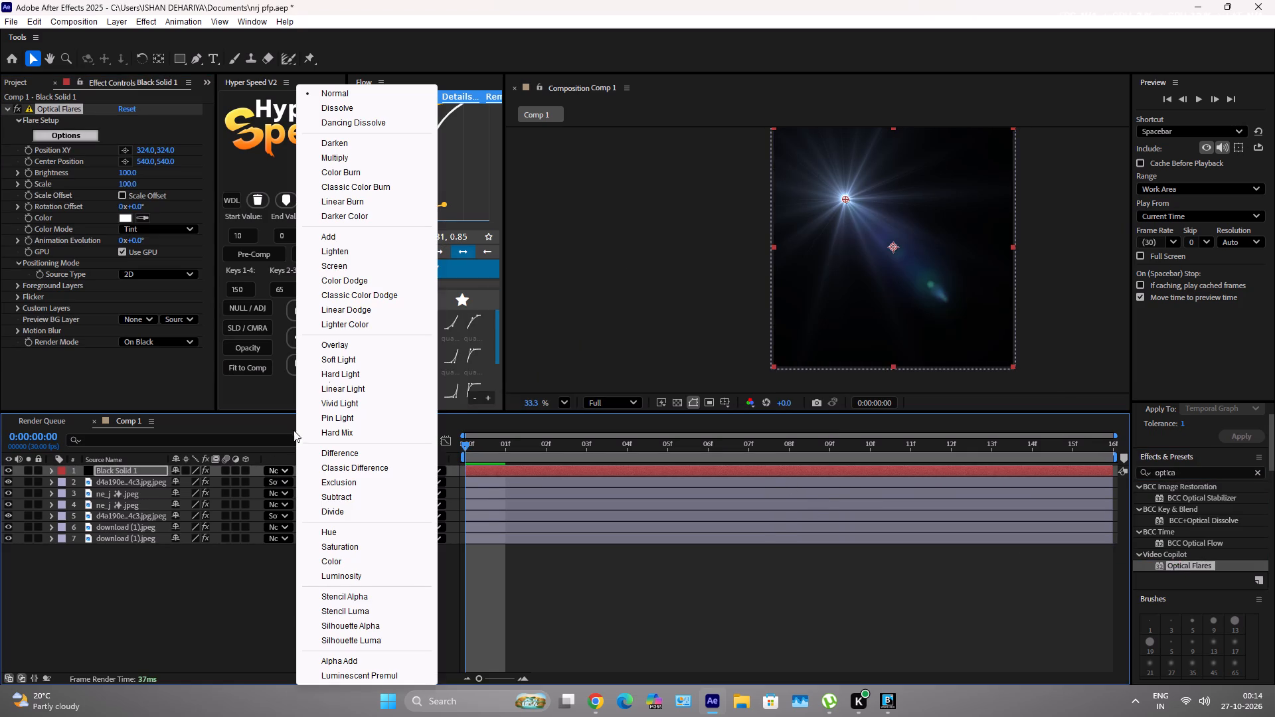
pyautogui.click(357, 268)
# Set the flare's Scale to 30 and position it on the player's ear at about 402.8, 330.9.
pyautogui.scroll(4, 894, 216)
pyautogui.scroll(10, 761, 153)
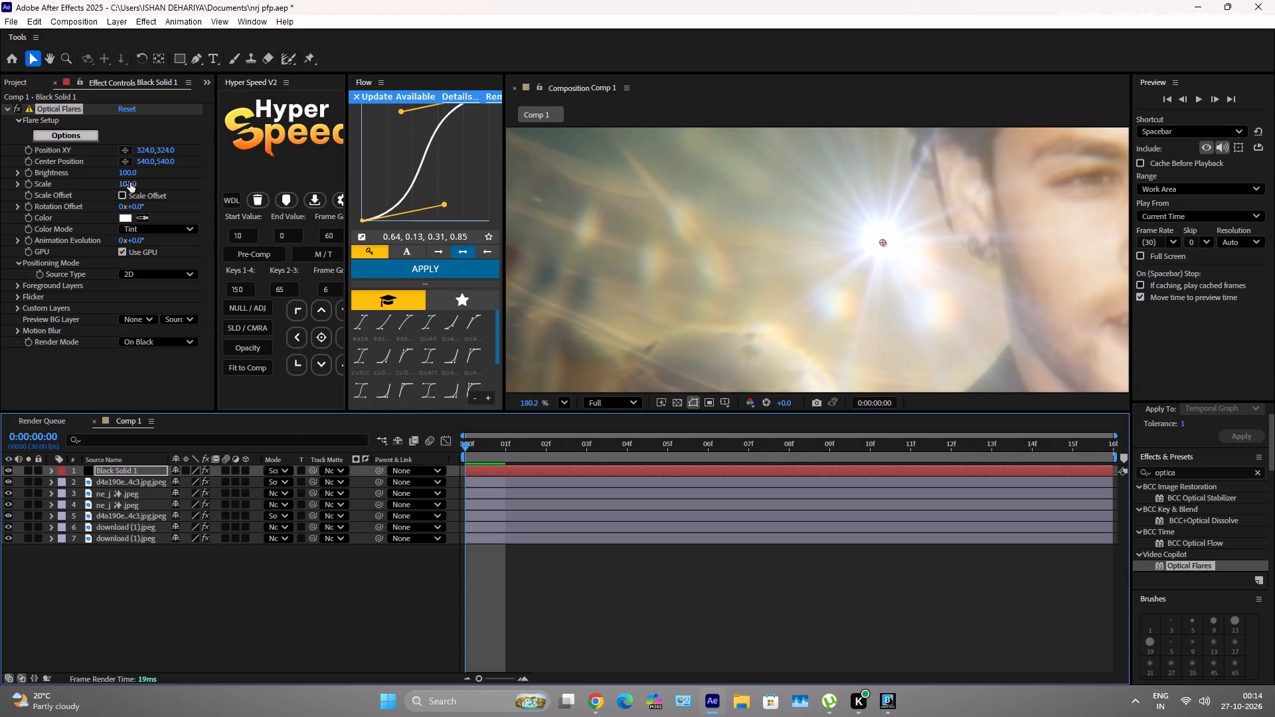
pyautogui.moveTo(130, 183); pyautogui.dragTo(127, 192)
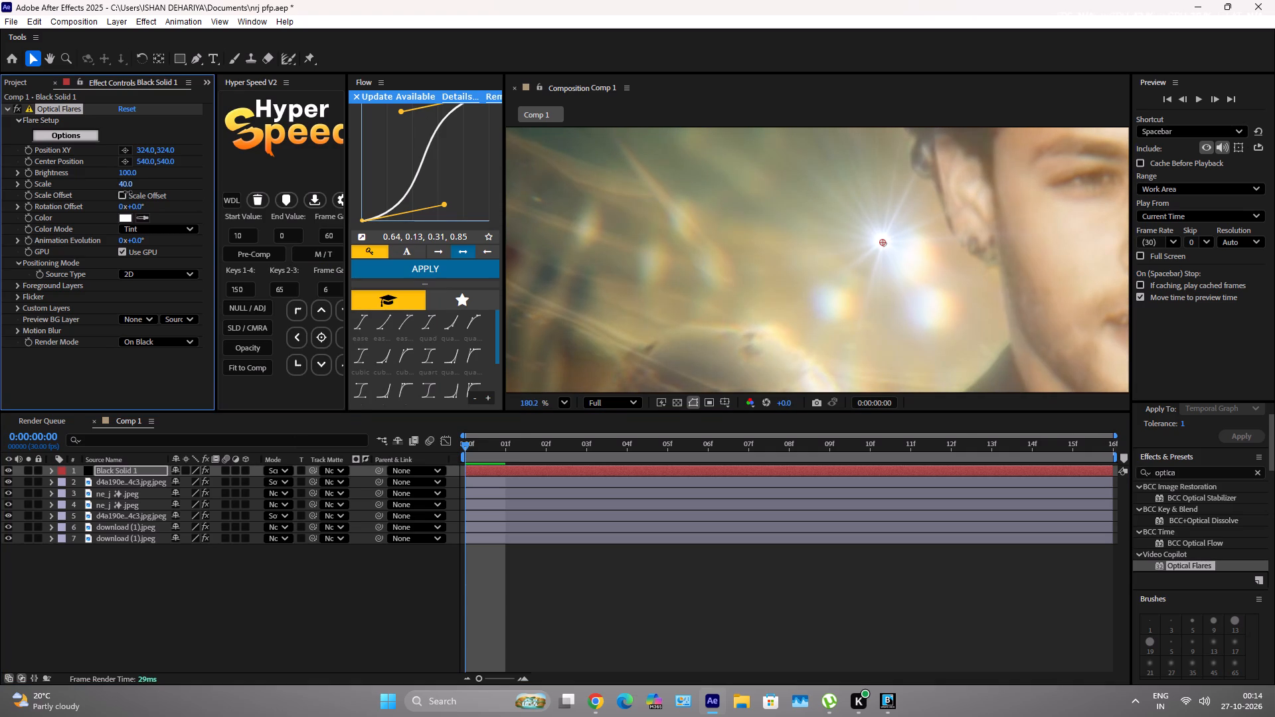
pyautogui.moveTo(127, 192); pyautogui.dragTo(127, 193)
pyautogui.scroll(6, 972, 264)
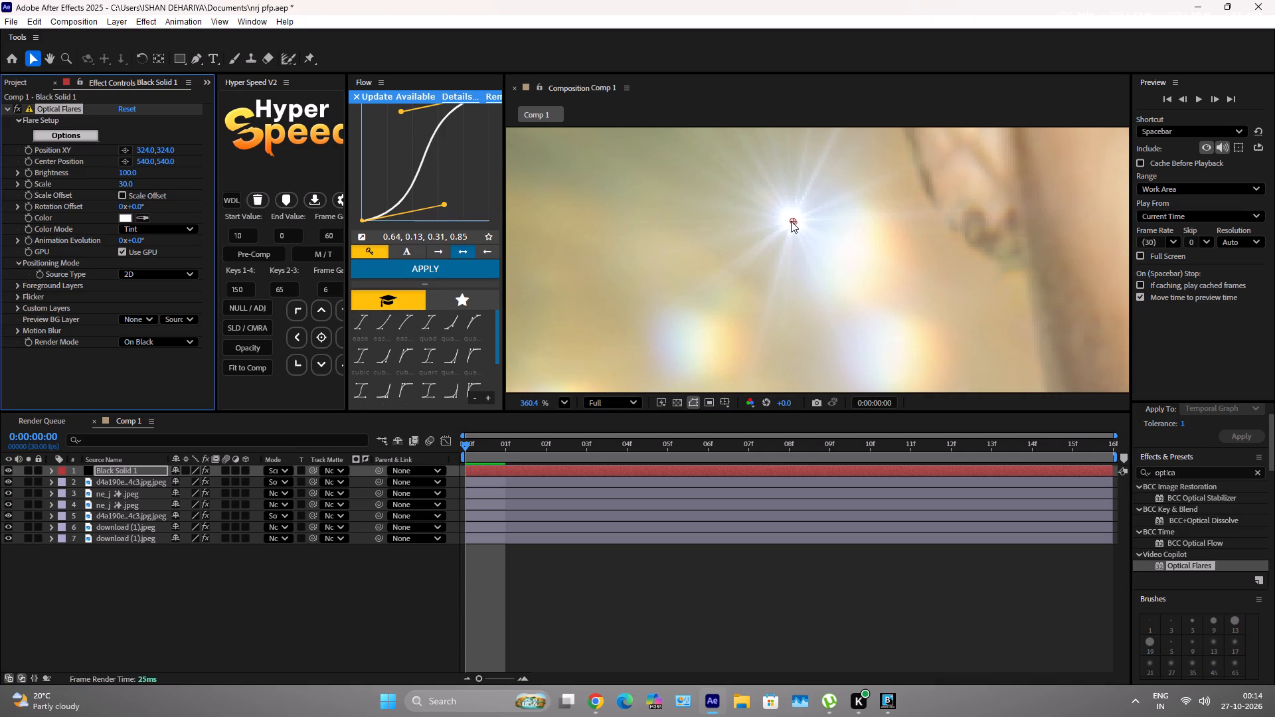
pyautogui.moveTo(792, 220); pyautogui.dragTo(980, 237)
pyautogui.scroll(-14, 980, 237)
pyautogui.scroll(6, 981, 256)
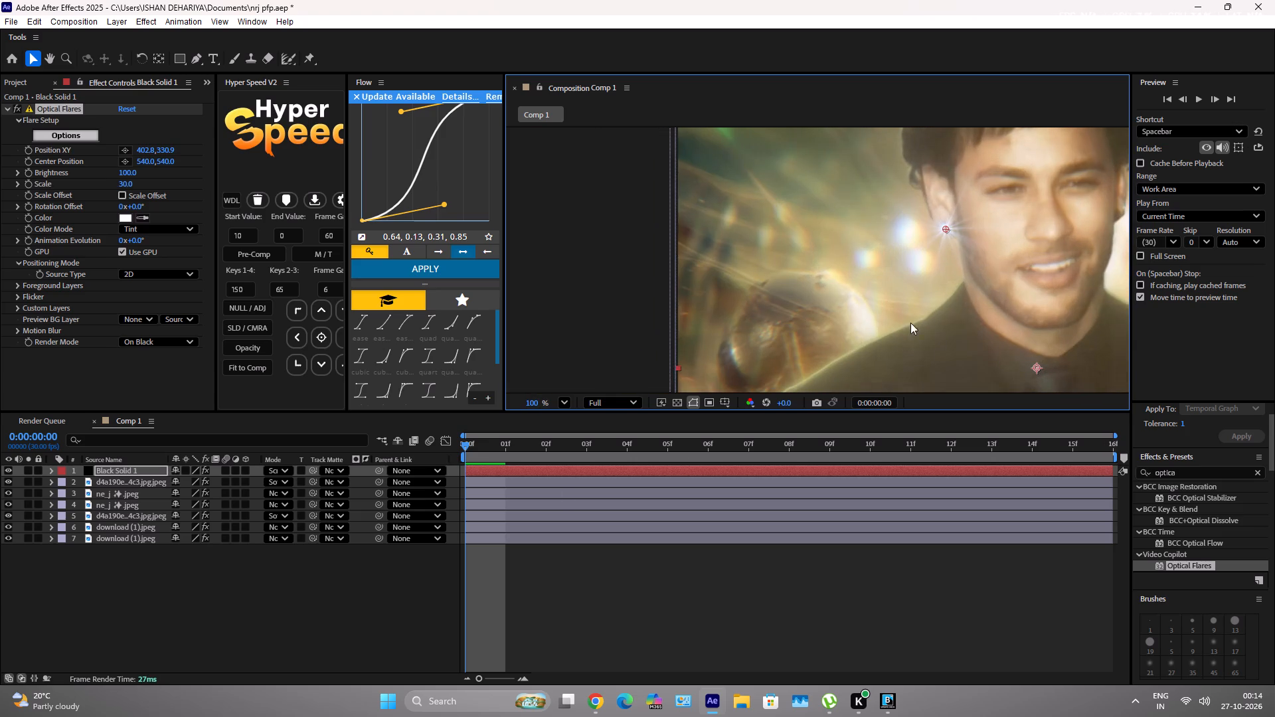
# Move the black solid between the two player layers and nudge the flare over the player's earring.
pyautogui.moveTo(131, 470); pyautogui.dragTo(133, 493)
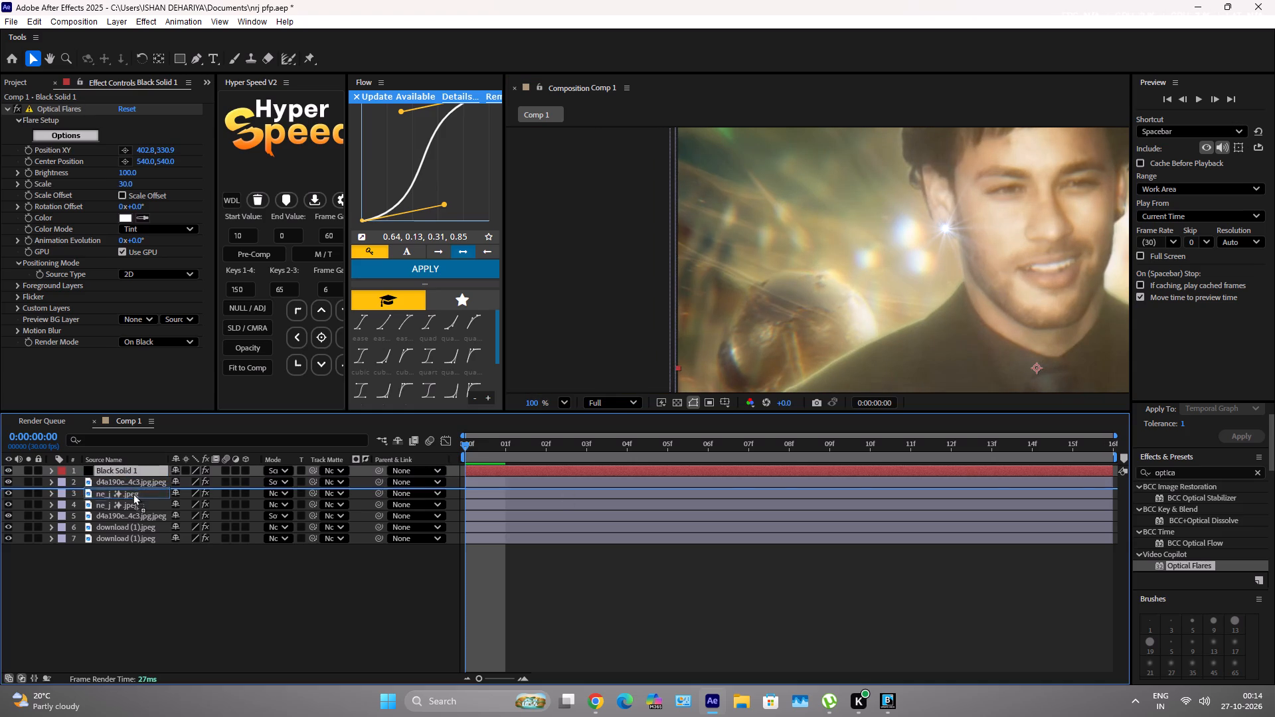
pyautogui.moveTo(133, 493); pyautogui.dragTo(132, 501)
pyautogui.scroll(10, 941, 196)
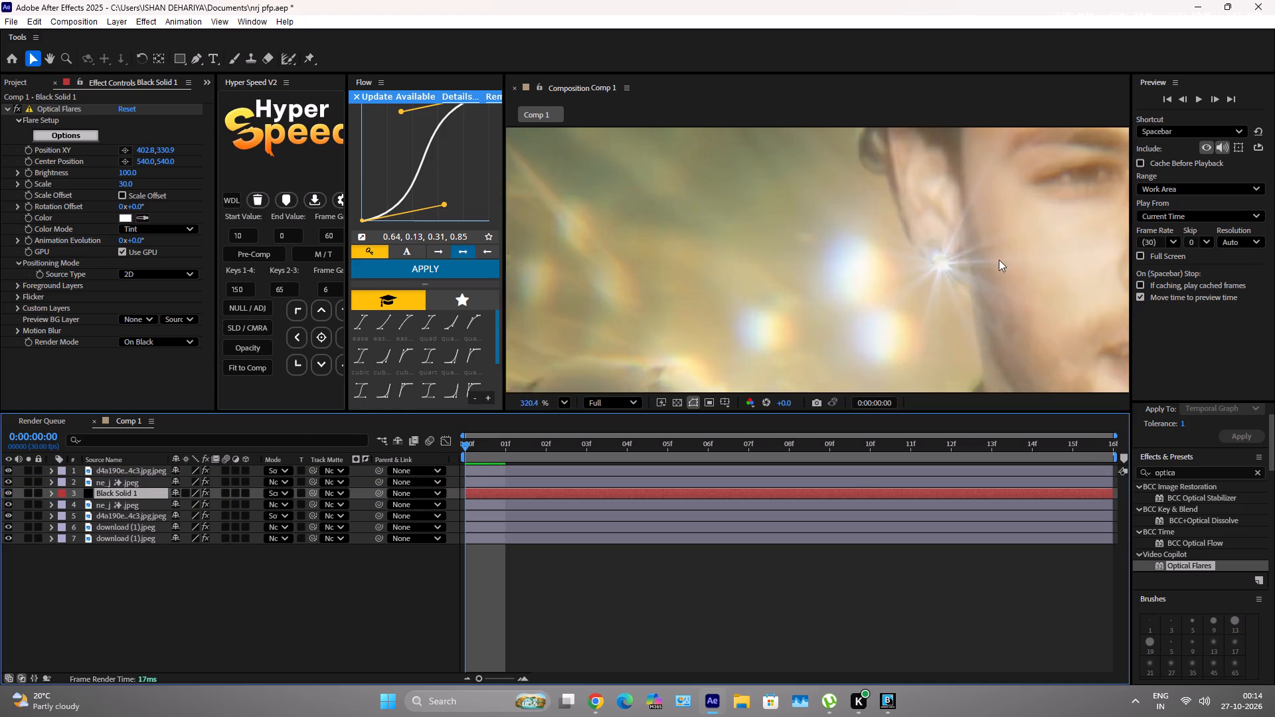
pyautogui.scroll(2, 999, 260)
pyautogui.moveTo(896, 271); pyautogui.dragTo(887, 260)
pyautogui.scroll(-8, 972, 242)
pyautogui.scroll(1, 970, 242)
pyautogui.scroll(-4, 970, 242)
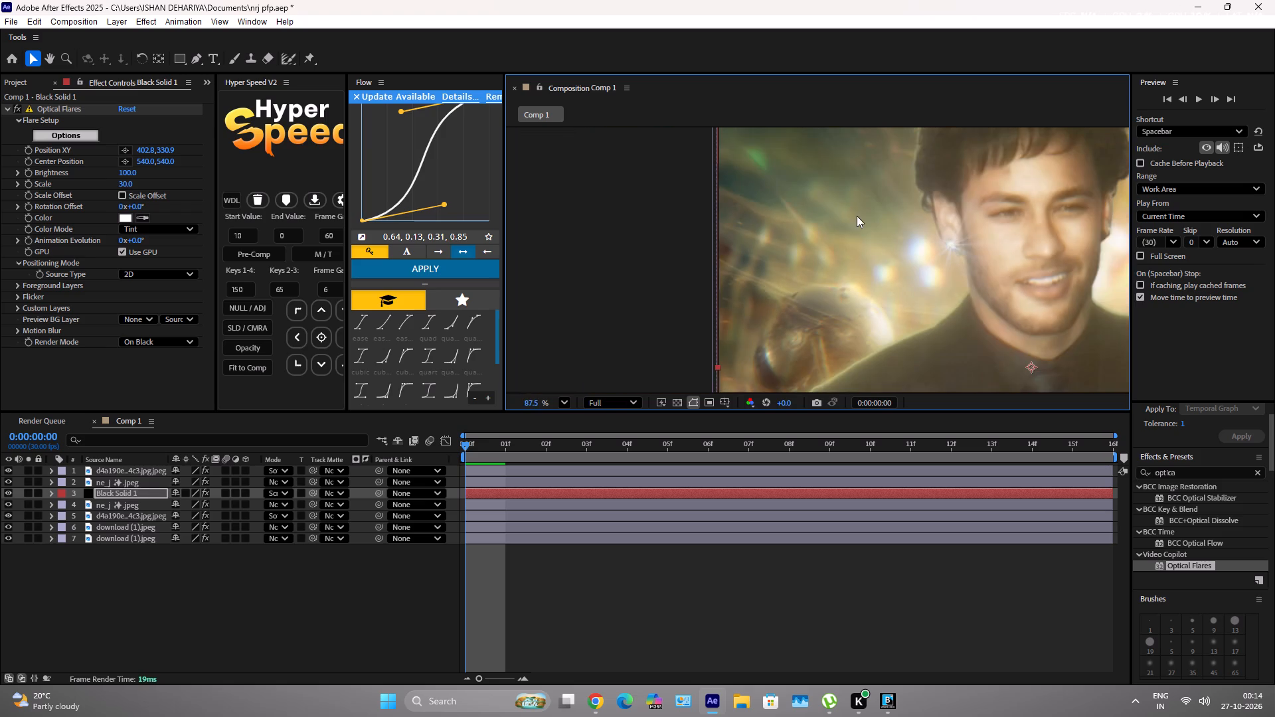
pyautogui.scroll(-4, 778, 199)
# Try the Subtle Green preset from the Light presets in the Optical Flares options, then settle on Subtle Cool.
pyautogui.click(76, 134)
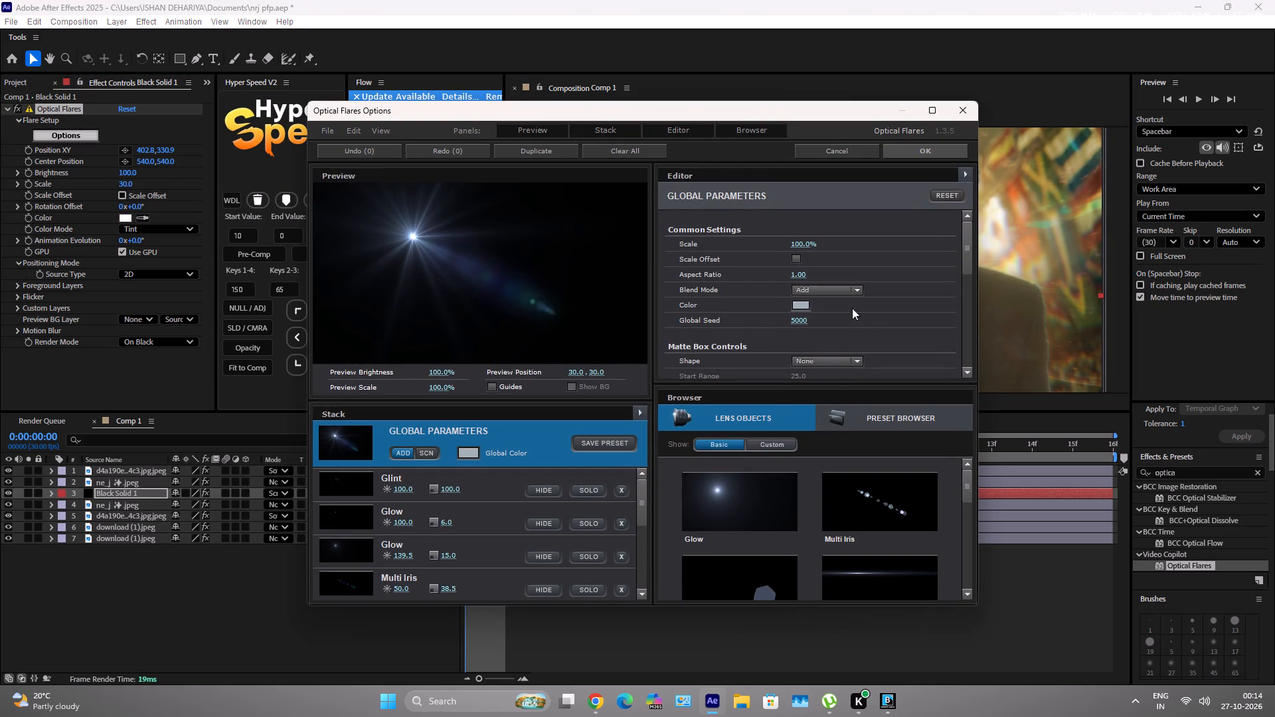
pyautogui.click(916, 426)
pyautogui.scroll(-3, 802, 439)
pyautogui.click(846, 477)
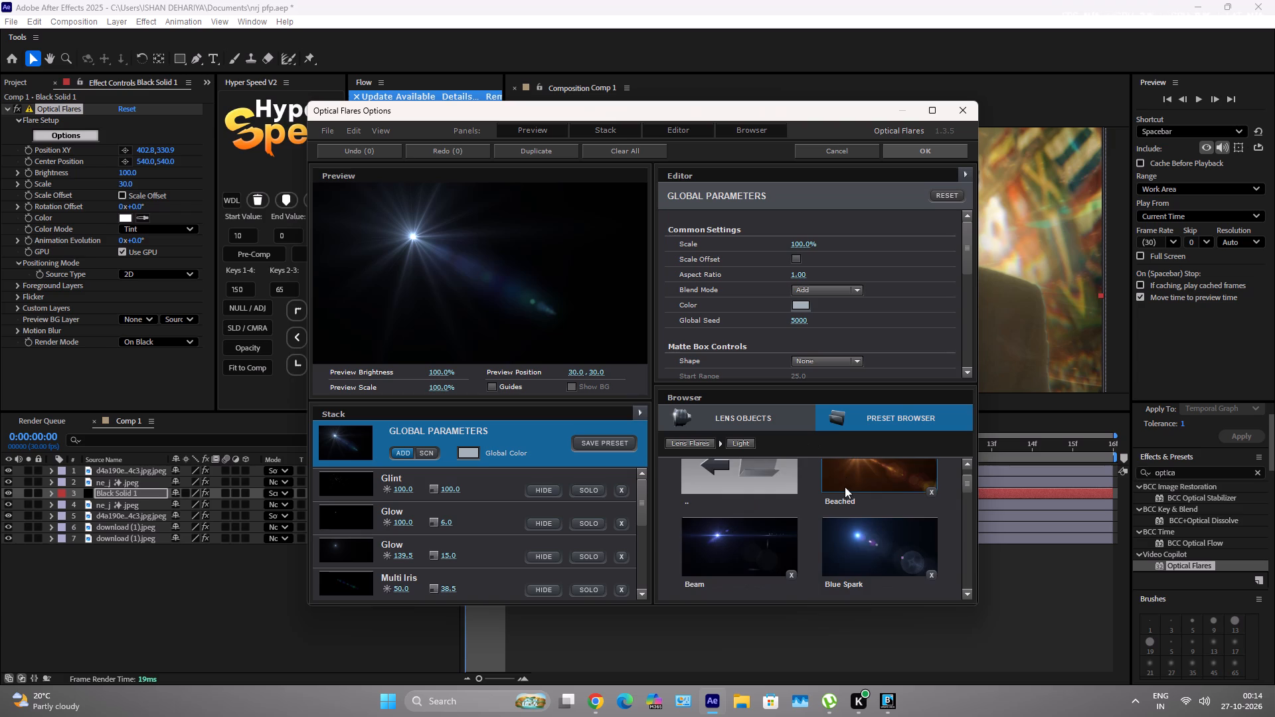
pyautogui.scroll(-6, 839, 491)
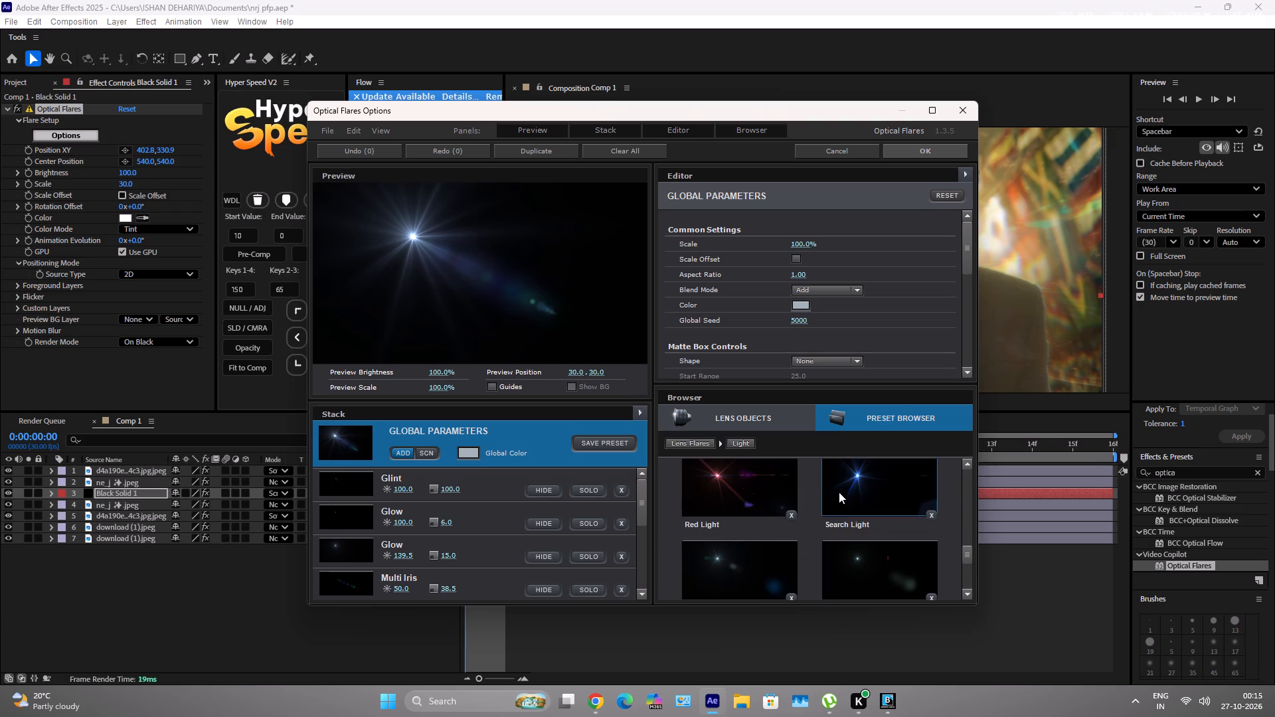
pyautogui.click(902, 558)
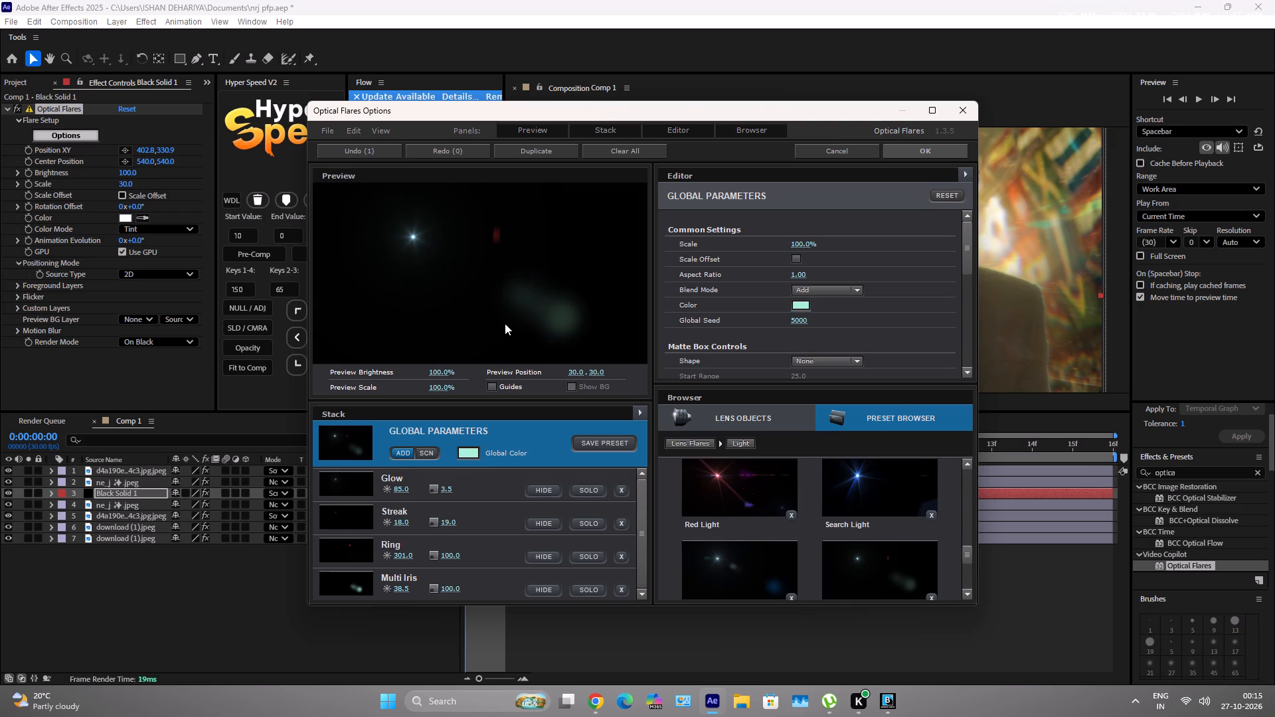
pyautogui.scroll(-1, 806, 551)
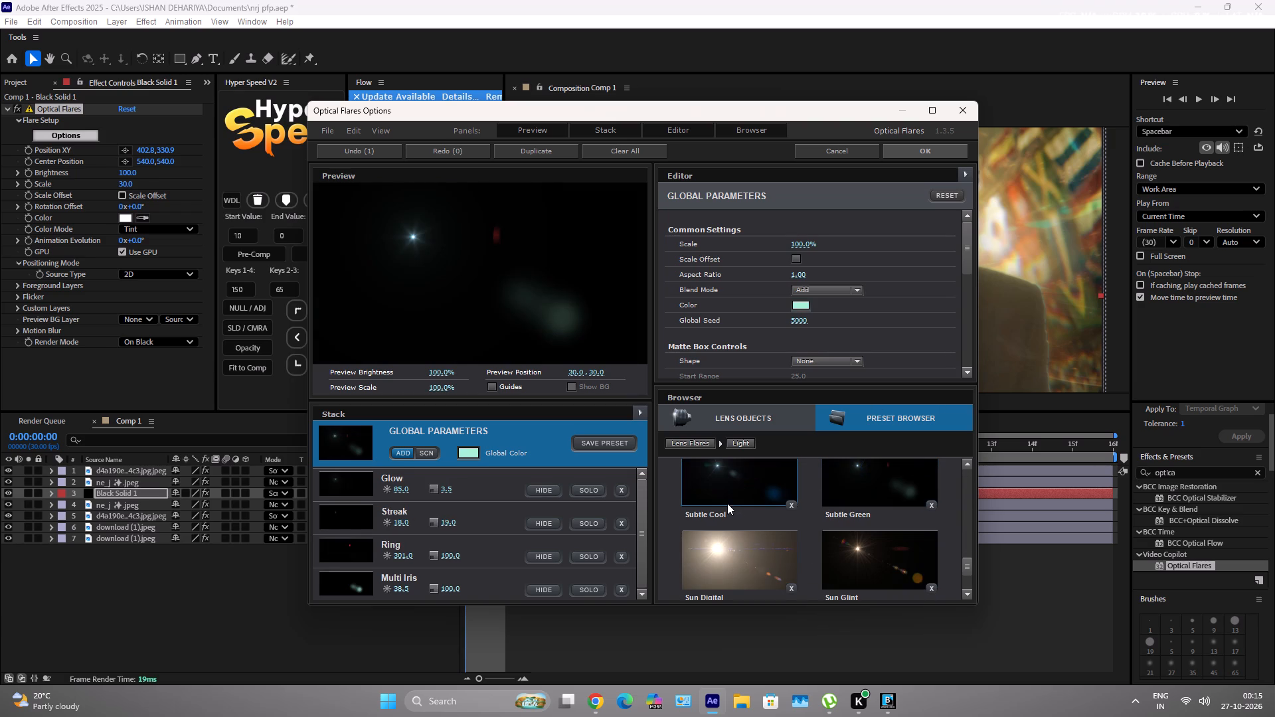
pyautogui.click(727, 503)
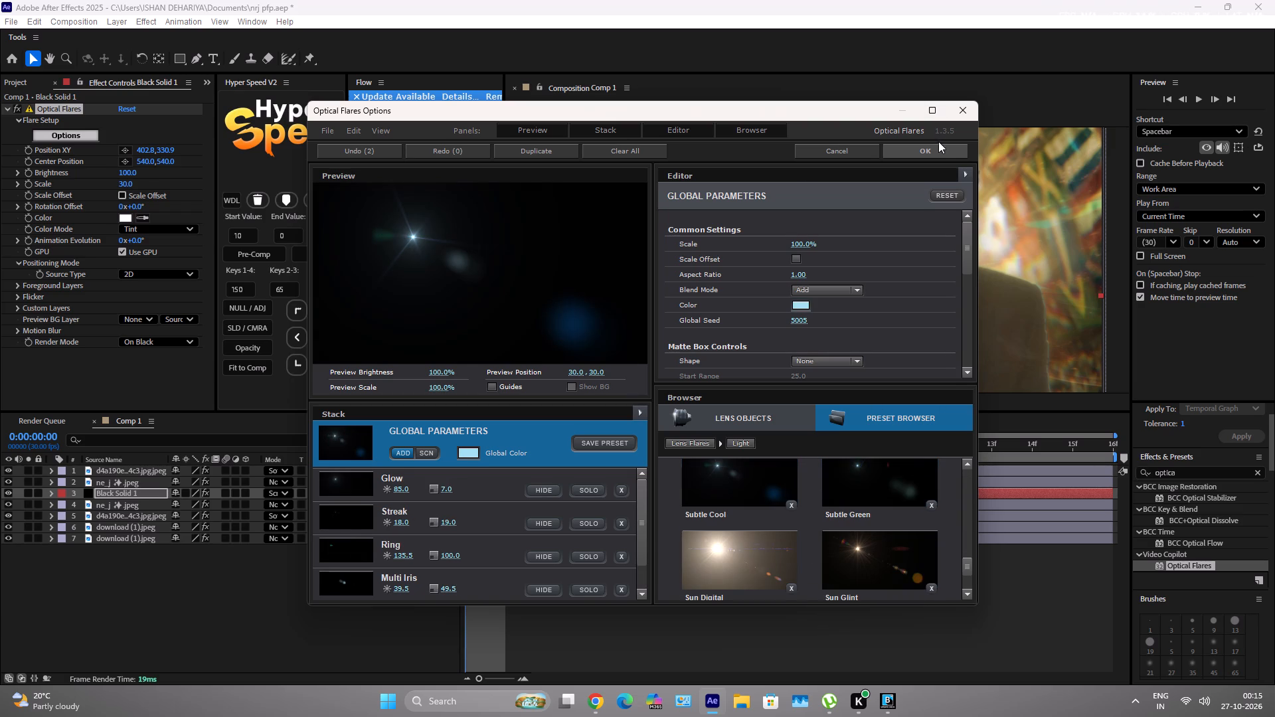
pyautogui.click(938, 146)
# Set the earring flare's Scale to 40 and its Brightness to 90.
pyautogui.scroll(11, 896, 212)
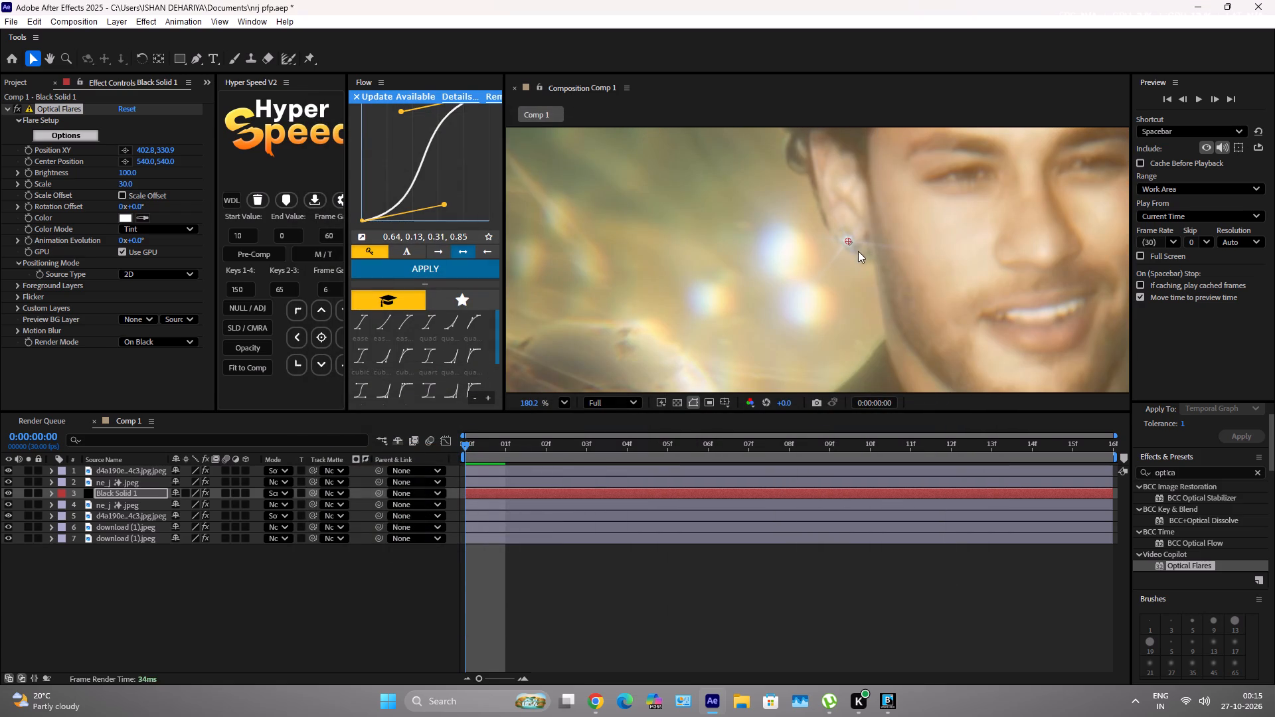
pyautogui.moveTo(122, 184); pyautogui.dragTo(124, 184)
pyautogui.moveTo(124, 184); pyautogui.dragTo(131, 191)
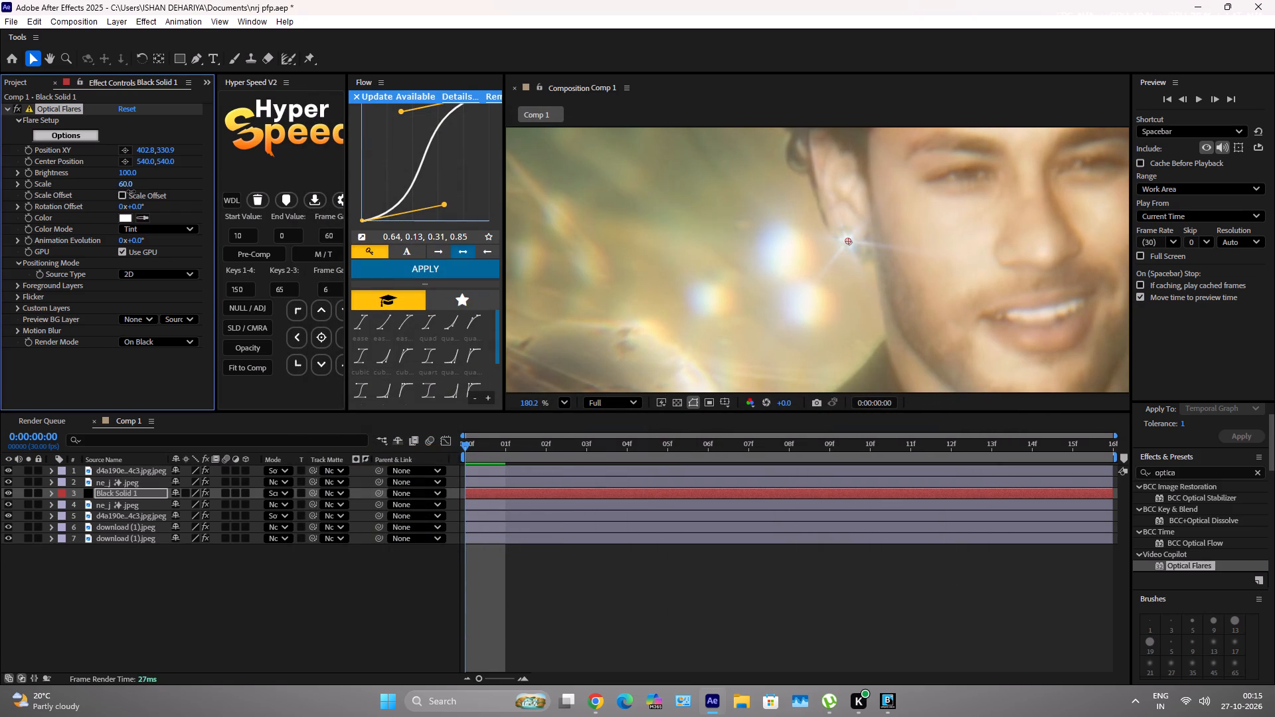
pyautogui.moveTo(131, 191); pyautogui.dragTo(133, 196)
pyautogui.moveTo(127, 170); pyautogui.dragTo(131, 179)
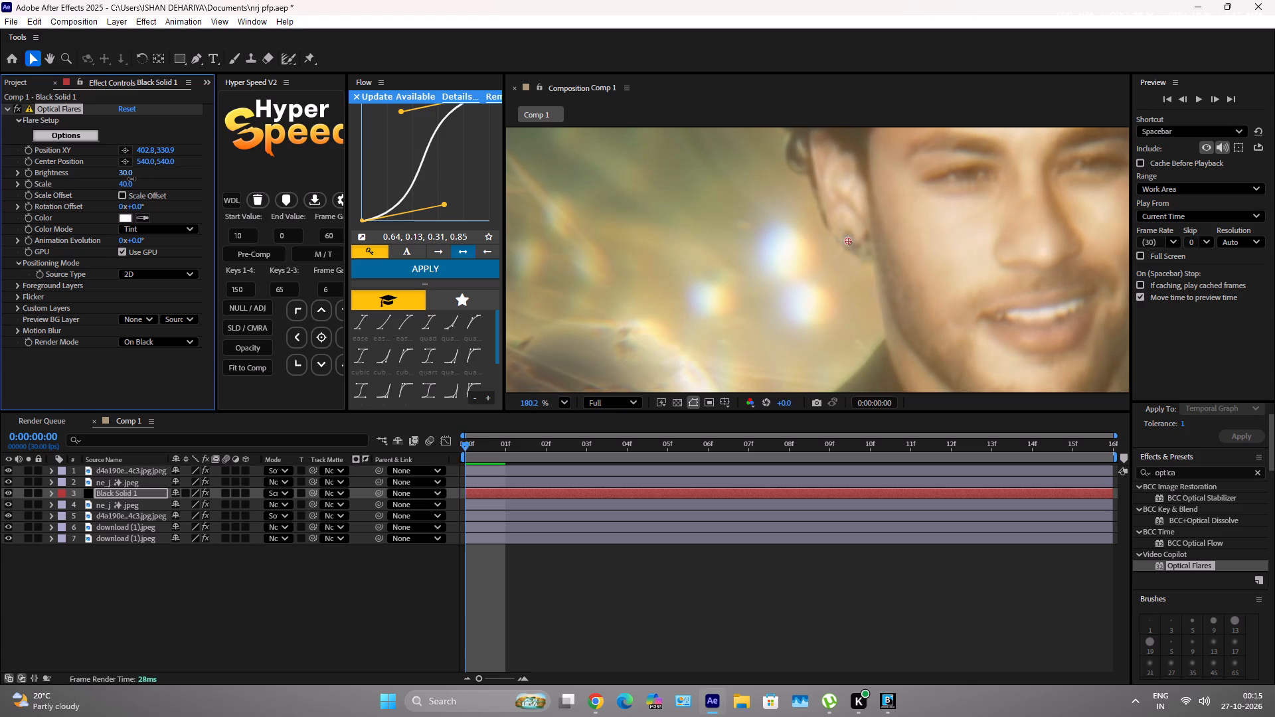
pyautogui.moveTo(131, 179); pyautogui.dragTo(133, 177)
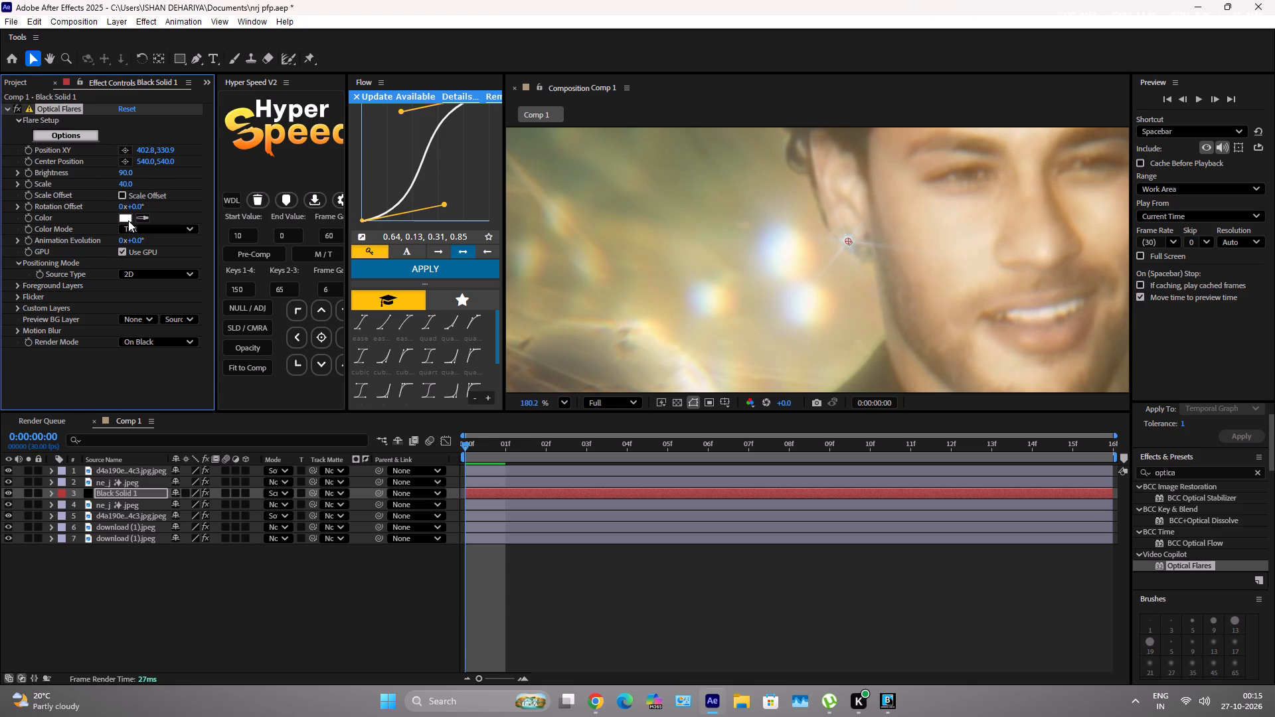
# Tint the flare pale yellow, about #FDFFCD, after trying darker and more saturated yellows.
pyautogui.click(128, 220)
pyautogui.click(668, 406)
pyautogui.moveTo(614, 330); pyautogui.dragTo(564, 329)
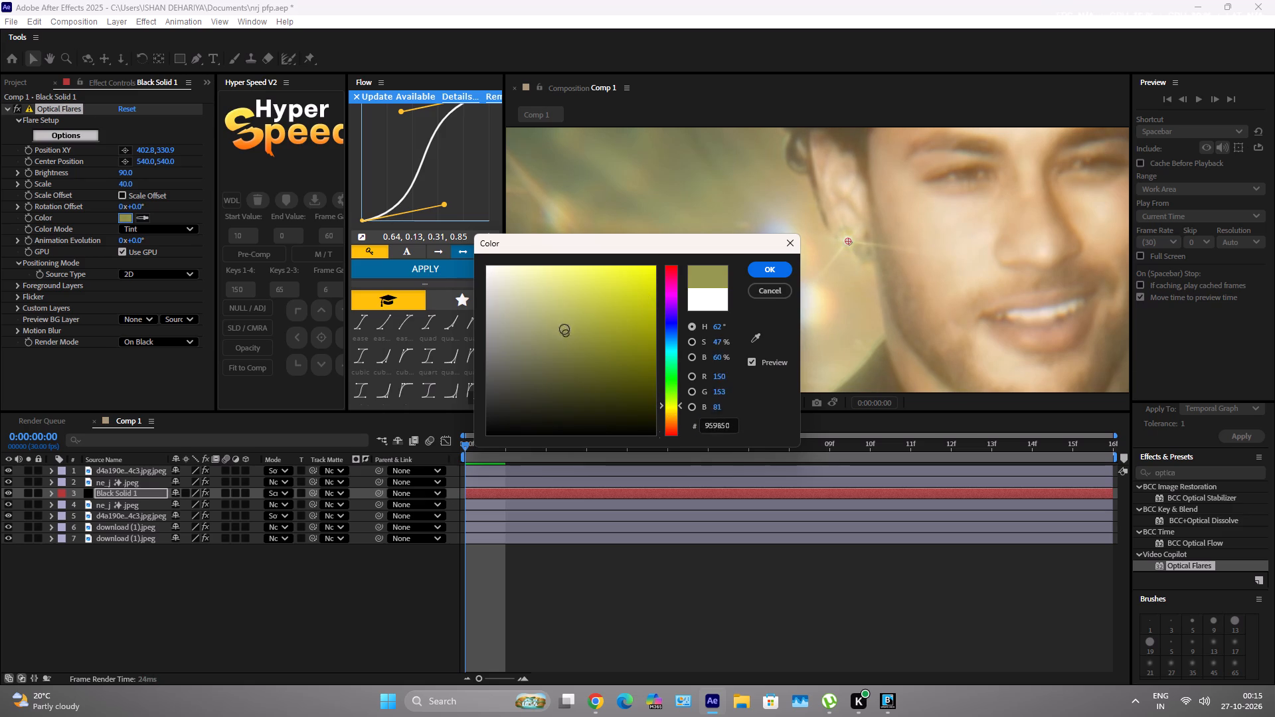
pyautogui.moveTo(564, 329); pyautogui.dragTo(598, 342)
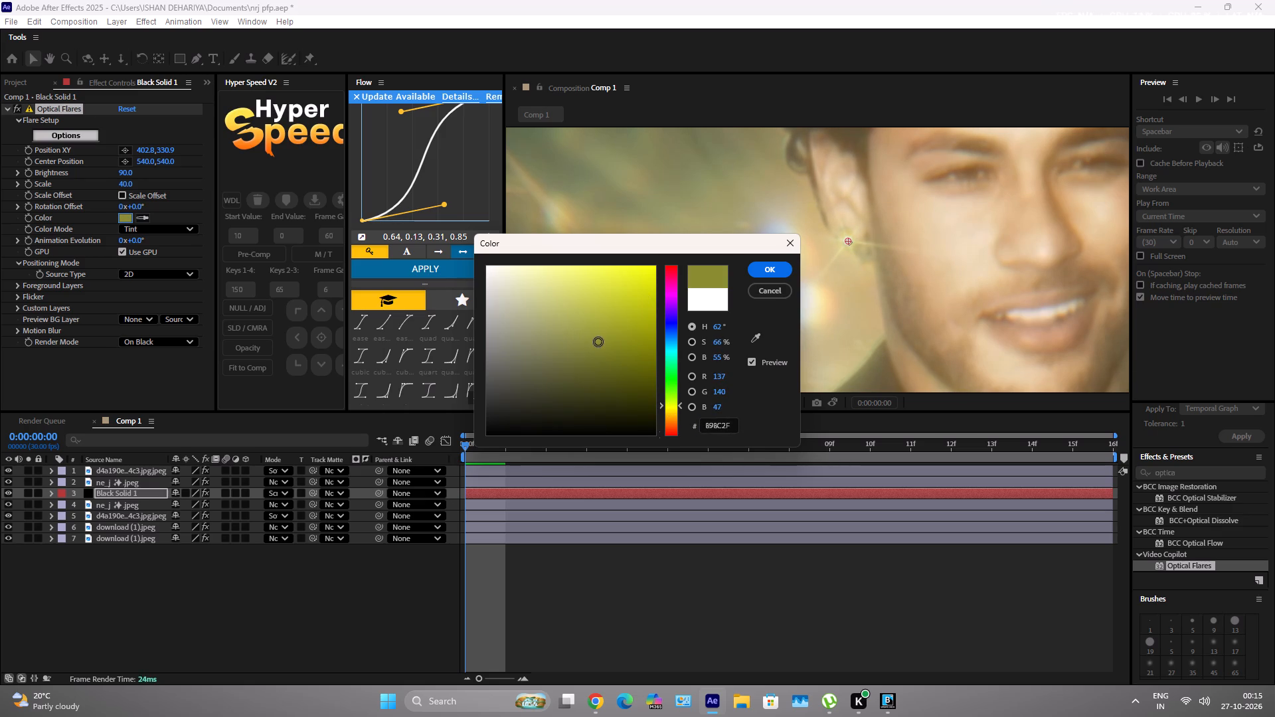
pyautogui.moveTo(598, 342); pyautogui.dragTo(572, 337)
pyautogui.moveTo(560, 334); pyautogui.dragTo(574, 299)
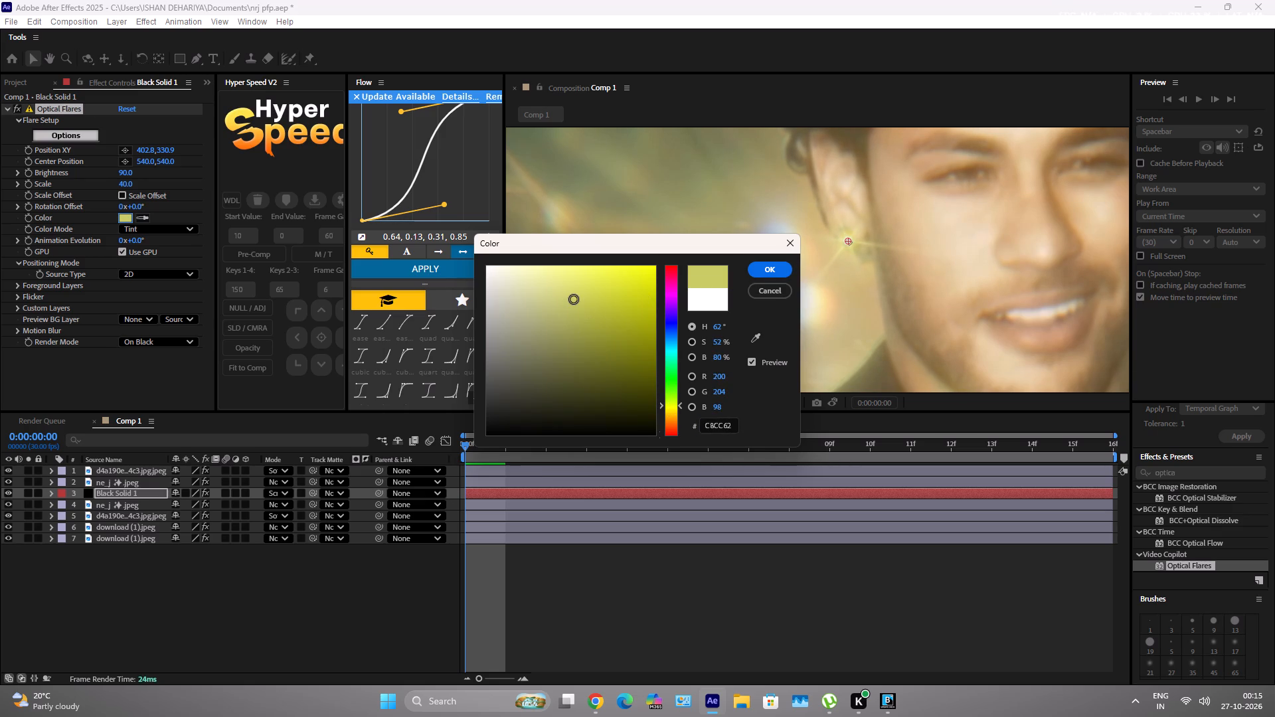
pyautogui.moveTo(574, 299); pyautogui.dragTo(578, 326)
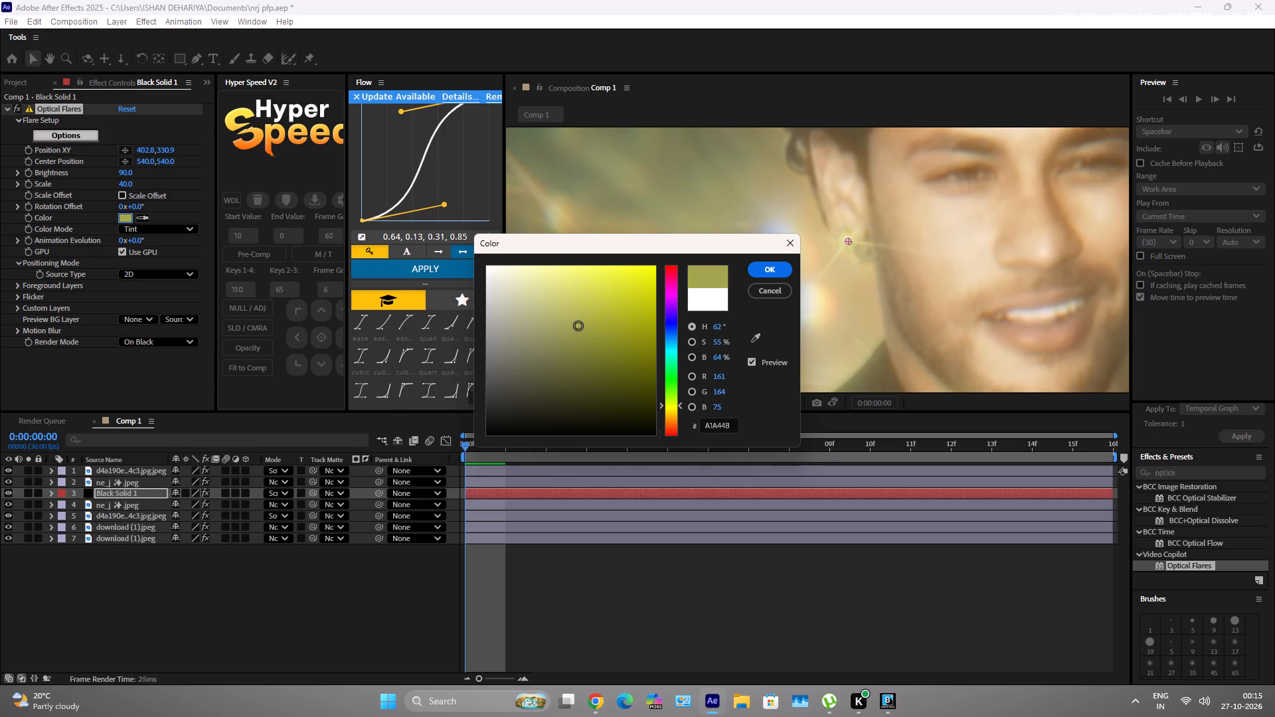
pyautogui.moveTo(578, 326); pyautogui.dragTo(578, 330)
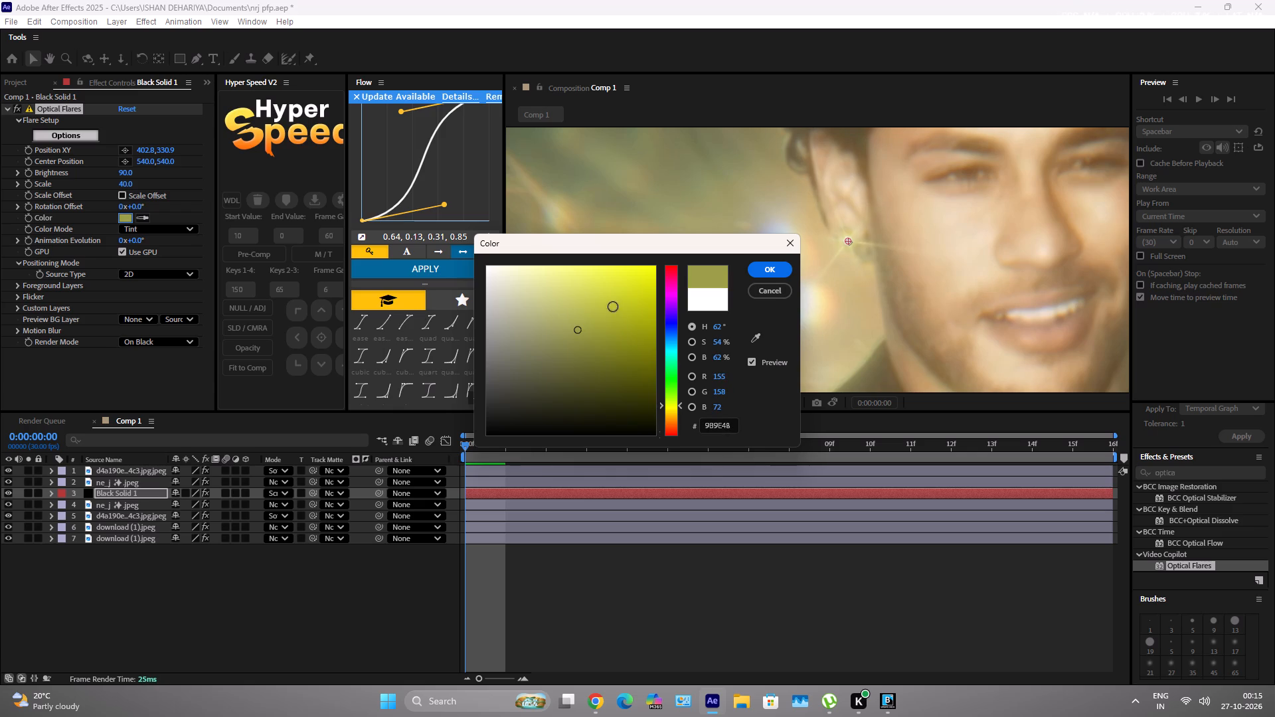
pyautogui.moveTo(585, 335); pyautogui.dragTo(653, 243)
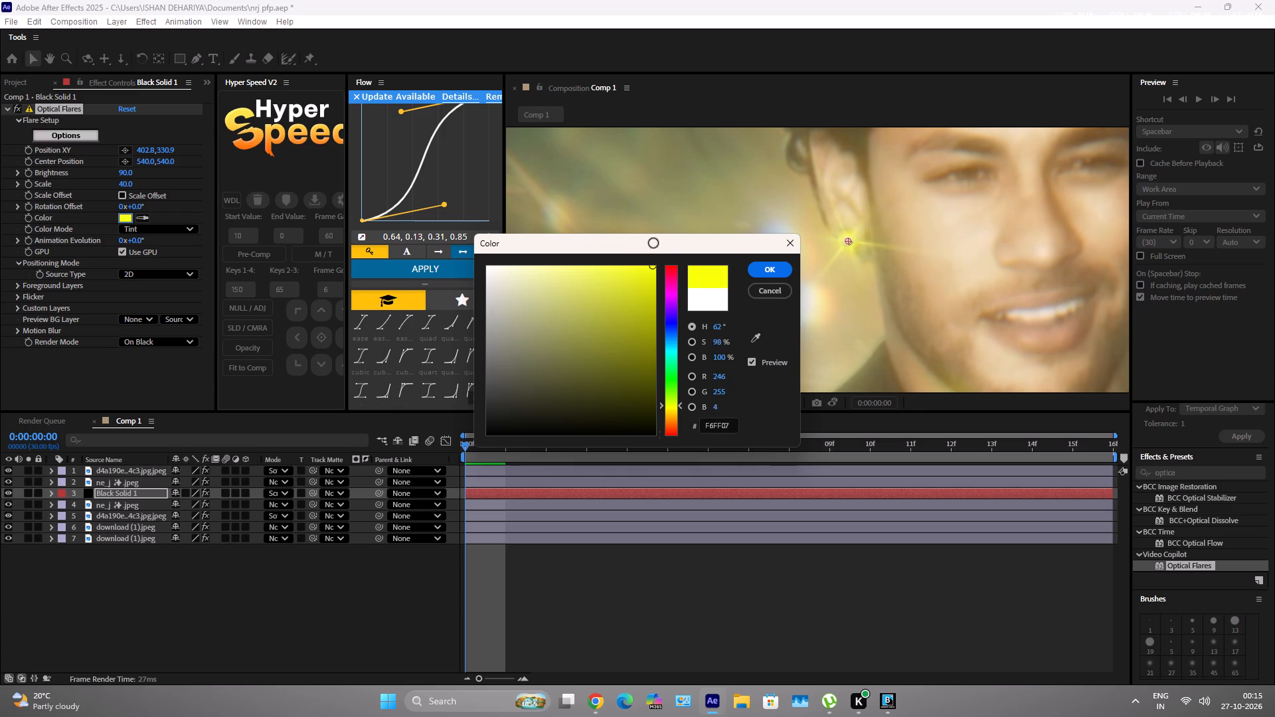
pyautogui.moveTo(653, 243); pyautogui.dragTo(532, 197)
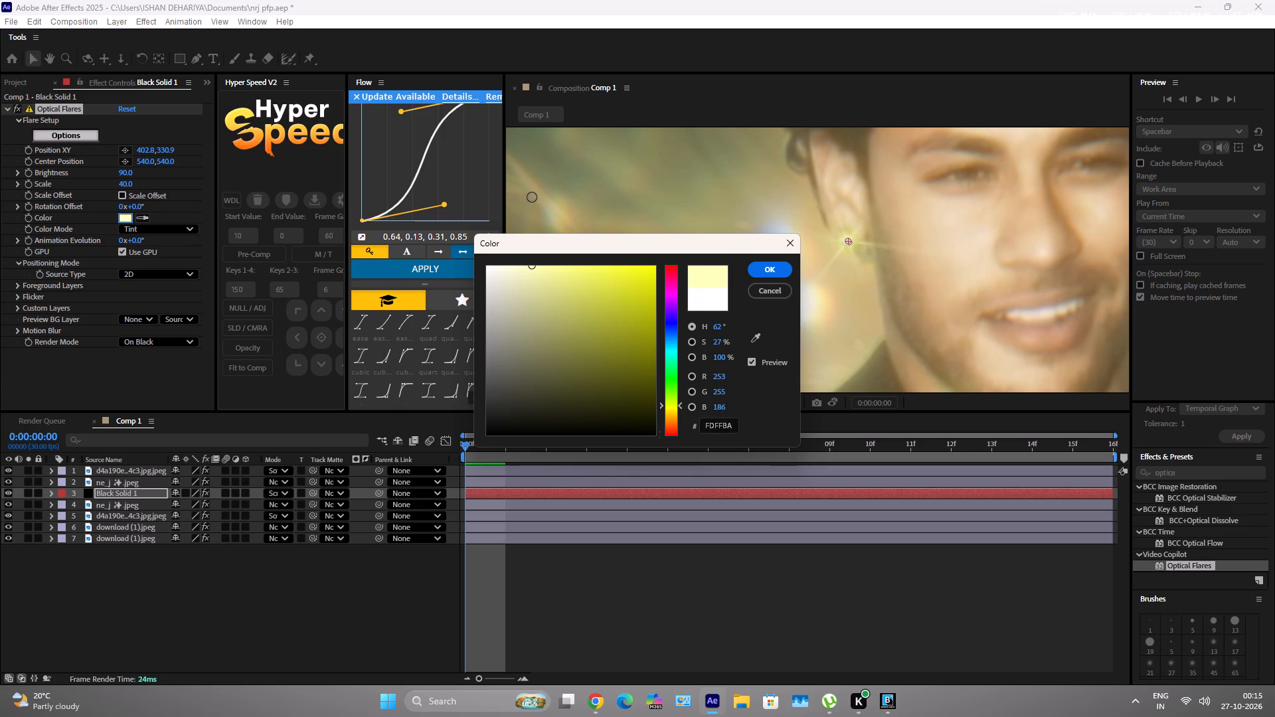
pyautogui.moveTo(532, 197); pyautogui.dragTo(519, 197)
pyautogui.click(786, 268)
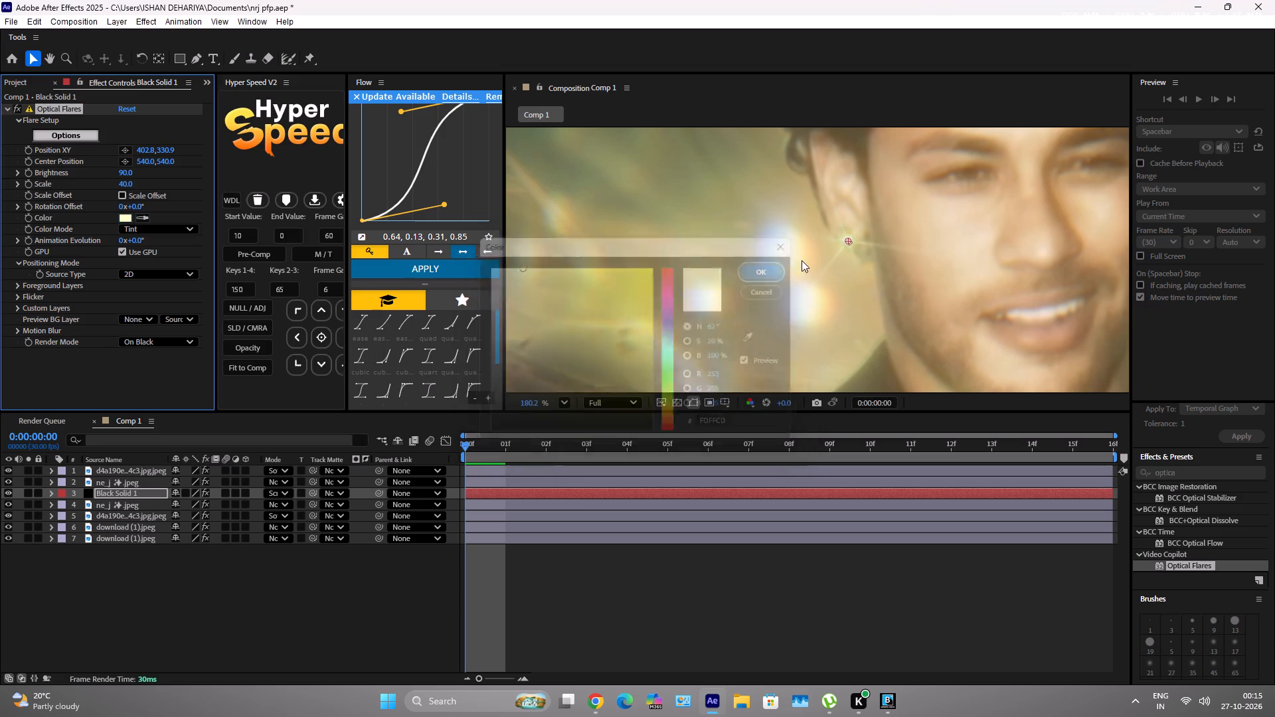
# Rotate the earring flare by setting its Rotation Offset to -57°.
pyautogui.click(807, 579)
pyautogui.scroll(-6, 895, 260)
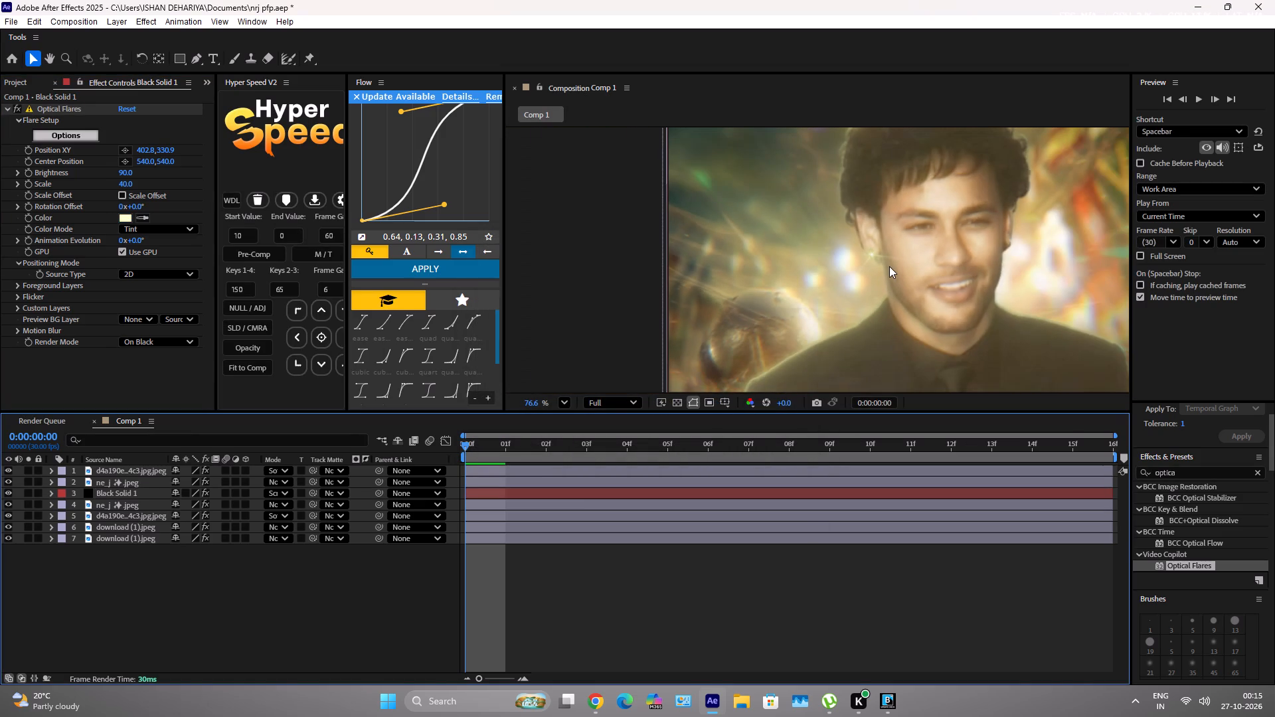
pyautogui.scroll(9, 890, 258)
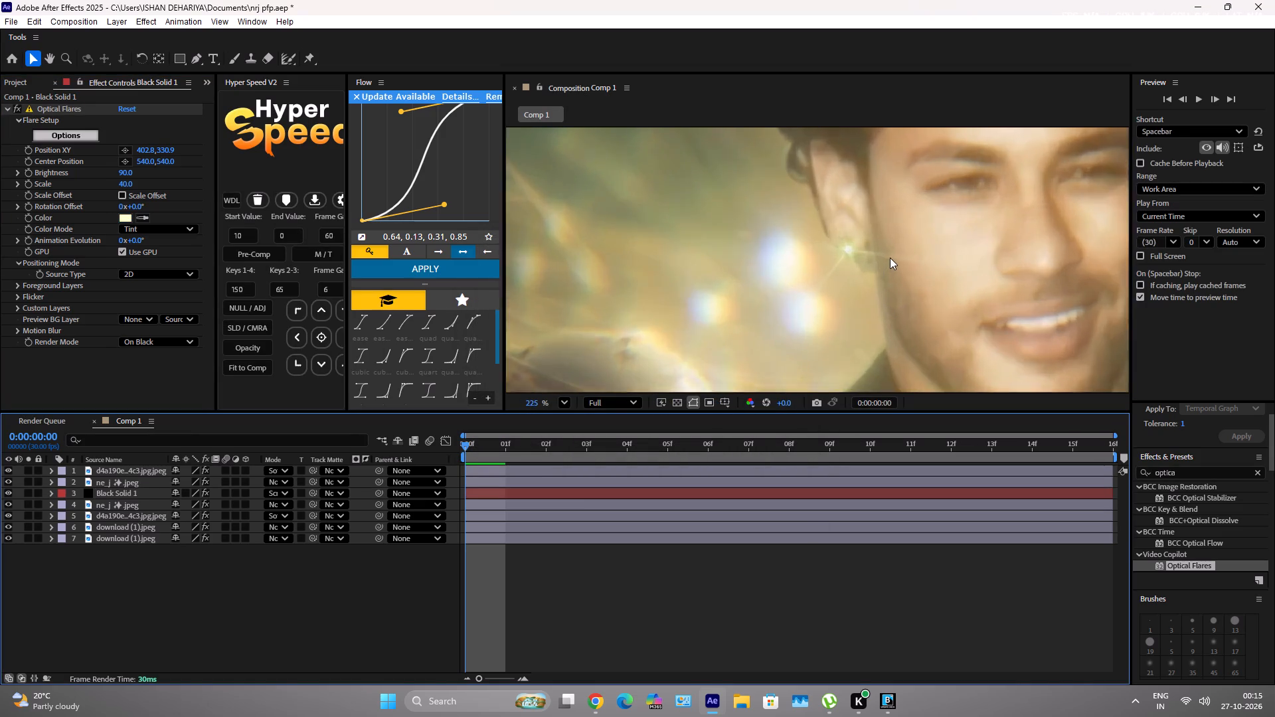
pyautogui.scroll(2, 890, 258)
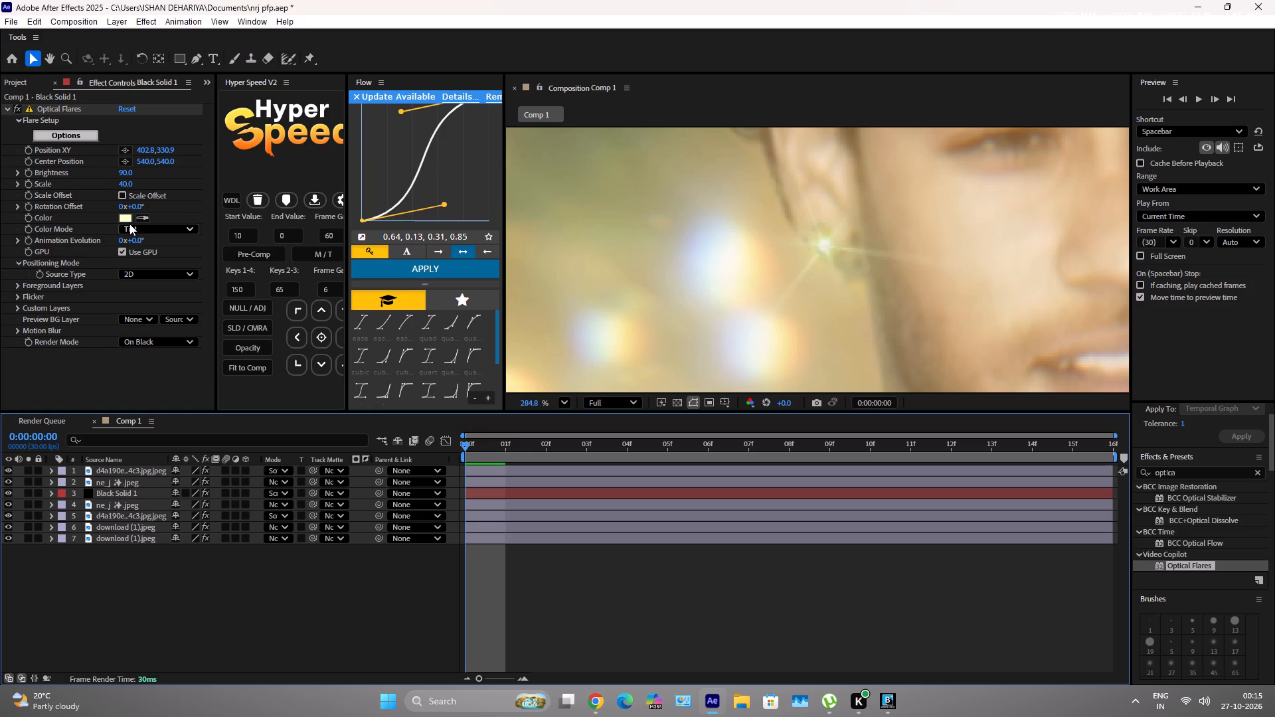
pyautogui.moveTo(135, 208); pyautogui.dragTo(139, 234)
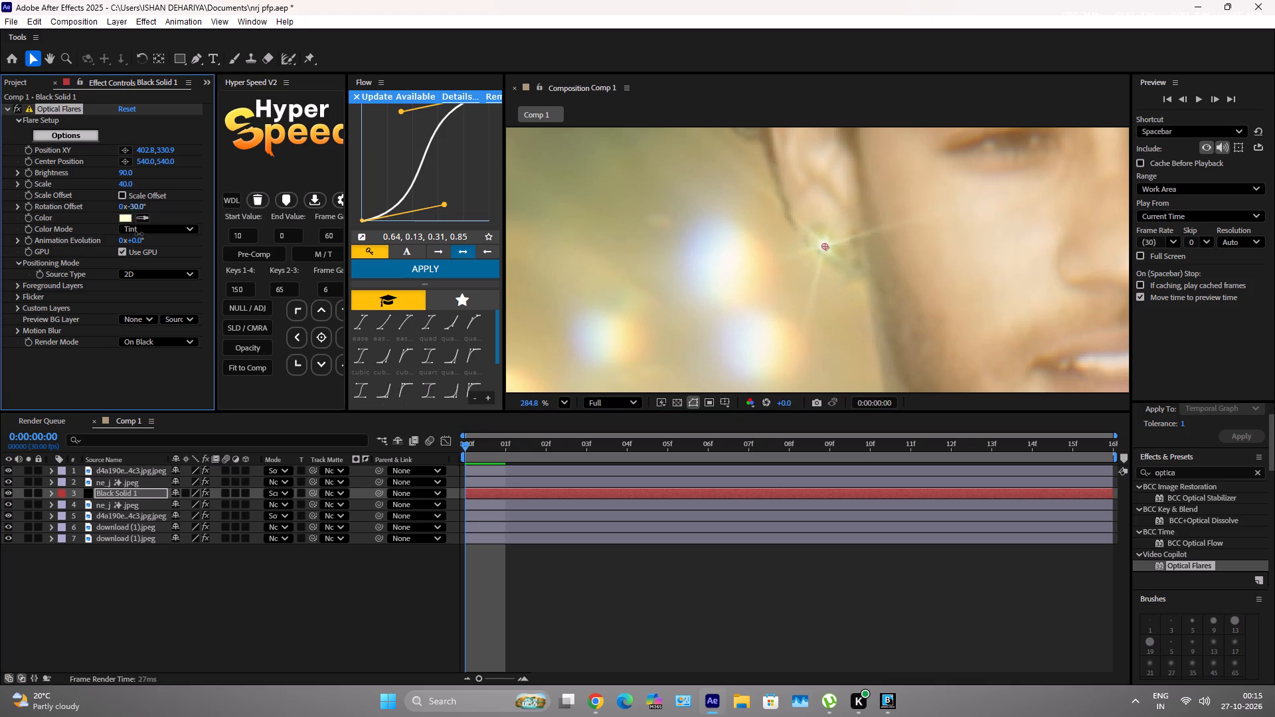
pyautogui.moveTo(139, 234); pyautogui.dragTo(153, 262)
pyautogui.moveTo(153, 262); pyautogui.dragTo(171, 281)
pyautogui.scroll(-1, 815, 127)
pyautogui.scroll(2, 864, 204)
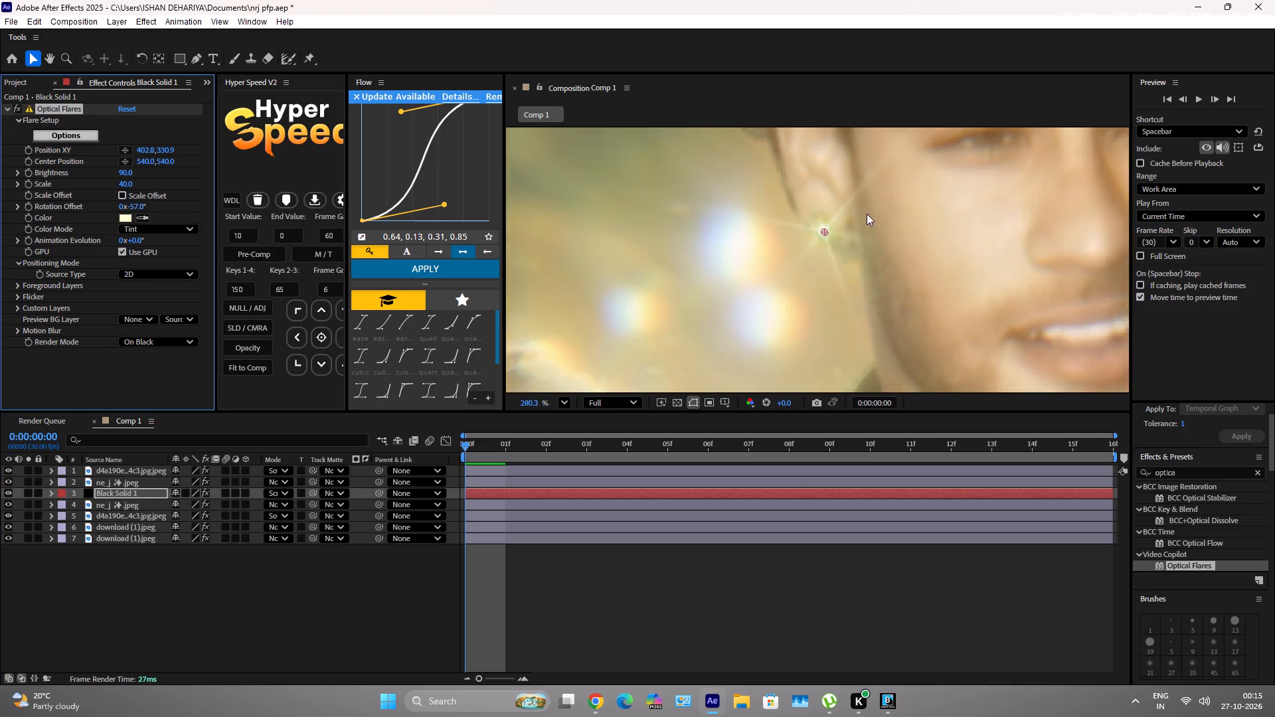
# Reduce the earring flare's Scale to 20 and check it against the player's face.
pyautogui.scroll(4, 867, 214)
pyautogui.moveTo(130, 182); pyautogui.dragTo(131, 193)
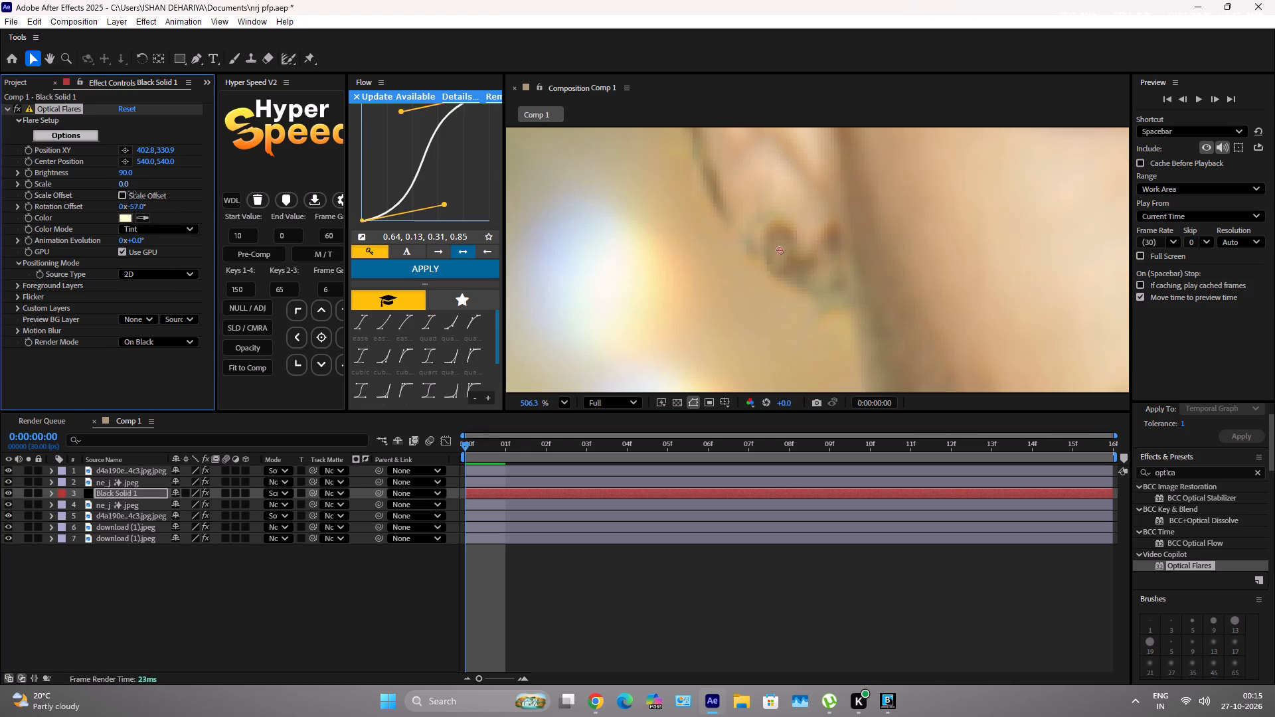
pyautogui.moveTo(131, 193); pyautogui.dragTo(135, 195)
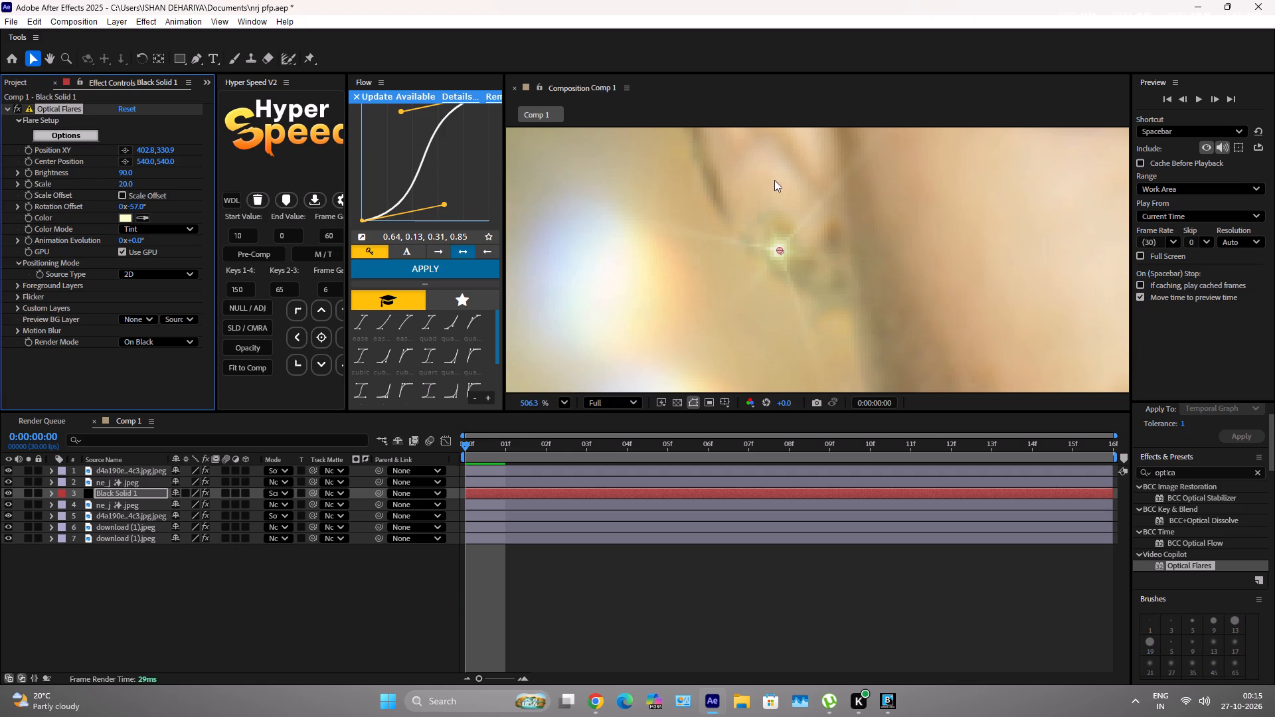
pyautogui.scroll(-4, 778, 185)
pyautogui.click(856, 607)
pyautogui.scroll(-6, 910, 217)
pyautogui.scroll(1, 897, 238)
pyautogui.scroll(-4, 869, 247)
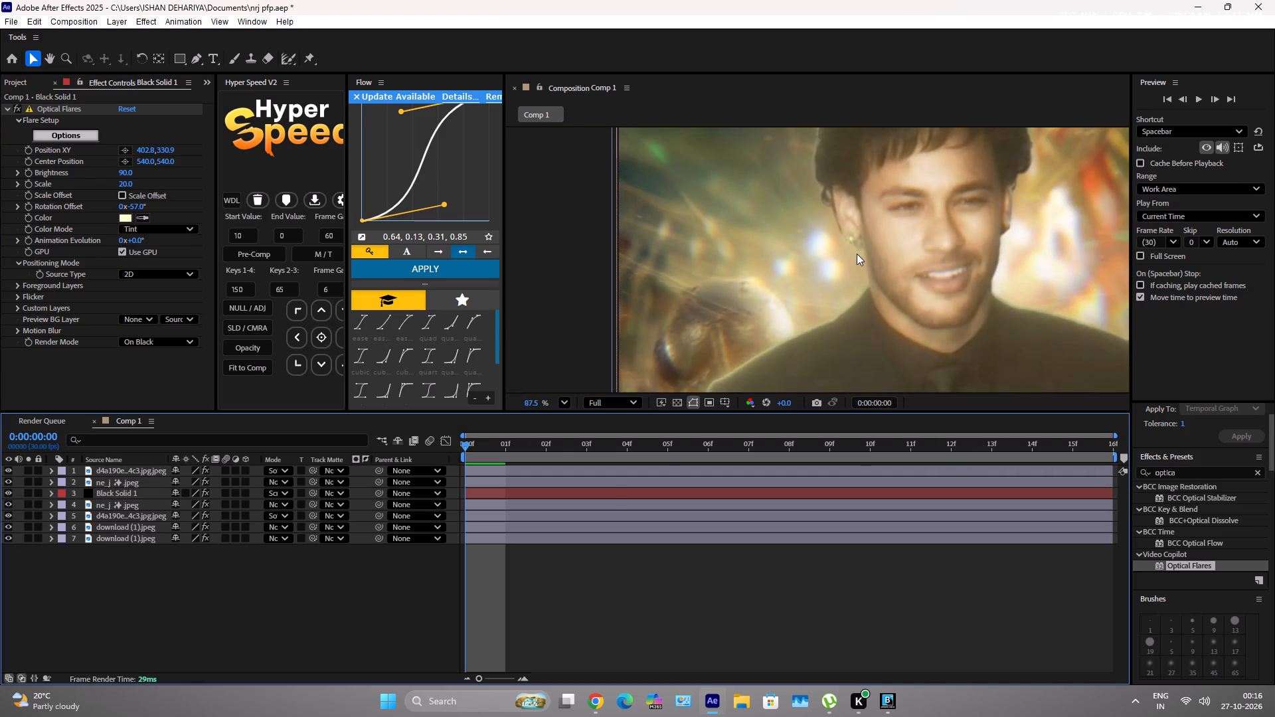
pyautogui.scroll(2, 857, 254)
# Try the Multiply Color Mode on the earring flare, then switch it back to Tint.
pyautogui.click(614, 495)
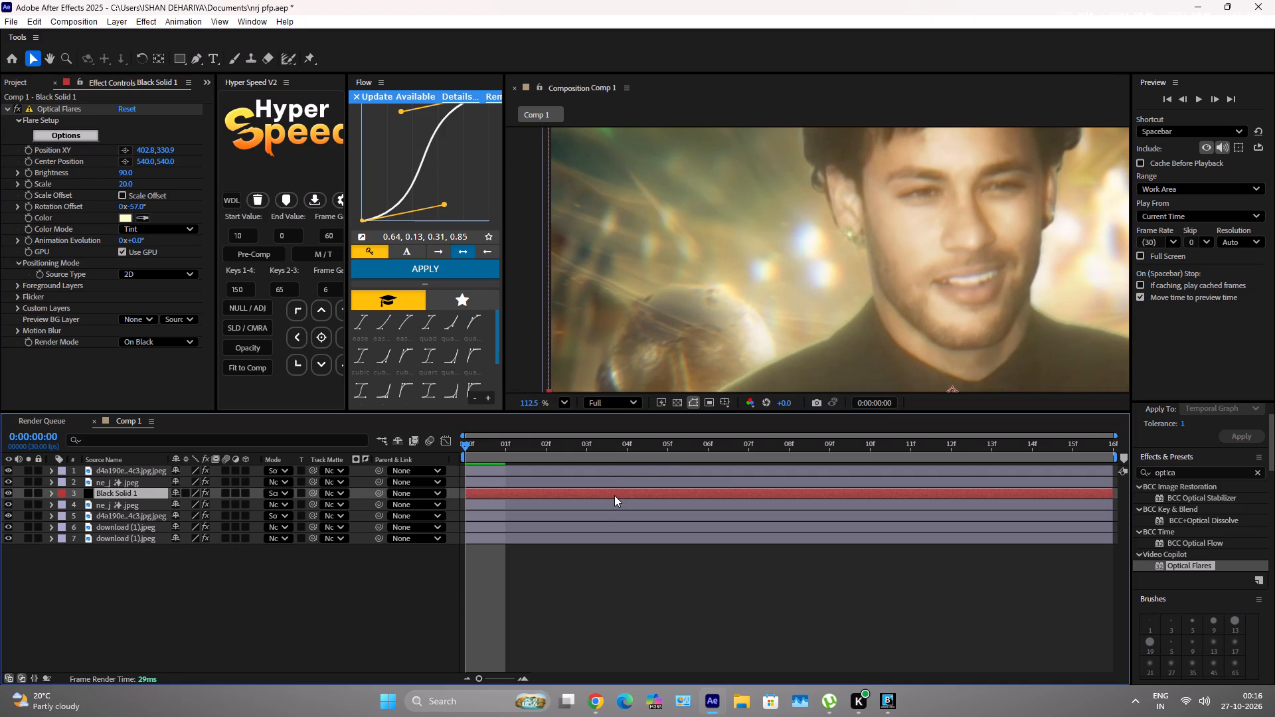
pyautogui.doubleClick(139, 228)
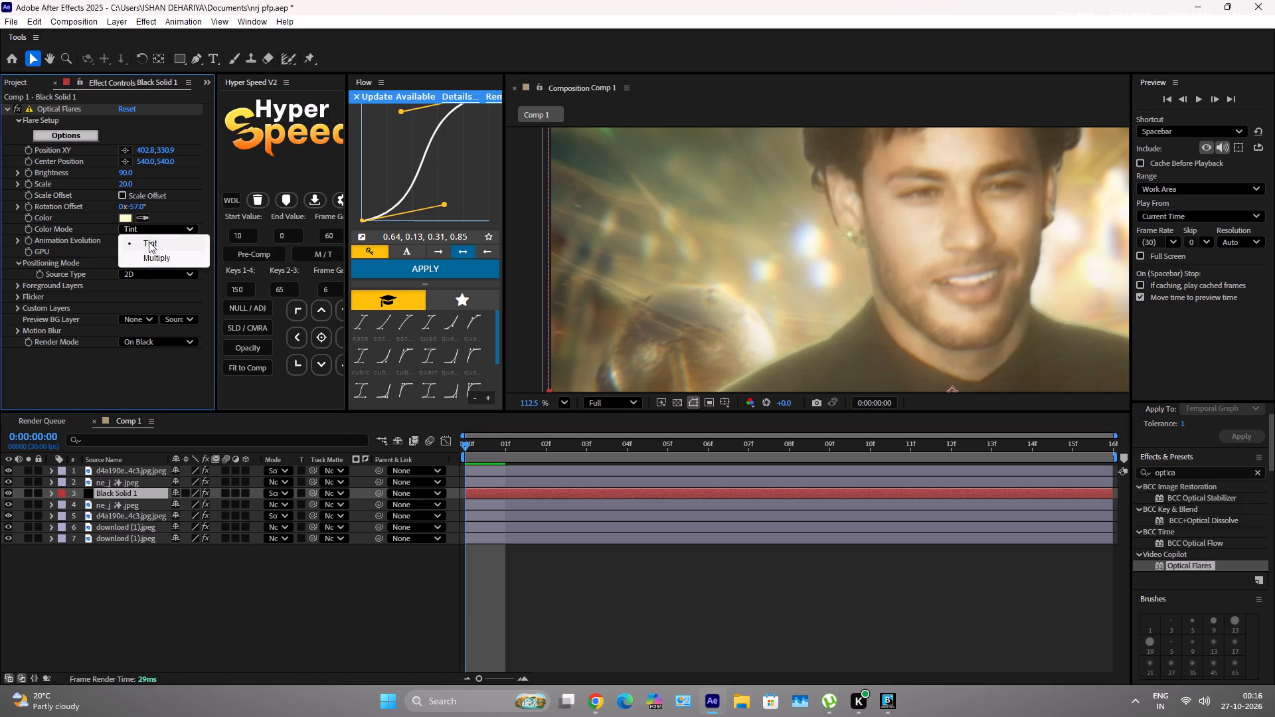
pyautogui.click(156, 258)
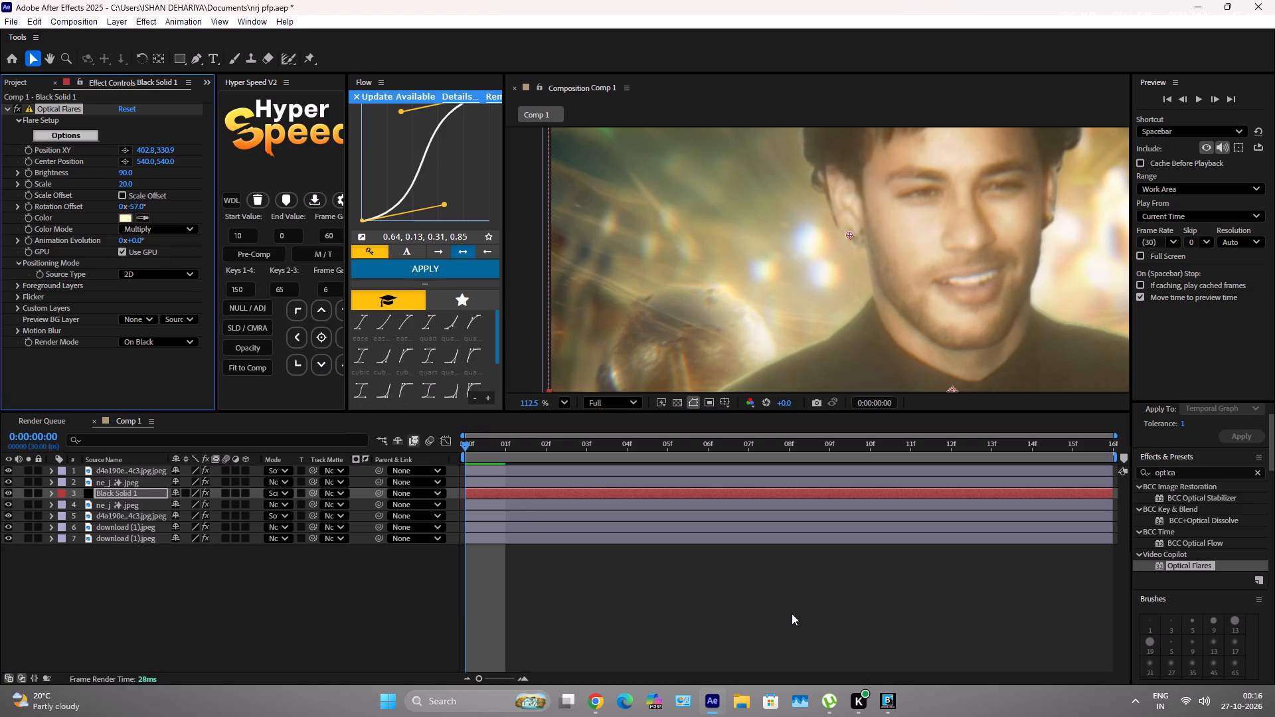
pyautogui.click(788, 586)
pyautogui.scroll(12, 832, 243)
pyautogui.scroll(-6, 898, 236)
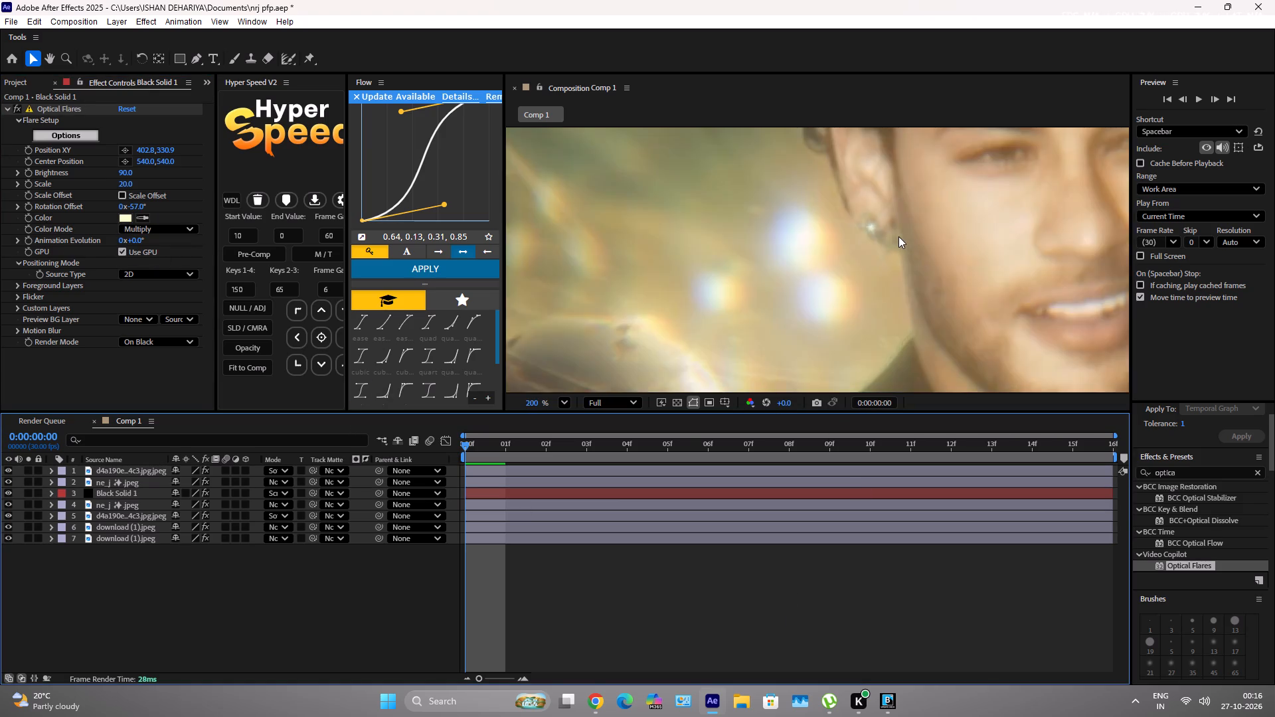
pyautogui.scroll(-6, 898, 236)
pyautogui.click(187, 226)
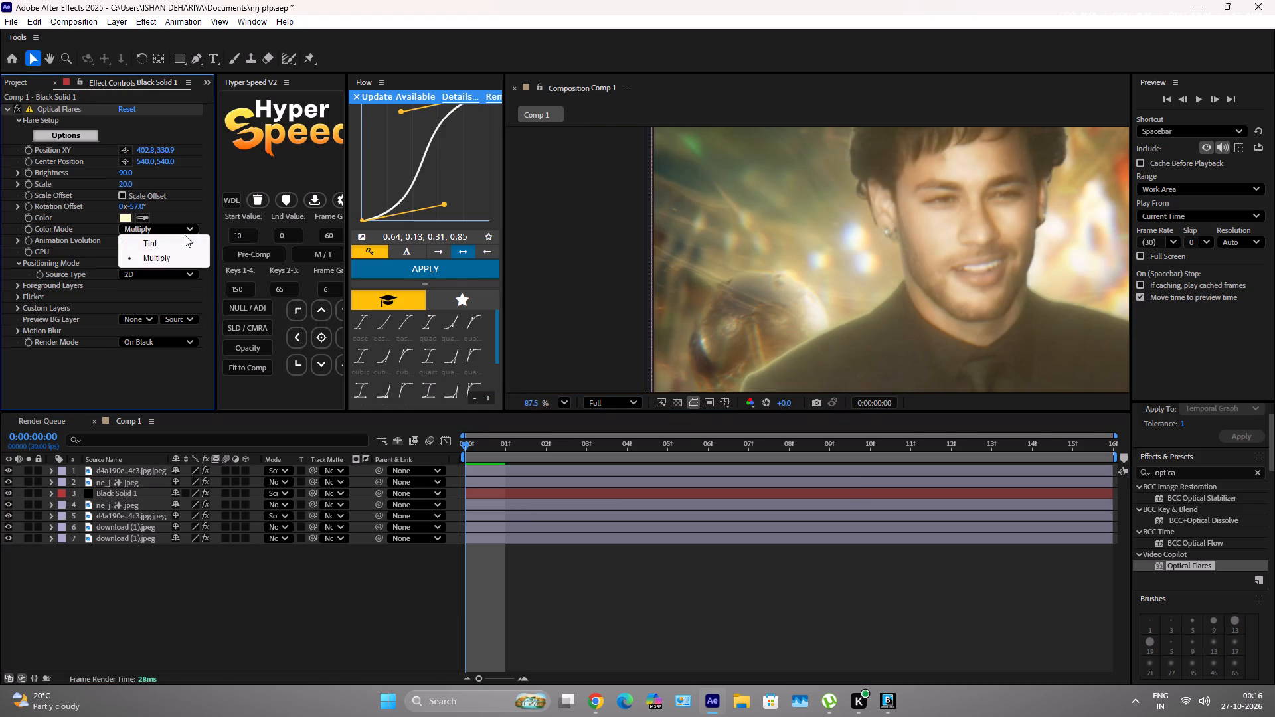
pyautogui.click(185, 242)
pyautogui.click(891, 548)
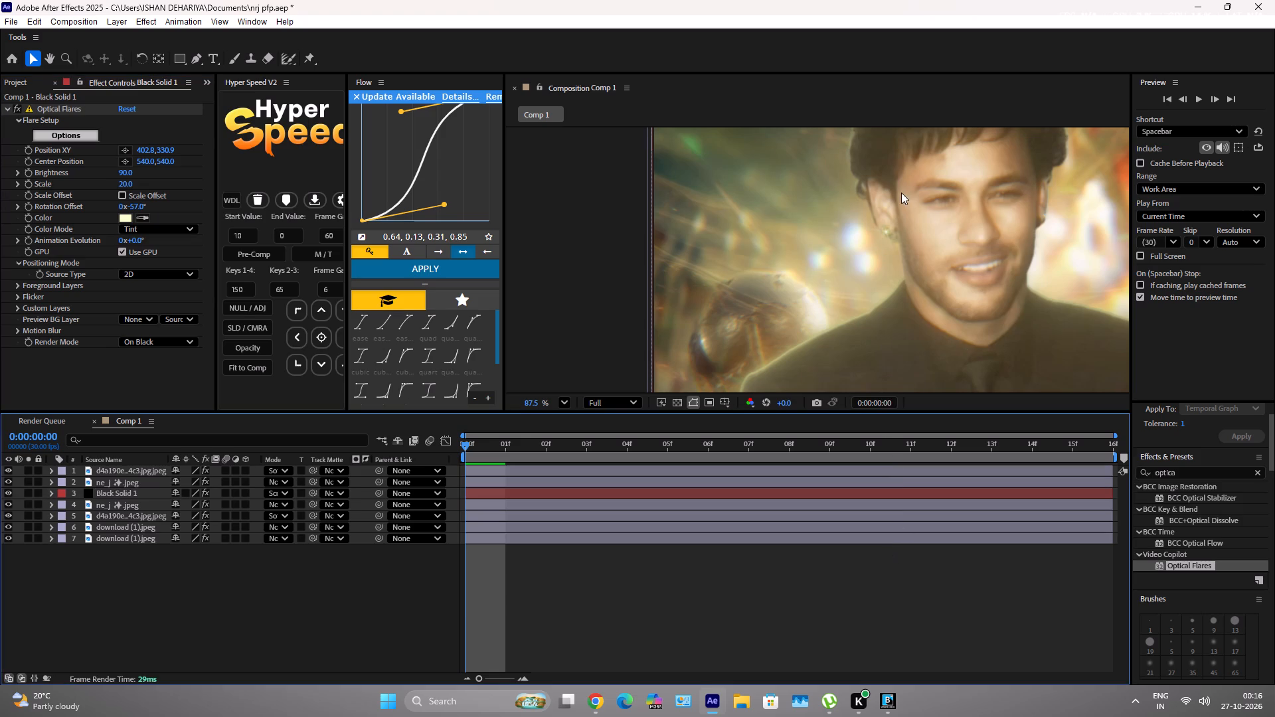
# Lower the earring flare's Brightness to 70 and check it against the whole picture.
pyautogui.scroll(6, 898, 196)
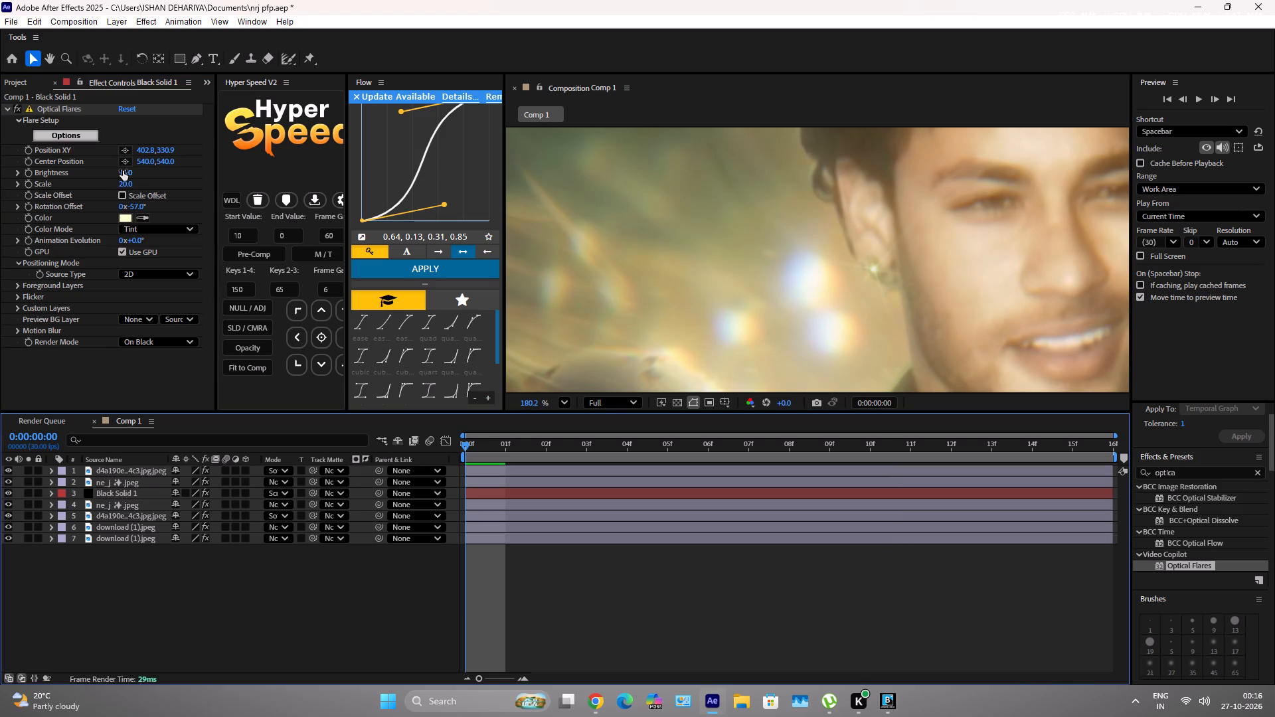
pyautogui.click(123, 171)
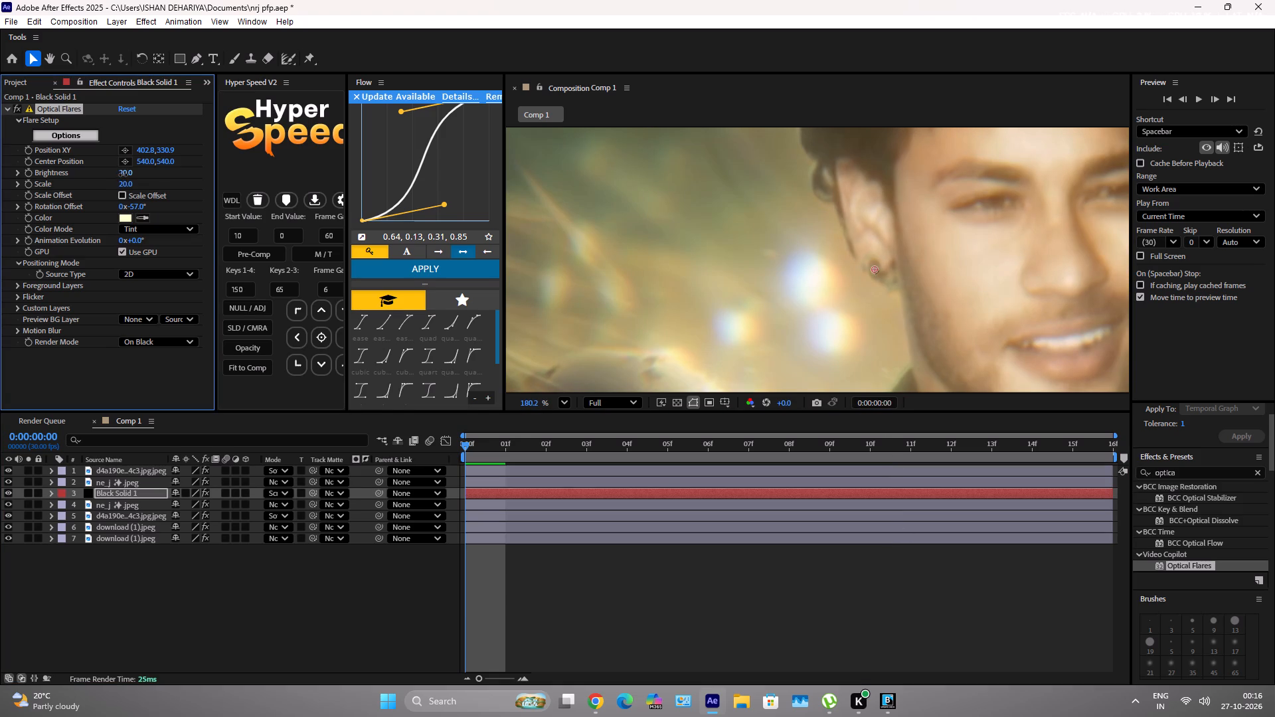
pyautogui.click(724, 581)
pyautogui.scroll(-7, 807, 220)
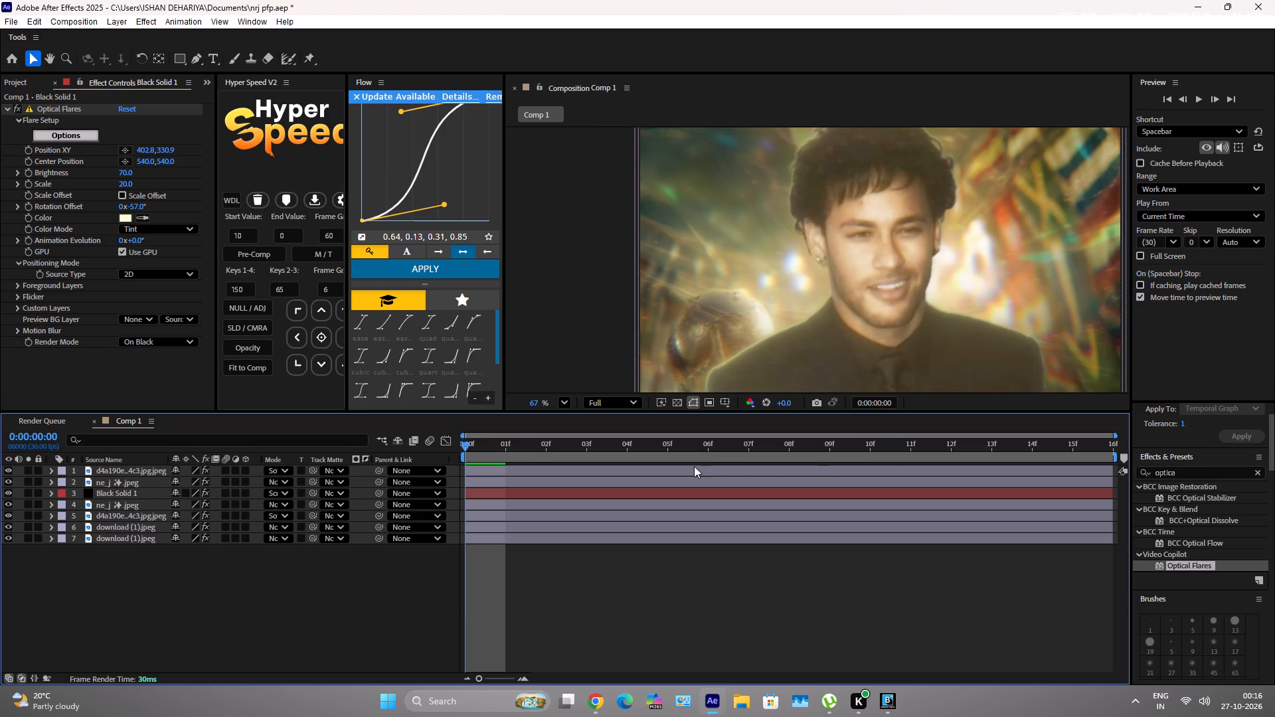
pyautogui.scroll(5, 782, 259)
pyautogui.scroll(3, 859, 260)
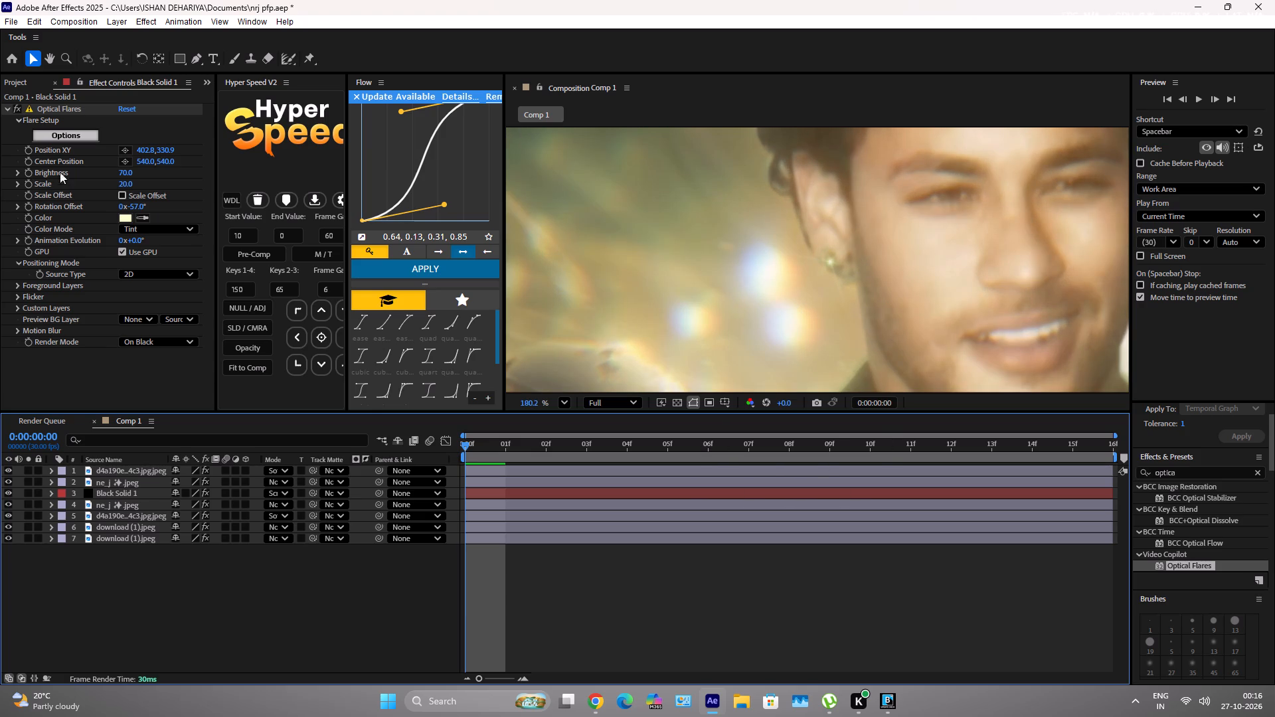
# Set the earring flare's Scale to 10 and its Brightness to 140.
pyautogui.click(5, 107)
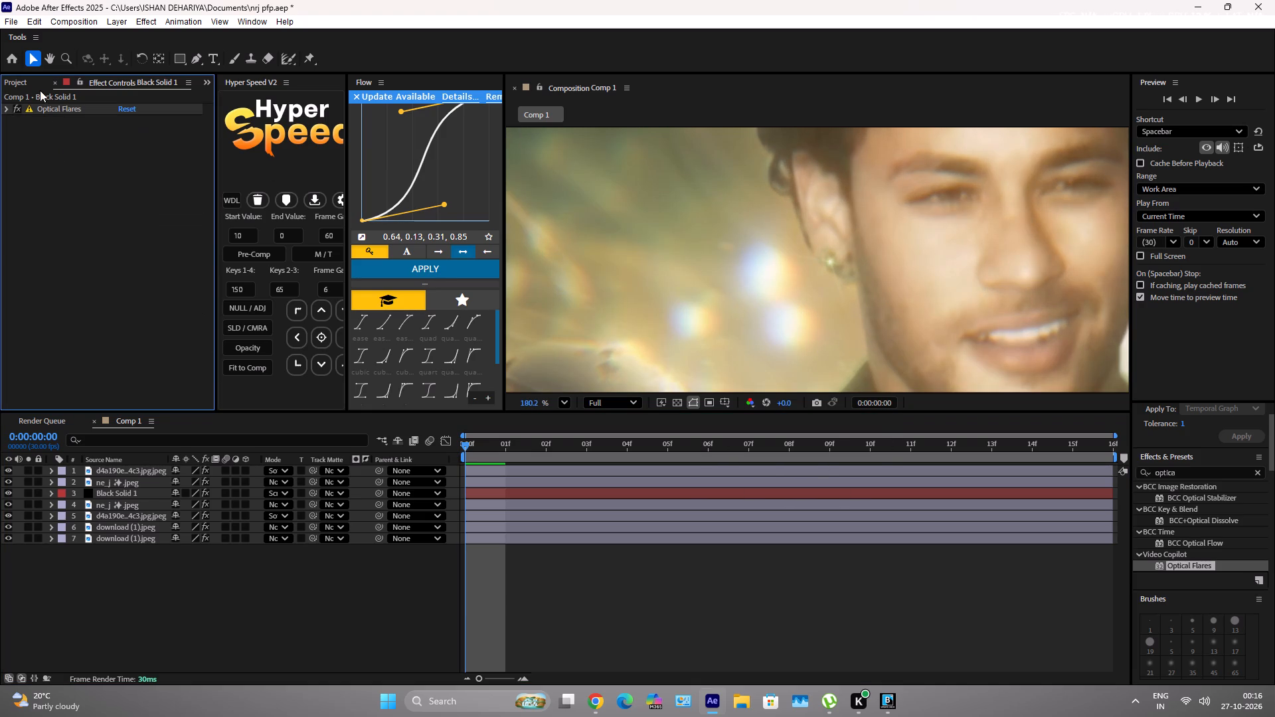
pyautogui.click(8, 110)
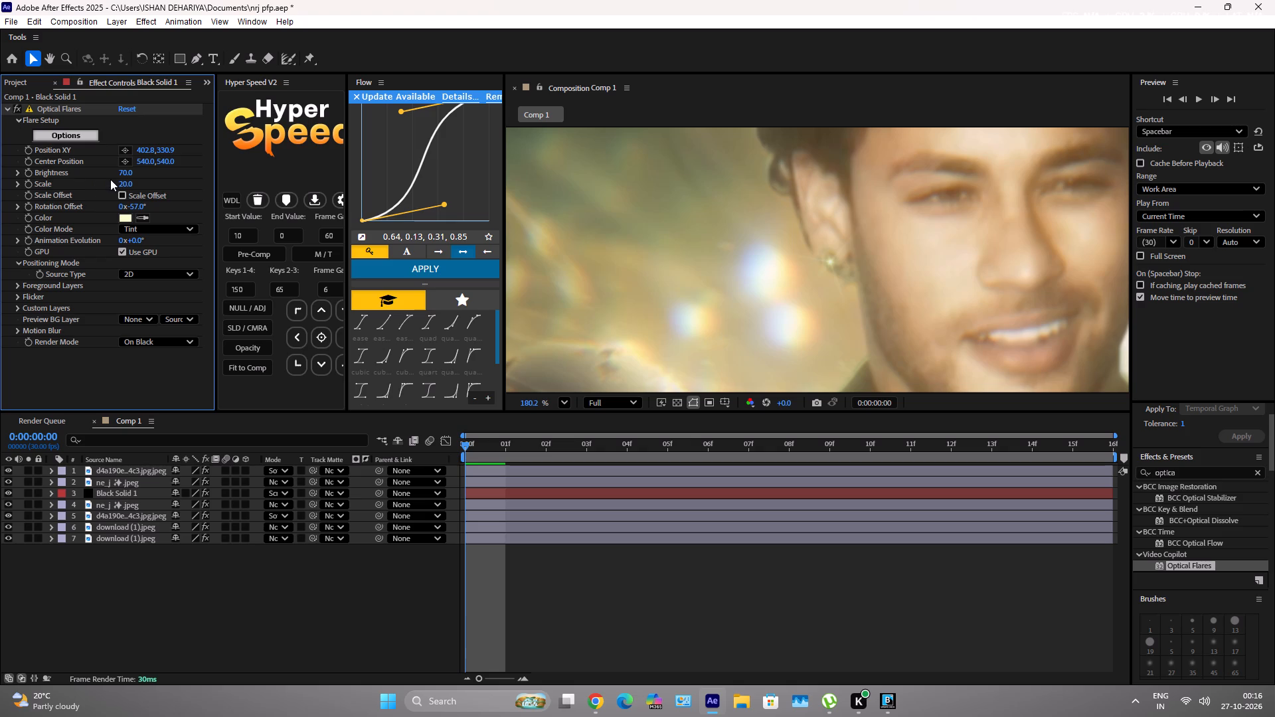
pyautogui.click(122, 187)
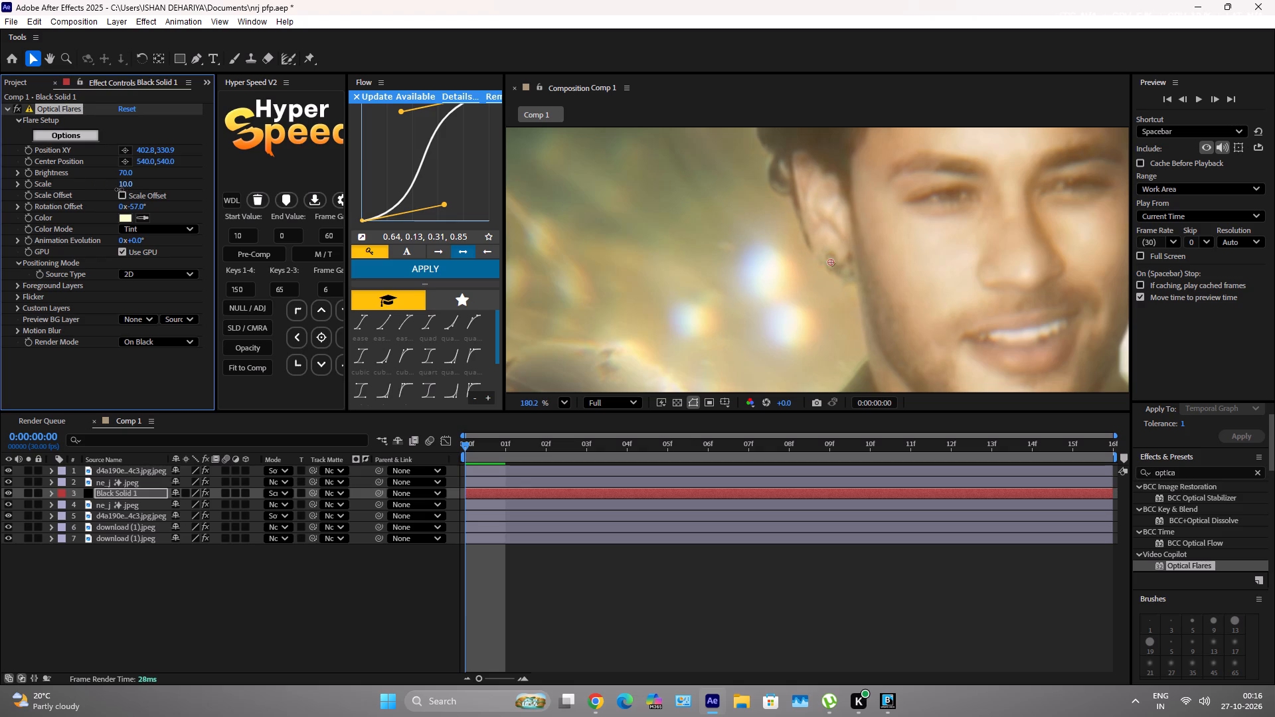
pyautogui.moveTo(124, 173); pyautogui.dragTo(131, 174)
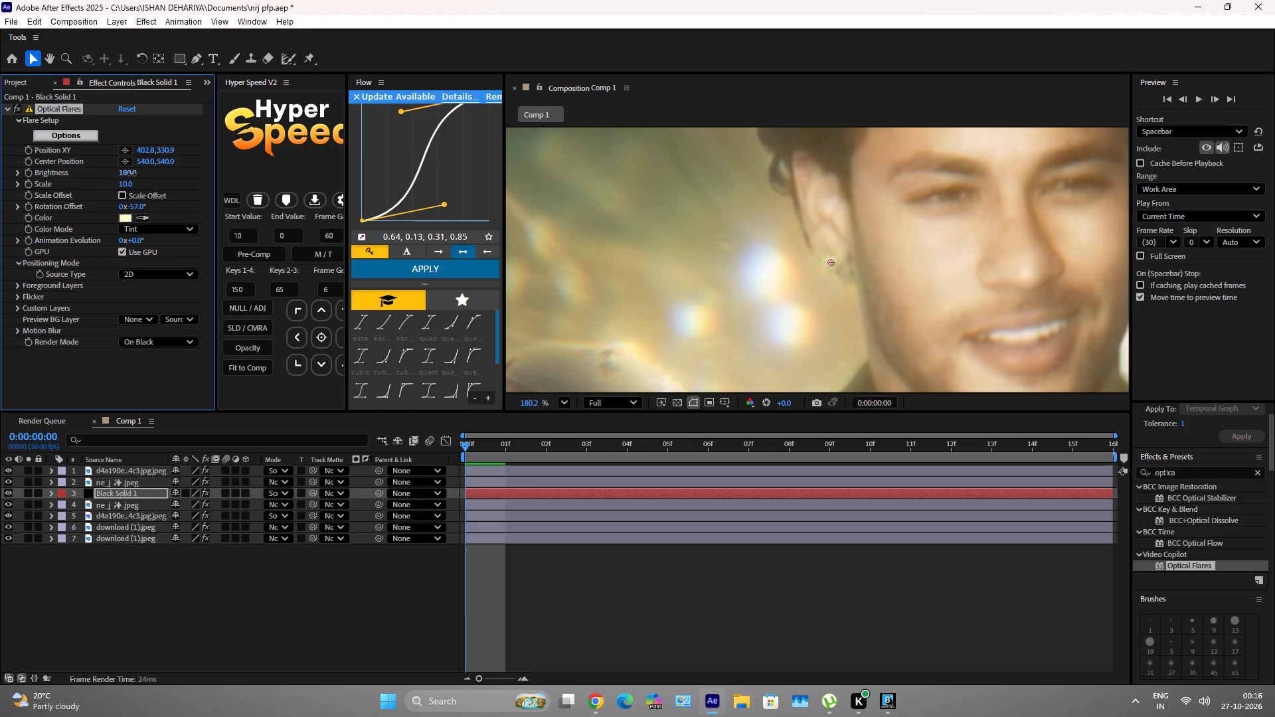
pyautogui.moveTo(131, 174); pyautogui.dragTo(131, 176)
pyautogui.click(614, 571)
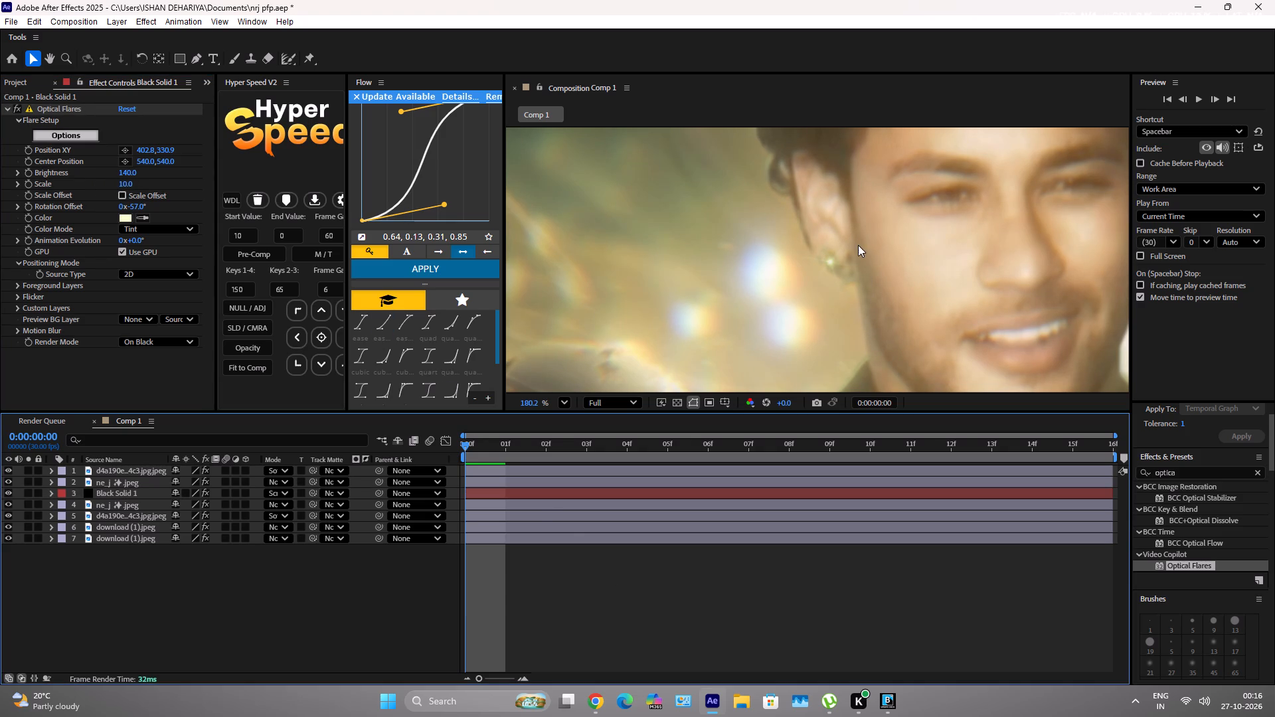
pyautogui.scroll(-5, 849, 255)
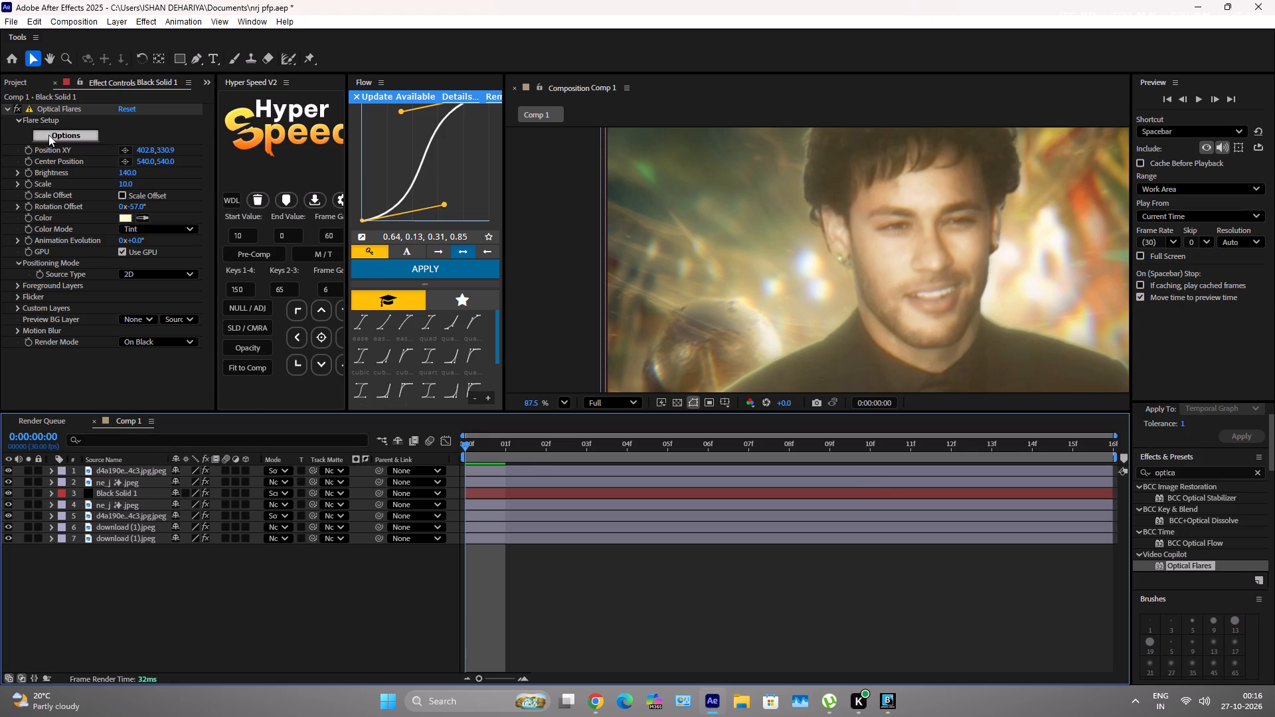
# Collapse the Optical Flares settings and examine the earring flare and the overall composition.
pyautogui.click(10, 108)
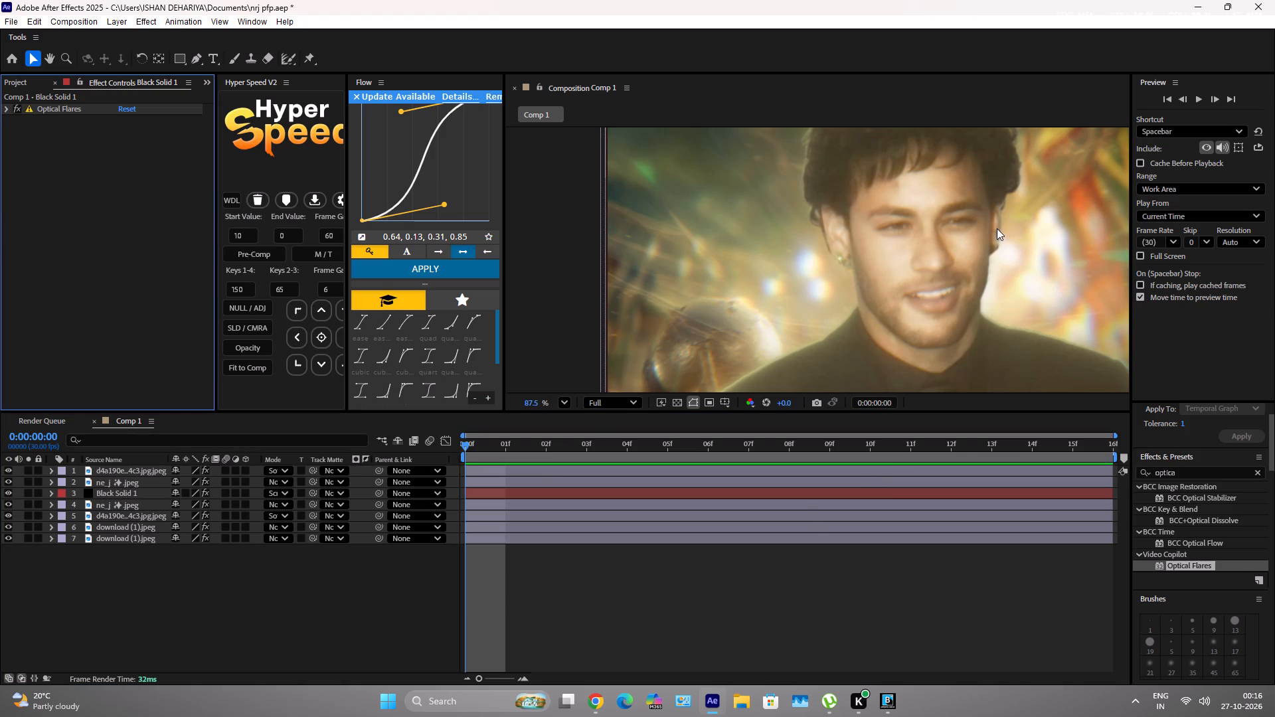
pyautogui.scroll(-2, 997, 228)
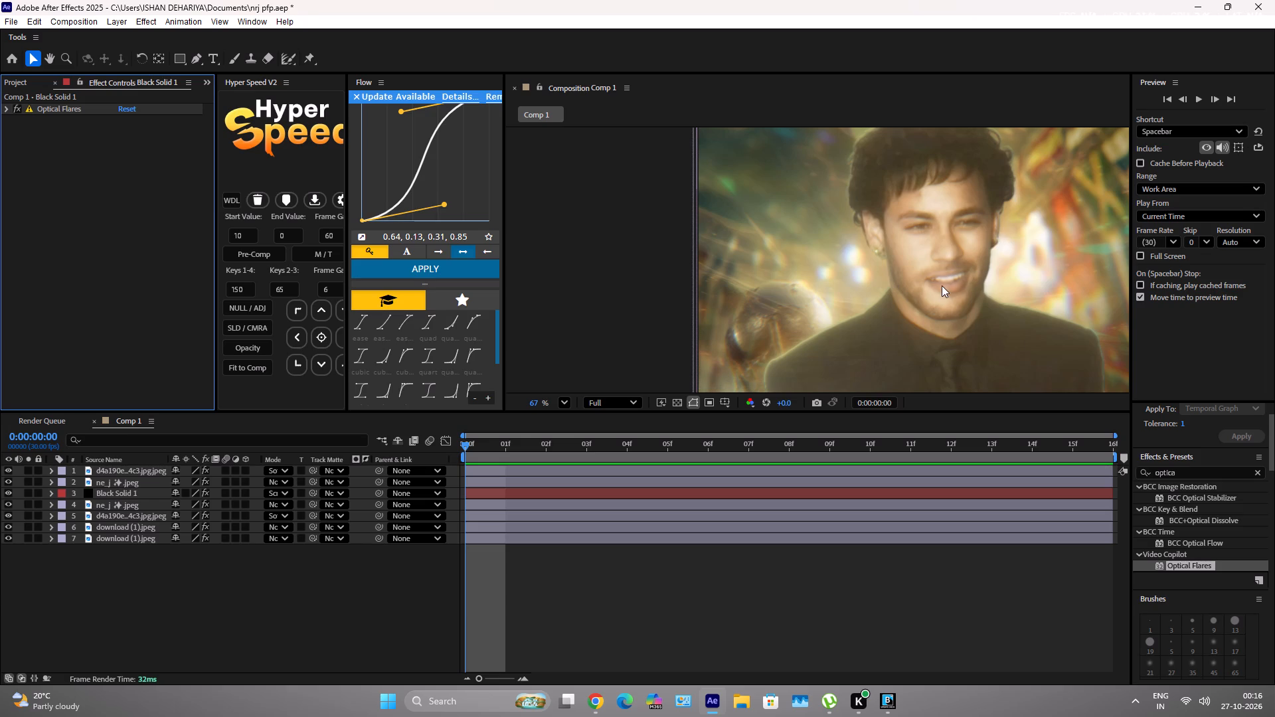
pyautogui.scroll(4, 974, 285)
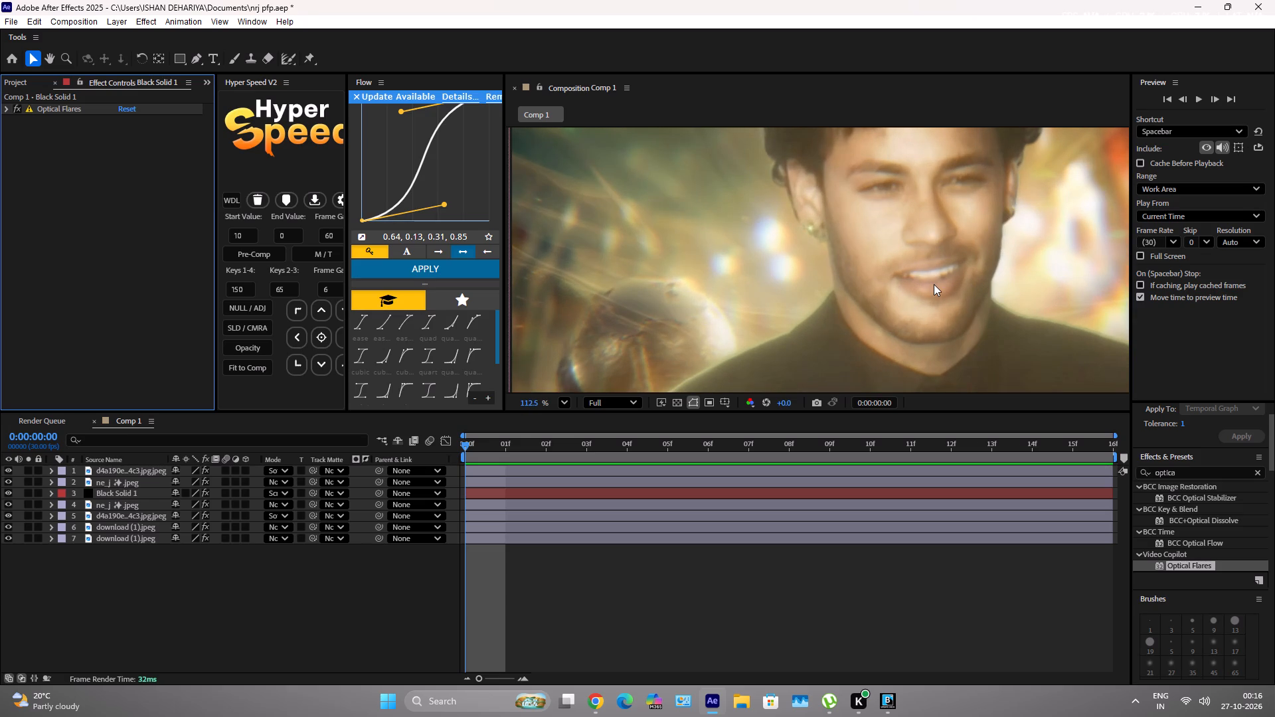
pyautogui.scroll(-5, 934, 284)
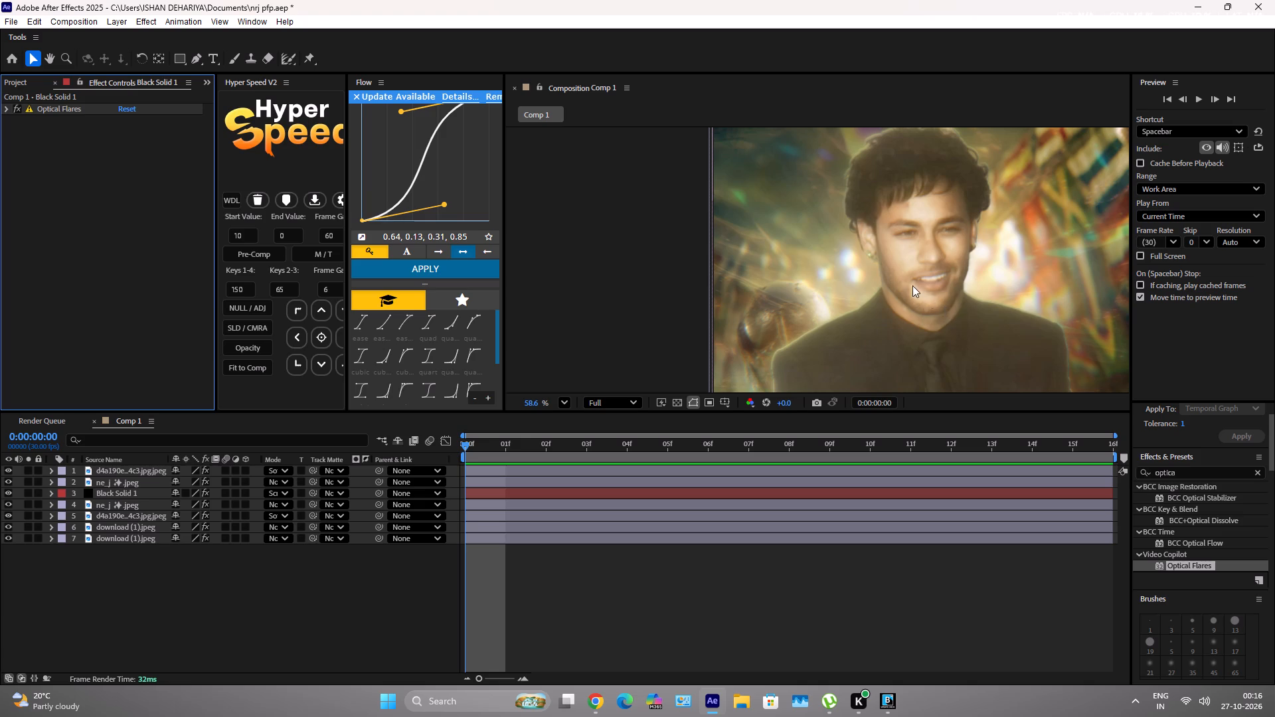
pyautogui.scroll(-6, 879, 241)
pyautogui.scroll(4, 875, 281)
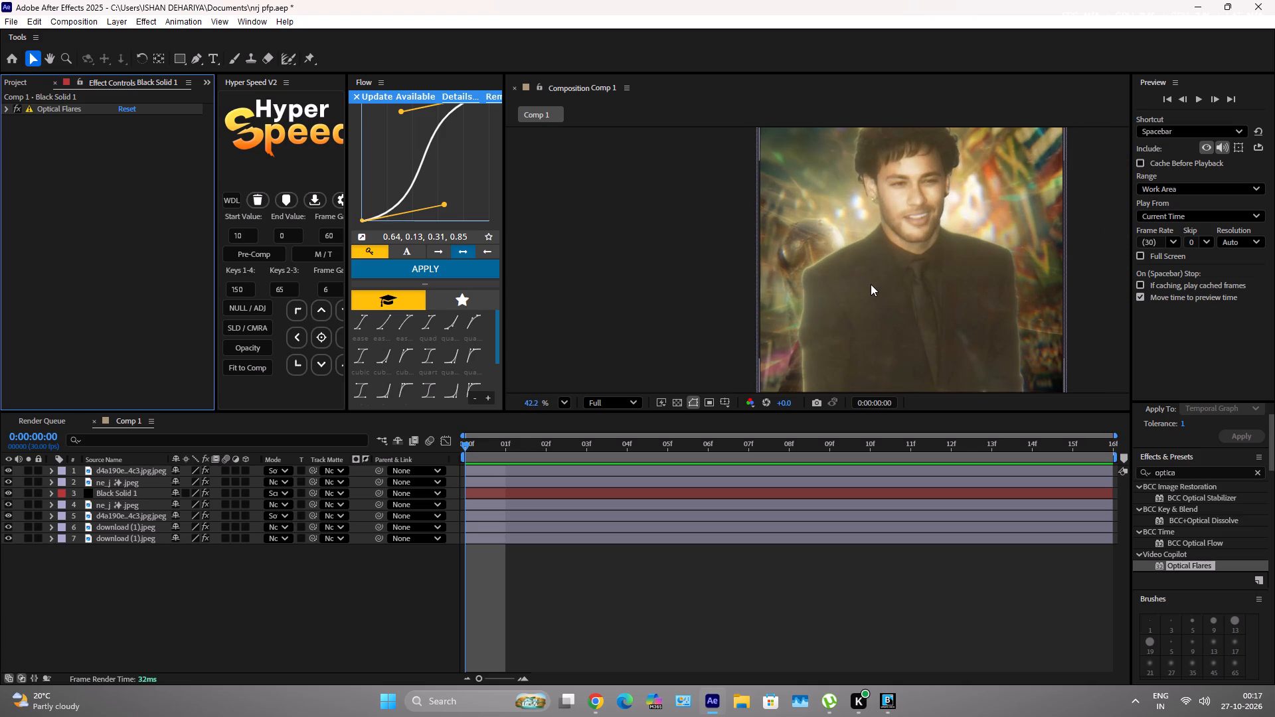
pyautogui.scroll(-3, 1015, 188)
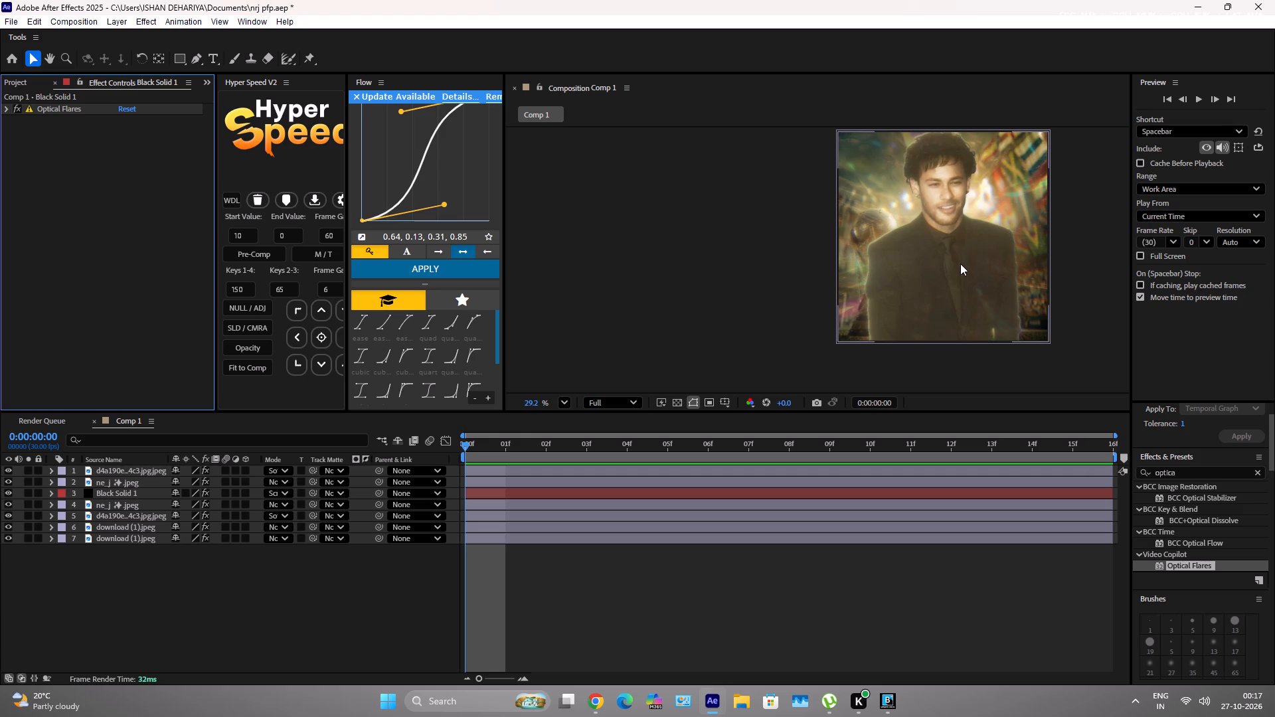
pyautogui.scroll(6, 926, 189)
pyautogui.scroll(-4, 912, 244)
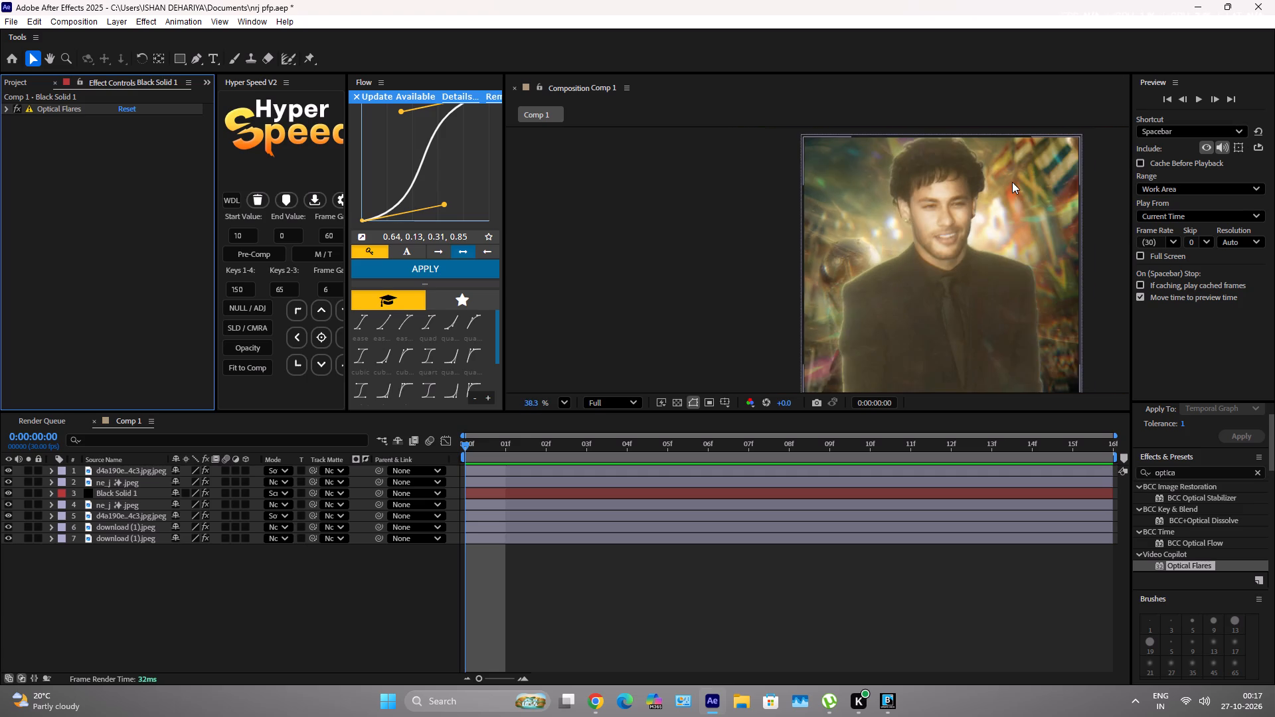
pyautogui.scroll(3, 1012, 182)
pyautogui.scroll(-3, 993, 155)
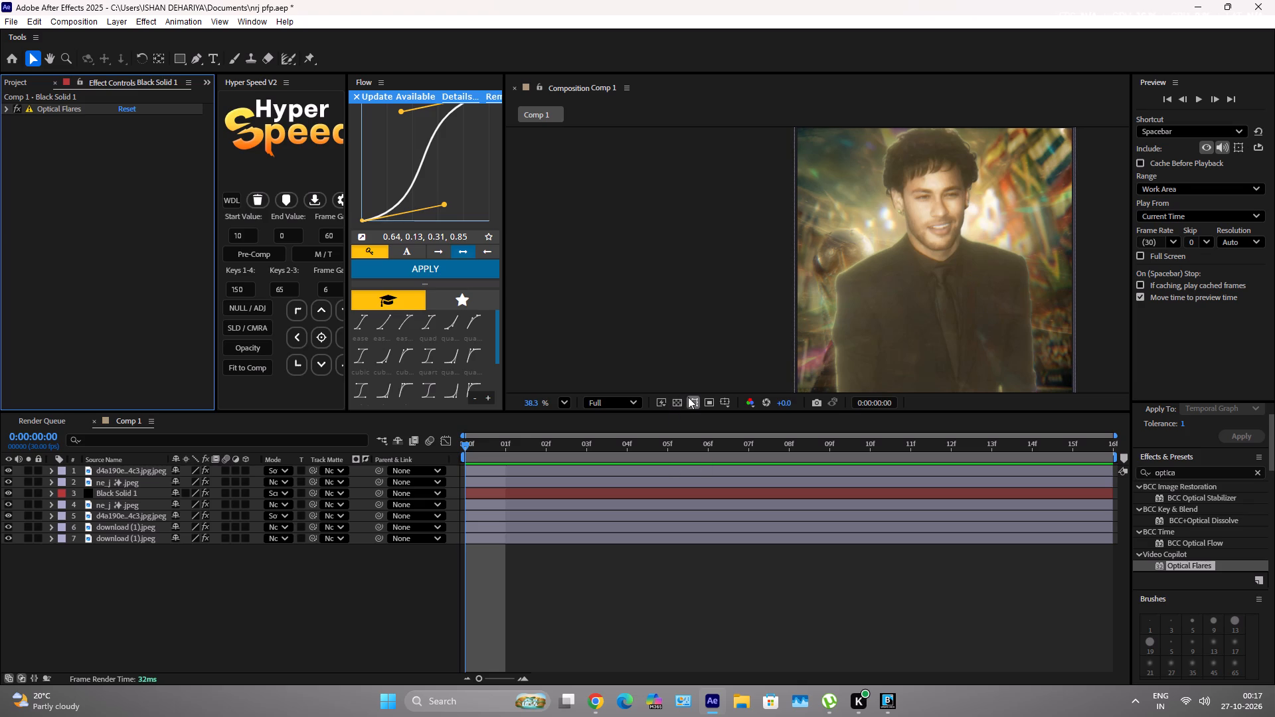
pyautogui.scroll(-2, 838, 270)
# Compare the two CC Toner effects on the bottom download (1).jpeg layer by toggling them, and delete the first one.
pyautogui.click(695, 536)
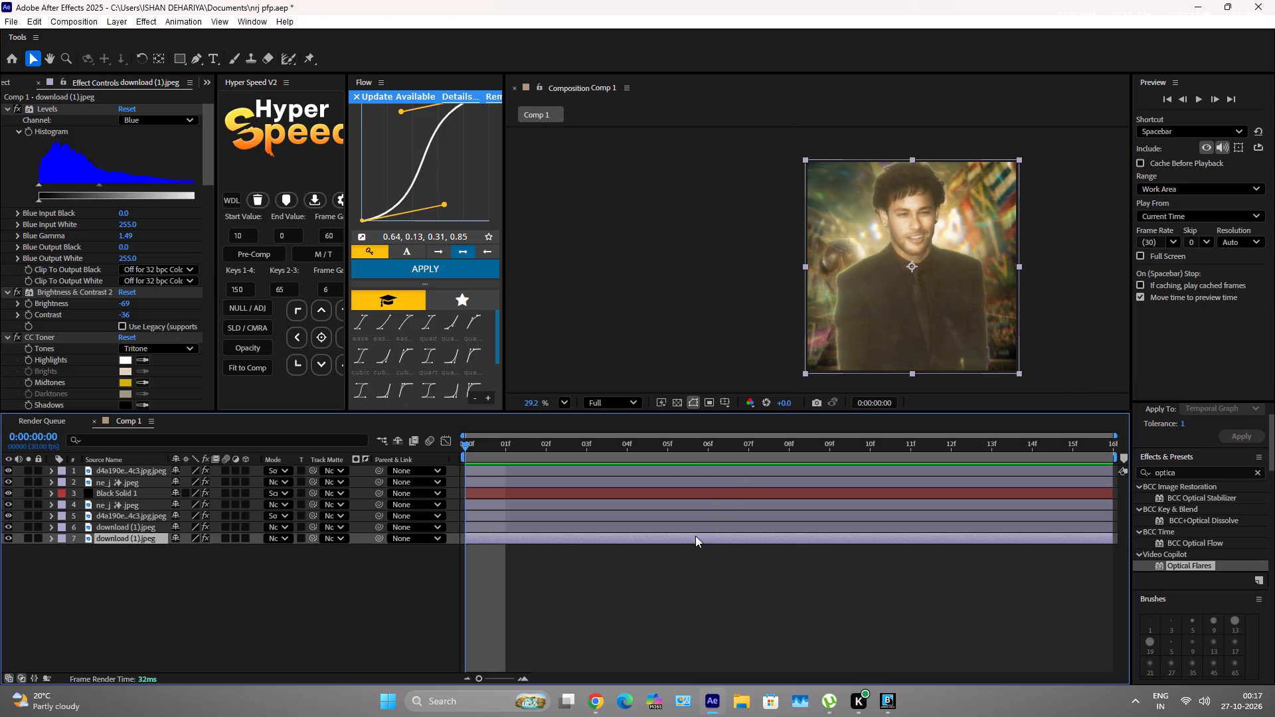
pyautogui.click(5, 104)
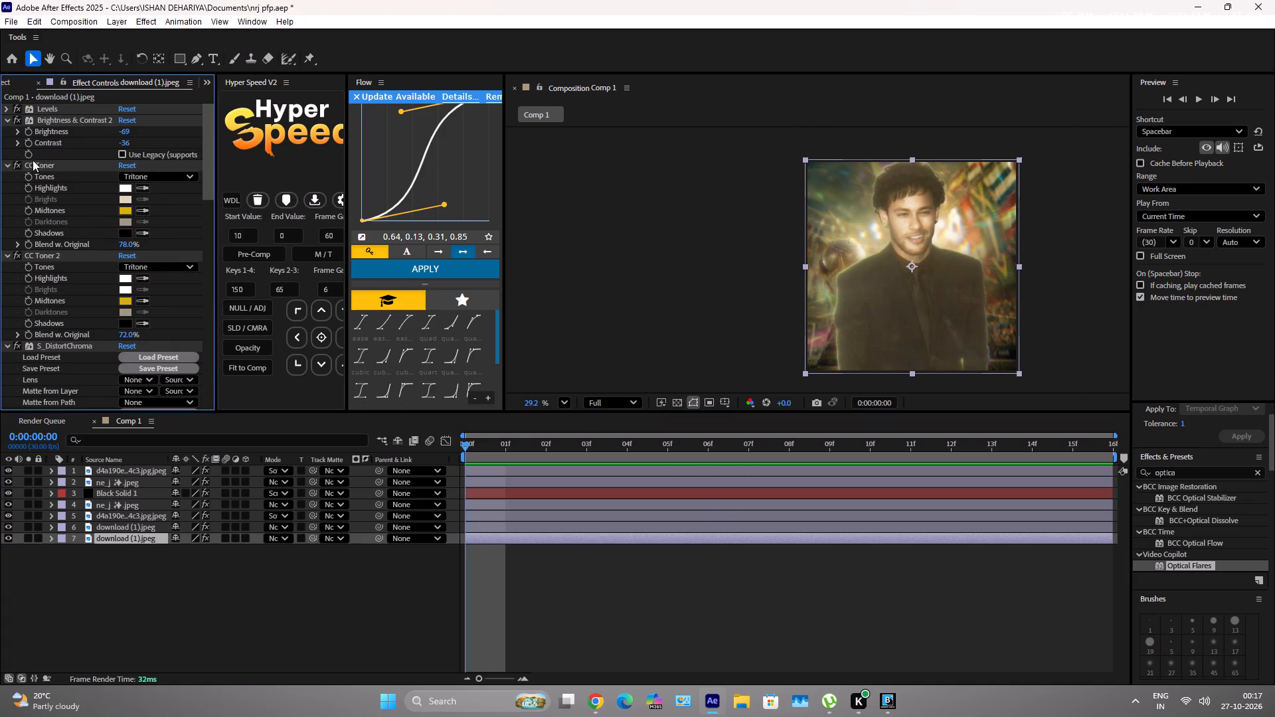
pyautogui.click(19, 167)
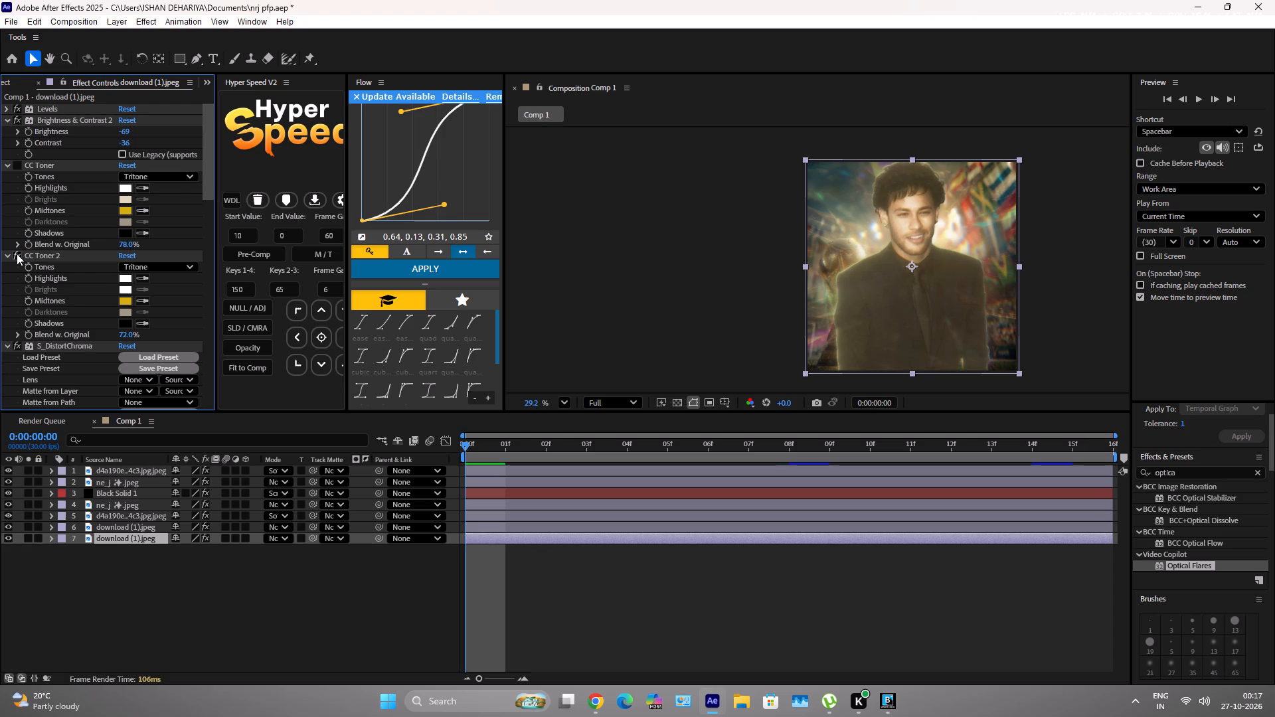
pyautogui.click(17, 254)
pyautogui.click(16, 254)
pyautogui.click(41, 162)
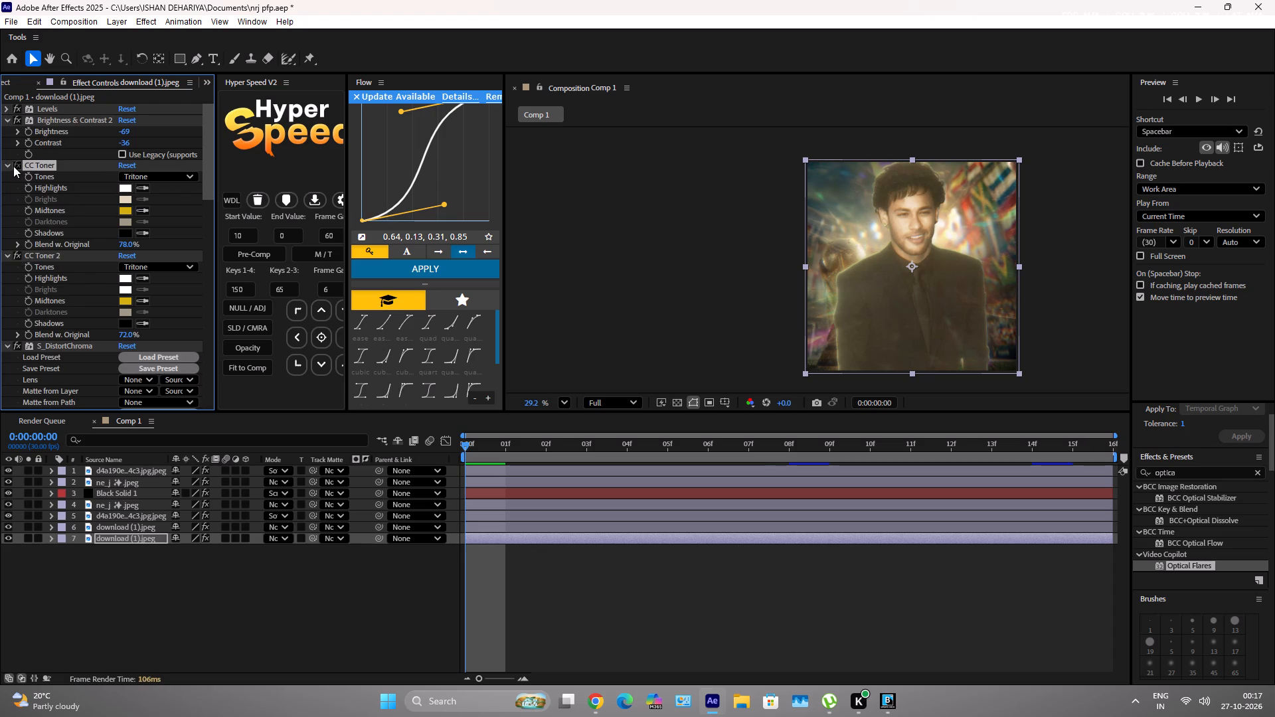
pyautogui.click(15, 166)
pyautogui.click(16, 254)
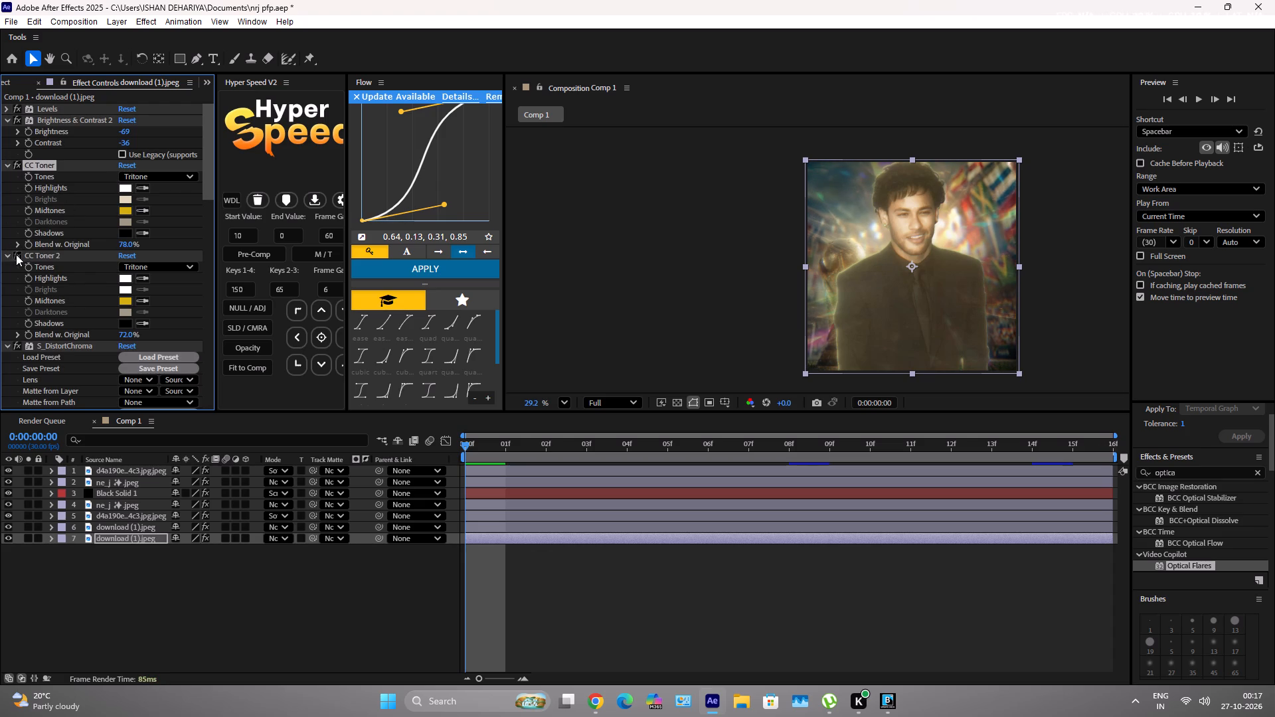
pyautogui.click(16, 254)
pyautogui.click(21, 165)
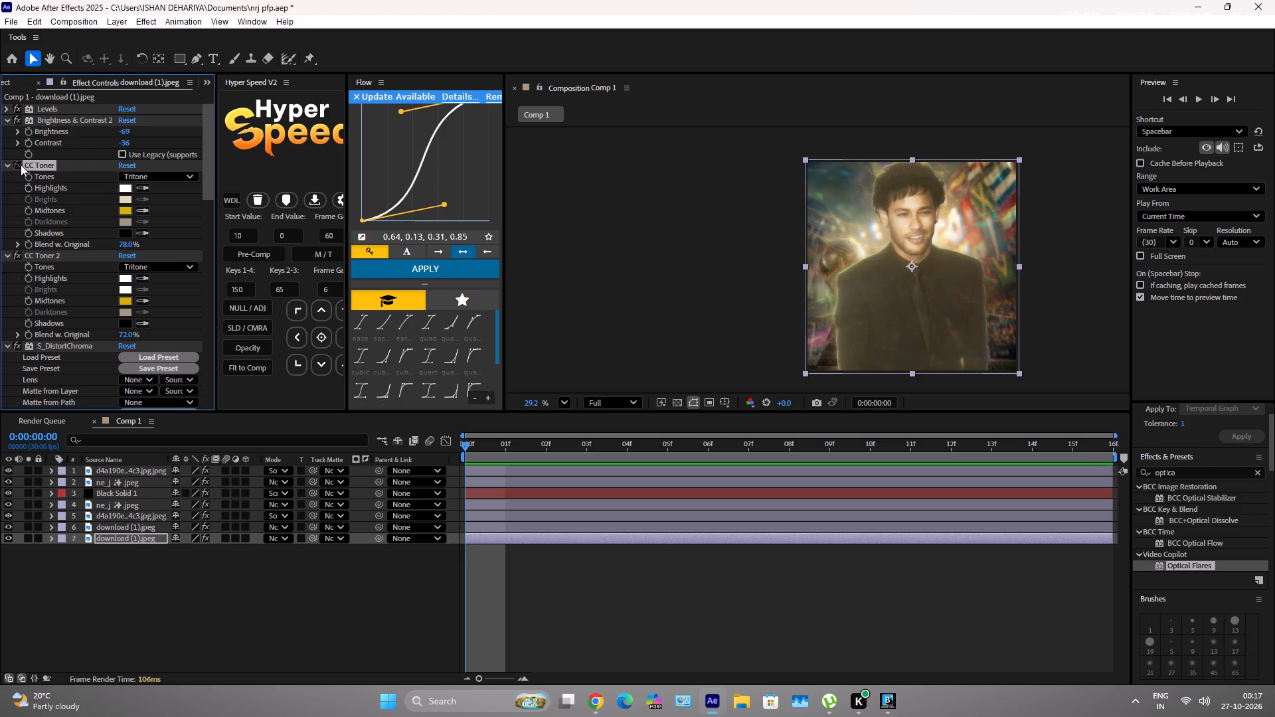
pyautogui.click(64, 163)
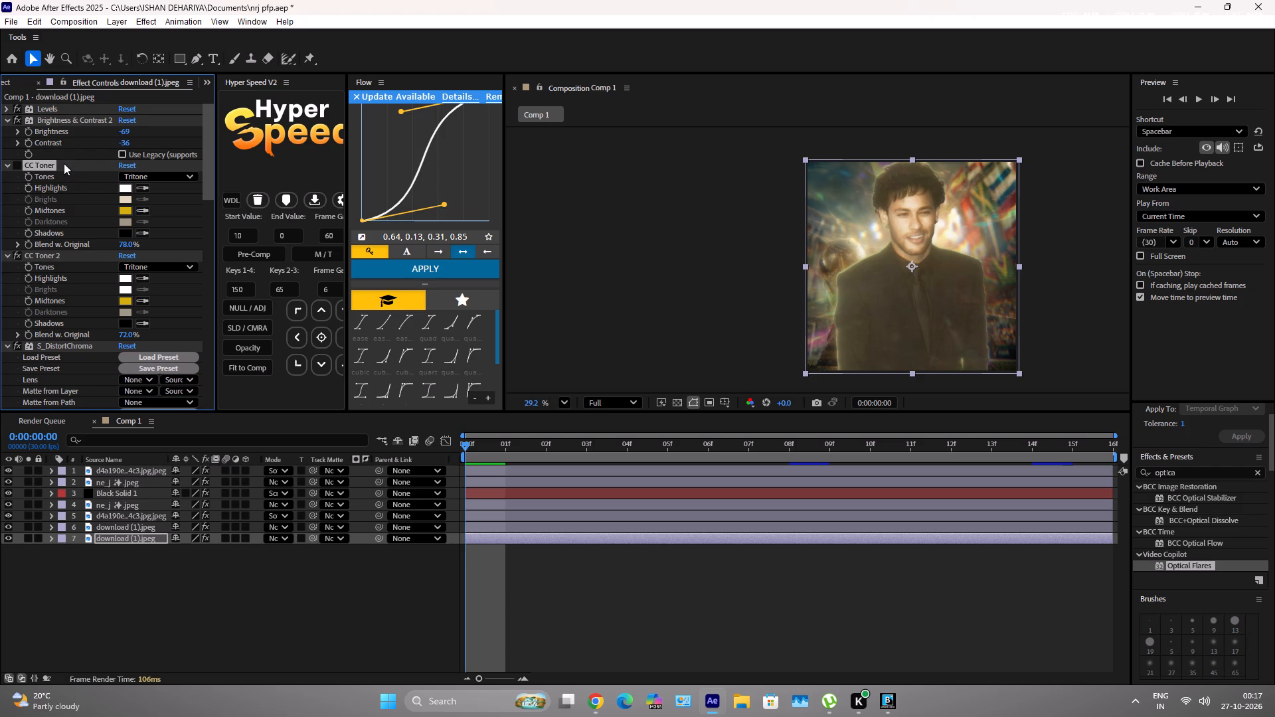
pyautogui.press('Delete')
# Set CC Toner 2's Blend w. Original to 66% on the bottom background layer and check the composition.
pyautogui.click(129, 244)
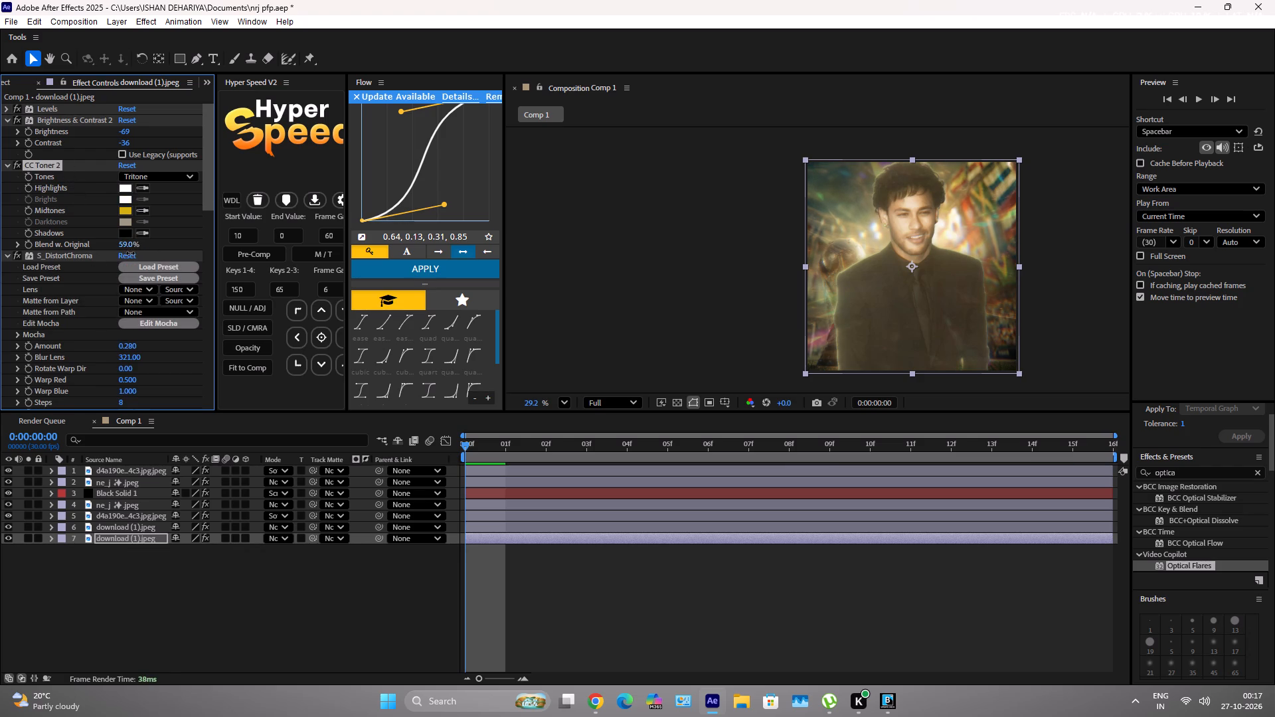
pyautogui.scroll(4, 941, 252)
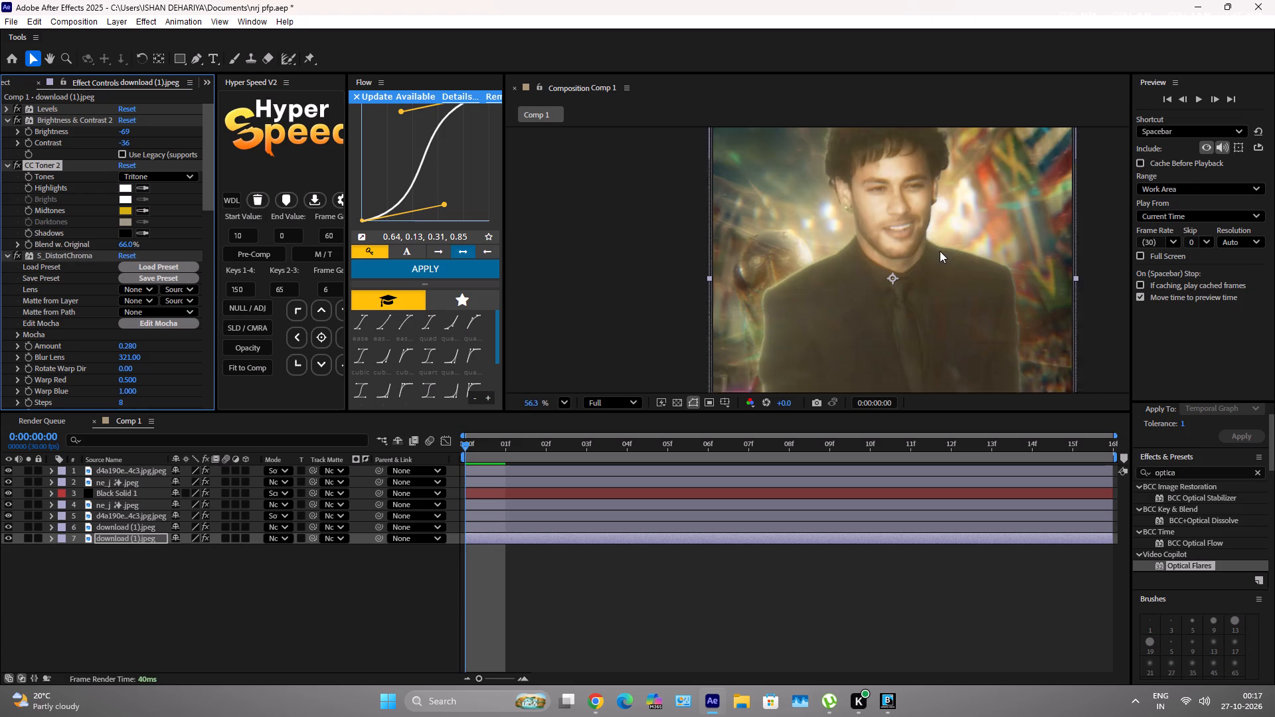
pyautogui.scroll(2, 940, 251)
pyautogui.scroll(-5, 945, 238)
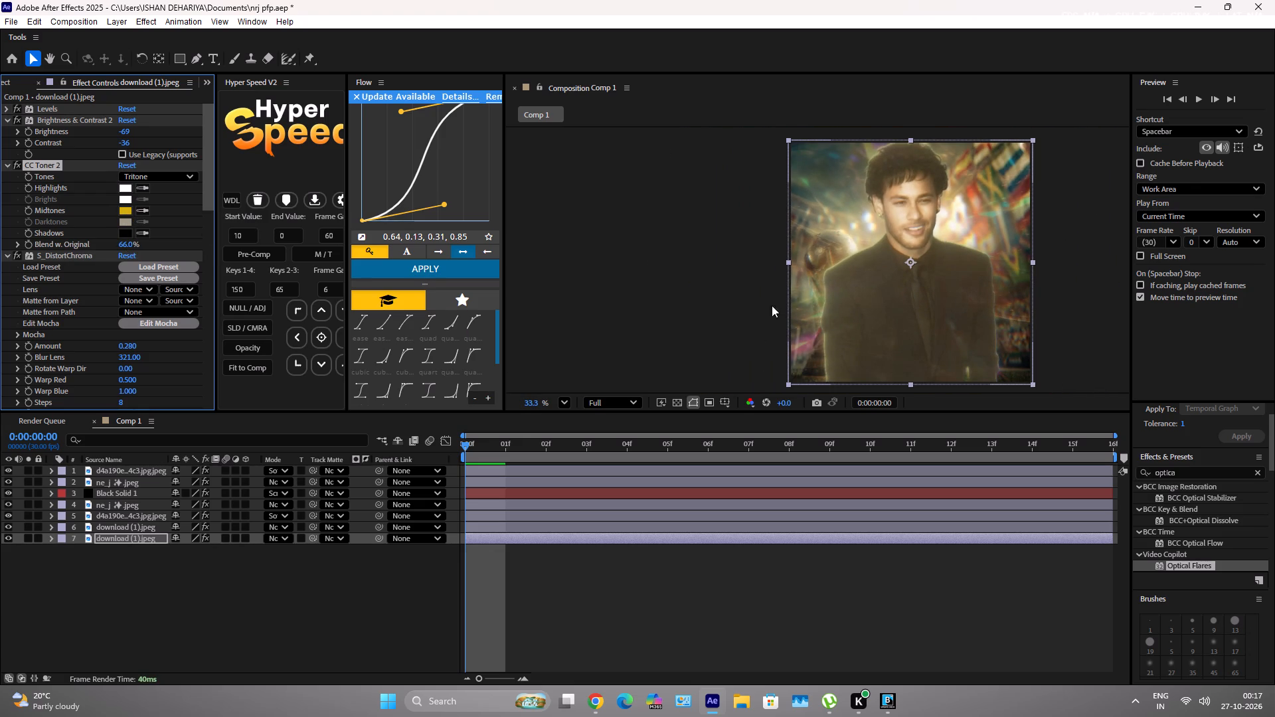
pyautogui.scroll(4, 953, 262)
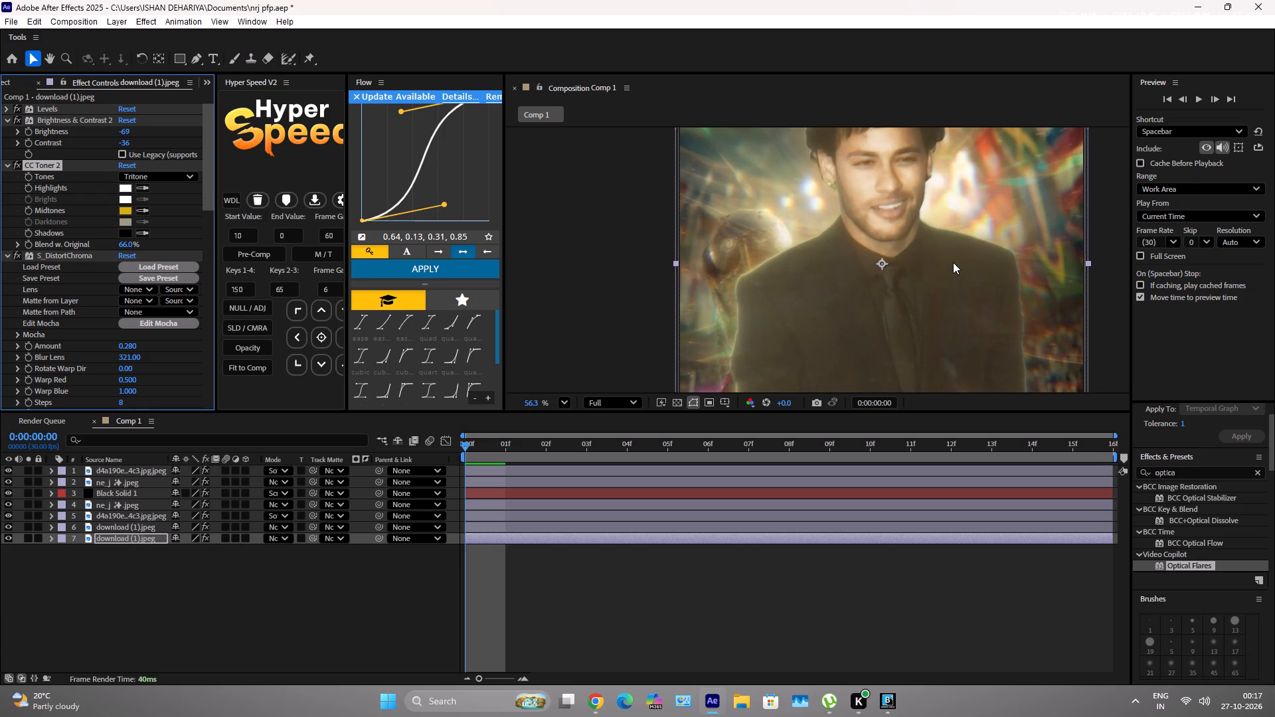
pyautogui.scroll(-3, 953, 262)
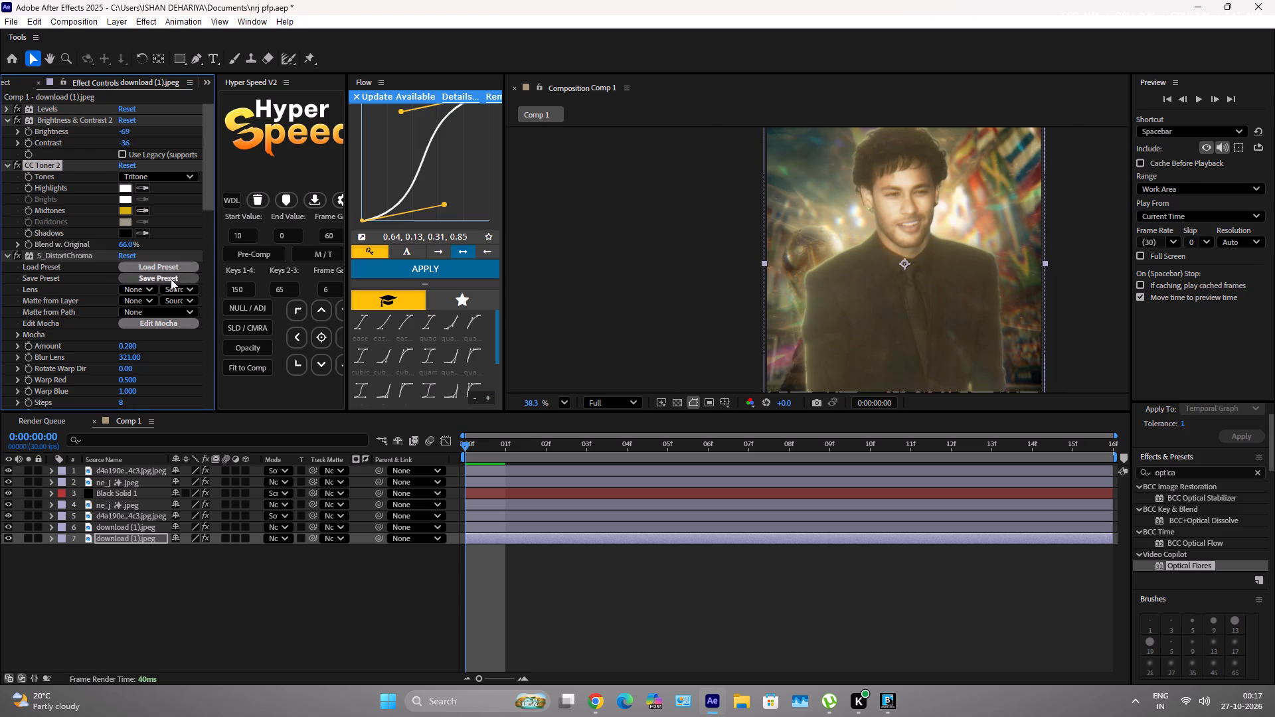
# Look through the bottom background layer's effects and collapse the CC Toner 2 and Brightness & Contrast 2 settings.
pyautogui.scroll(-14, 152, 275)
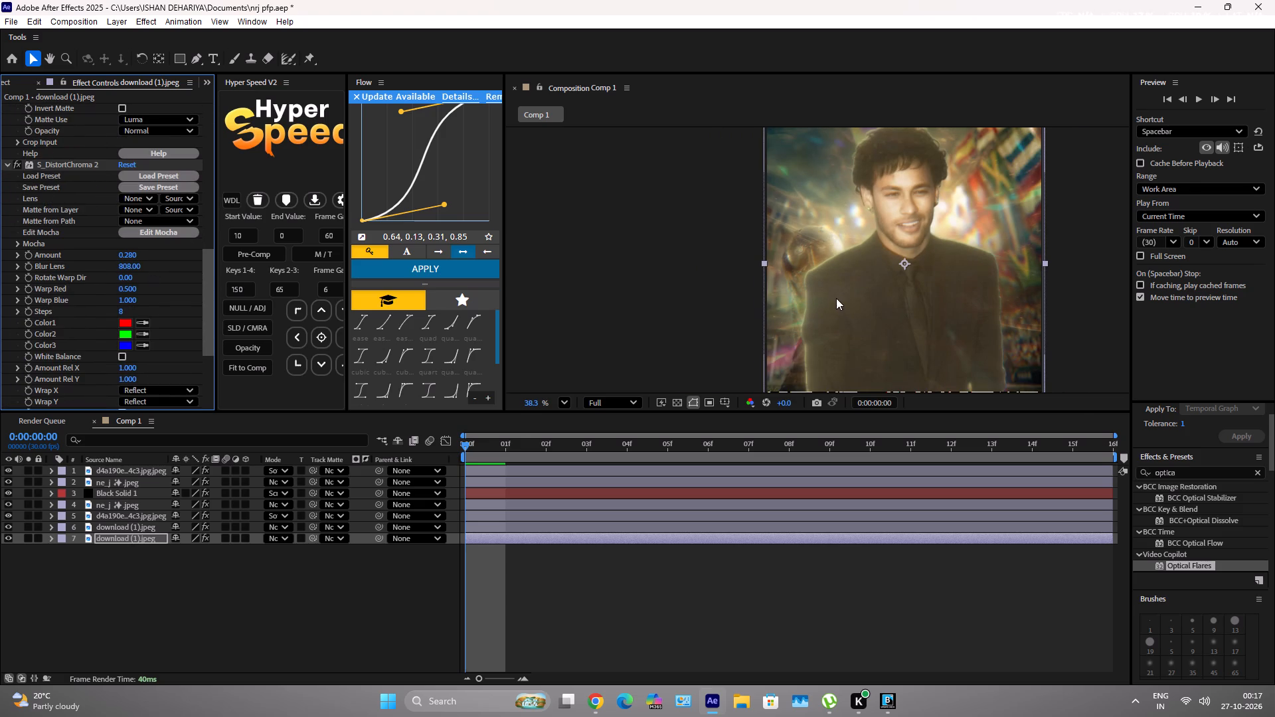
pyautogui.scroll(20, 73, 161)
pyautogui.scroll(3, 73, 161)
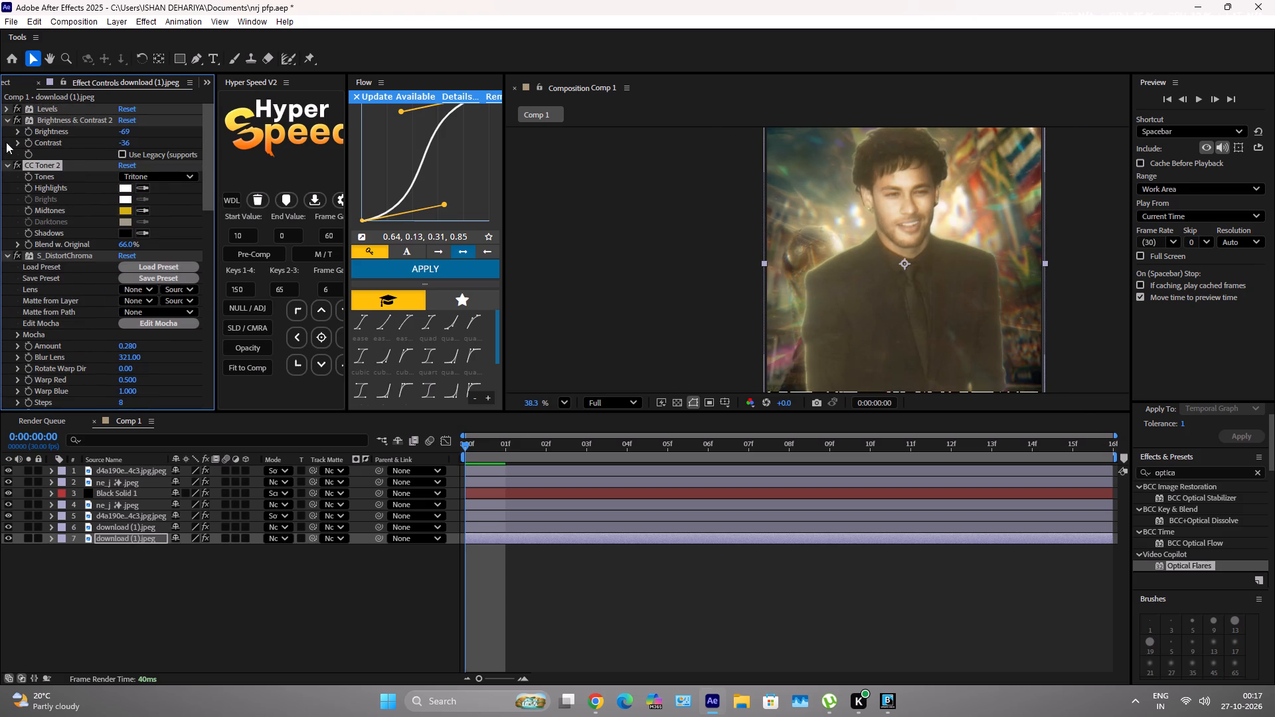
pyautogui.click(3, 164)
pyautogui.click(6, 119)
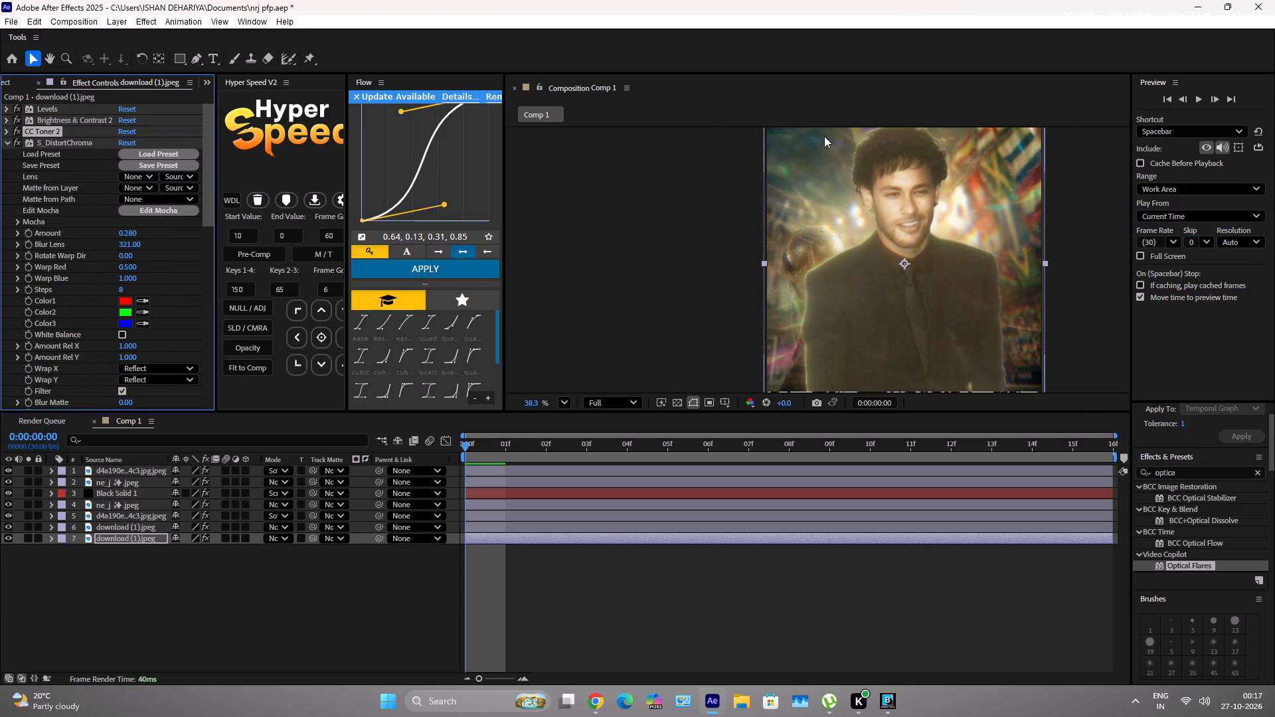
# Copy the first S_DistortChroma effect from the bottom background layer onto the Black Solid 1 flare layer.
pyautogui.scroll(12, 880, 163)
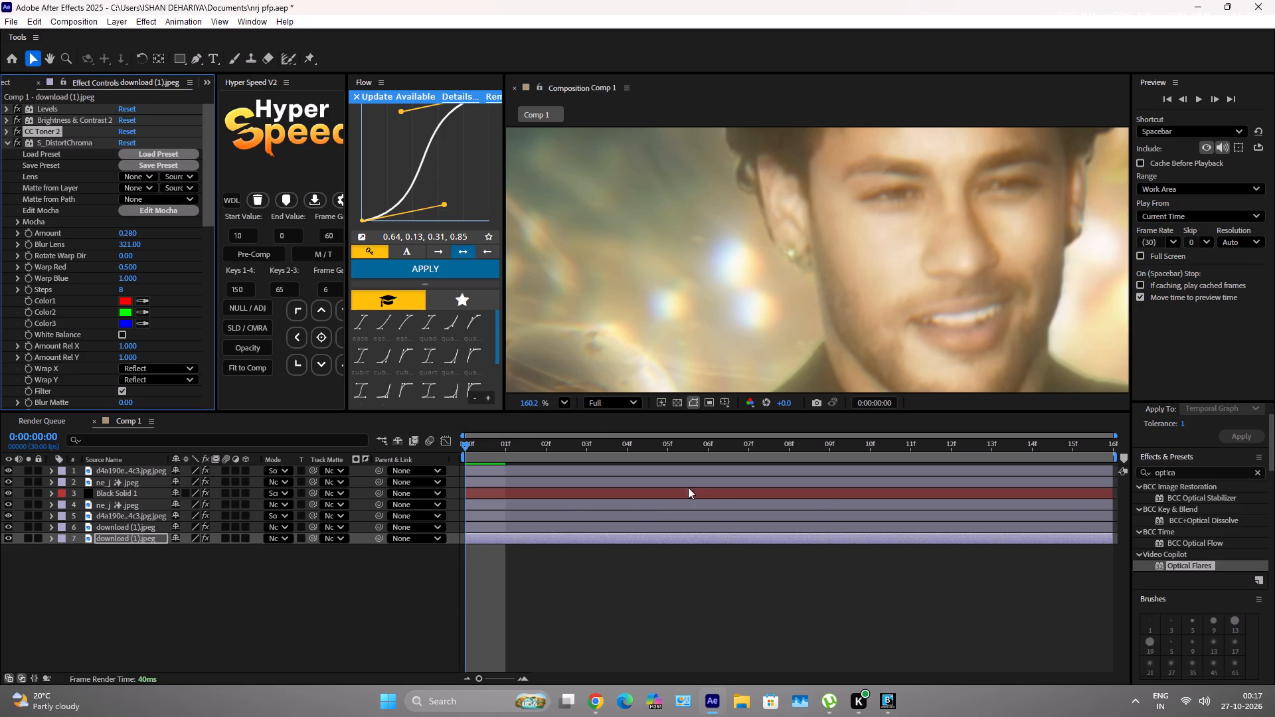
pyautogui.click(52, 141)
pyautogui.hotkey('ctrl', 'c')
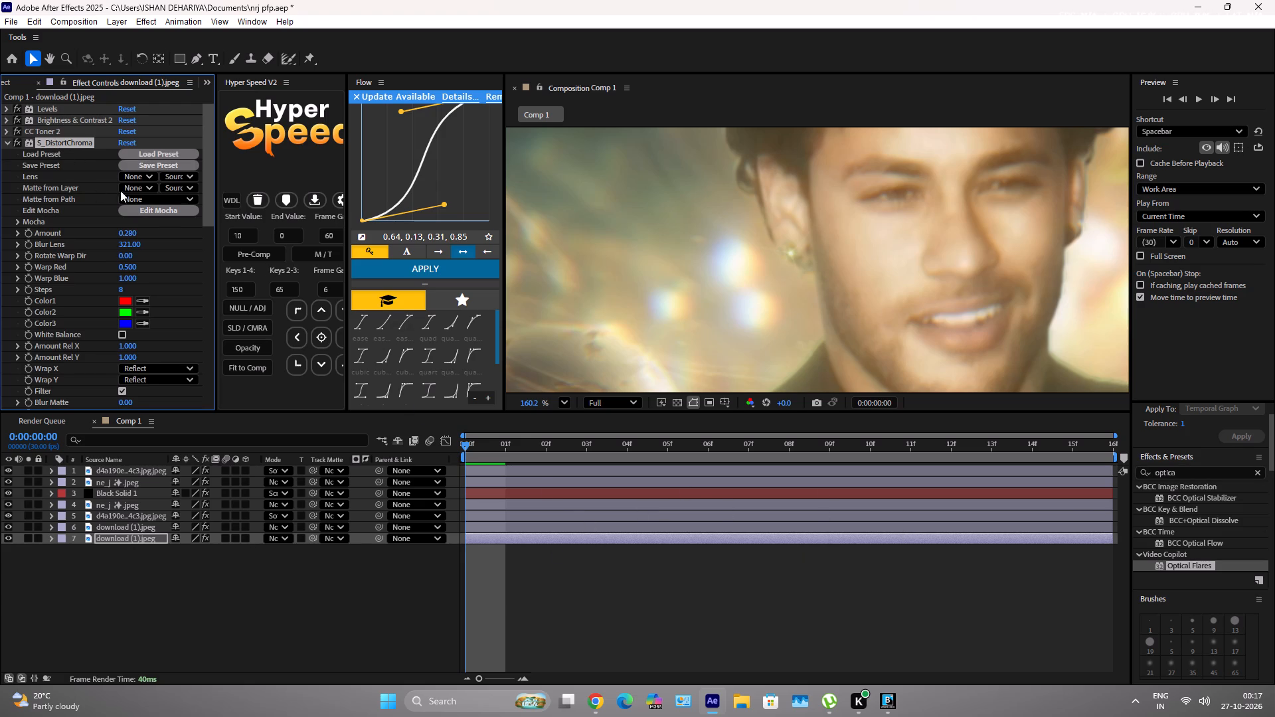
pyautogui.click(618, 489)
pyautogui.hotkey('ctrl', 'v')
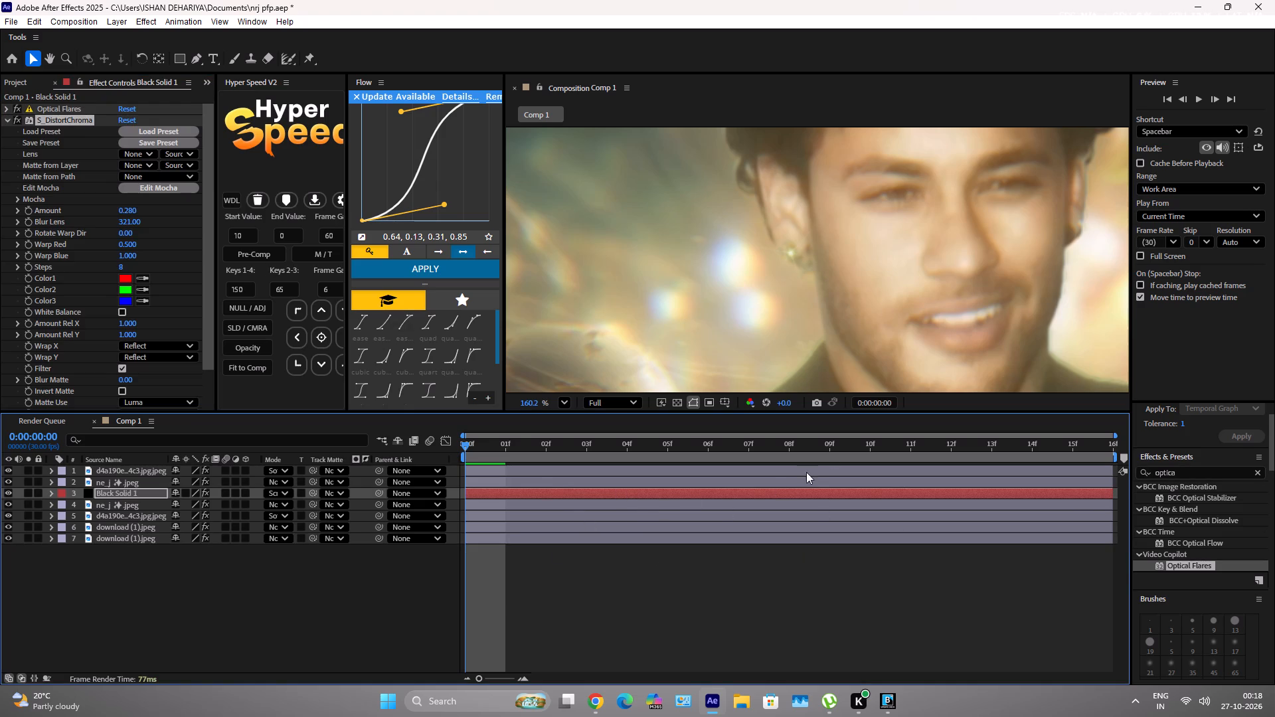
# Raise the S_DistortChroma Amount on Black Solid 1 to 7.420 while watching the earring flare.
pyautogui.scroll(3, 746, 271)
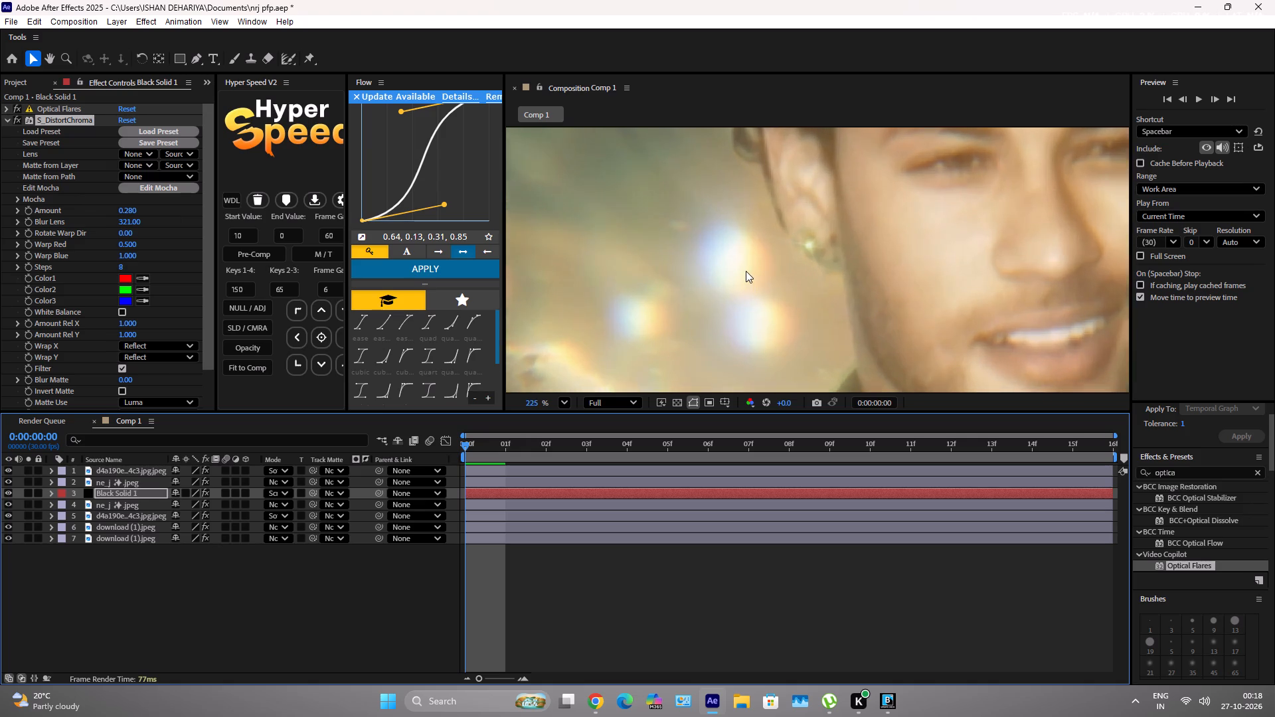
pyautogui.scroll(-3, 746, 271)
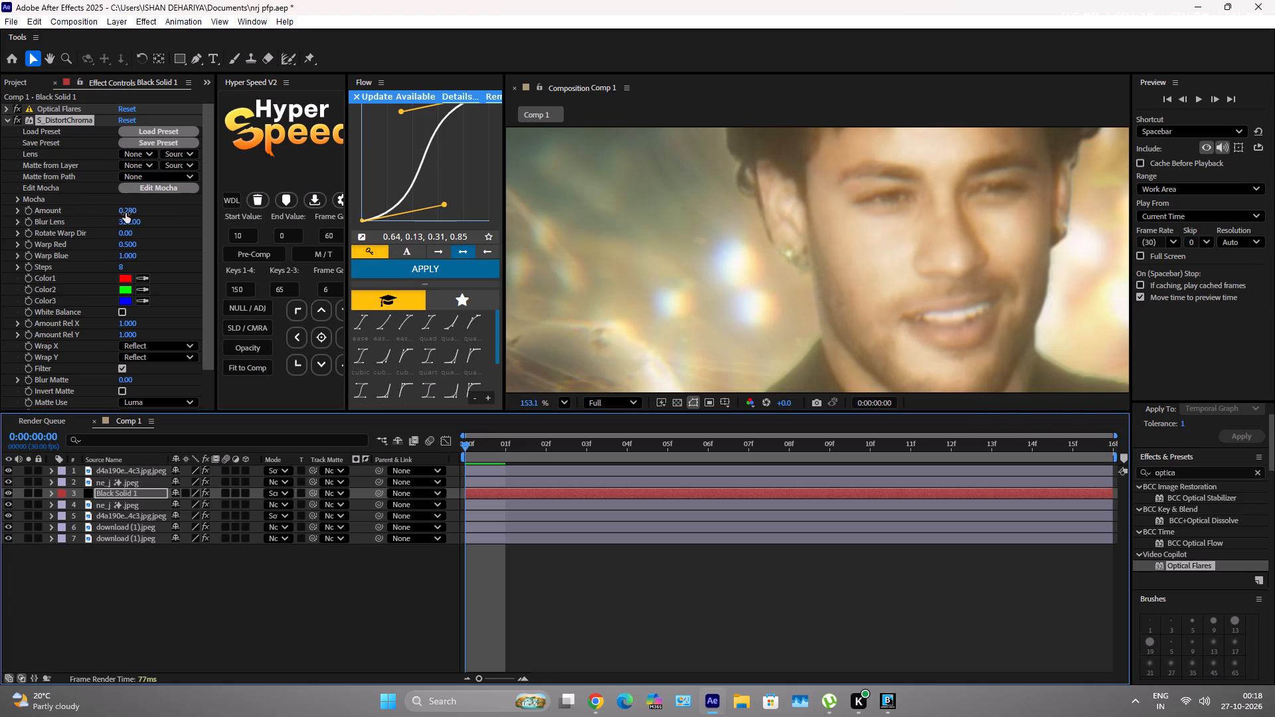
pyautogui.moveTo(126, 210); pyautogui.dragTo(671, 210)
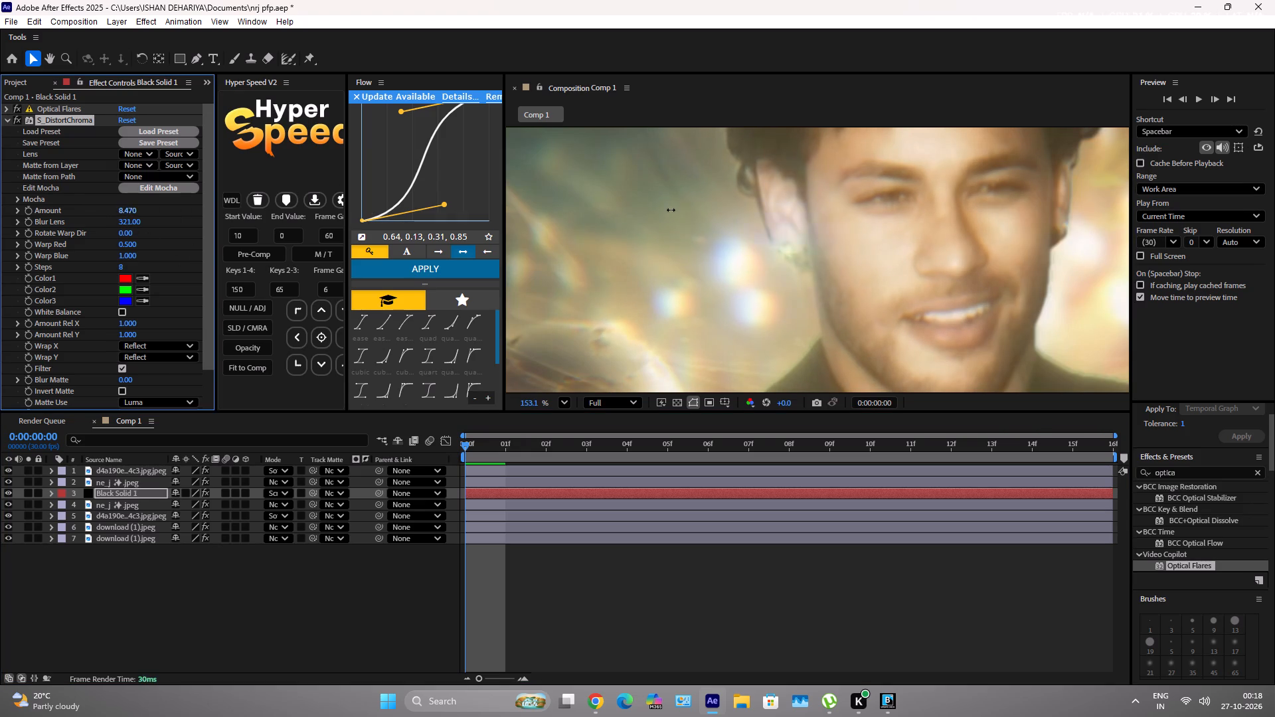
pyautogui.moveTo(671, 210); pyautogui.dragTo(509, 224)
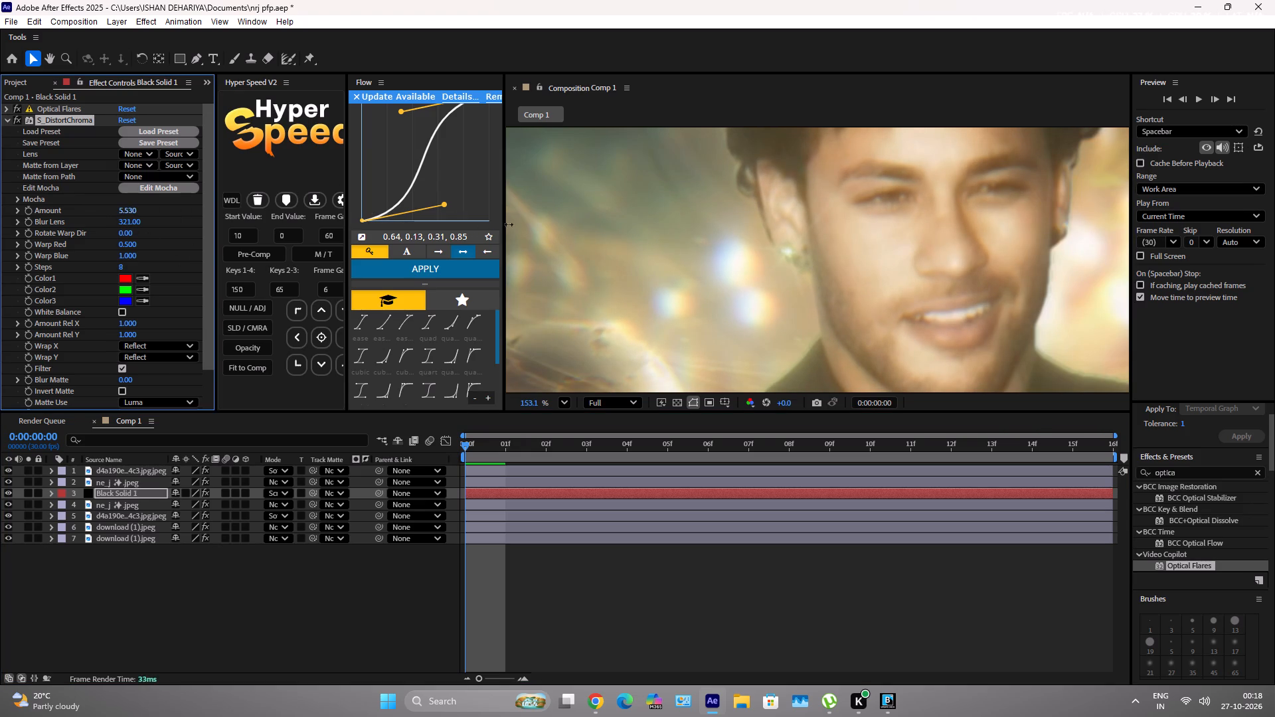
pyautogui.moveTo(509, 224); pyautogui.dragTo(683, 257)
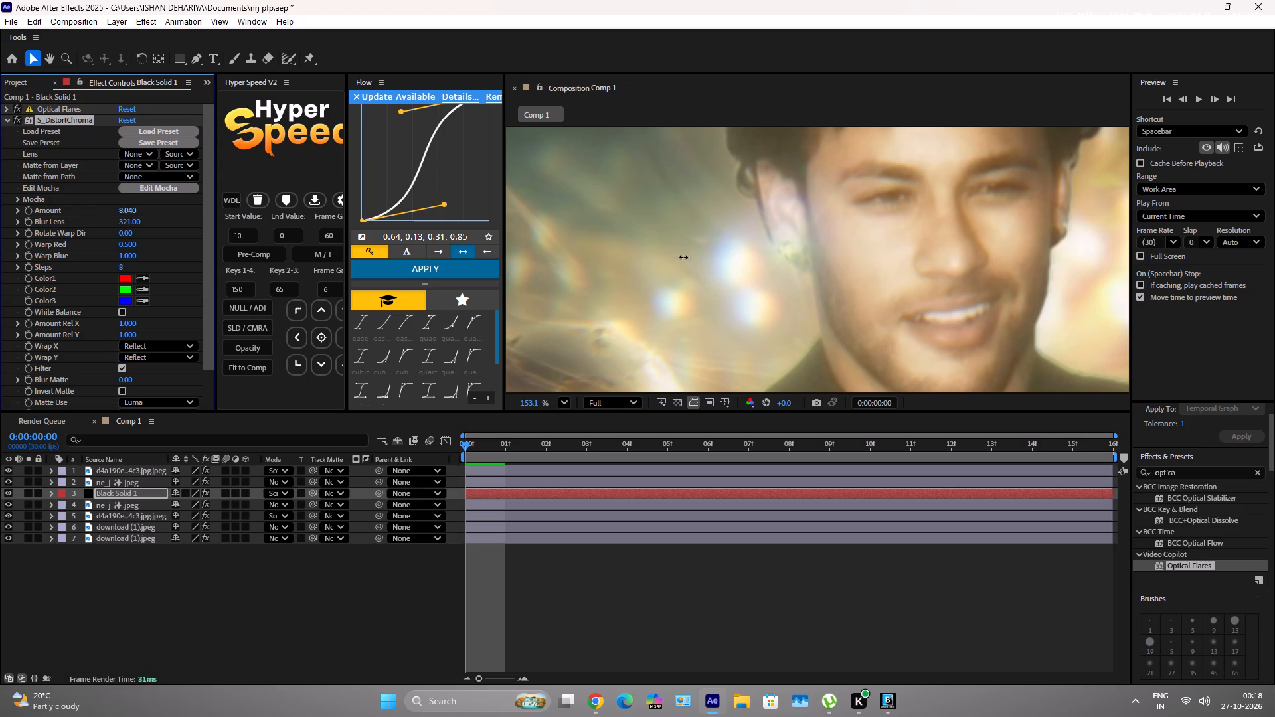
pyautogui.moveTo(683, 257); pyautogui.dragTo(663, 274)
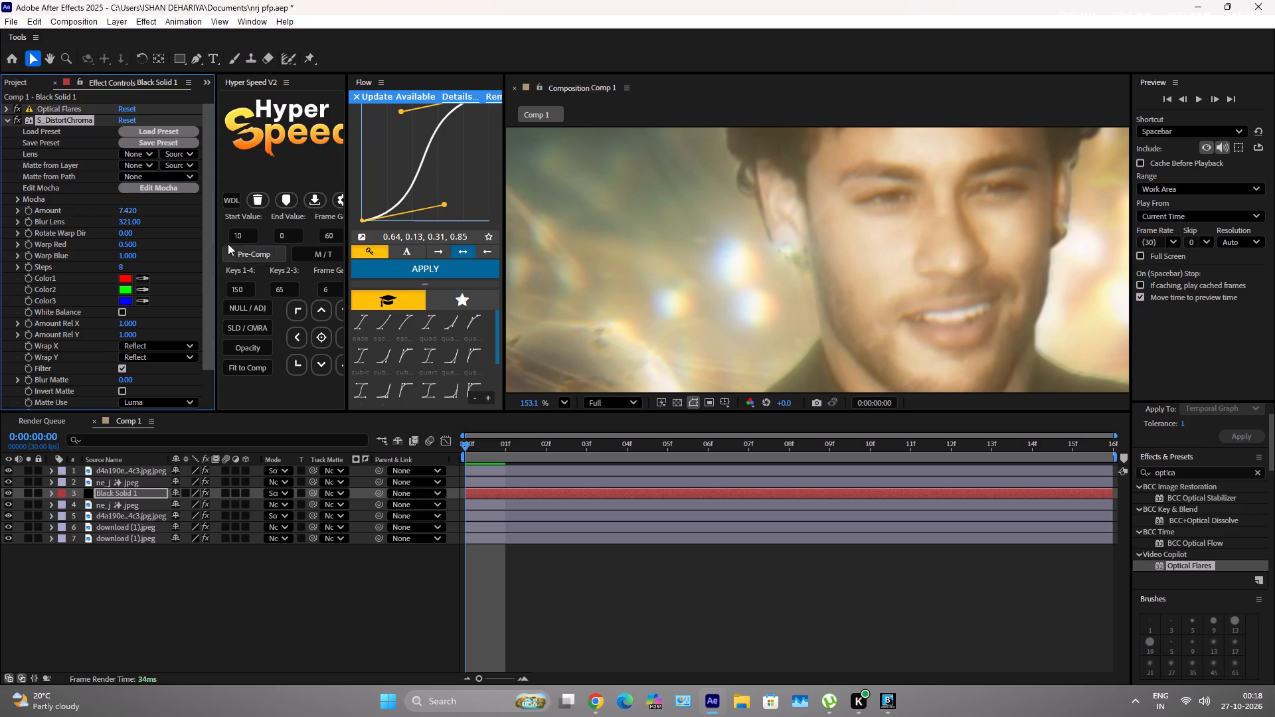
# Set the S_DistortChroma Blur Lens on Black Solid 1 to 333 and check the whole picture.
pyautogui.moveTo(126, 222); pyautogui.dragTo(190, 264)
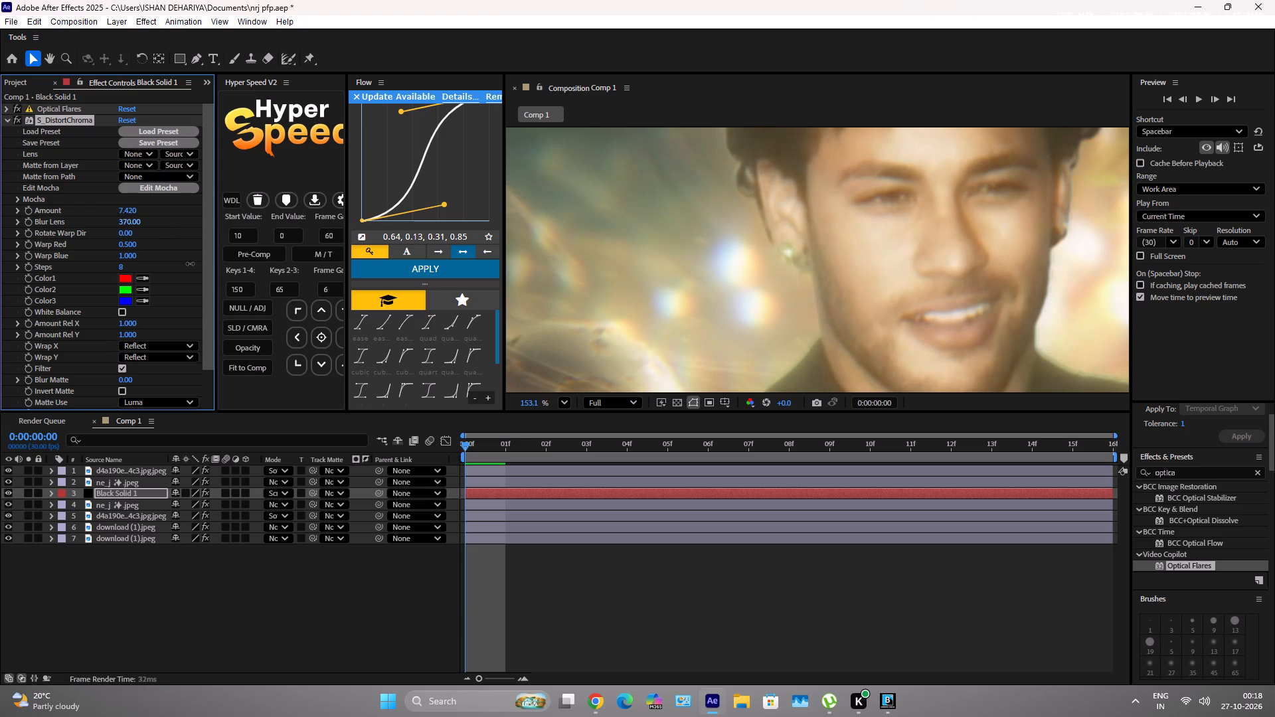
pyautogui.moveTo(190, 264); pyautogui.dragTo(562, 253)
pyautogui.moveTo(562, 253); pyautogui.dragTo(179, 244)
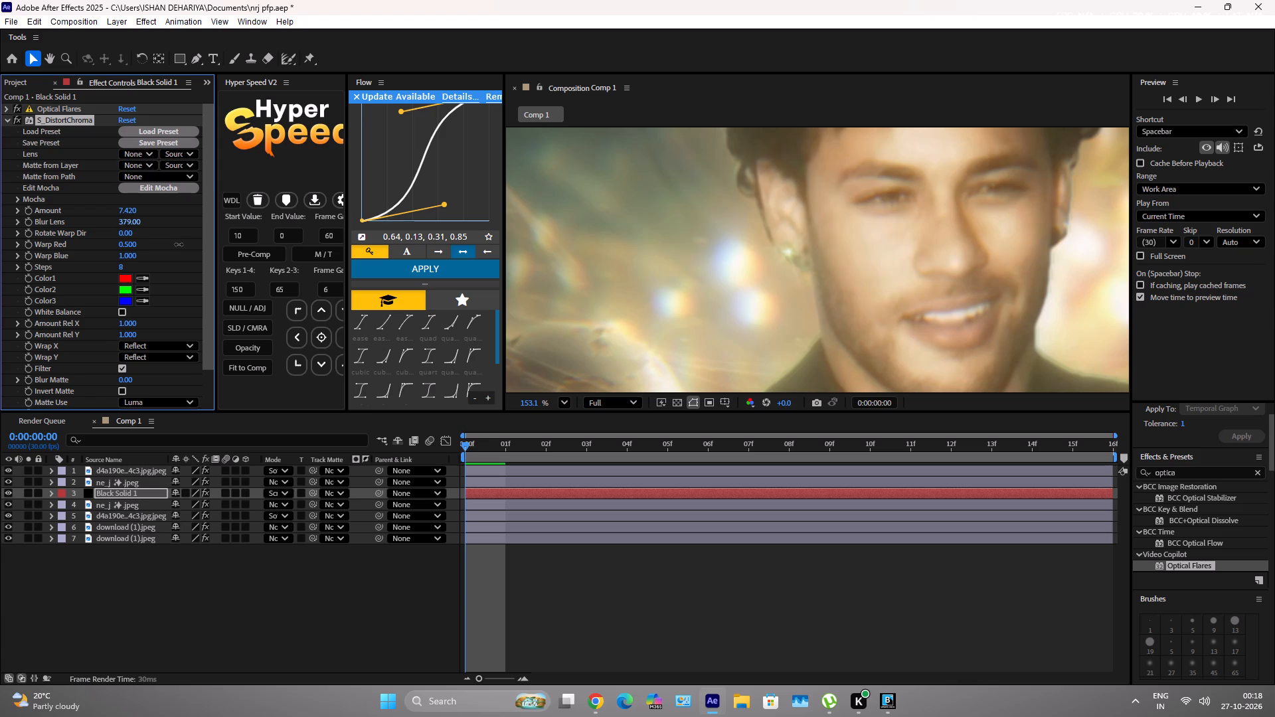
pyautogui.moveTo(179, 244); pyautogui.dragTo(157, 250)
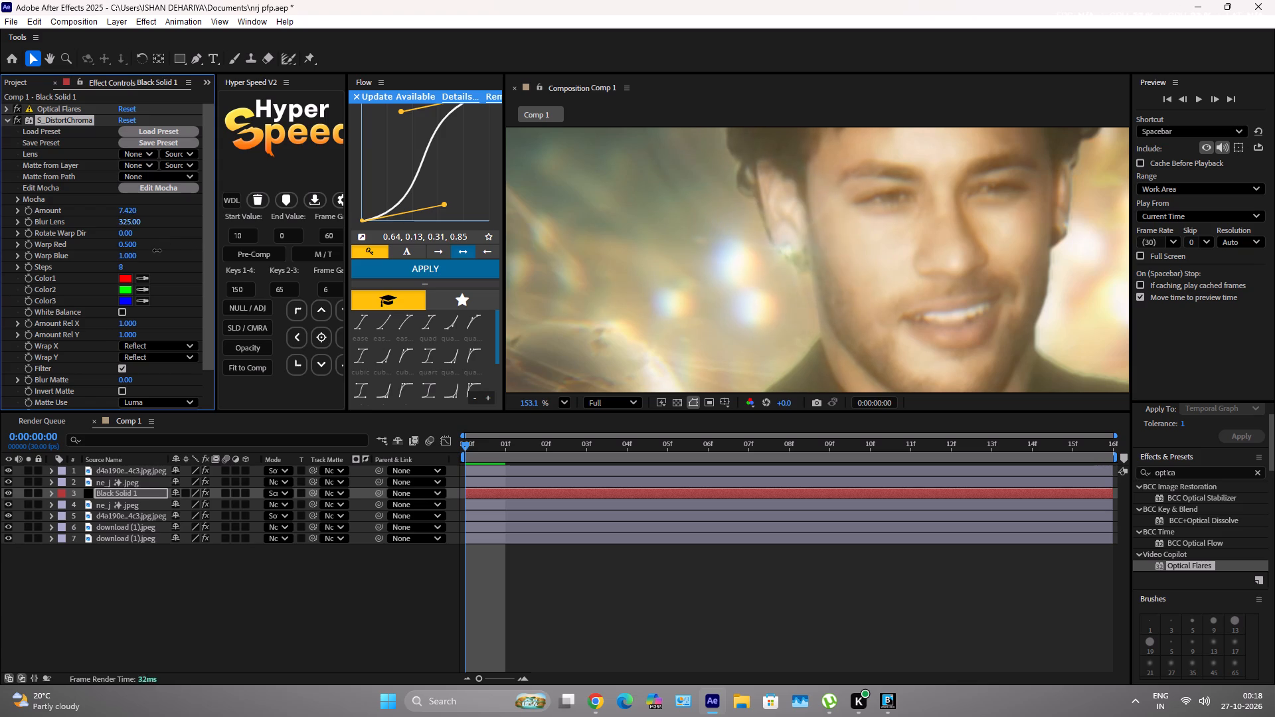
pyautogui.moveTo(157, 250); pyautogui.dragTo(161, 249)
pyautogui.click(702, 594)
pyautogui.scroll(-7, 962, 274)
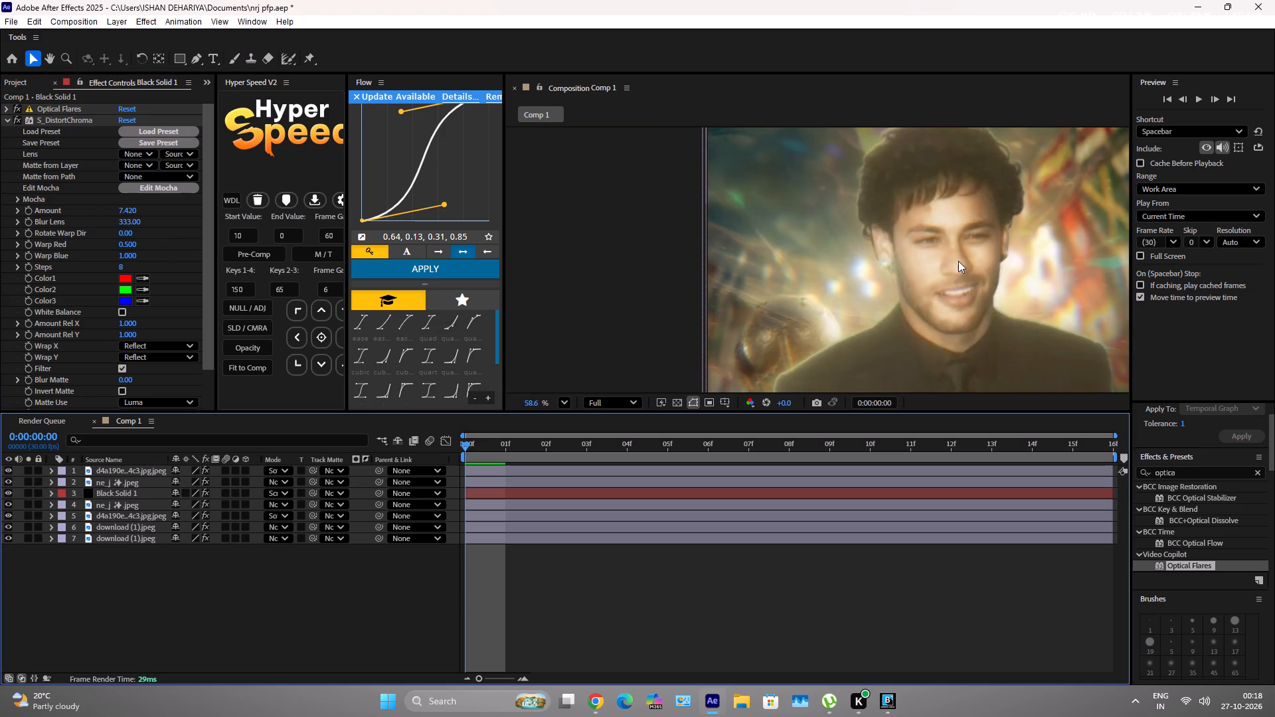
pyautogui.scroll(-1, 958, 261)
pyautogui.click(896, 540)
pyautogui.scroll(1, 913, 378)
pyautogui.click(748, 642)
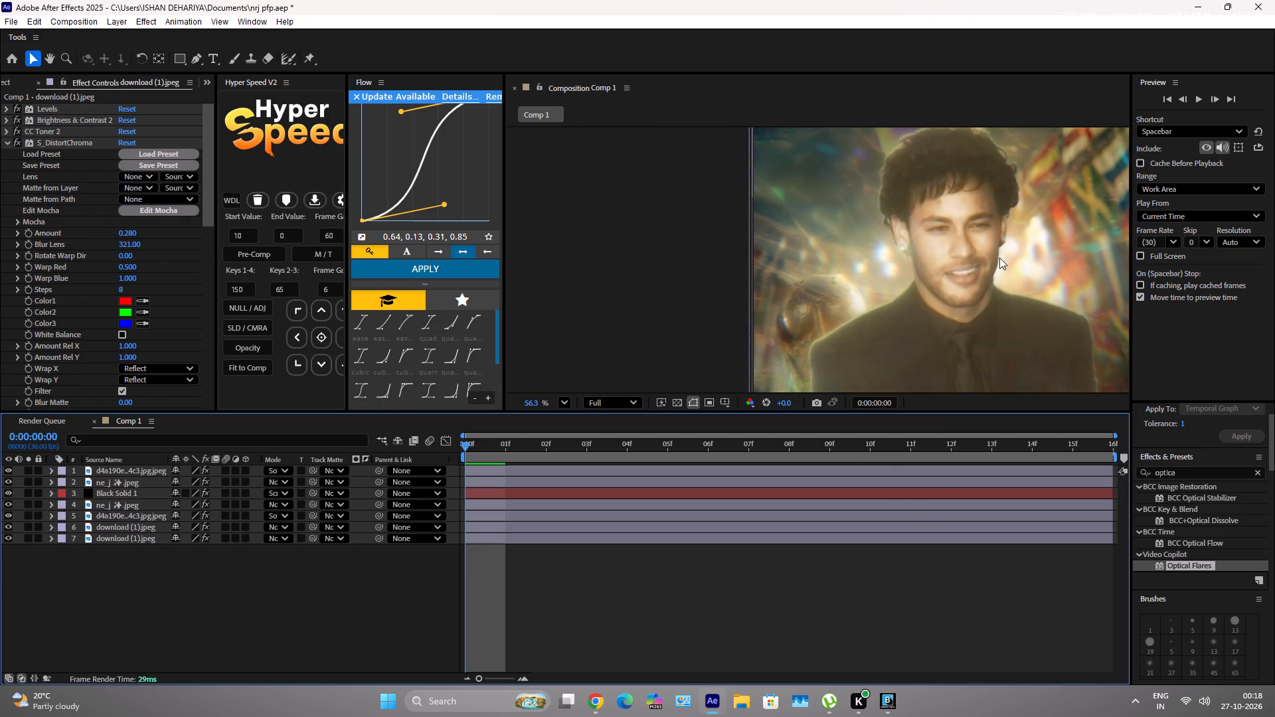
# Expand Black Solid 1's Optical Flares settings and move the flare's centre on the earring to about 407.5, 334.4.
pyautogui.scroll(11, 918, 228)
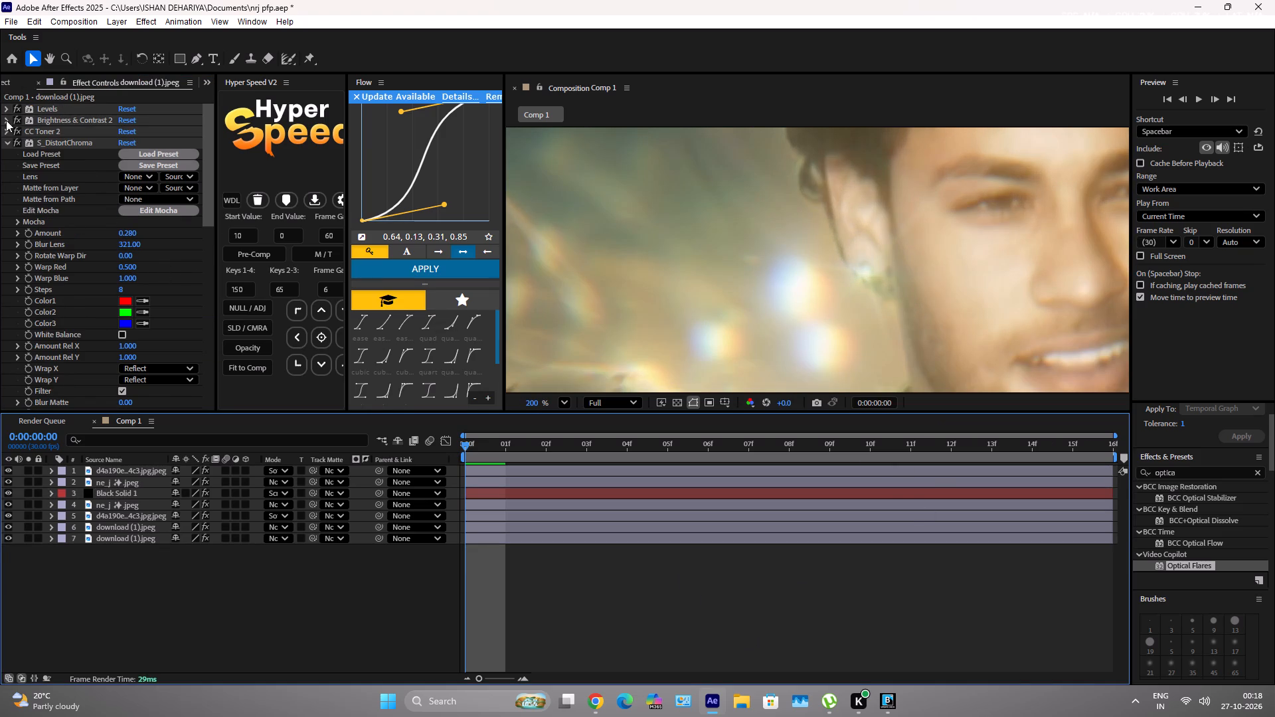
pyautogui.click(602, 487)
pyautogui.click(603, 492)
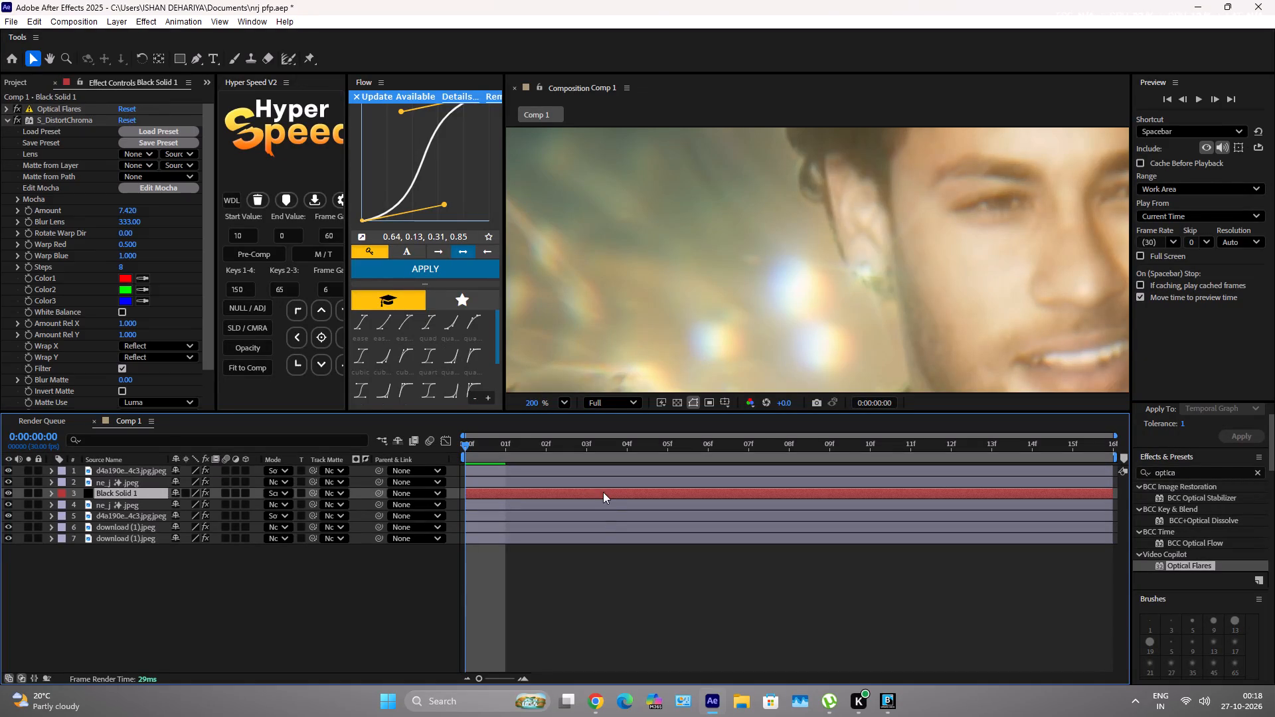
pyautogui.click(48, 111)
pyautogui.click(0, 108)
pyautogui.click(5, 108)
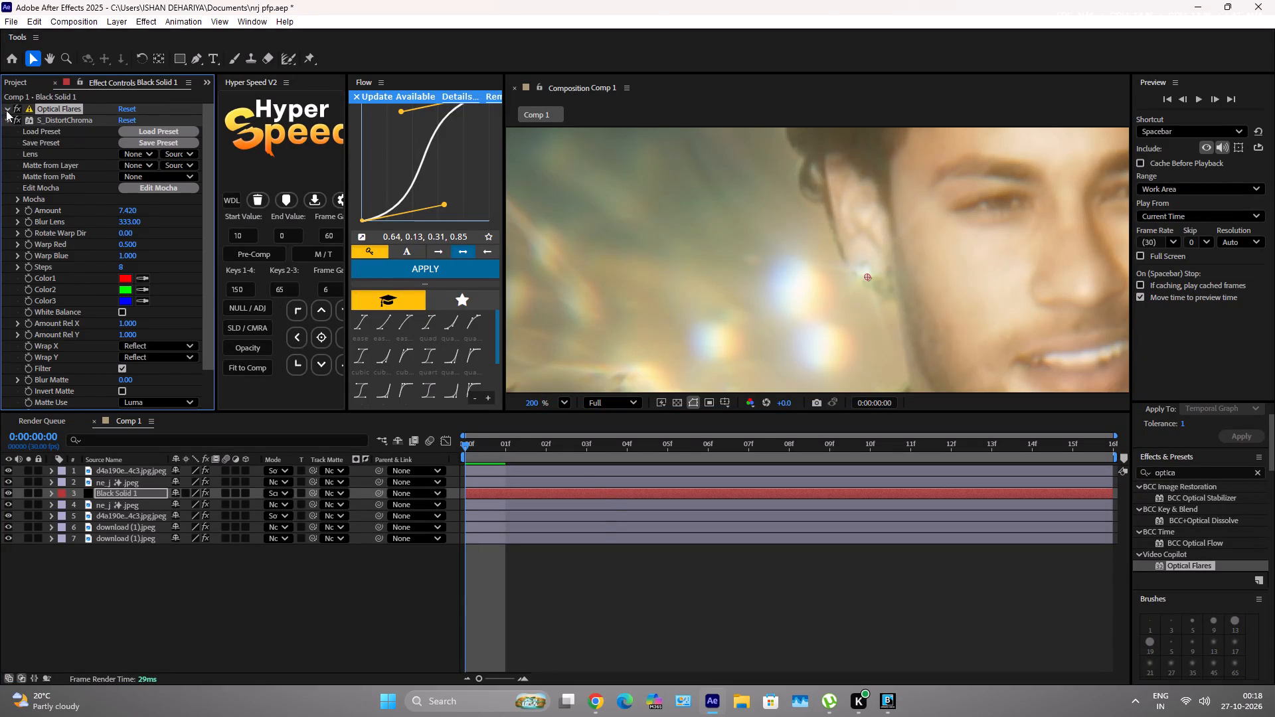
pyautogui.scroll(4, 908, 269)
pyautogui.moveTo(841, 278); pyautogui.dragTo(851, 285)
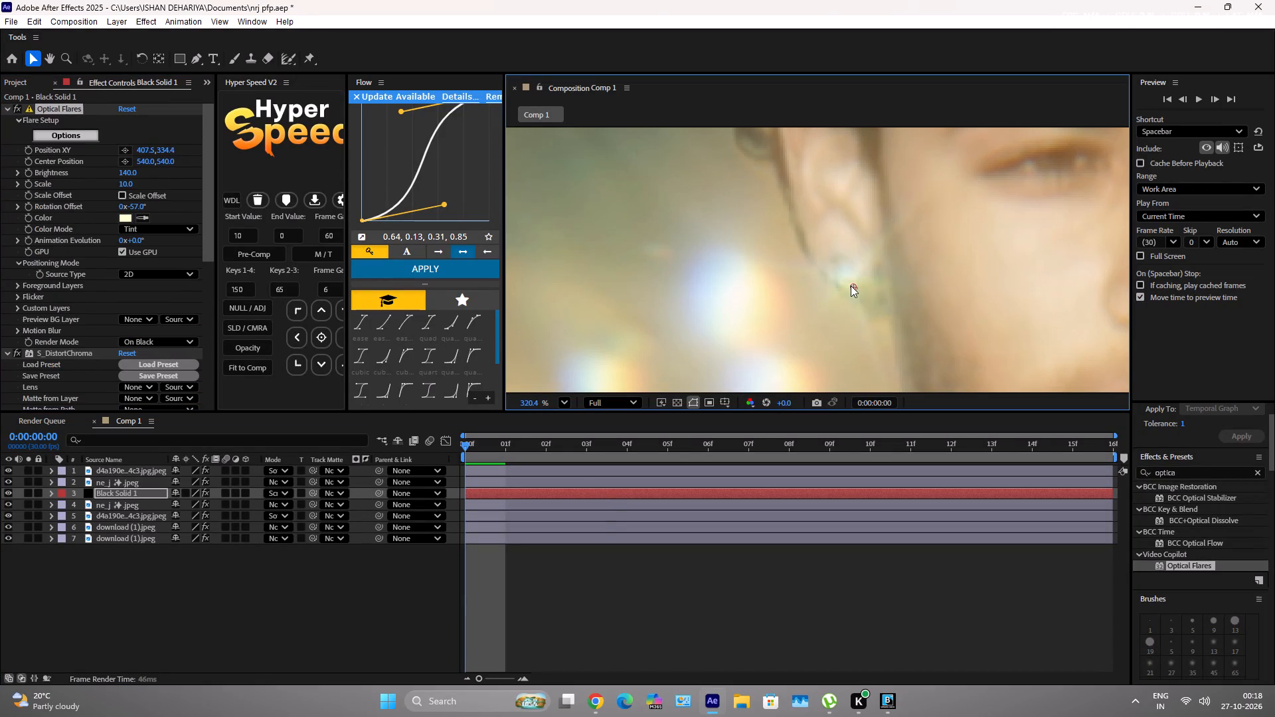
# Move the Optical Flares centre on the earring to about 409.7, 335.9 and check the picture.
pyautogui.moveTo(851, 285); pyautogui.dragTo(855, 289)
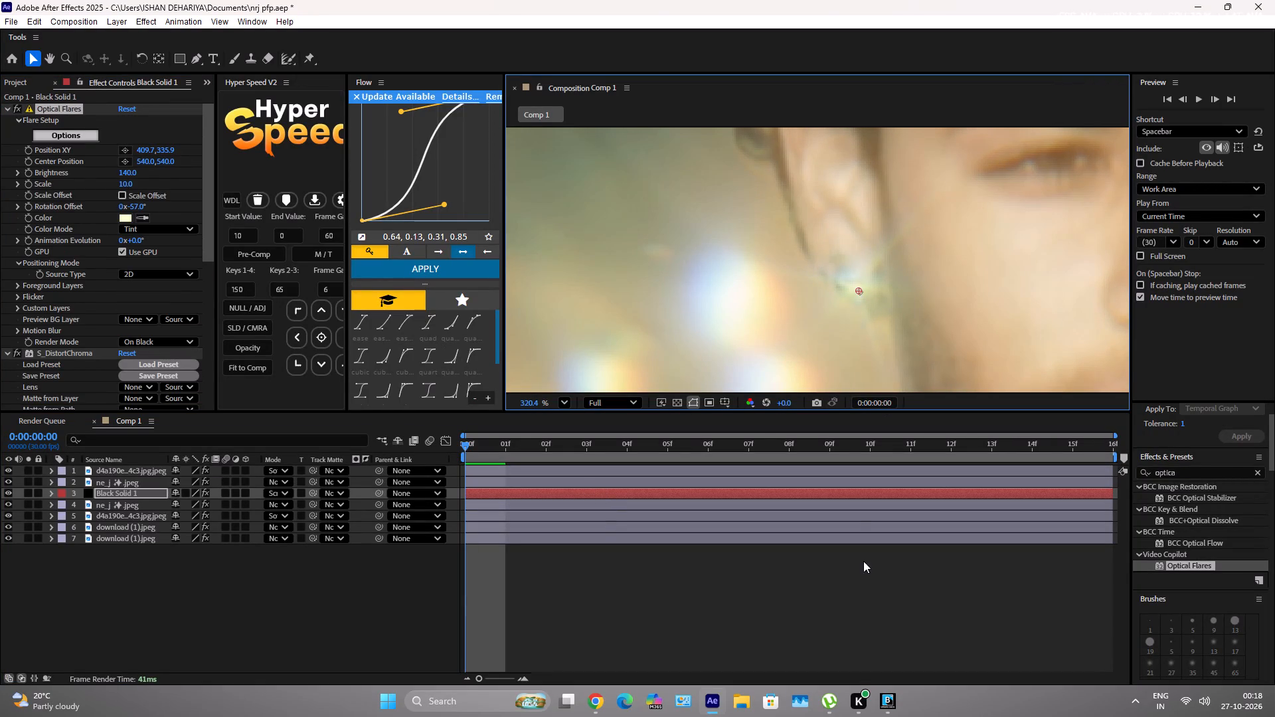
pyautogui.click(863, 561)
pyautogui.scroll(-11, 827, 279)
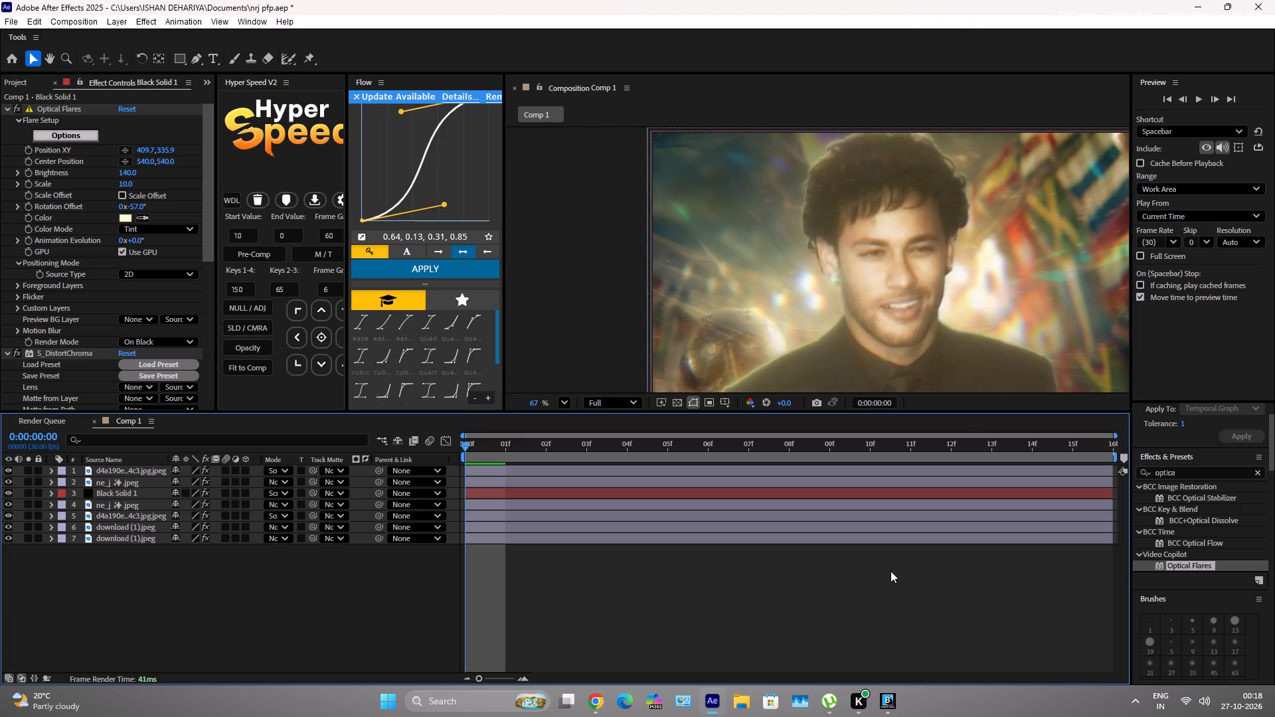
pyautogui.click(889, 572)
# Nudge the Black Solid 1 flare layer slightly up and left over the earring and check the picture.
pyautogui.scroll(6, 855, 278)
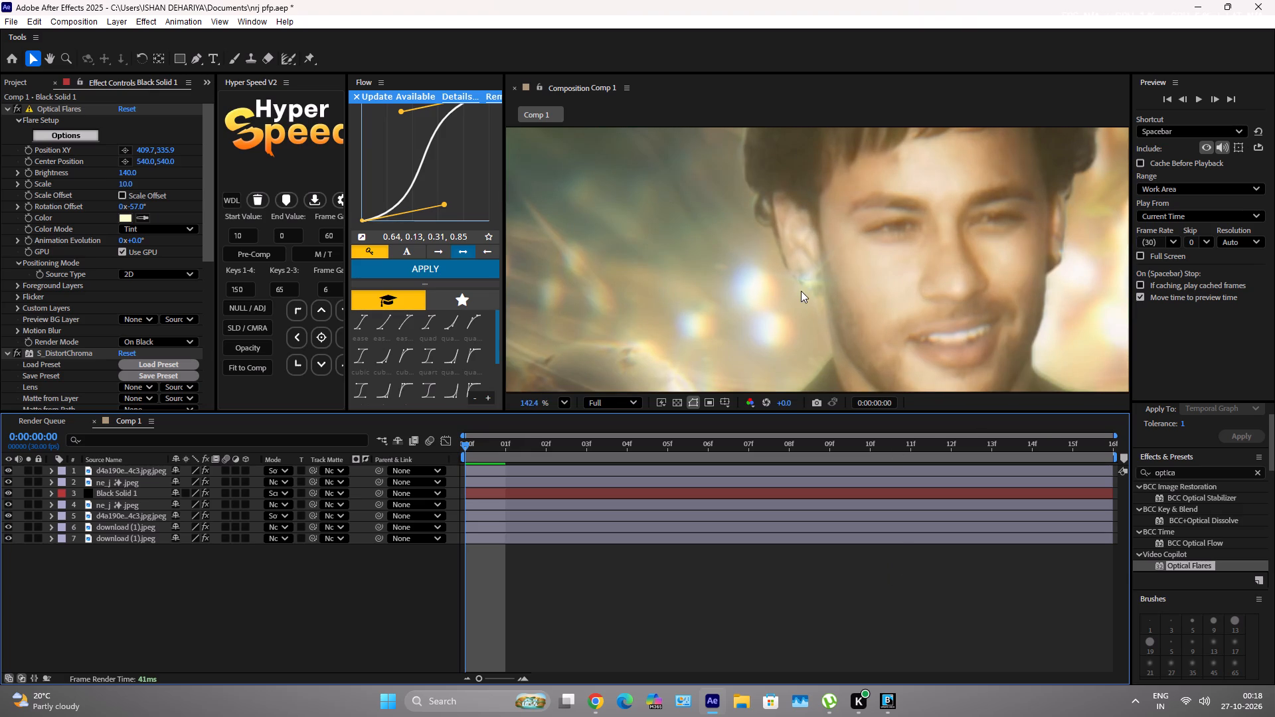
pyautogui.scroll(5, 801, 291)
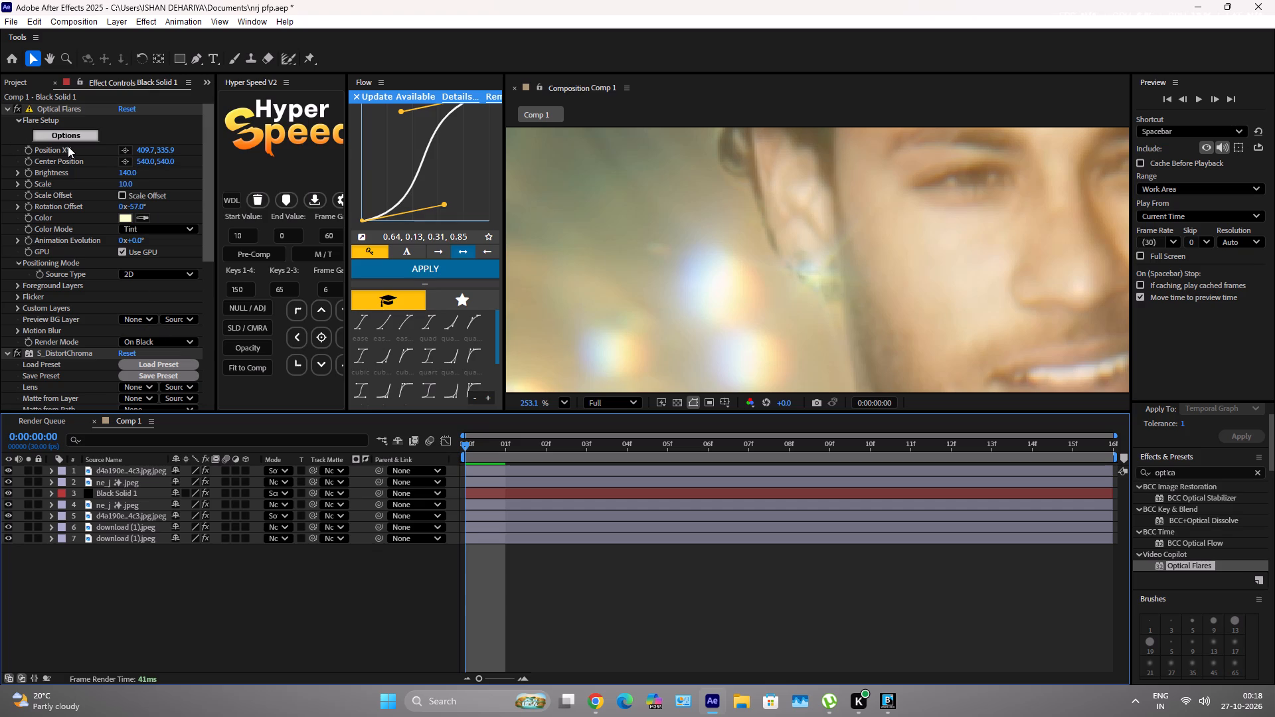
pyautogui.click(63, 109)
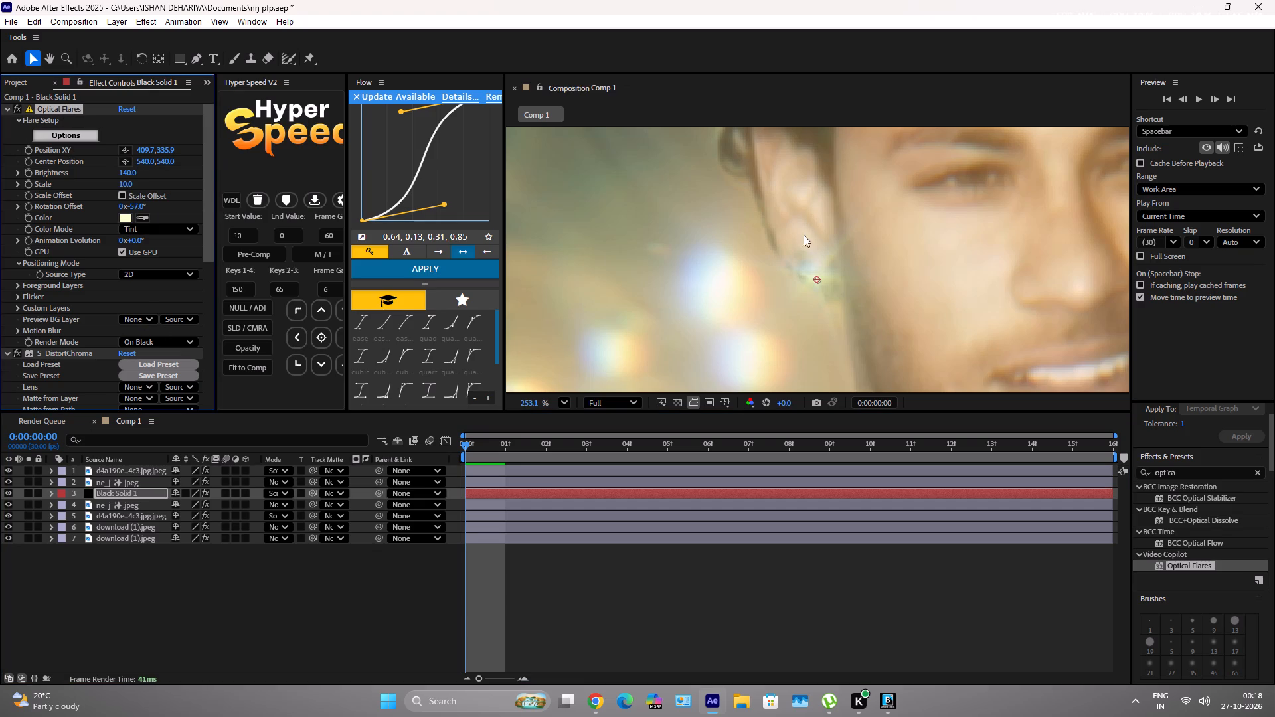
pyautogui.moveTo(826, 281); pyautogui.dragTo(815, 276)
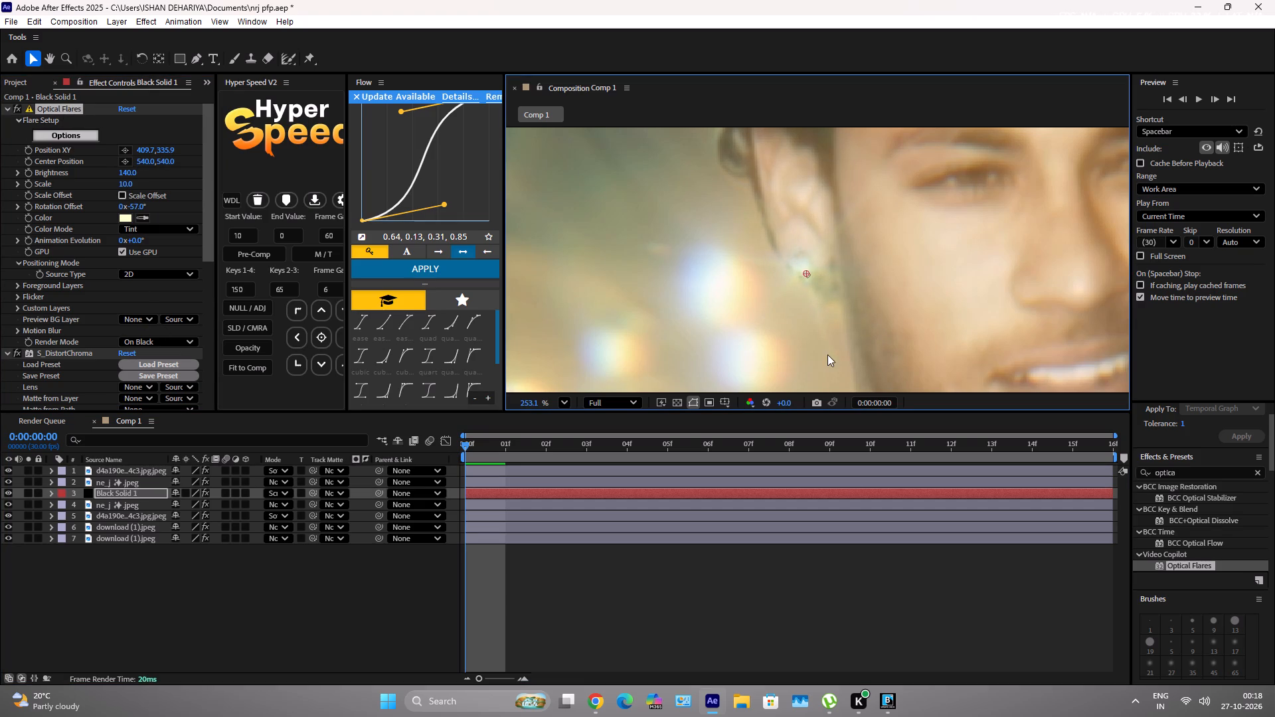
pyautogui.click(838, 597)
pyautogui.scroll(-8, 881, 266)
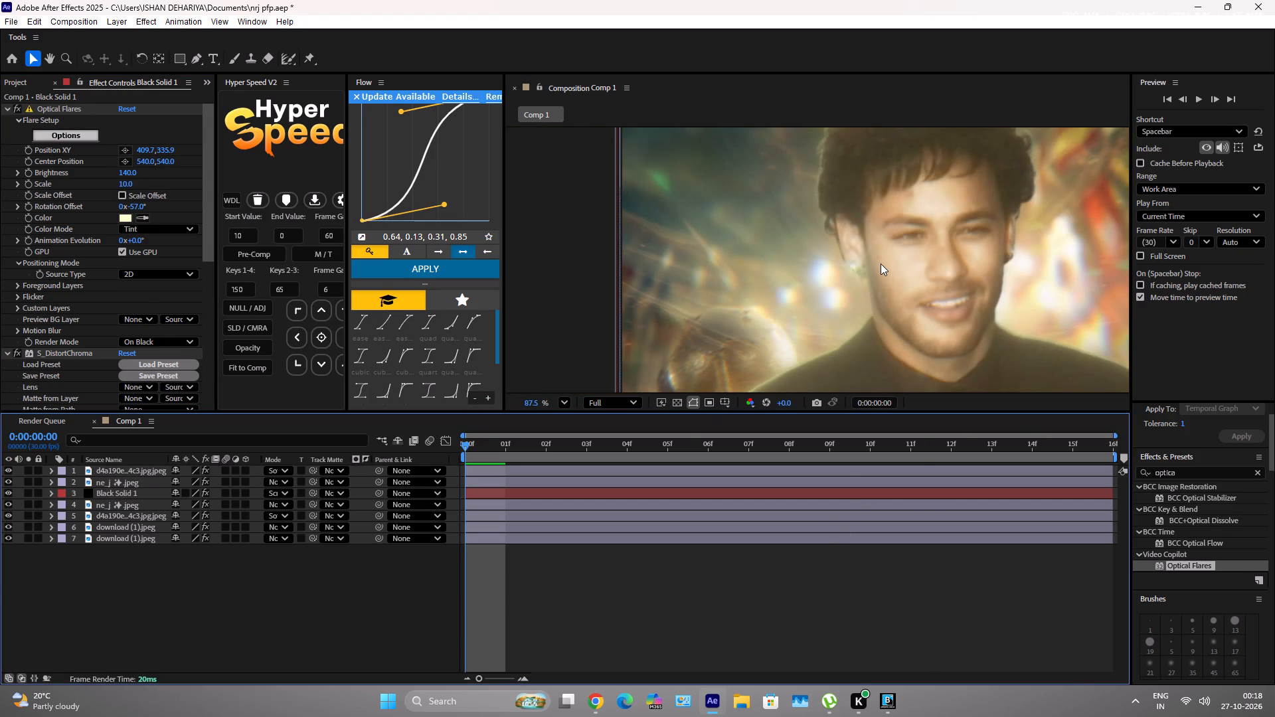
# Set the Optical Flares Rotation Offset on Black Solid 1 to -110° while watching the earring.
pyautogui.click(82, 103)
pyautogui.scroll(4, 720, 214)
pyautogui.scroll(-4, 865, 270)
pyautogui.scroll(9, 891, 275)
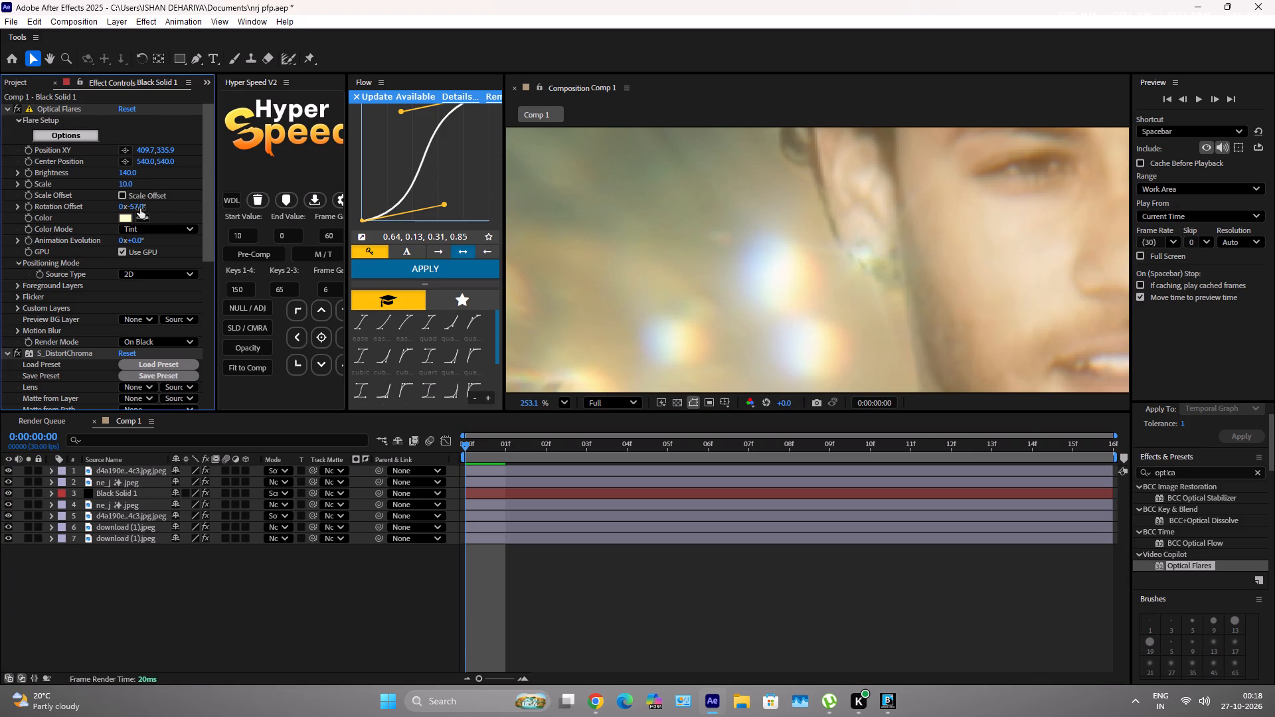
pyautogui.moveTo(140, 208); pyautogui.dragTo(145, 249)
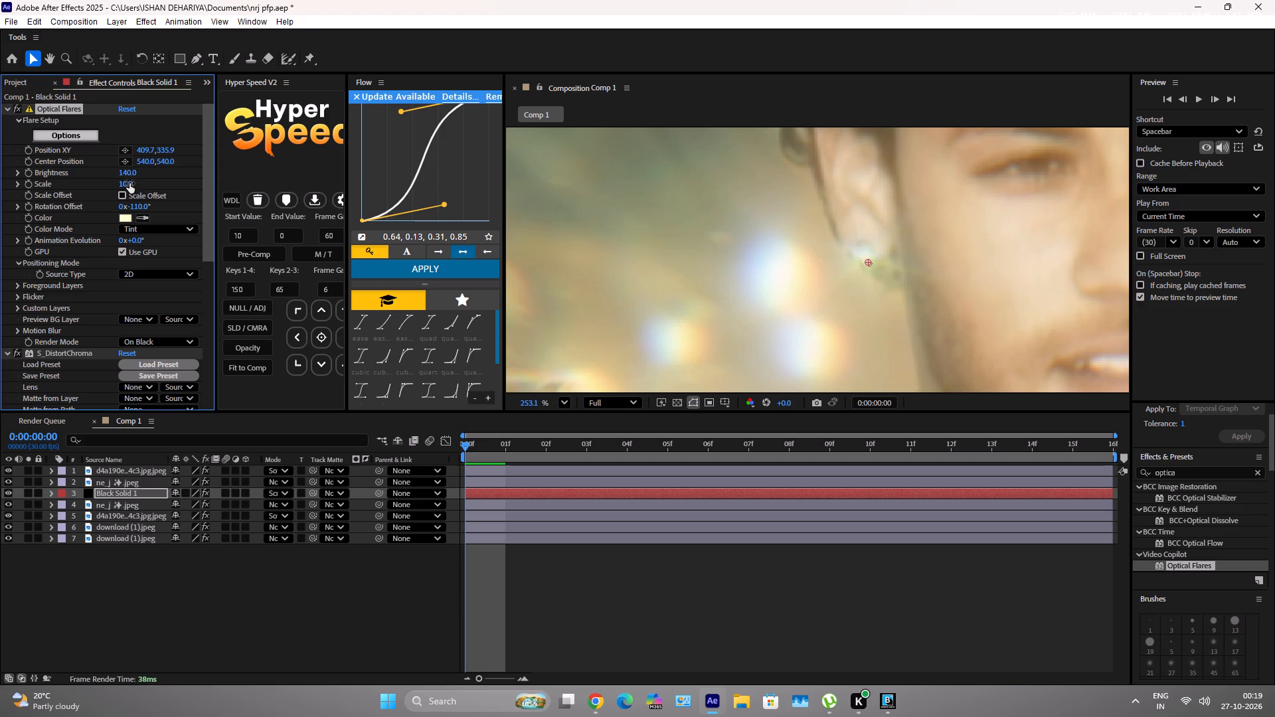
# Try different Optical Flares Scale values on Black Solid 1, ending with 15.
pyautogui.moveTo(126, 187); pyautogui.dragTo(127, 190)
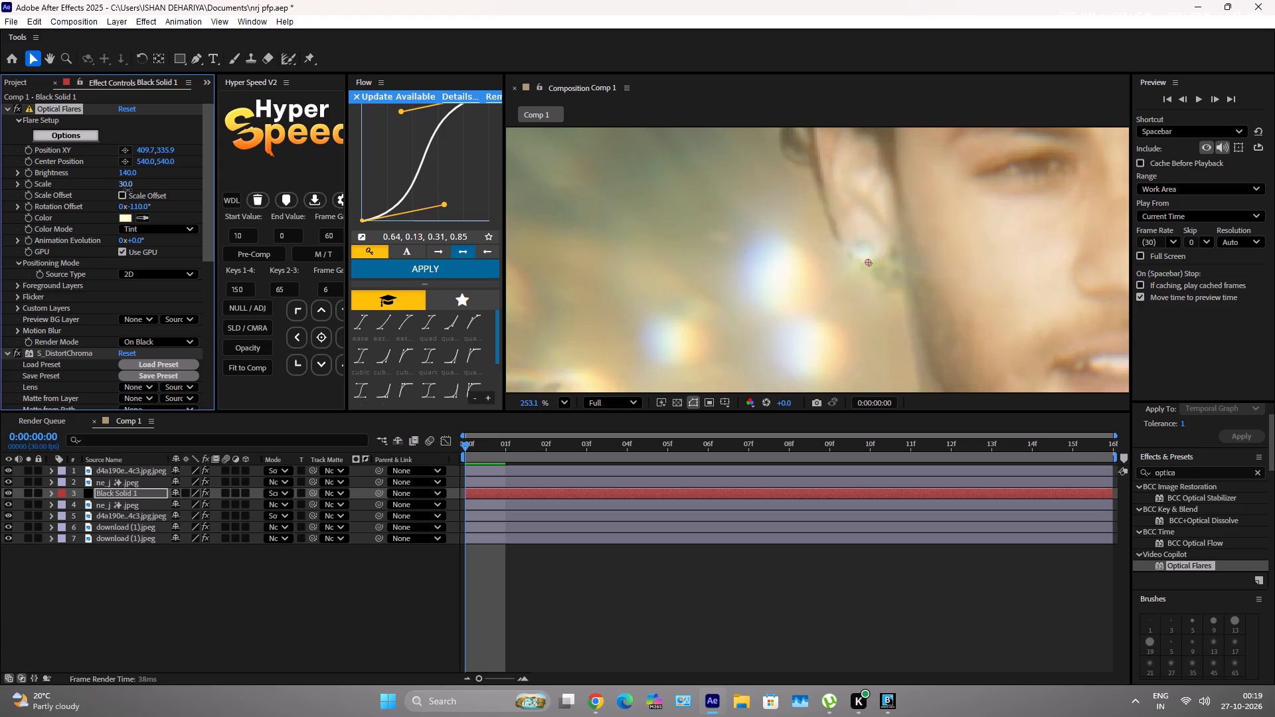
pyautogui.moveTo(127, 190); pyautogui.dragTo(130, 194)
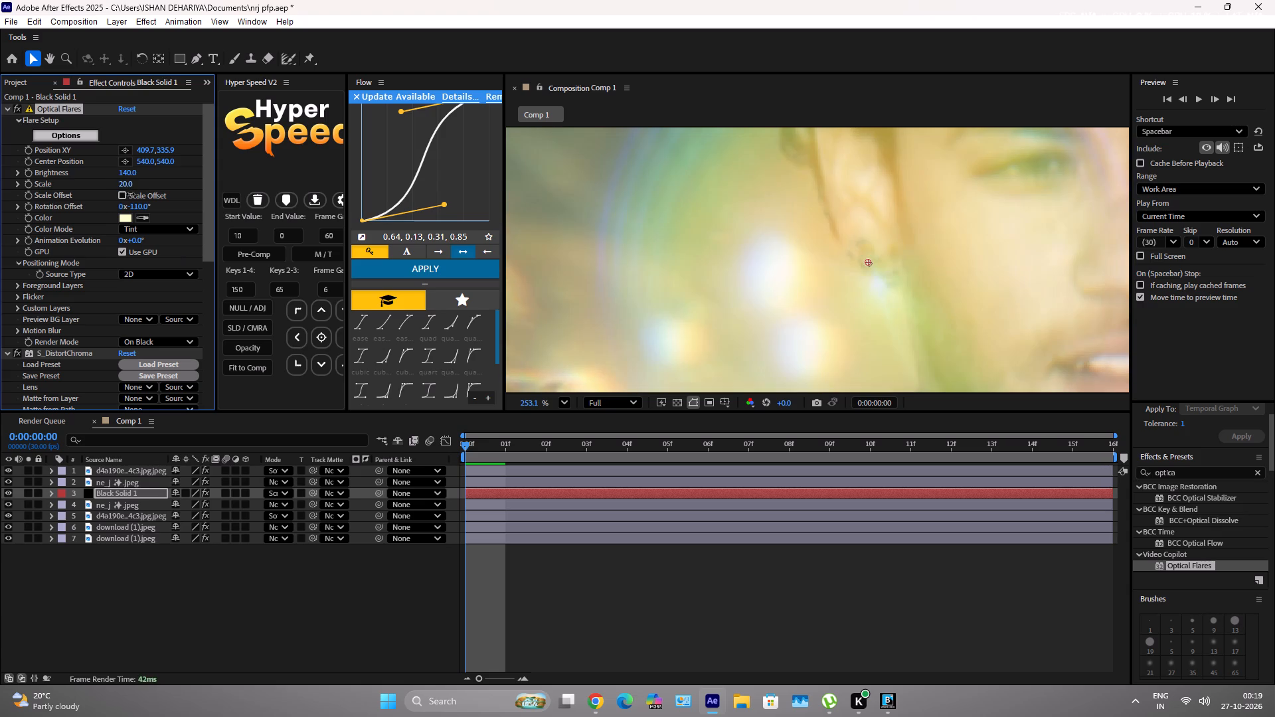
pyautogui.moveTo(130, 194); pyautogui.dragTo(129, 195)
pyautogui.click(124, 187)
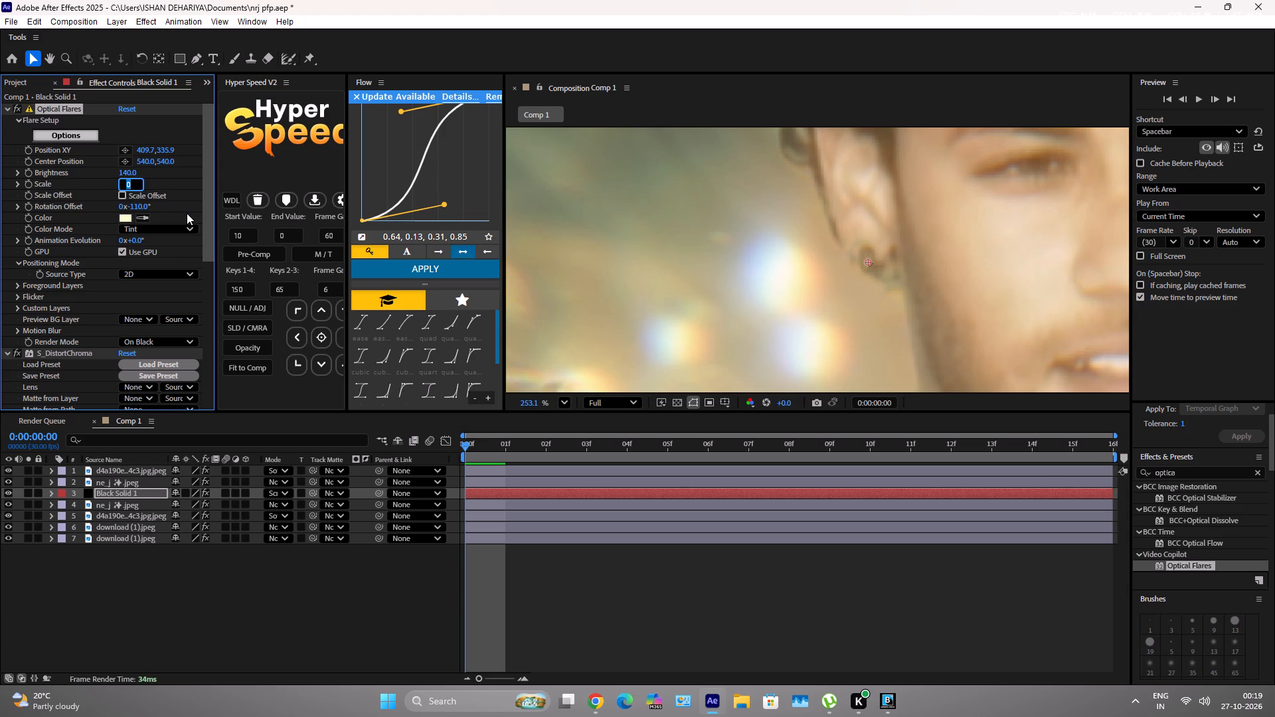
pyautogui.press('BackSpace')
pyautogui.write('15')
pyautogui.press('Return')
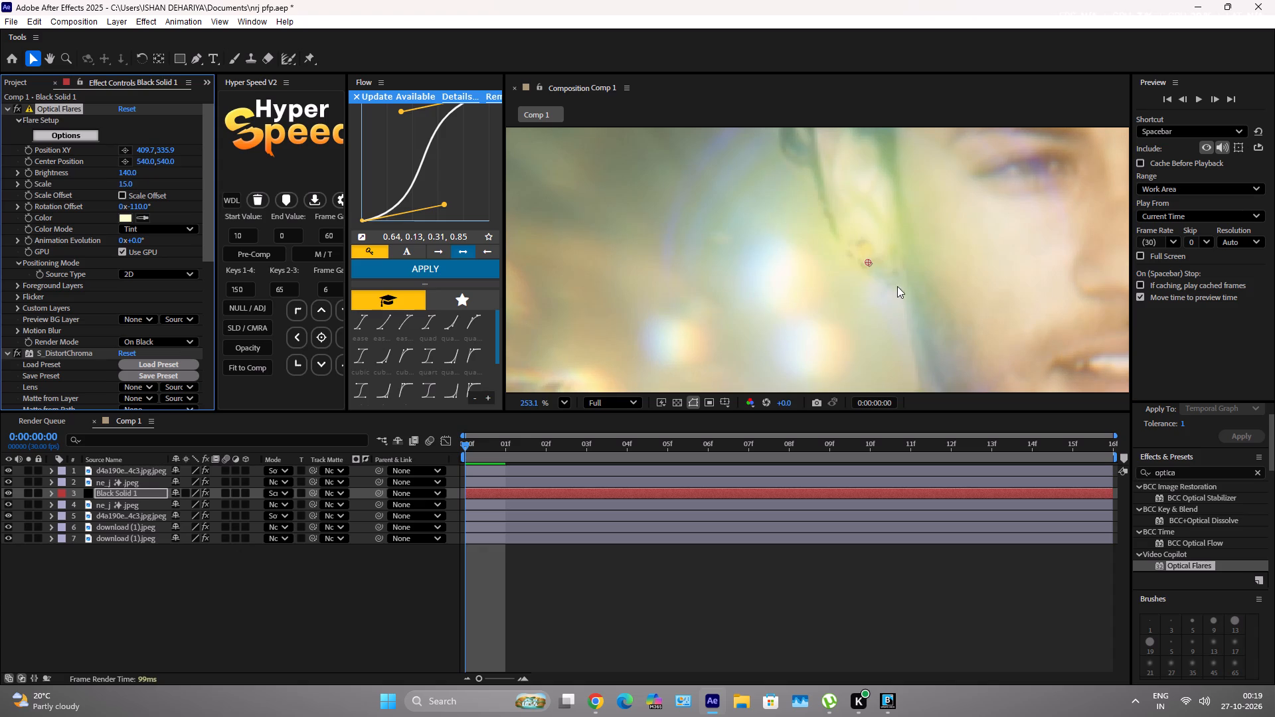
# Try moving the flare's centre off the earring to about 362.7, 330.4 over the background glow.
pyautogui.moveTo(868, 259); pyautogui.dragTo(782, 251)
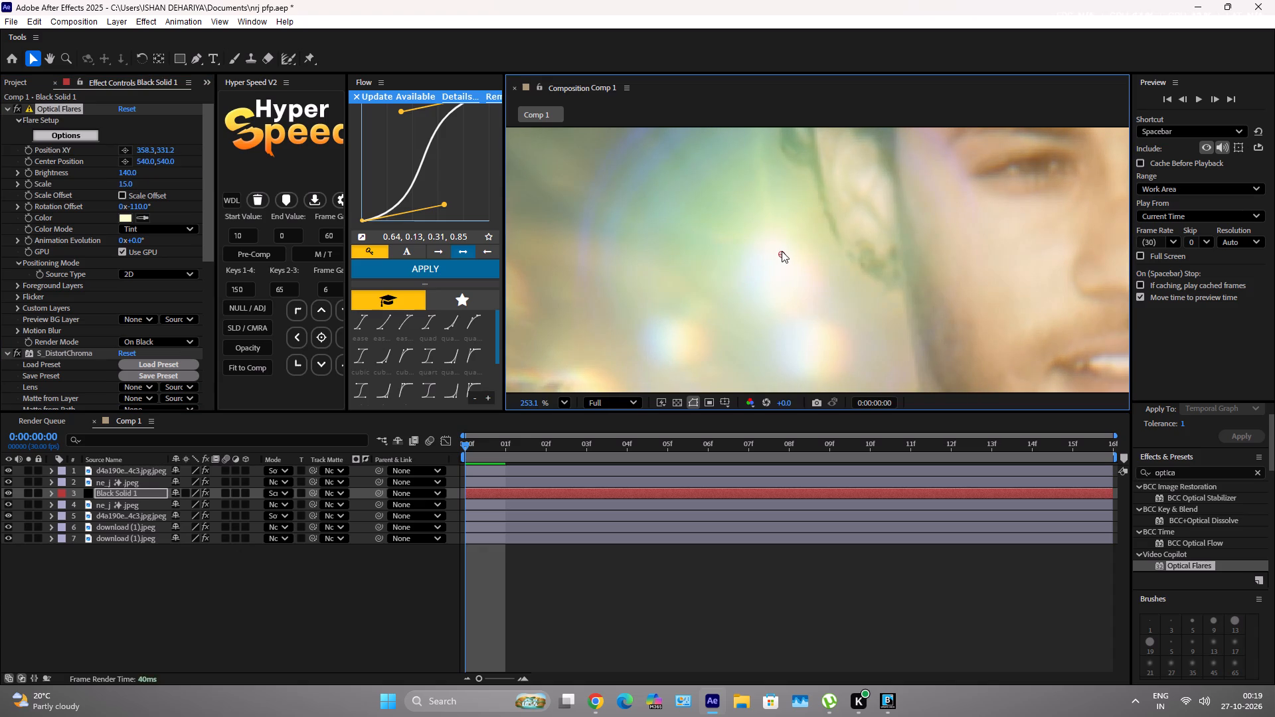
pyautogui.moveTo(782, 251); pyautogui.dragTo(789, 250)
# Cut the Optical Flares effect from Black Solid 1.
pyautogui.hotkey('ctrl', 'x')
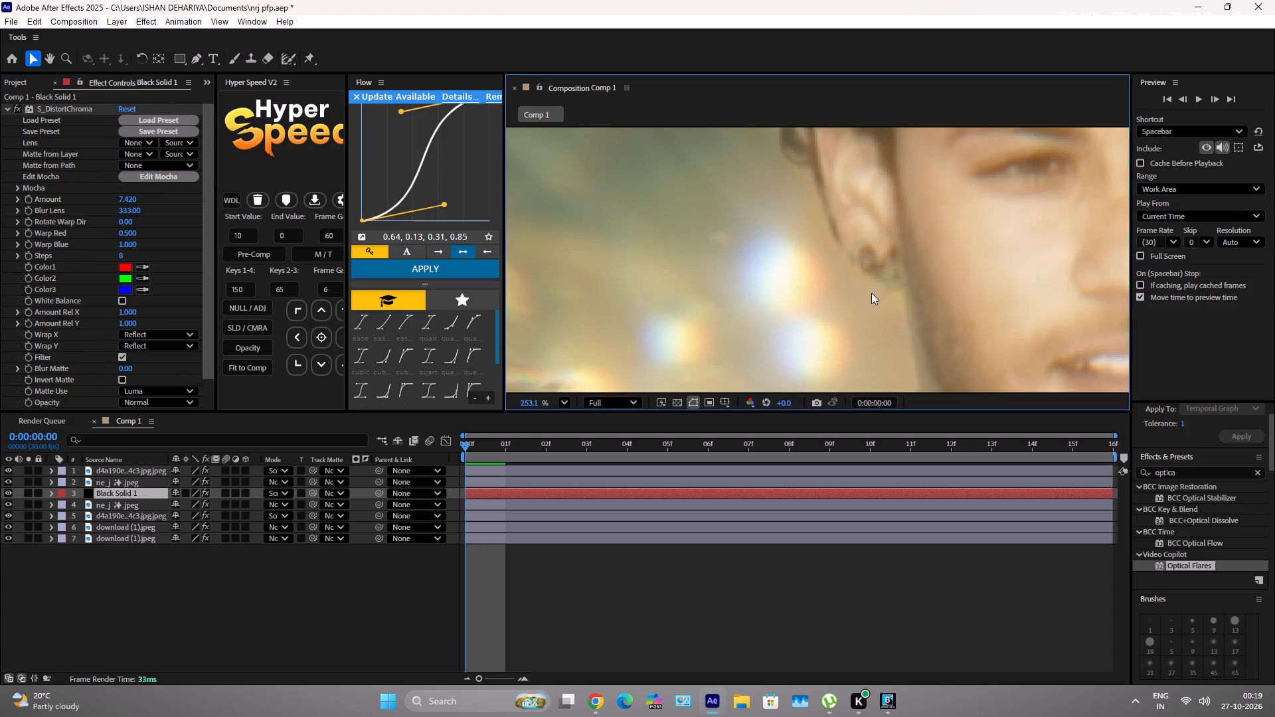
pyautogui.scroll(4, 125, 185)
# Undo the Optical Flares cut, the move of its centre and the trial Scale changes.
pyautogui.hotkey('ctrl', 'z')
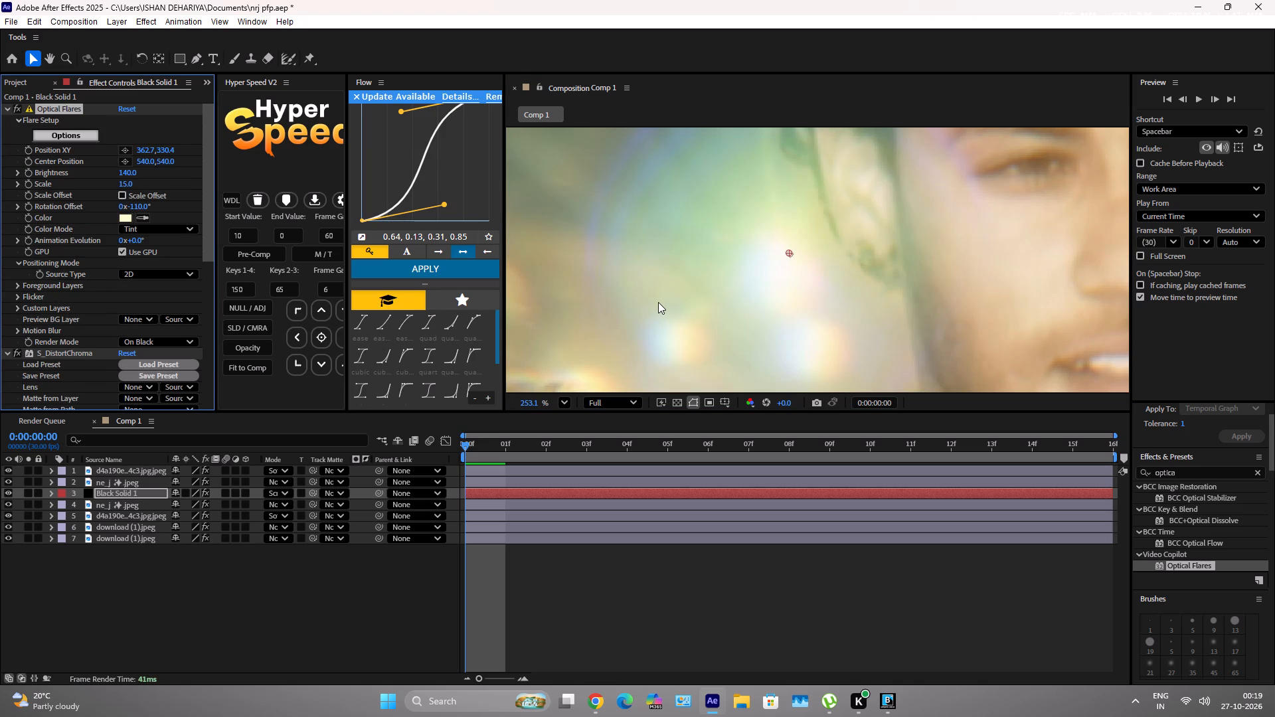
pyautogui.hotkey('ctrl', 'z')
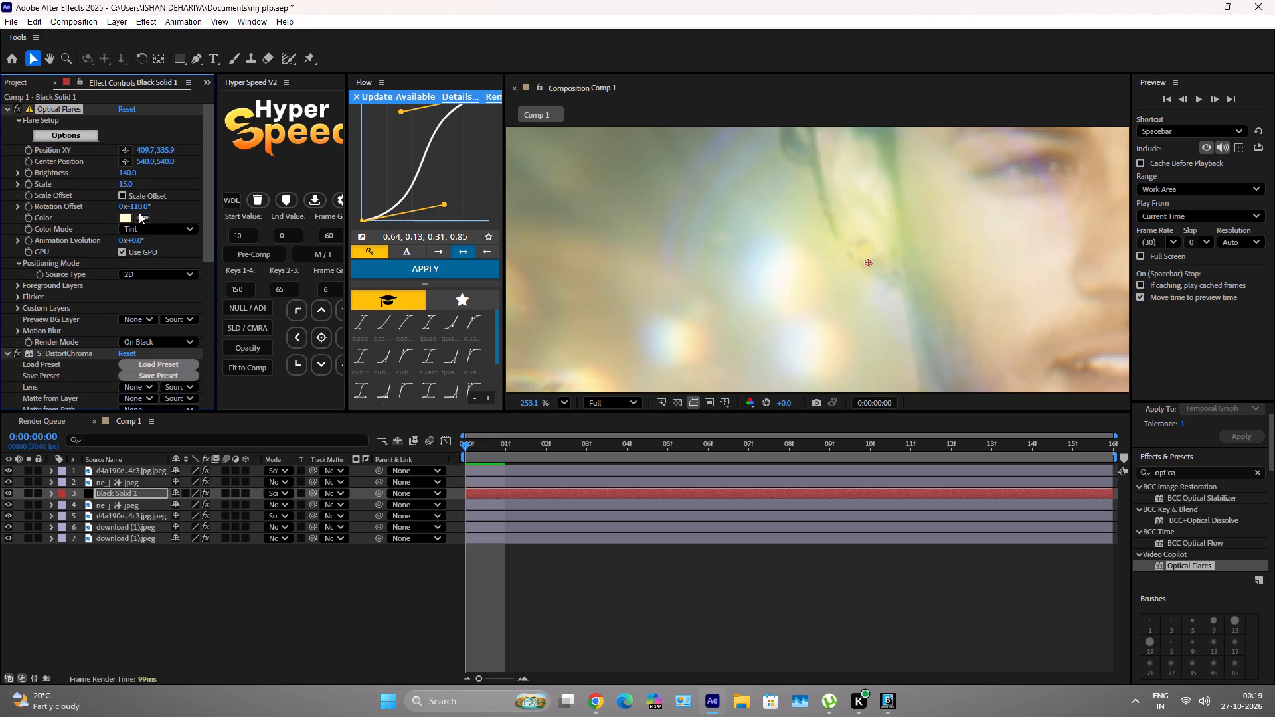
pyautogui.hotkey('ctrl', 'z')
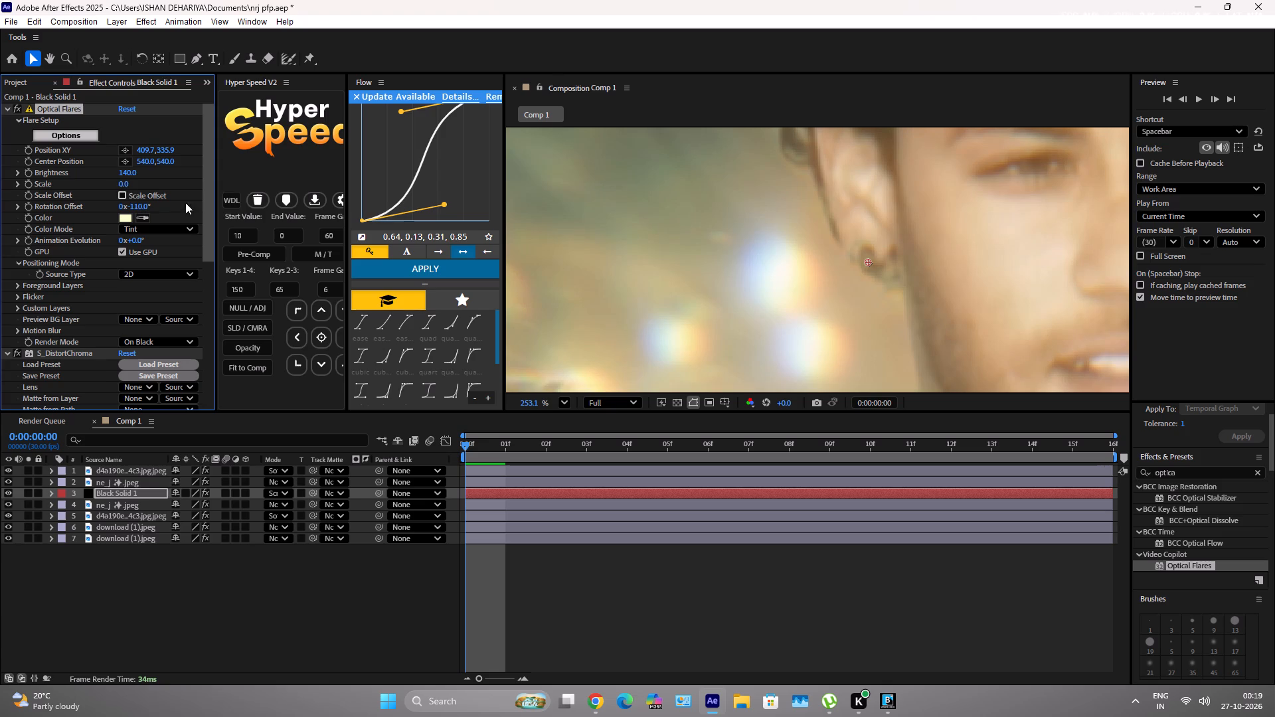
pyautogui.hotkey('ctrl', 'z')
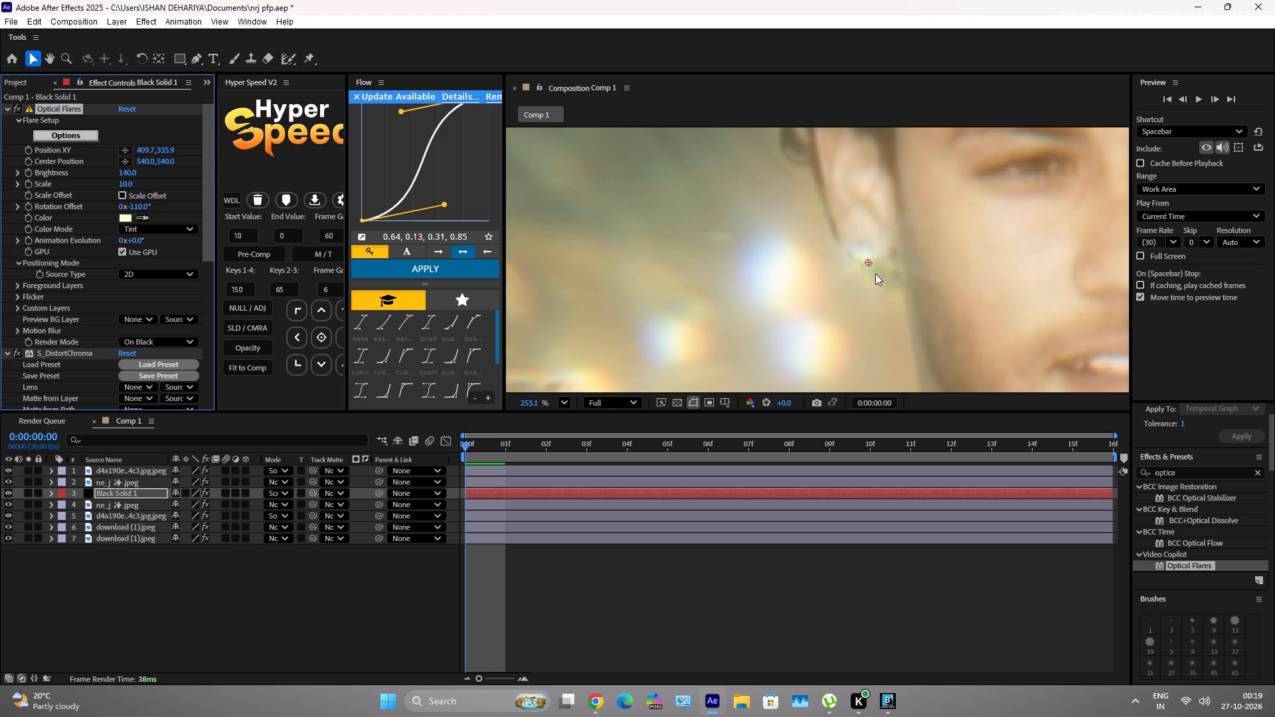
# Set the Optical Flares Scale on Black Solid 1 to 12 and check the wider picture.
pyautogui.click(128, 186)
pyautogui.press('BackSpace')
pyautogui.write('13')
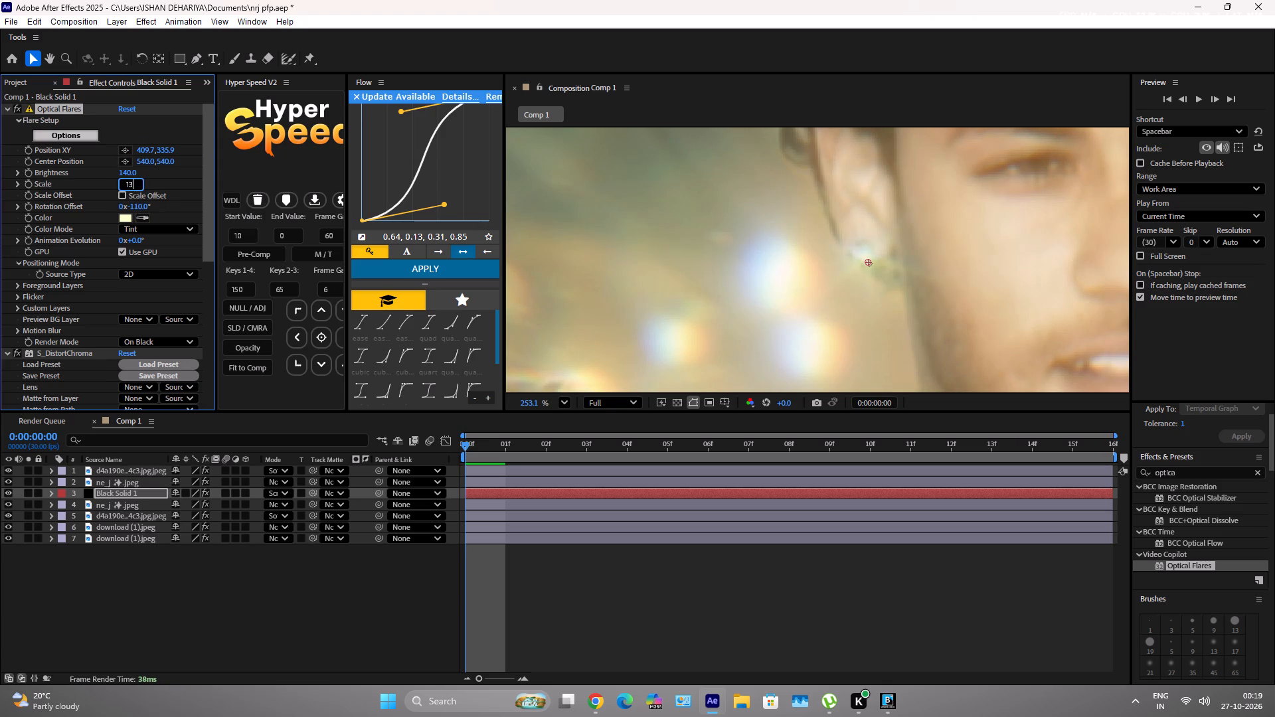
pyautogui.press('BackSpace')
pyautogui.press('2')
pyautogui.press('Return')
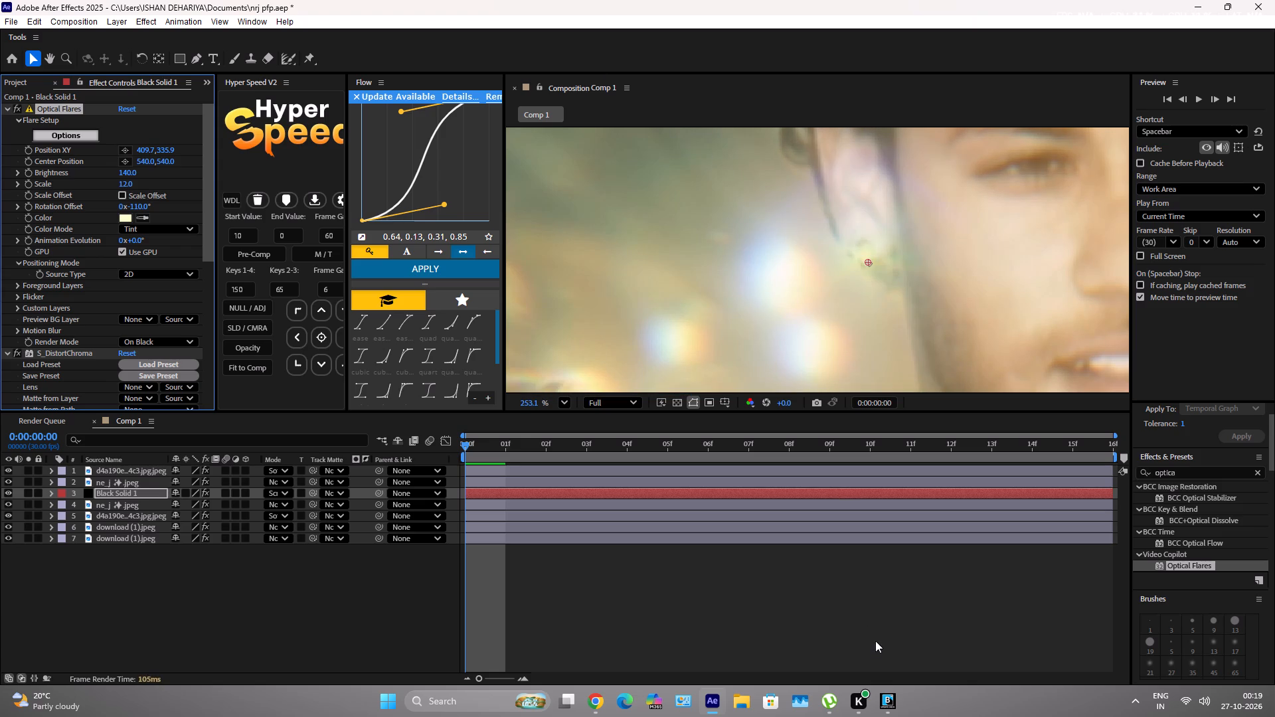
pyautogui.click(875, 642)
pyautogui.scroll(-8, 867, 273)
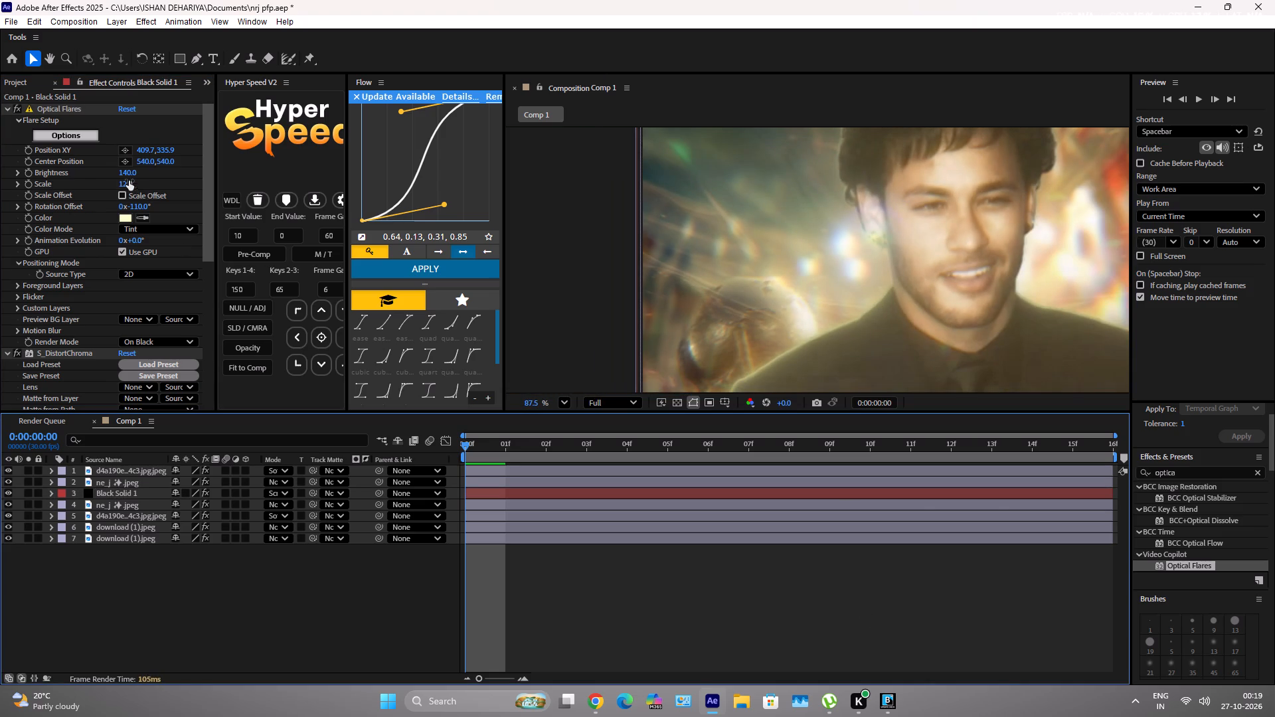
# Lower the S_DistortChroma Amount on Black Solid 1 to 5.200 and check the flare within the whole picture.
pyautogui.scroll(-12, 116, 262)
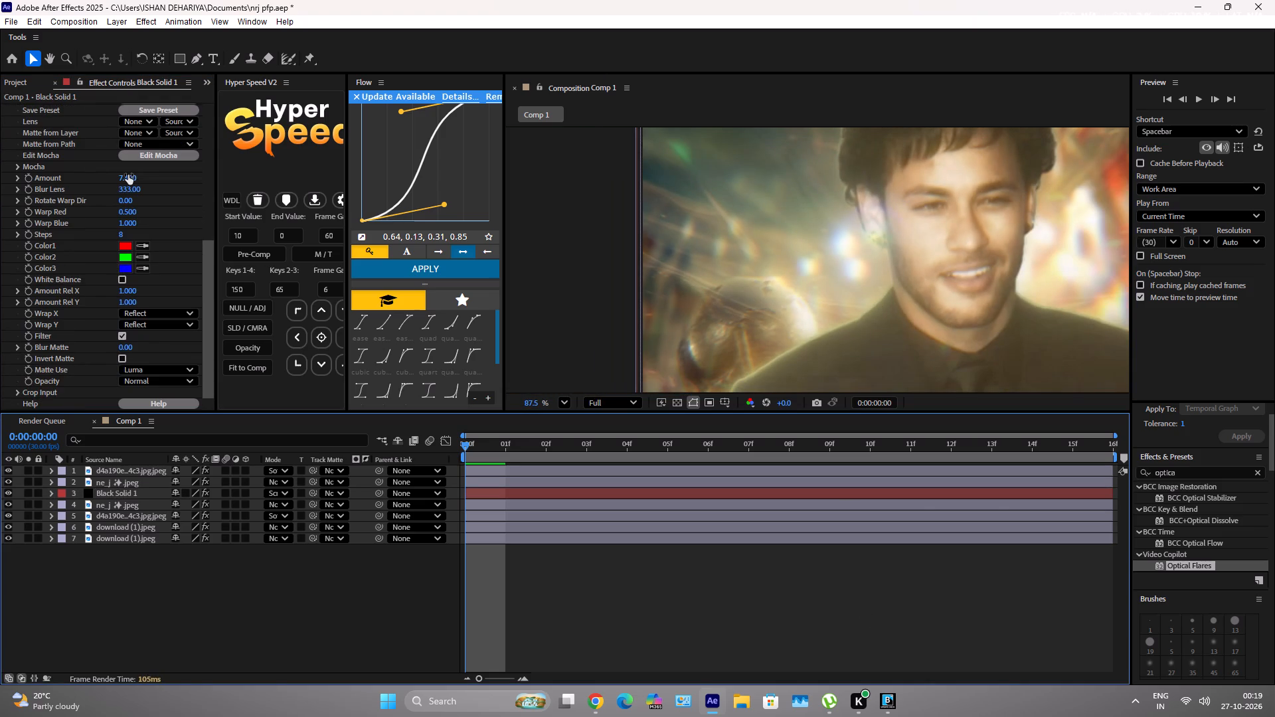
pyautogui.moveTo(131, 179); pyautogui.dragTo(153, 155)
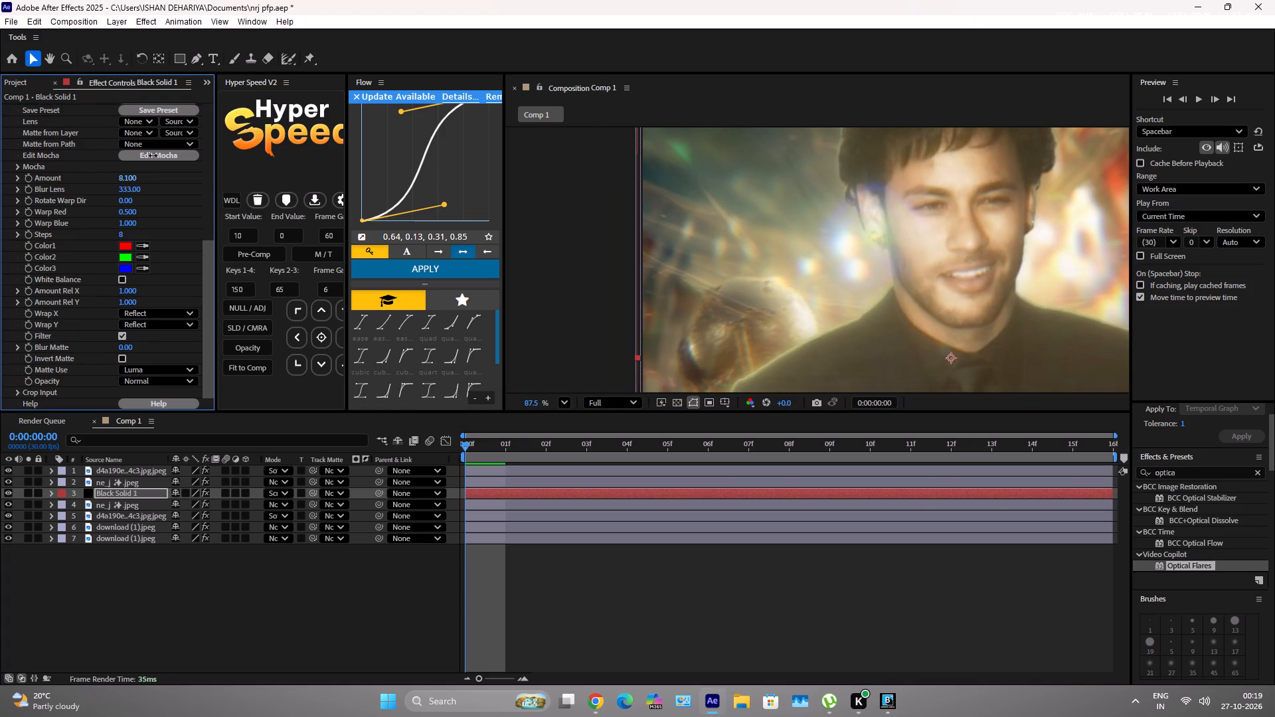
pyautogui.moveTo(153, 155); pyautogui.dragTo(123, 204)
pyautogui.scroll(9, 885, 240)
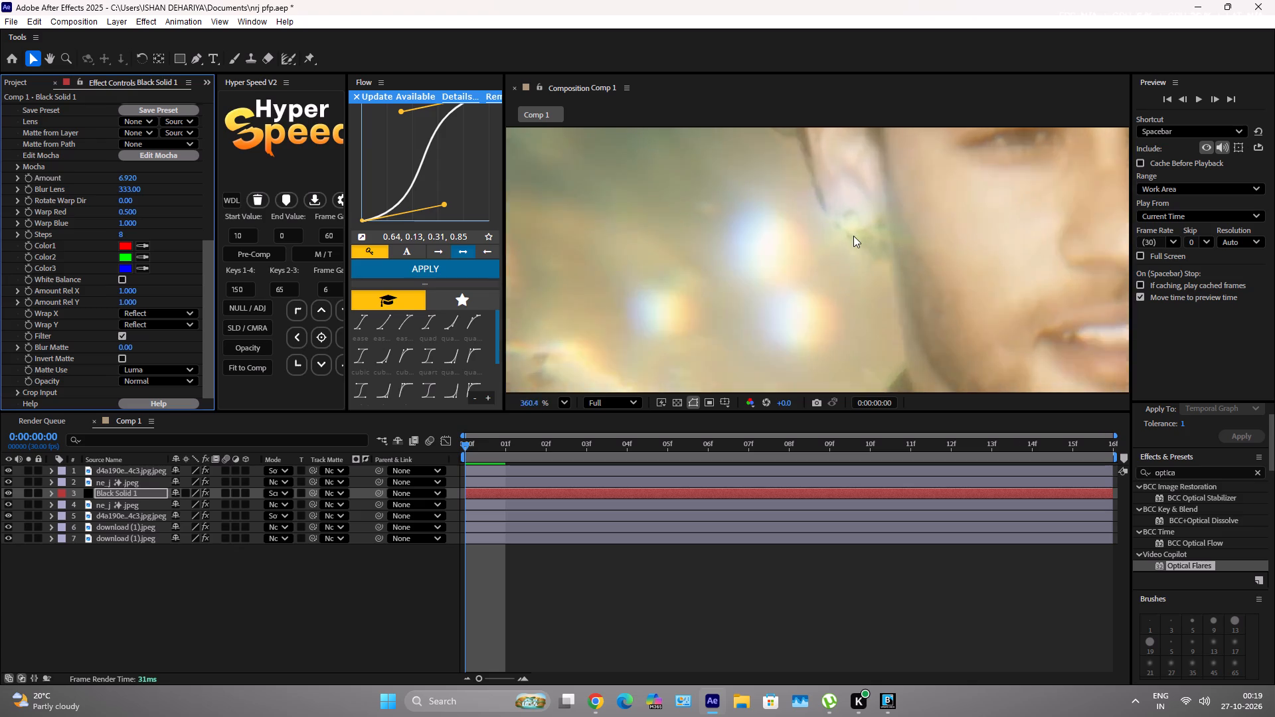
pyautogui.scroll(7, 853, 236)
pyautogui.moveTo(125, 176); pyautogui.dragTo(119, 238)
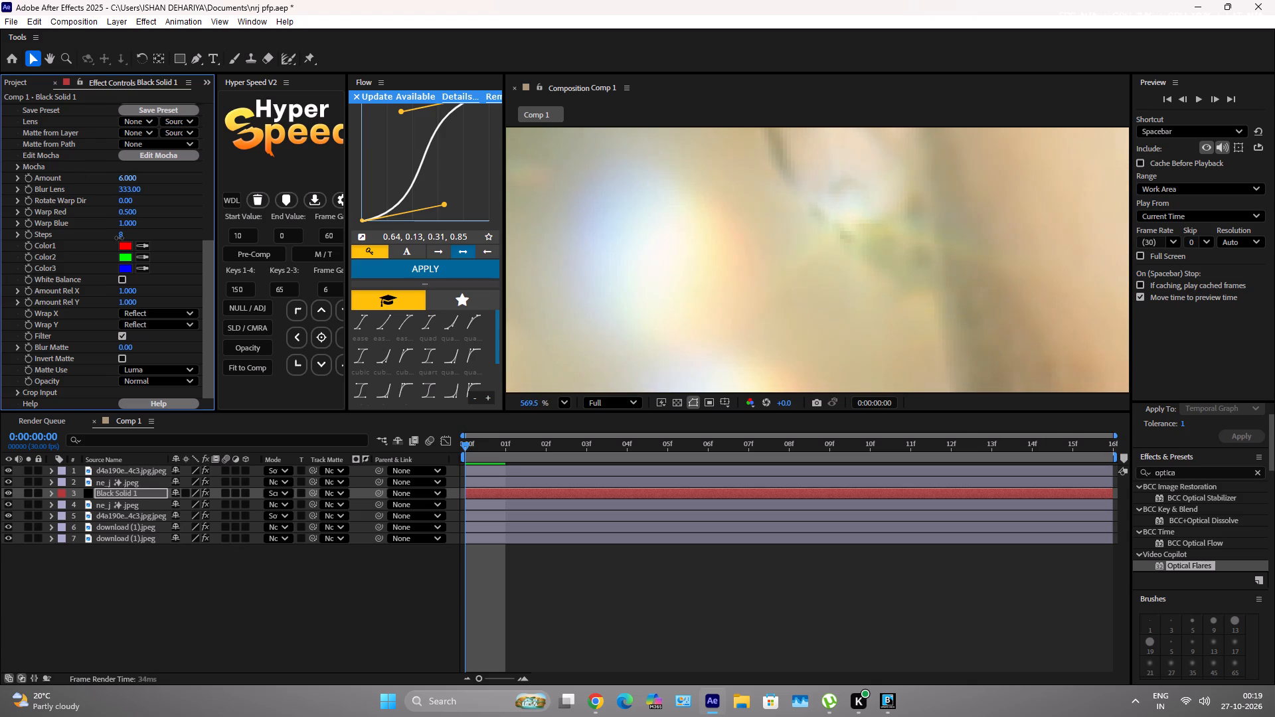
pyautogui.moveTo(119, 238); pyautogui.dragTo(119, 284)
pyautogui.scroll(-13, 723, 220)
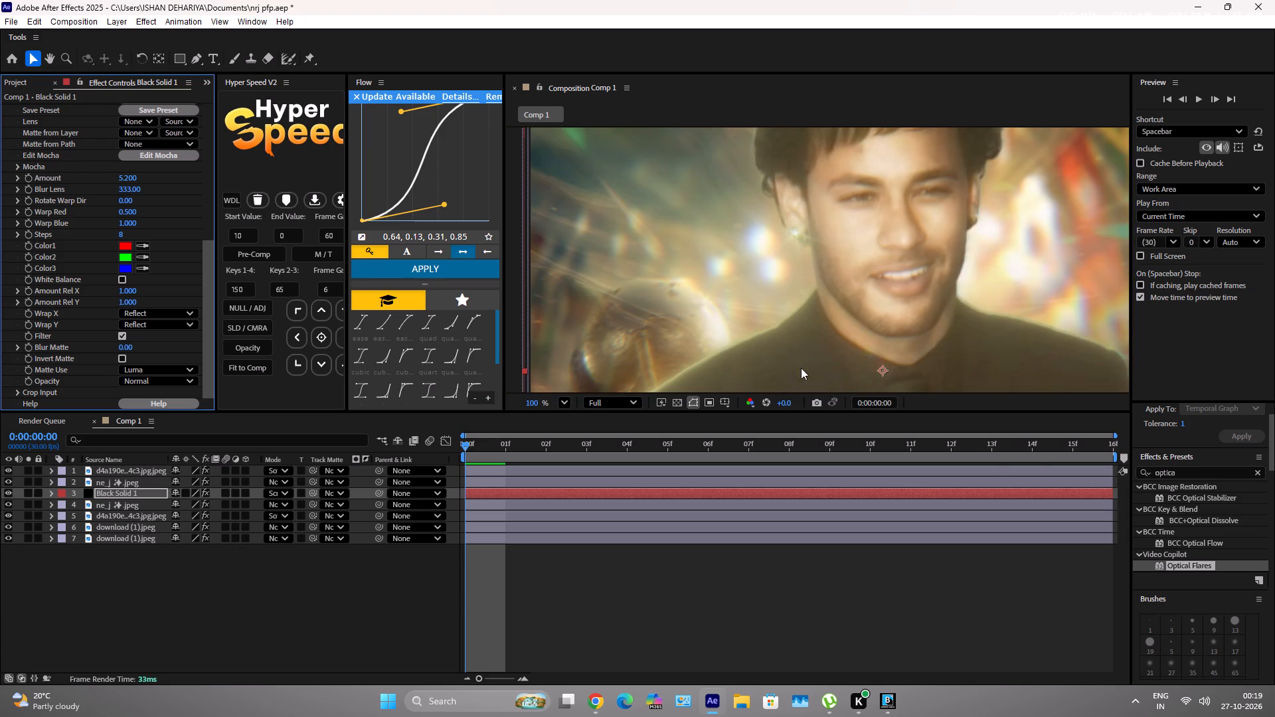
pyautogui.click(790, 612)
pyautogui.scroll(-5, 843, 274)
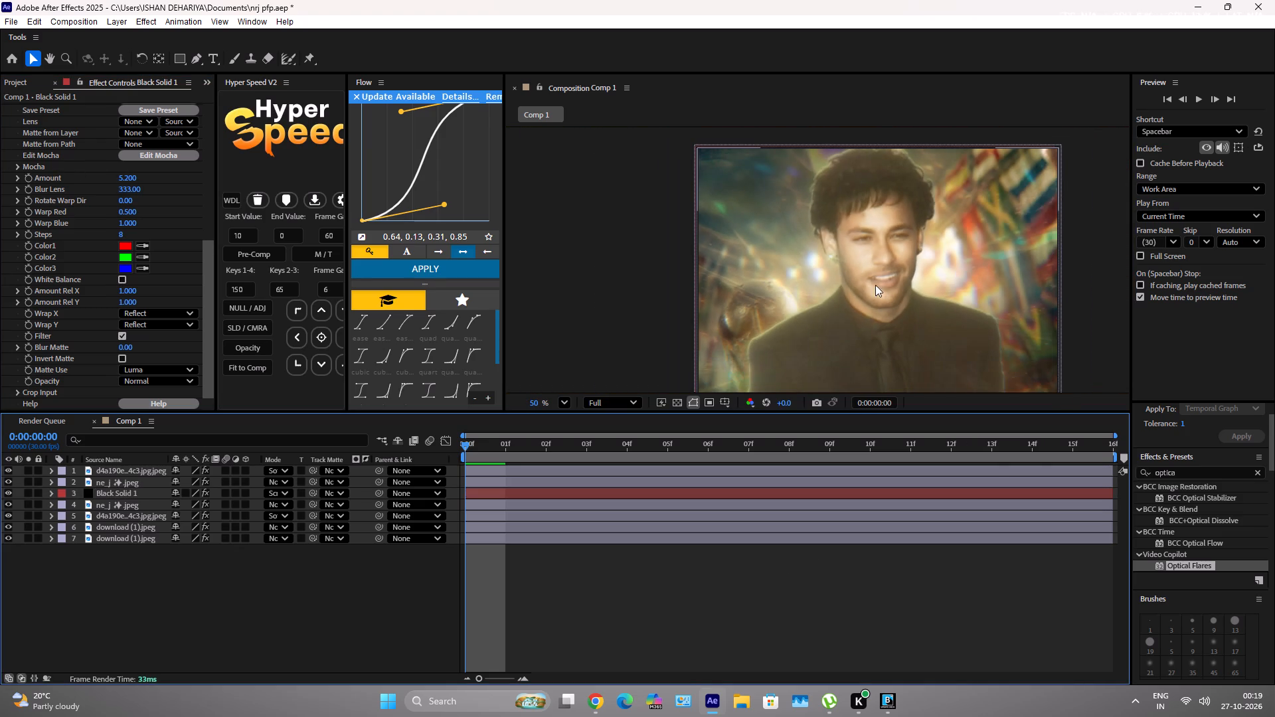
pyautogui.scroll(-4, 889, 208)
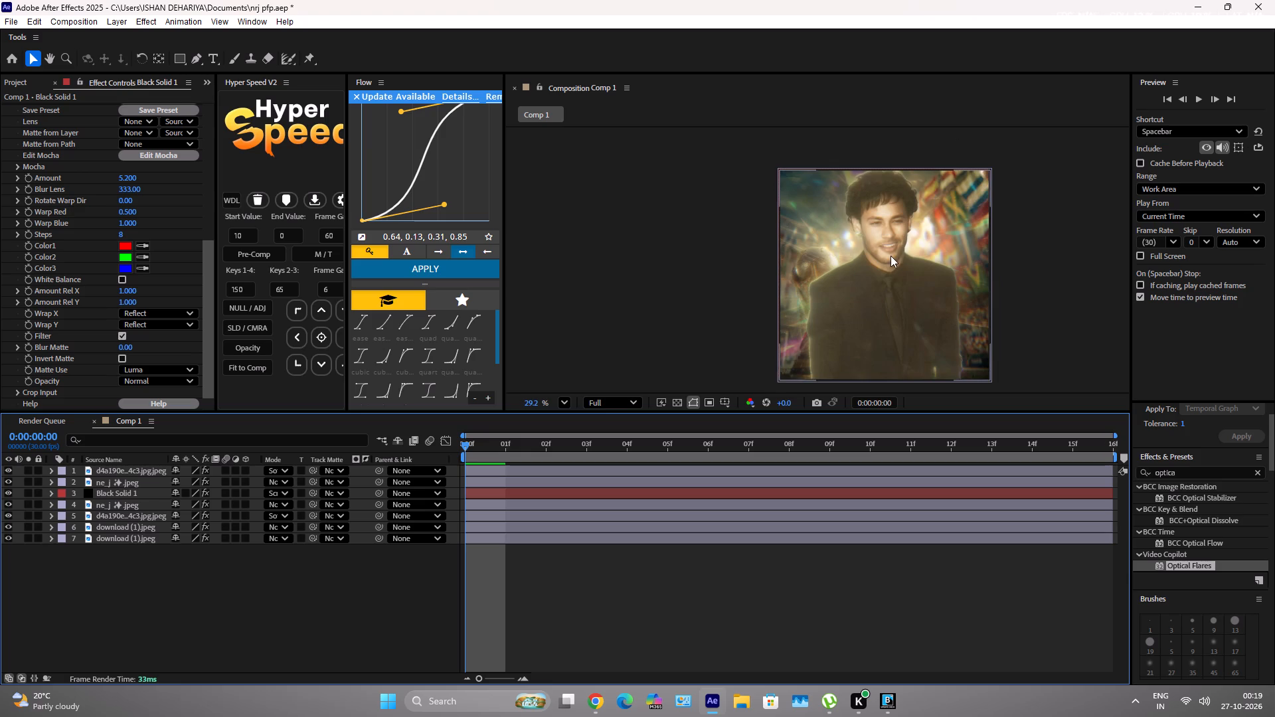
pyautogui.scroll(1, 891, 256)
pyautogui.click(885, 609)
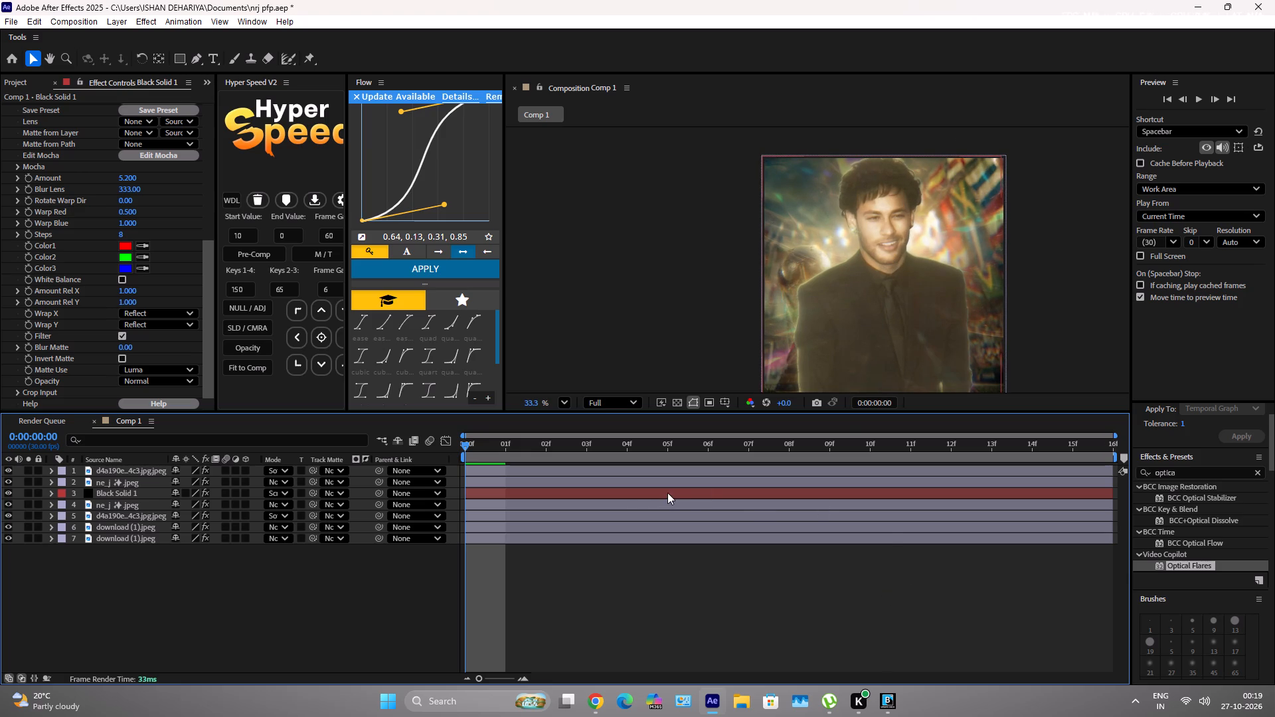
# Compare the picture with CC Toner off and on for the ne_j layer below Black Solid 1.
pyautogui.click(581, 499)
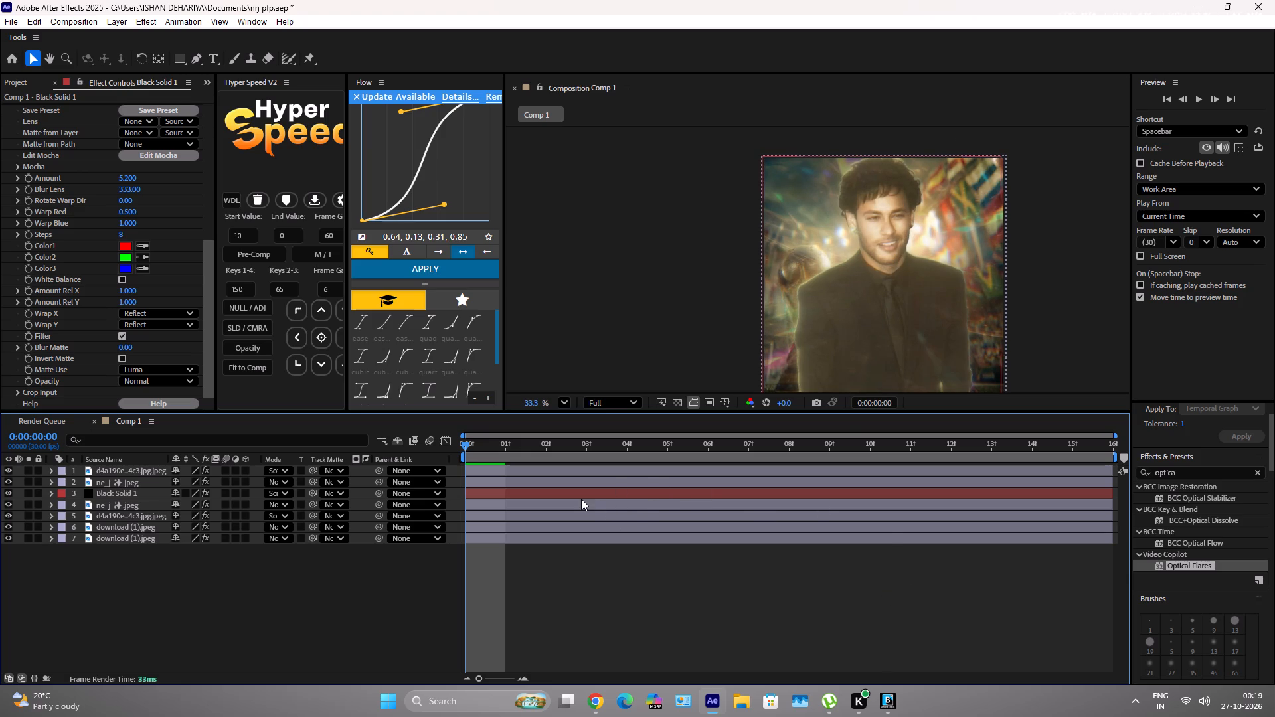
pyautogui.click(586, 505)
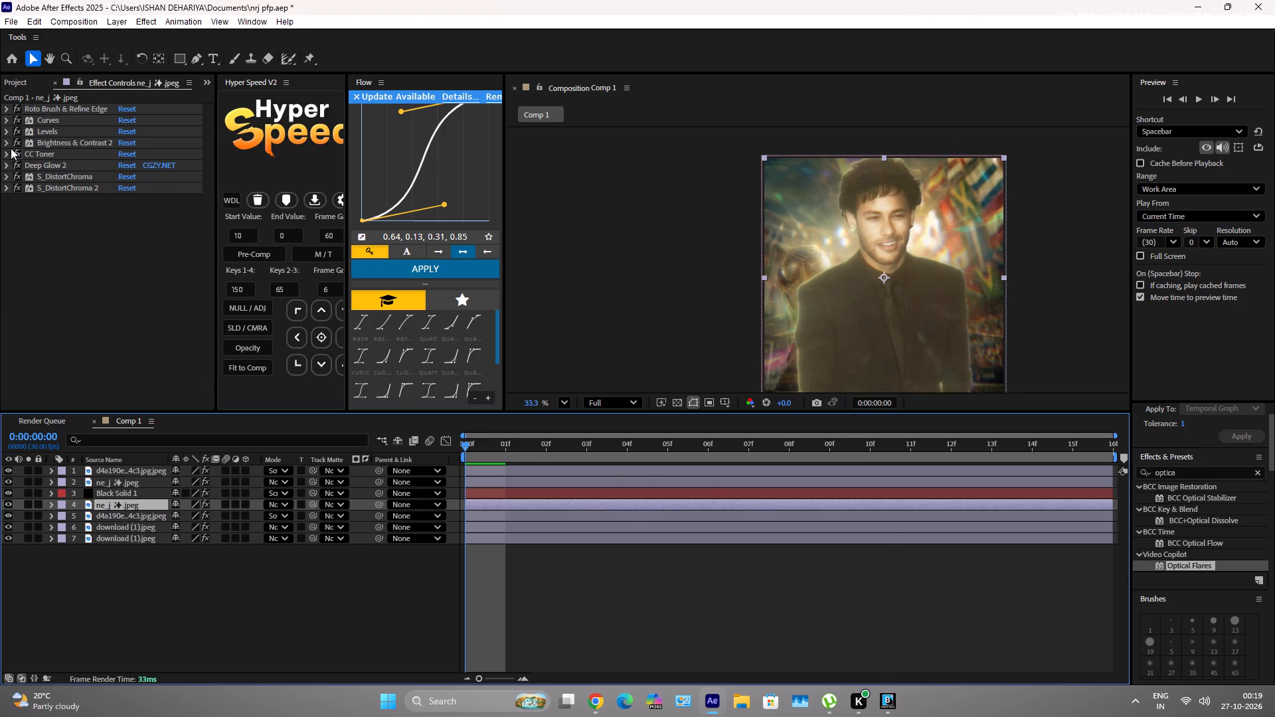
pyautogui.click(13, 152)
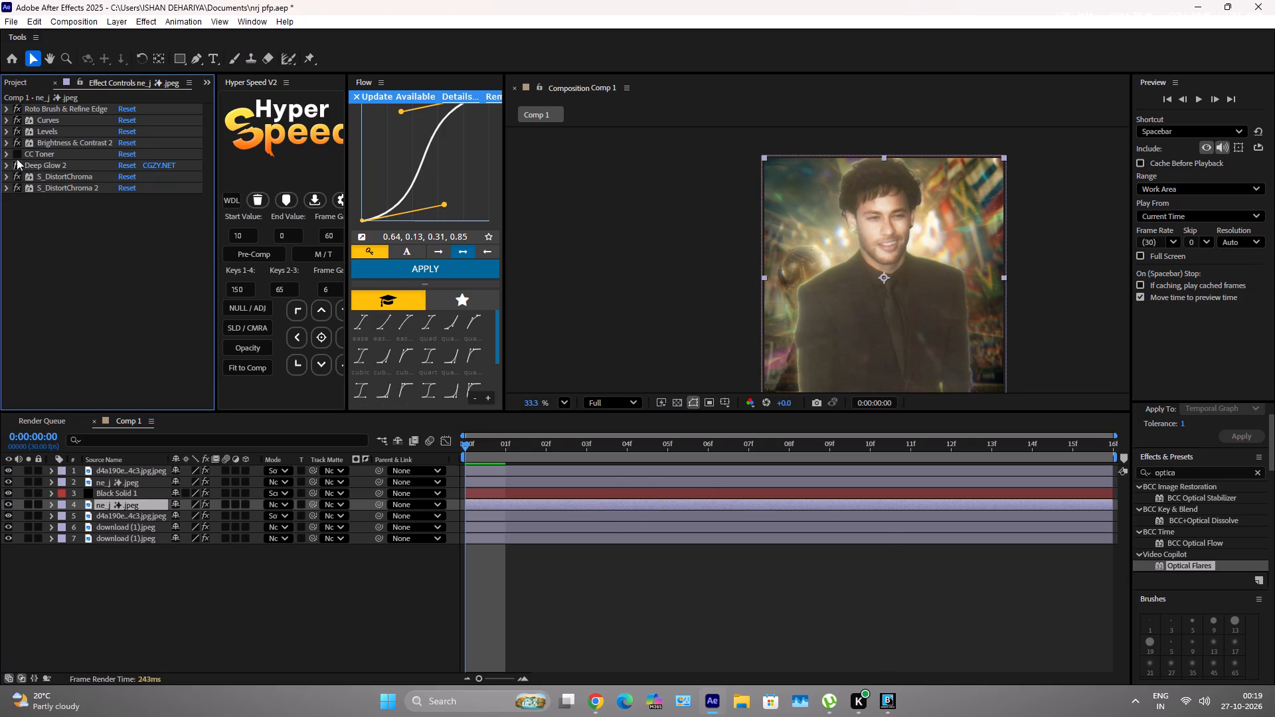
pyautogui.click(52, 155)
pyautogui.click(3, 154)
pyautogui.click(9, 153)
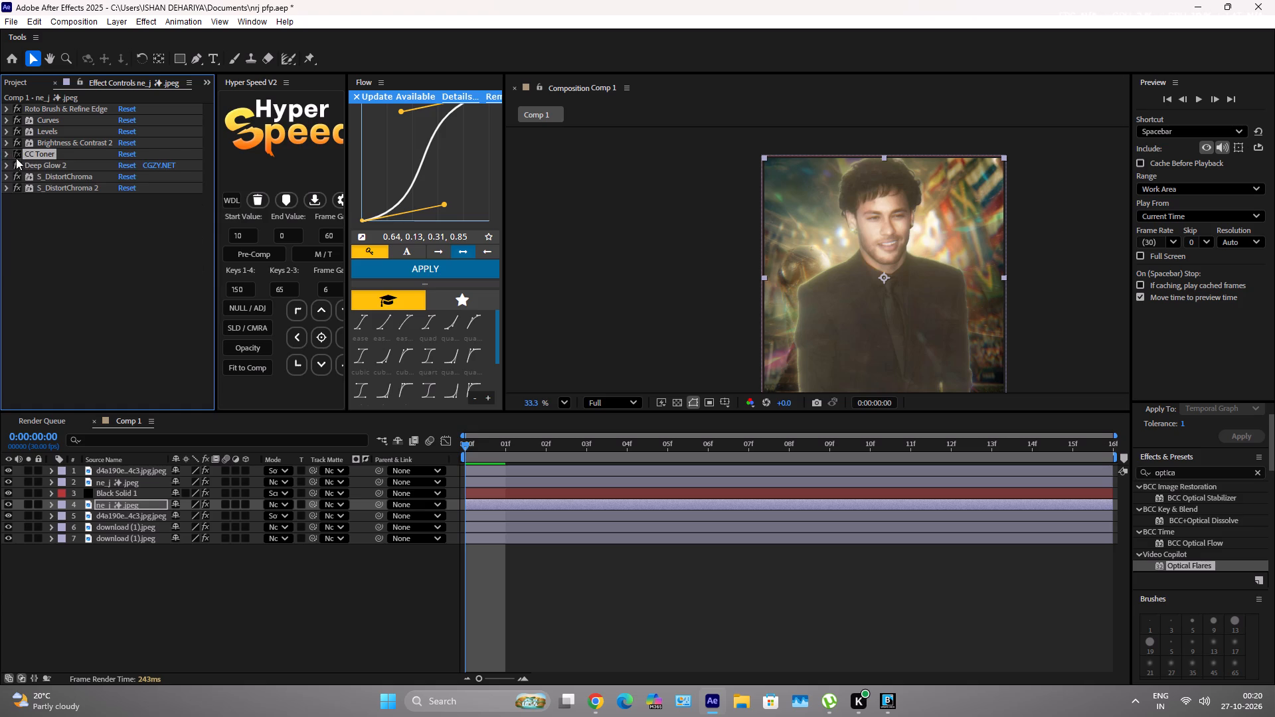
pyautogui.click(14, 155)
# Set CC Toner's Blend w. Original to 95.0% on the ne_j layer below Black Solid 1 and compare it off and on.
pyautogui.click(0, 155)
pyautogui.click(5, 149)
pyautogui.click(127, 236)
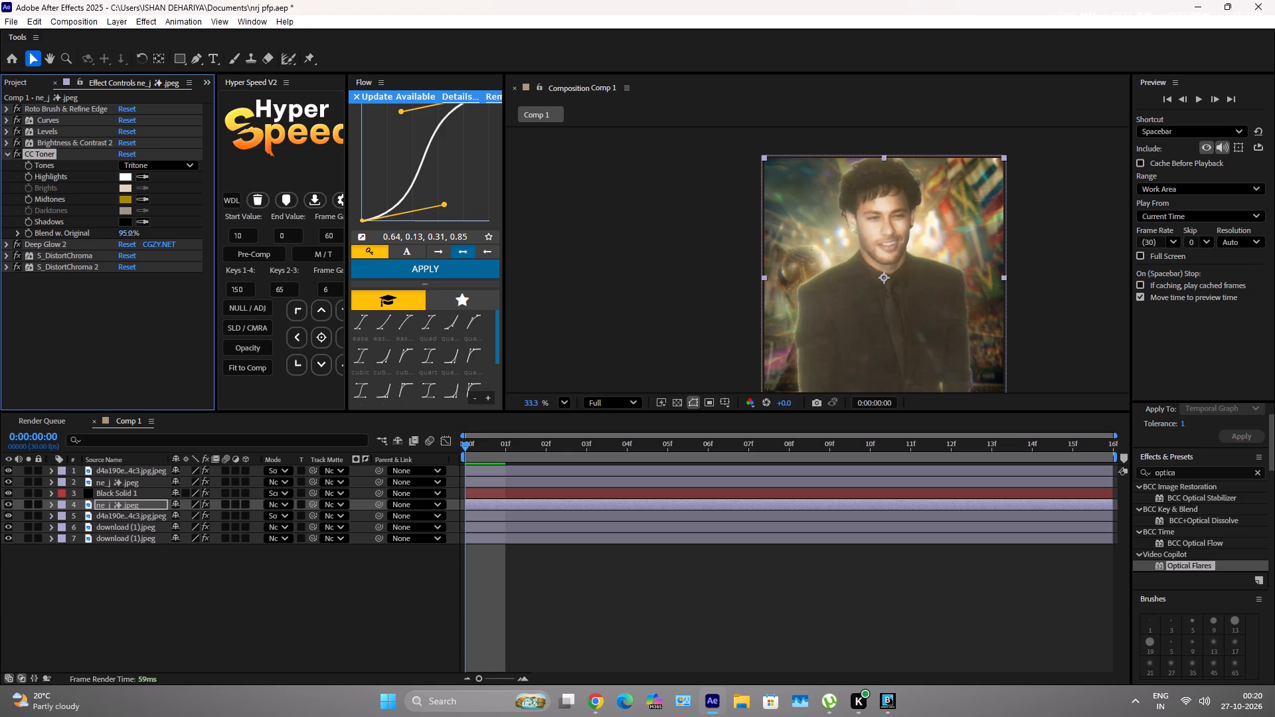
pyautogui.moveTo(130, 234); pyautogui.dragTo(213, 197)
pyautogui.scroll(2, 833, 255)
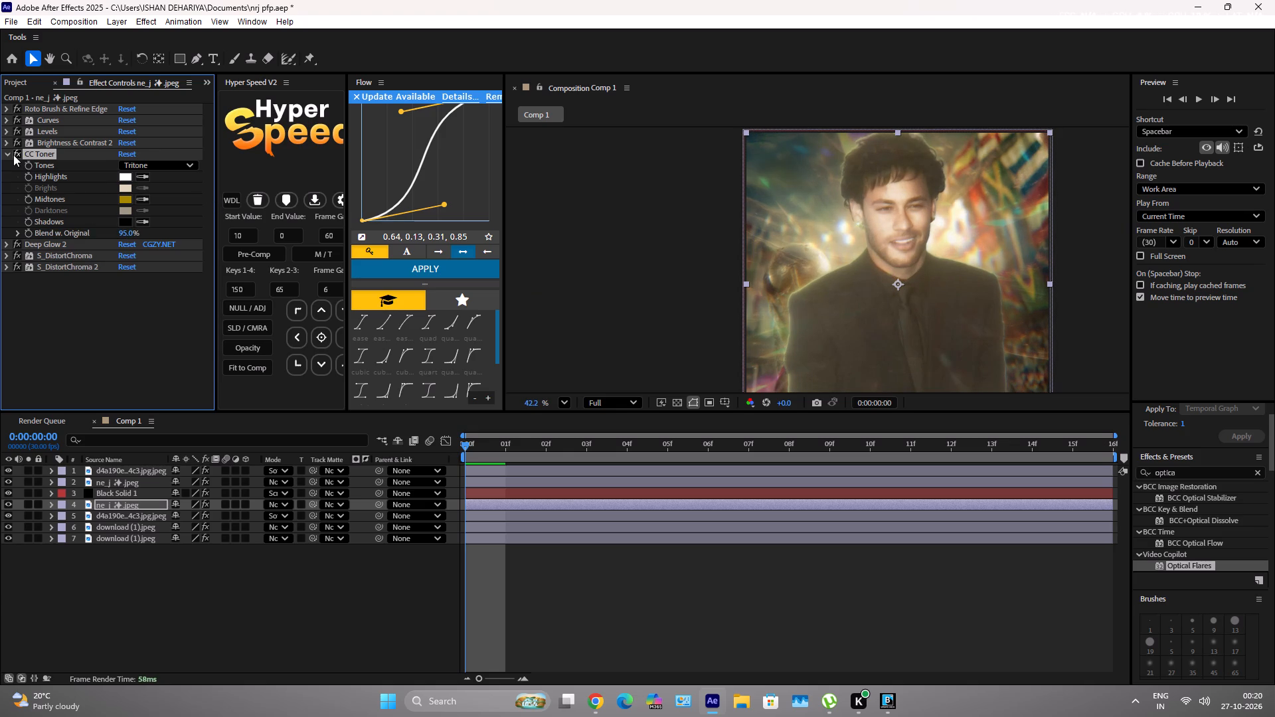
pyautogui.click(13, 155)
pyautogui.click(13, 155)
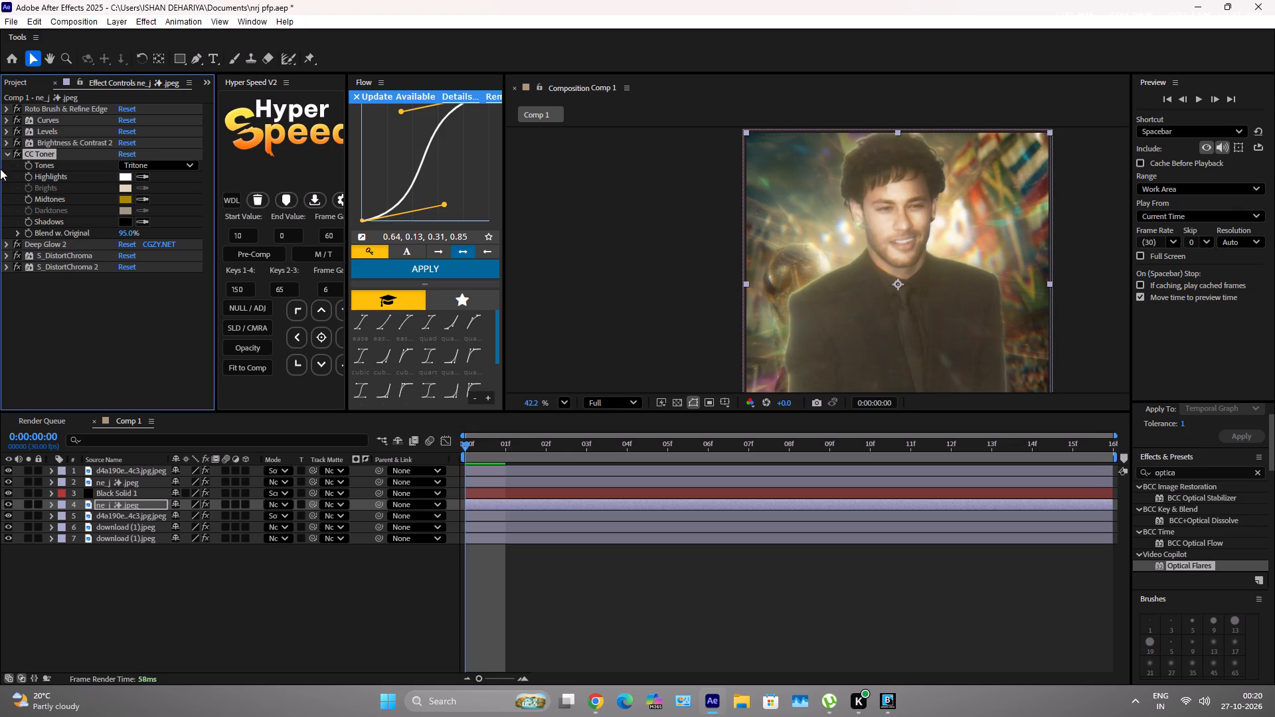
pyautogui.click(2, 155)
pyautogui.doubleClick(636, 586)
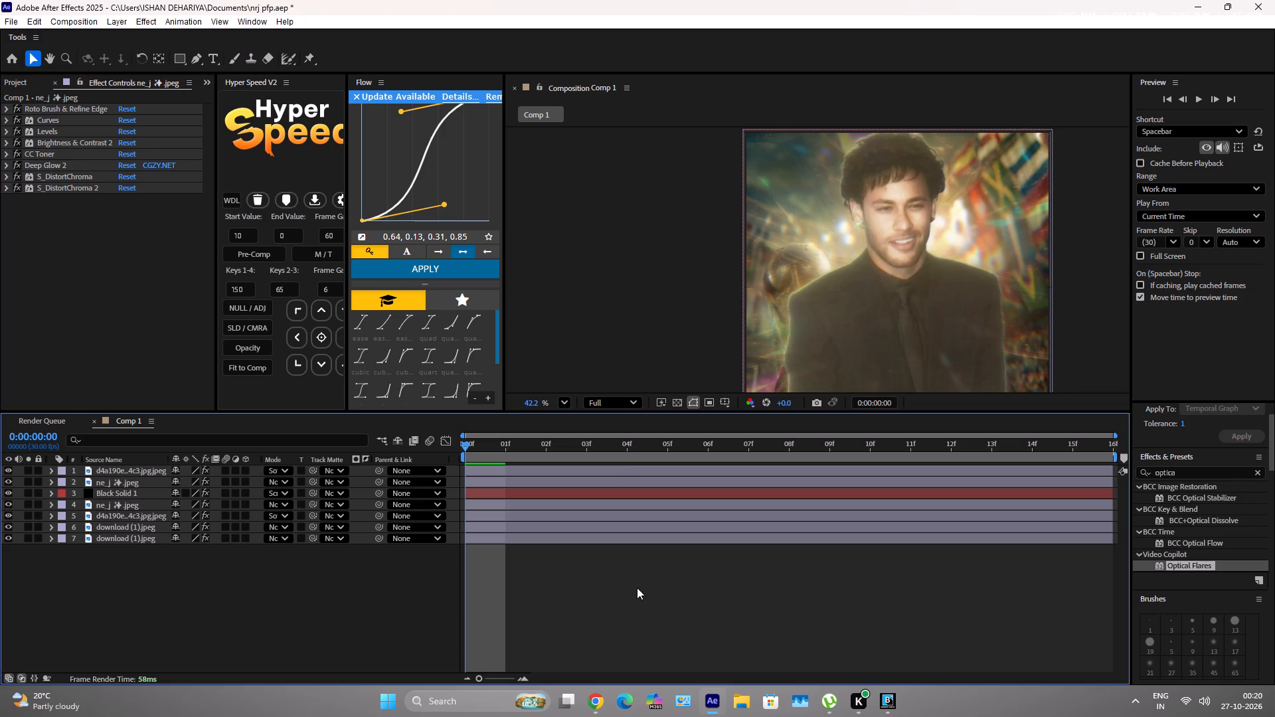
pyautogui.scroll(-4, 815, 187)
pyautogui.scroll(1, 814, 242)
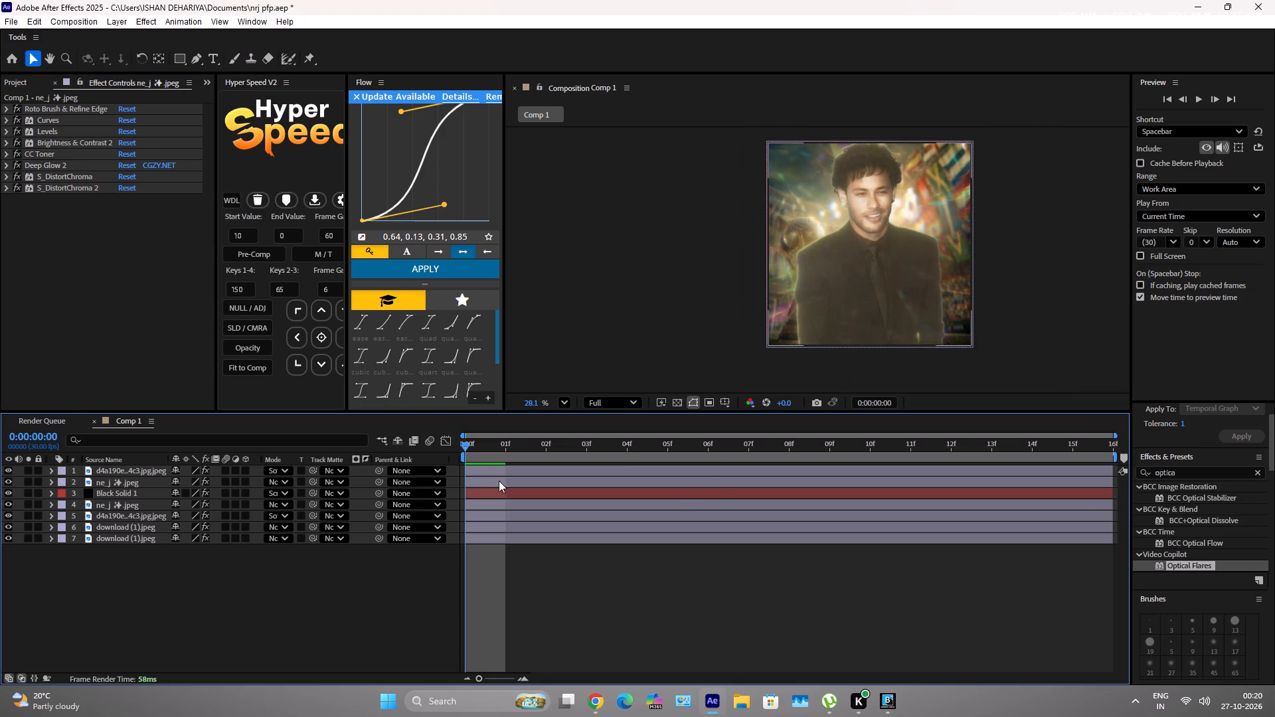
# Set the Hue/Saturation Master Saturation to -69 on the ne_j layer above Black Solid 1 and check the picture.
pyautogui.click(588, 504)
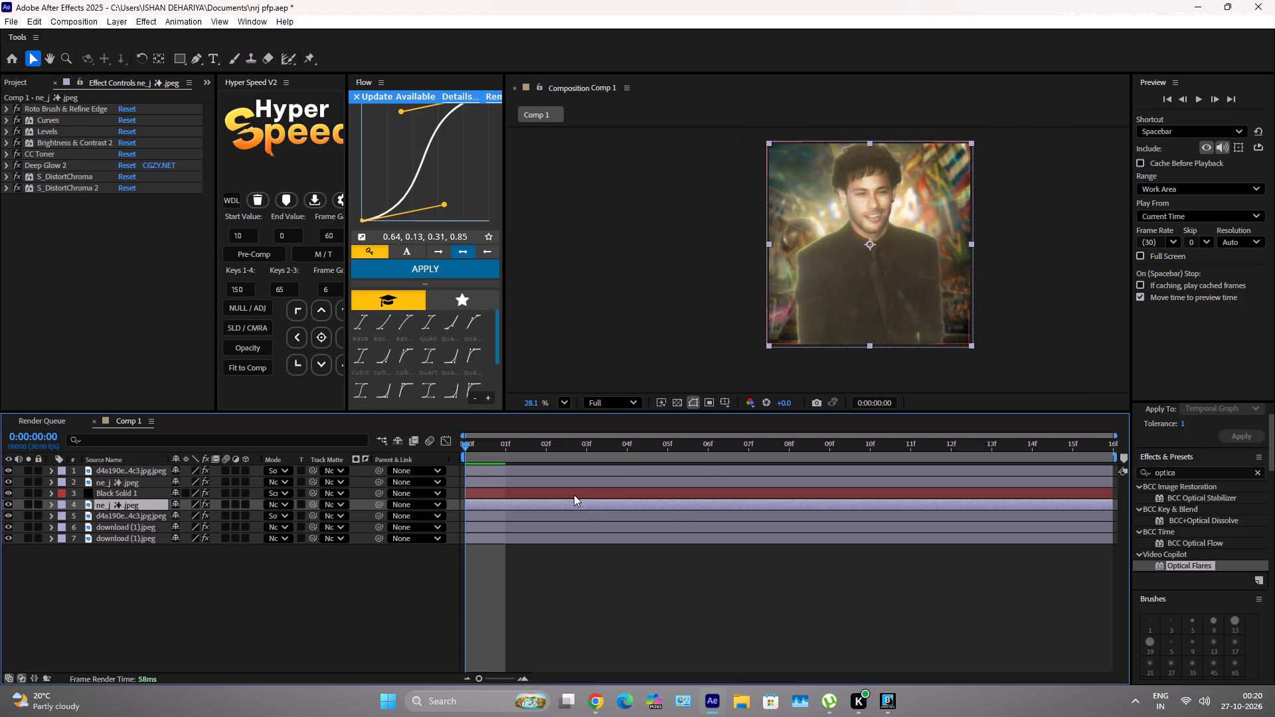
pyautogui.click(131, 483)
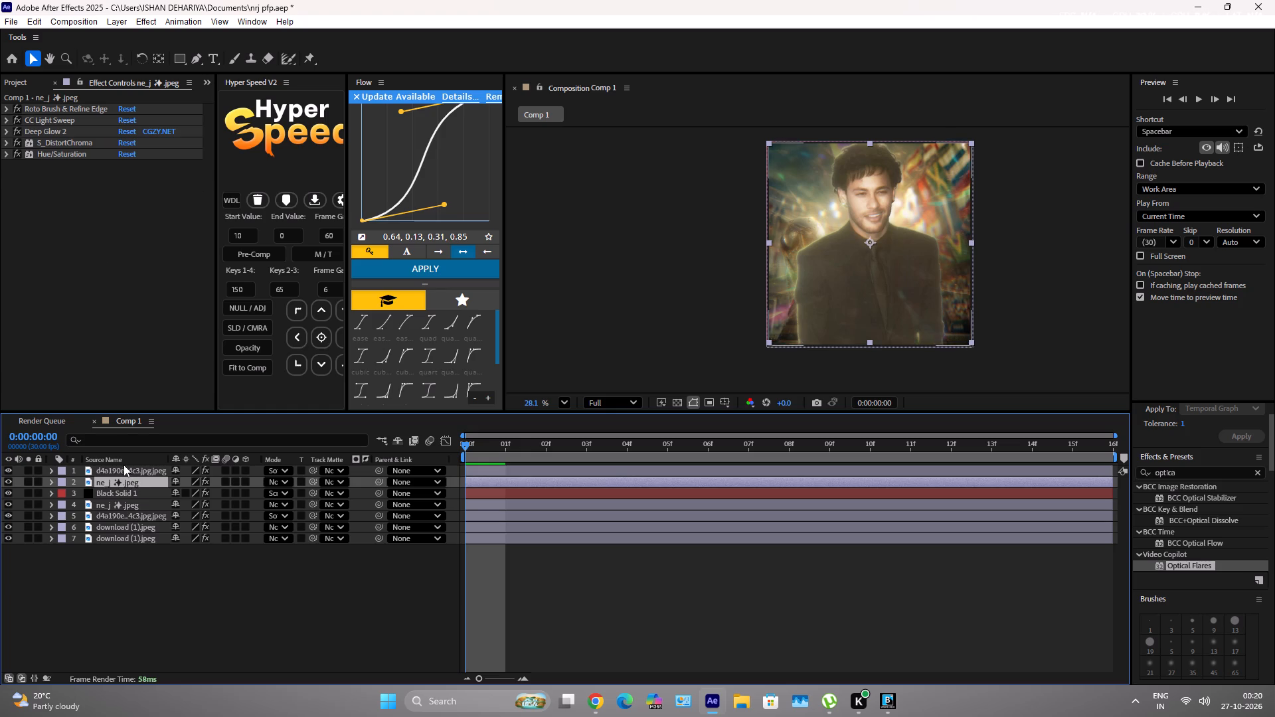
pyautogui.click(5, 154)
pyautogui.moveTo(58, 280); pyautogui.dragTo(57, 281)
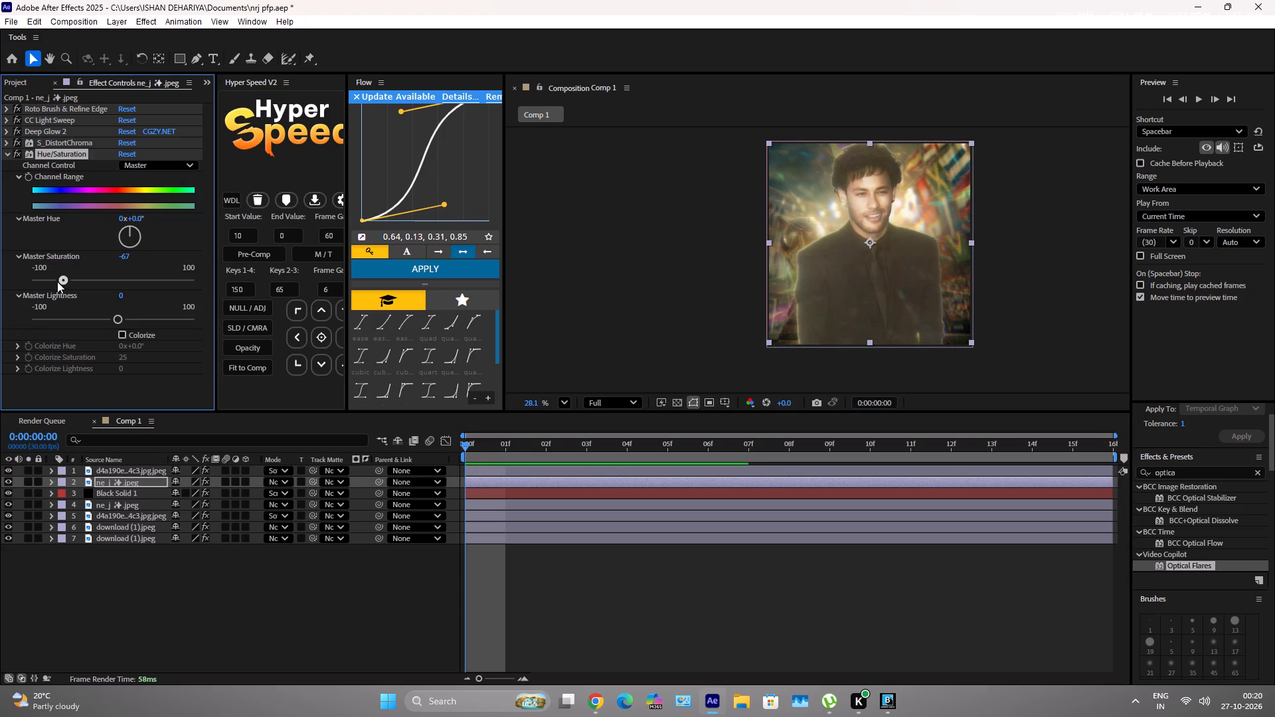
pyautogui.moveTo(57, 281); pyautogui.dragTo(46, 300)
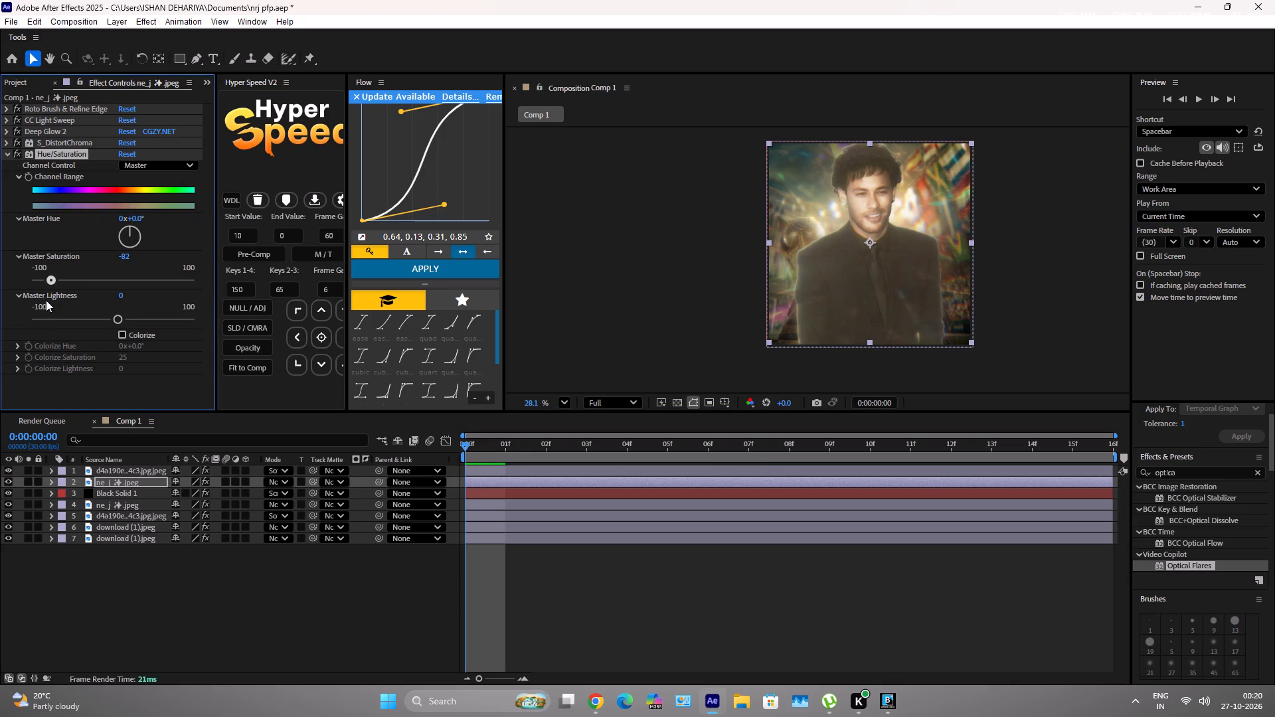
pyautogui.moveTo(46, 300); pyautogui.dragTo(48, 302)
pyautogui.scroll(5, 870, 197)
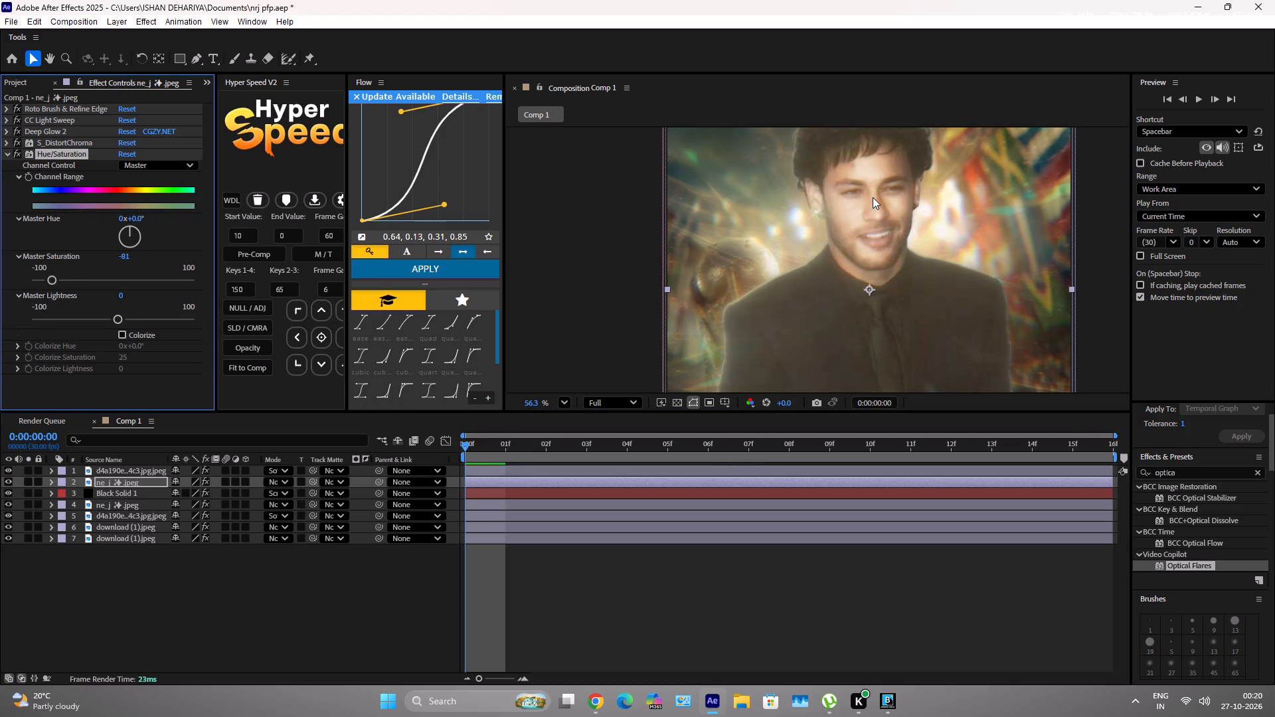
pyautogui.click(58, 280)
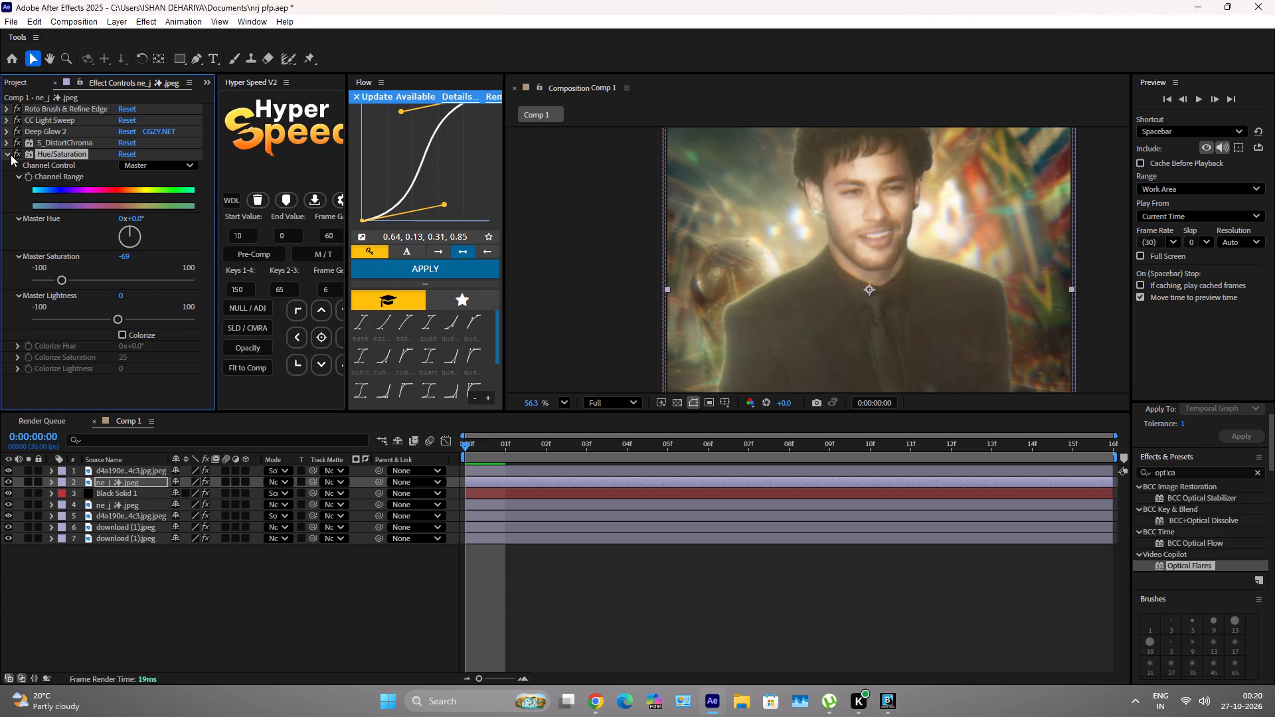
pyautogui.click(7, 159)
pyautogui.click(768, 627)
pyautogui.scroll(-4, 923, 228)
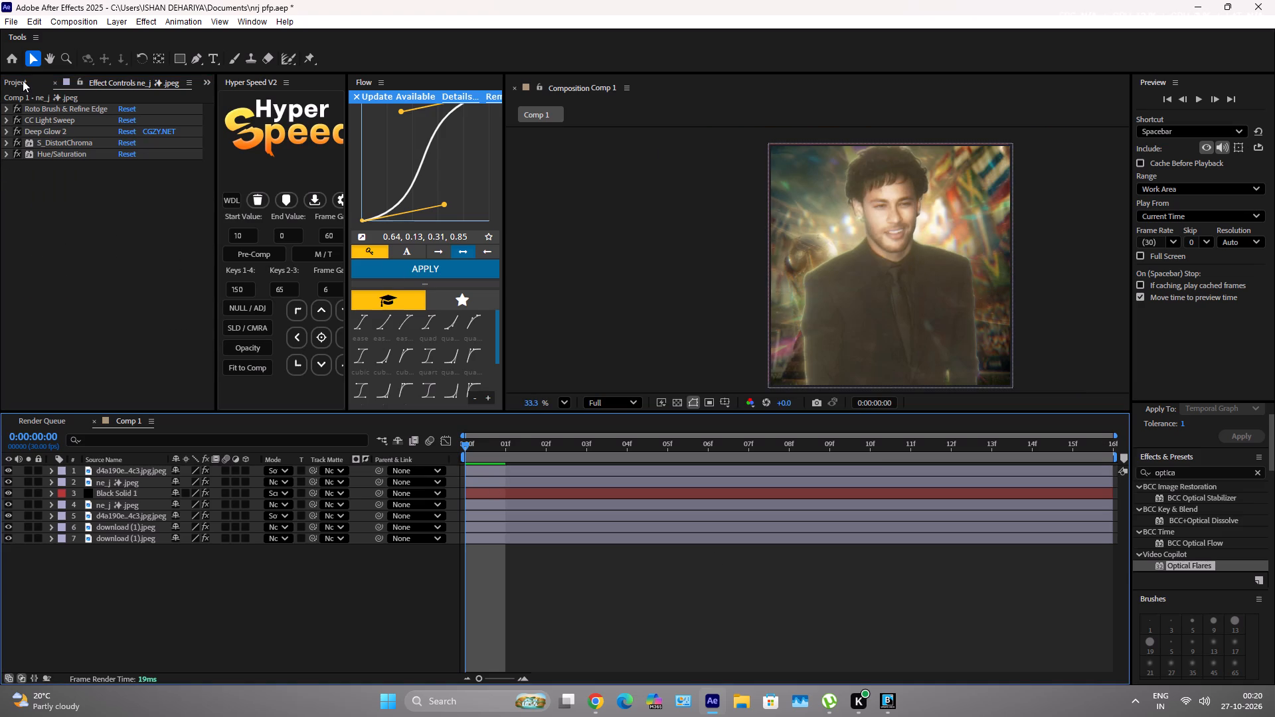
# Save "nrj pfp" and open the recent project "timepass girl".
pyautogui.click(13, 62)
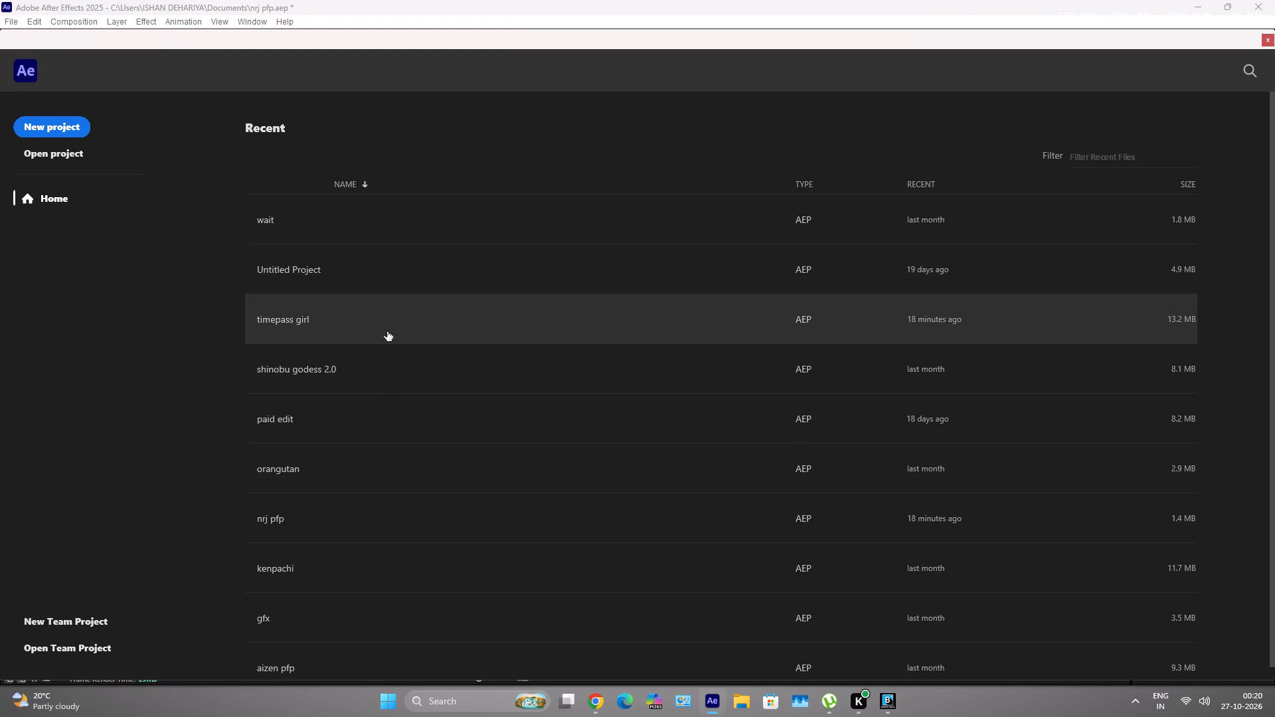
pyautogui.click(387, 331)
pyautogui.click(608, 388)
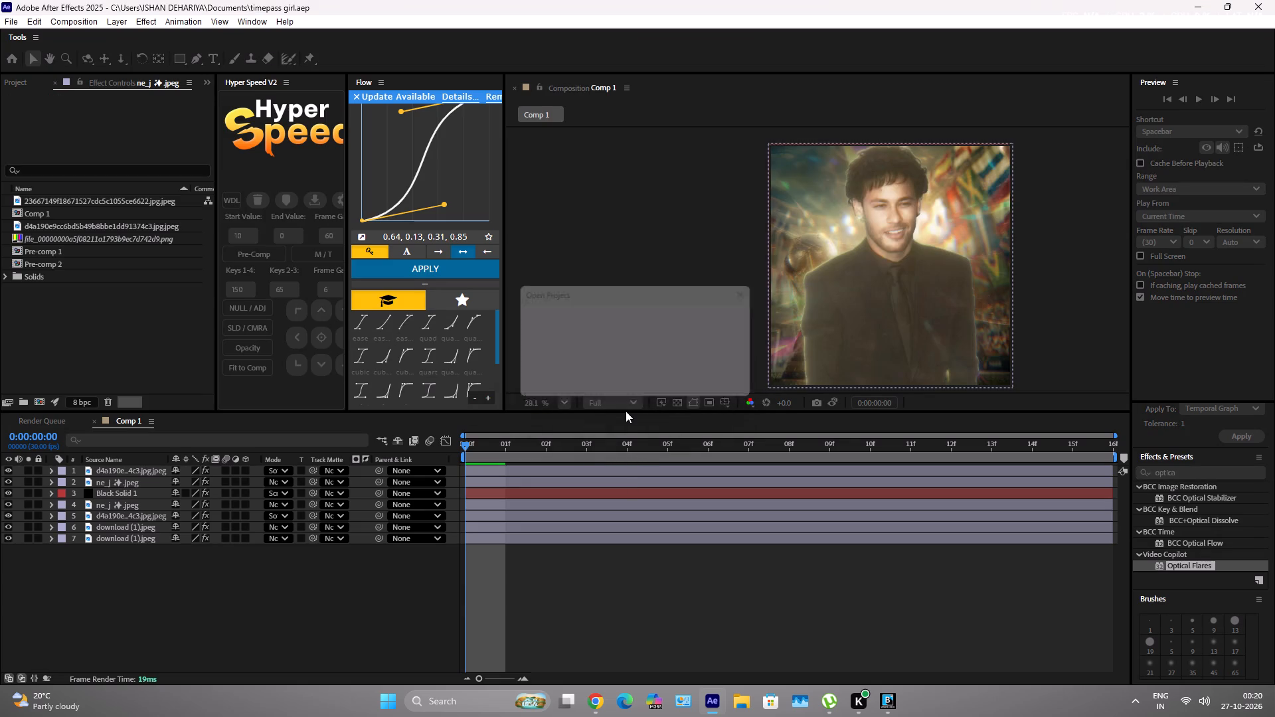
pyautogui.click(768, 392)
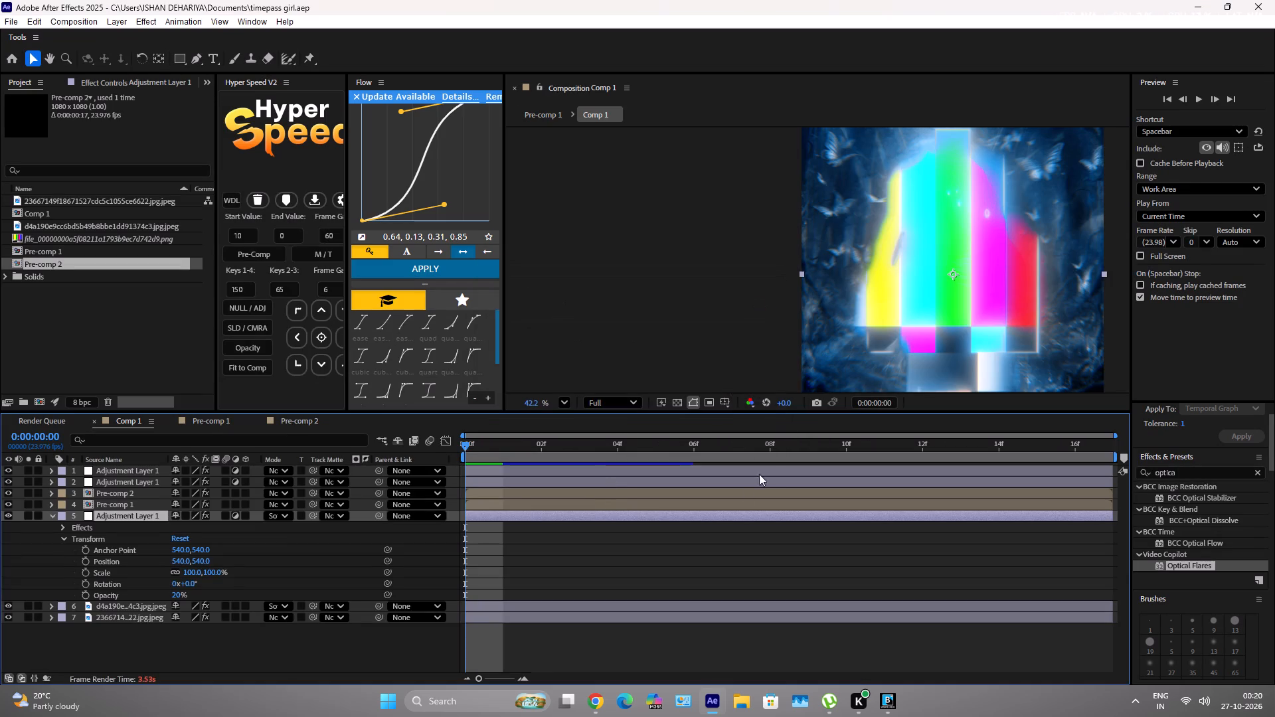
# Copy the S_DistortChroma and Optics Compensation effects from the second adjustment layer in Comp 1.
pyautogui.click(495, 481)
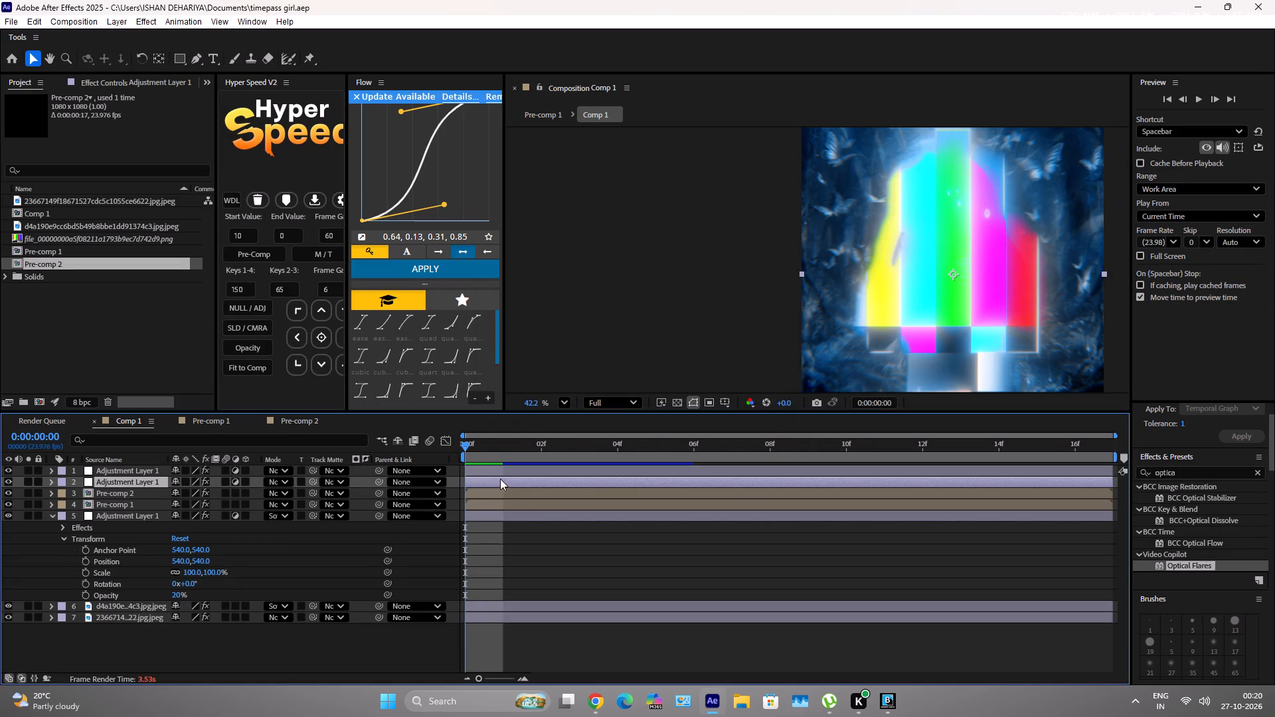
pyautogui.click(115, 86)
pyautogui.click(57, 109)
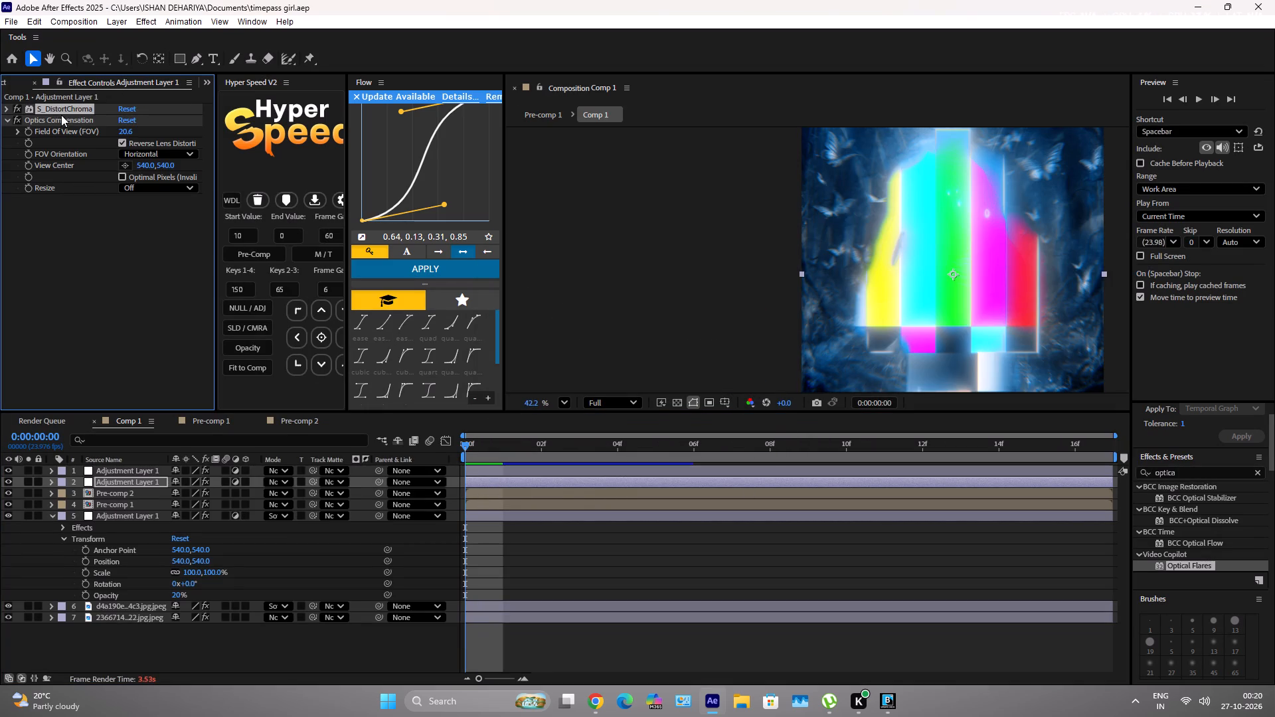
pyautogui.keyDown('shift'); pyautogui.click(64, 121); pyautogui.keyUp('shift')
pyautogui.hotkey('ctrl', 'c')
# Reopen the recent project "nrj pfp" with nothing selected in Comp 1.
pyautogui.click(19, 61)
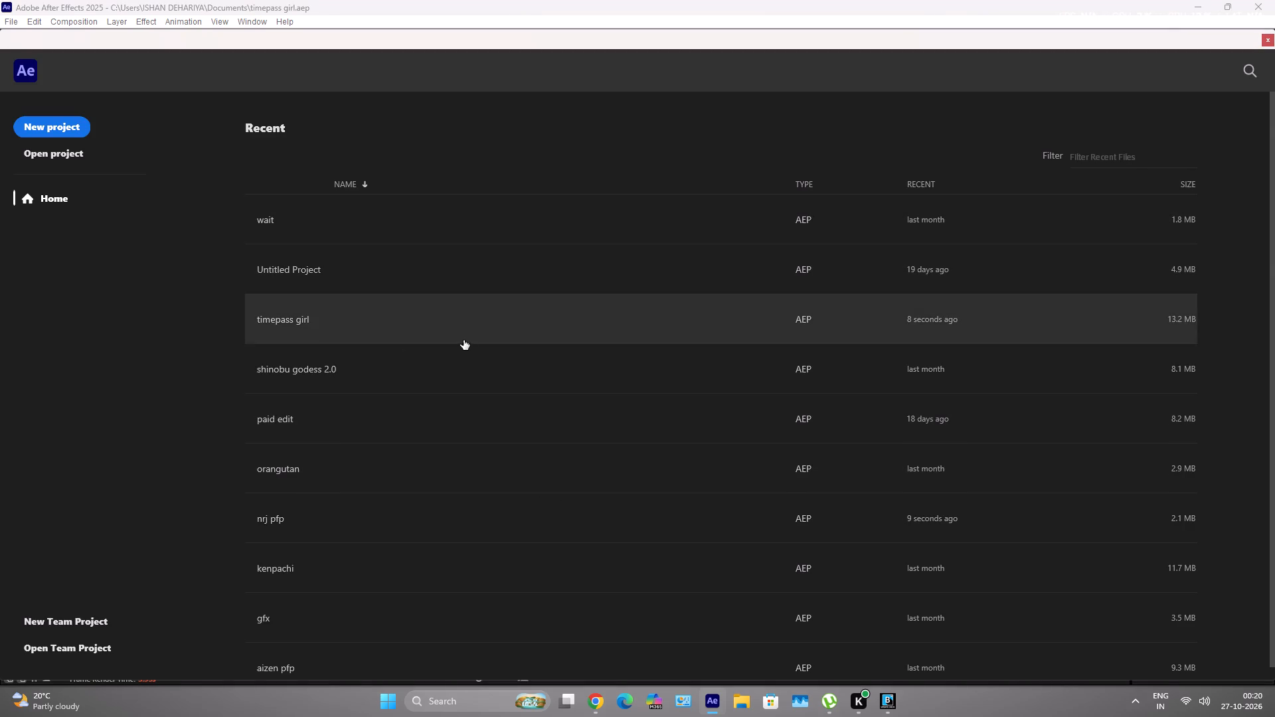
pyautogui.click(489, 524)
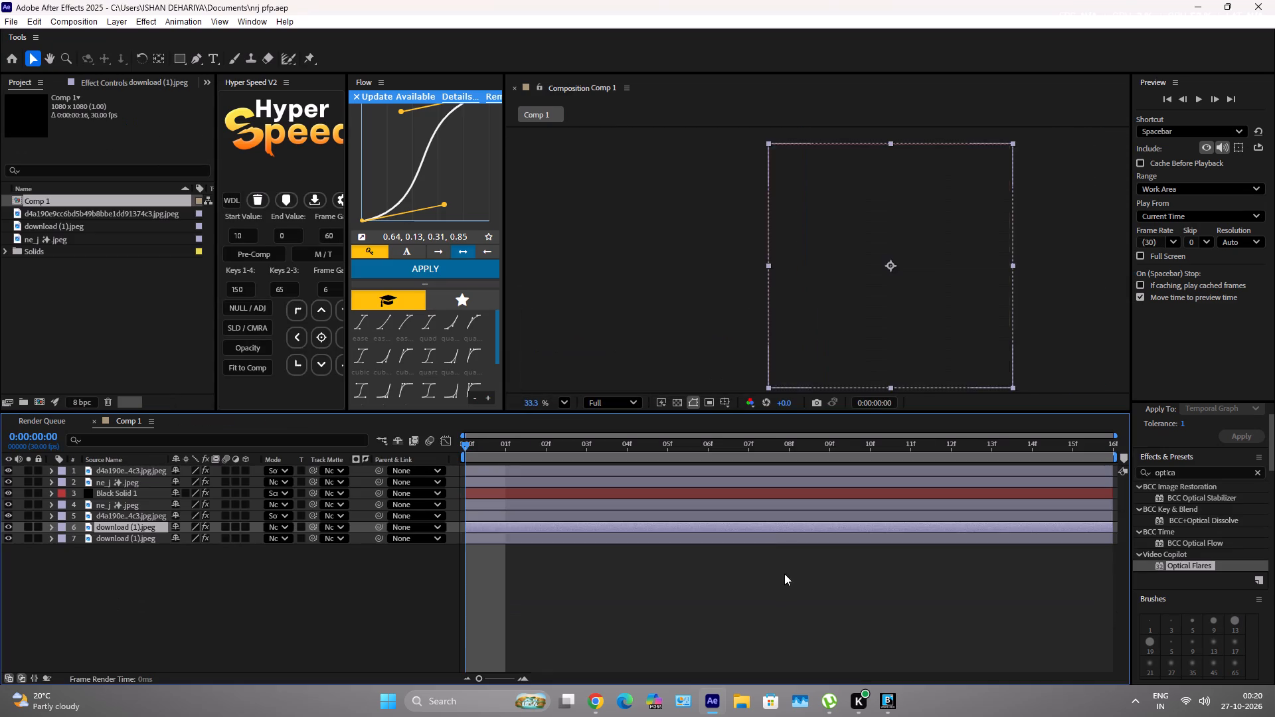
pyautogui.click(764, 580)
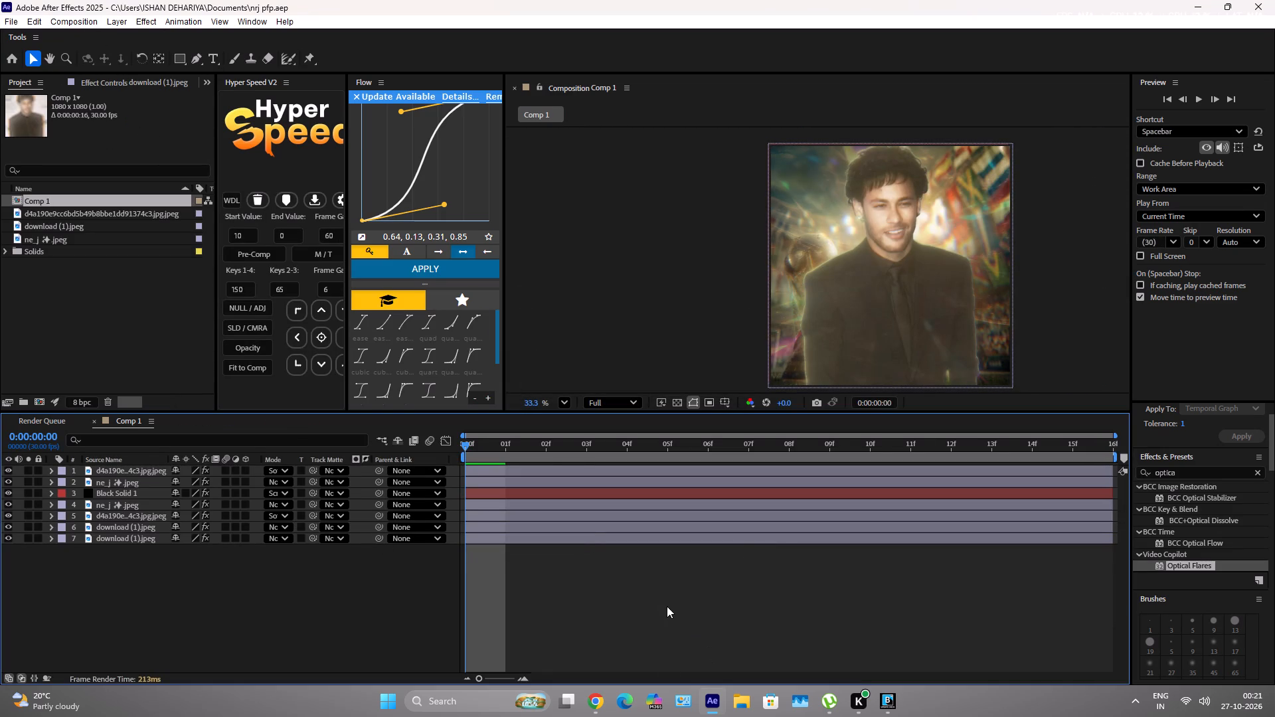
# Add a new adjustment layer above all layers in Comp 1 and duplicate it.
pyautogui.click(112, 21)
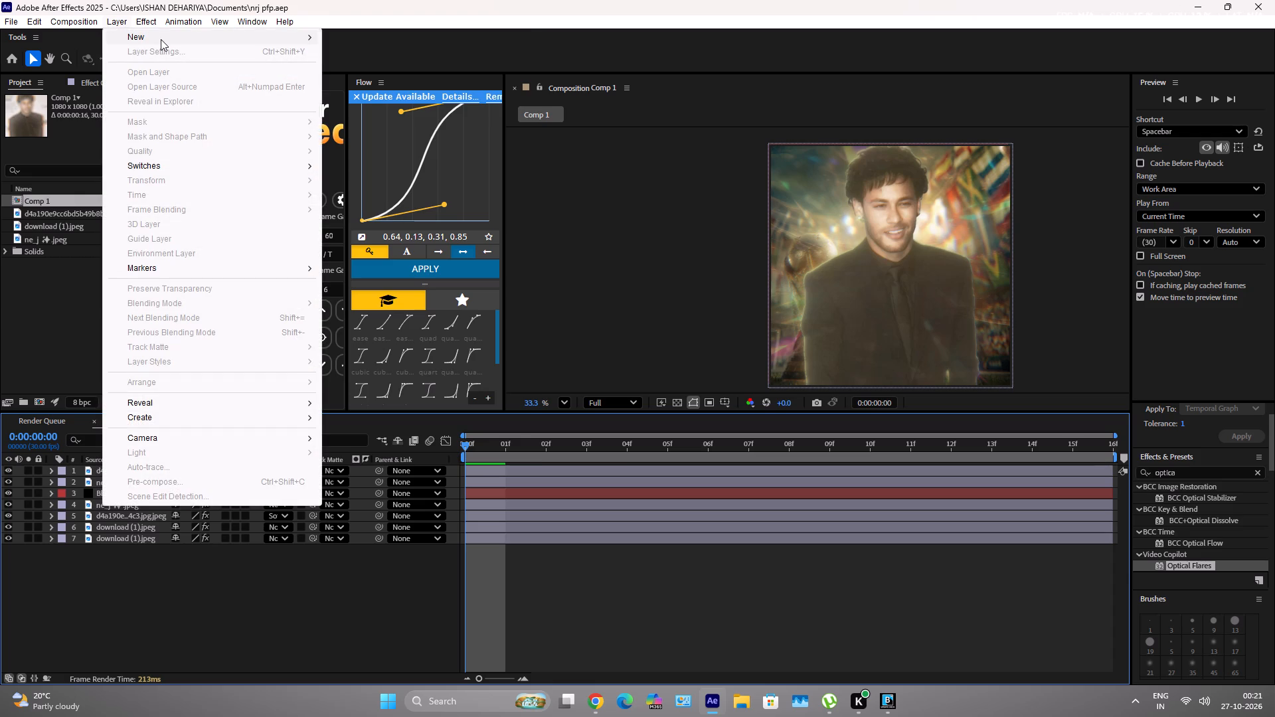
pyautogui.click(374, 121)
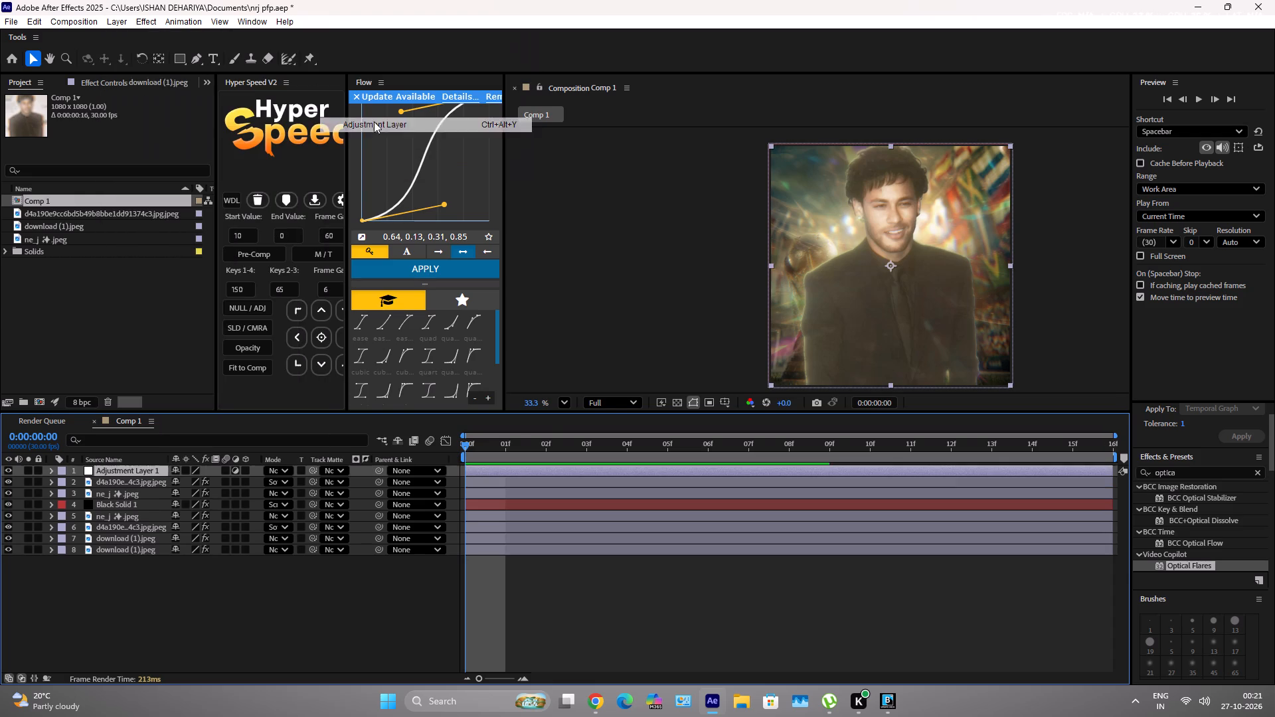
pyautogui.click(556, 469)
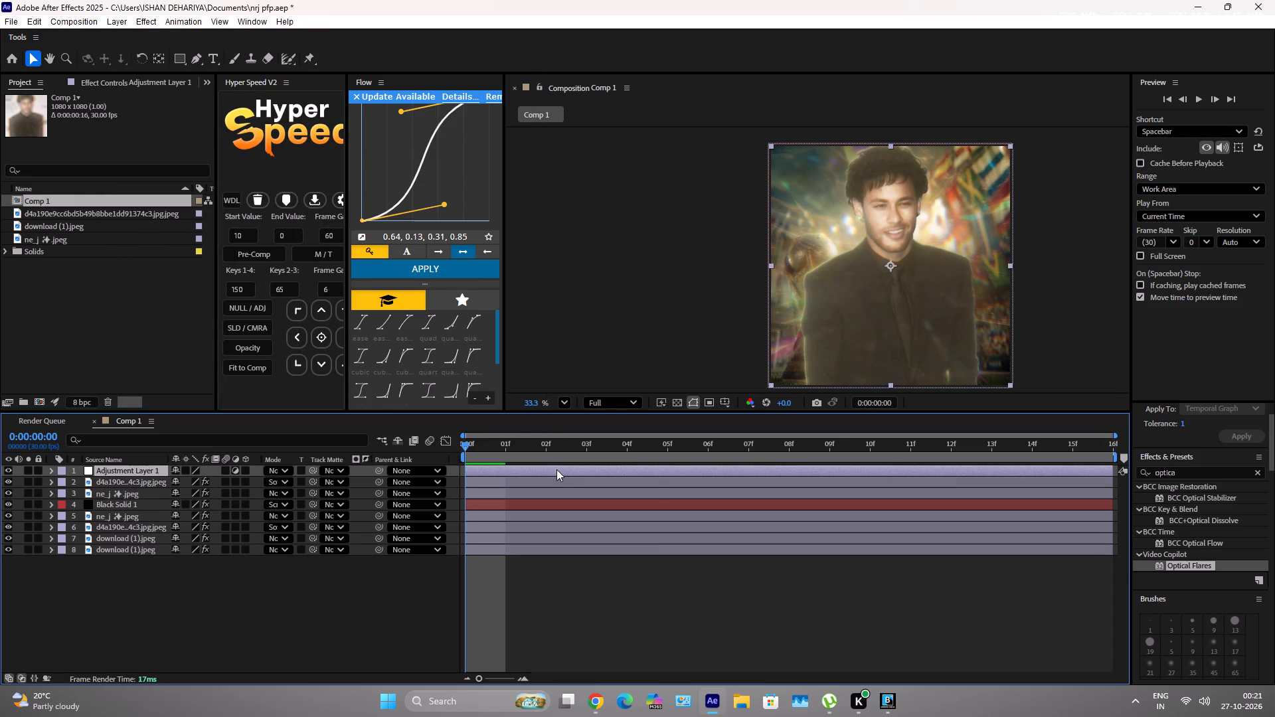
pyautogui.hotkey('ctrl', 'd')
# Paste the copied effects onto the lower adjustment layer and check them across the picture.
pyautogui.click(562, 483)
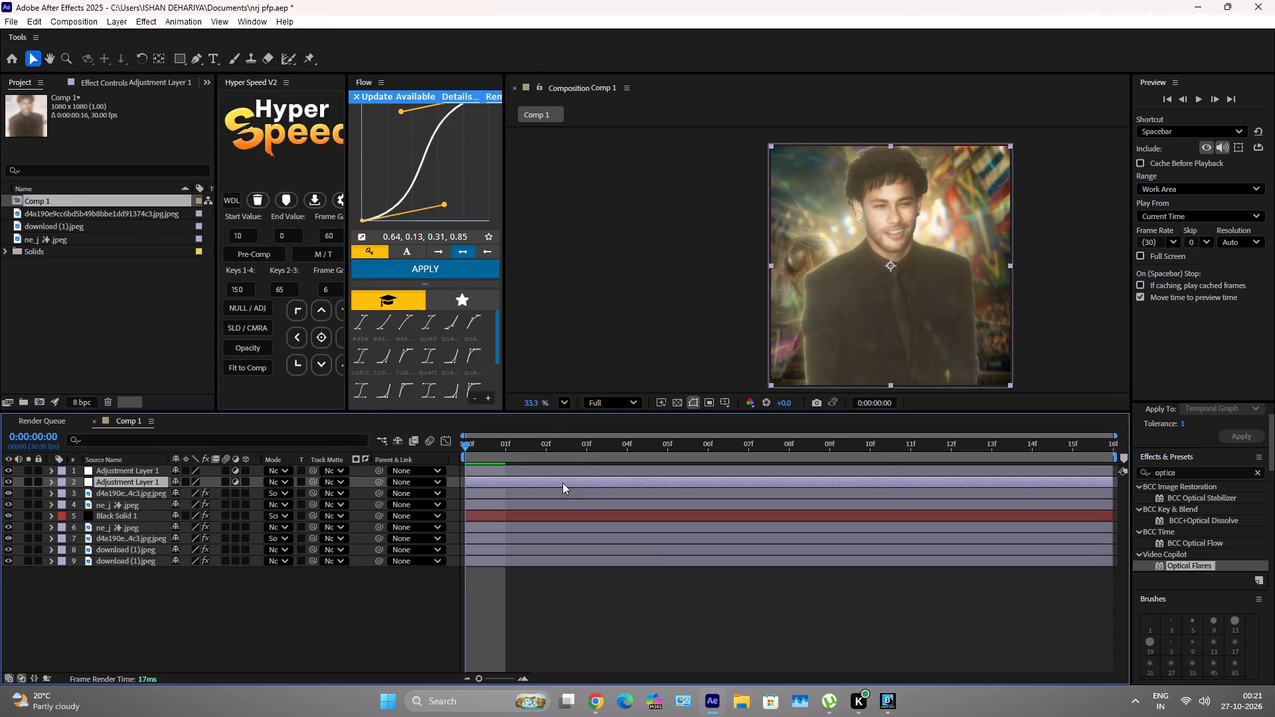
pyautogui.hotkey('ctrl', 'v')
pyautogui.scroll(2, 872, 240)
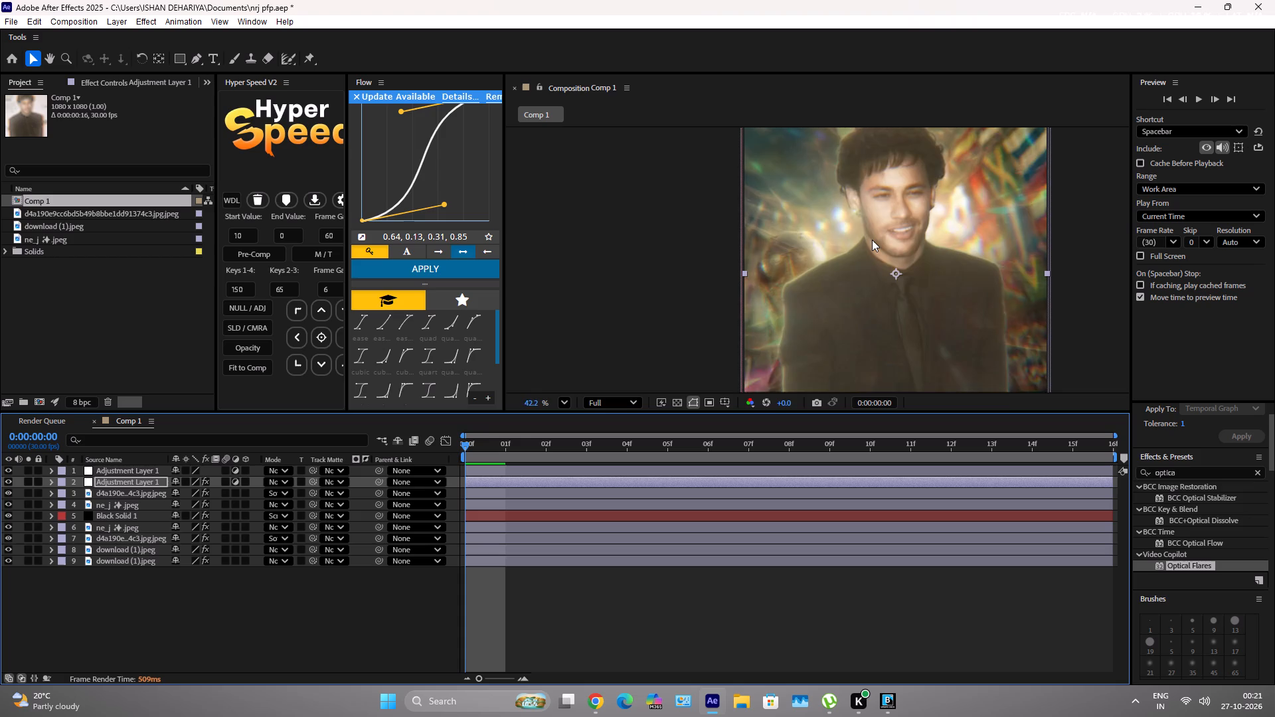
pyautogui.scroll(1, 872, 240)
pyautogui.scroll(-4, 872, 240)
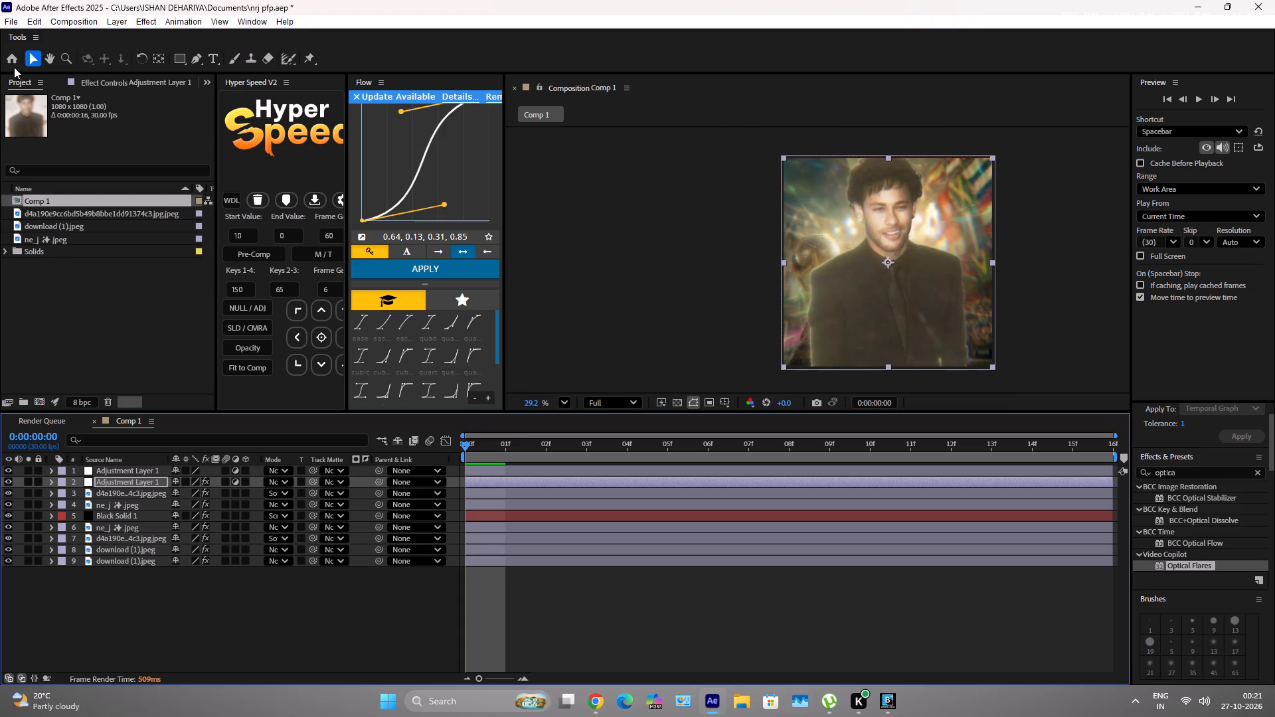
# Save the changes to "nrj pfp" and open the recent project "timepass girl".
pyautogui.click(14, 67)
pyautogui.click(13, 56)
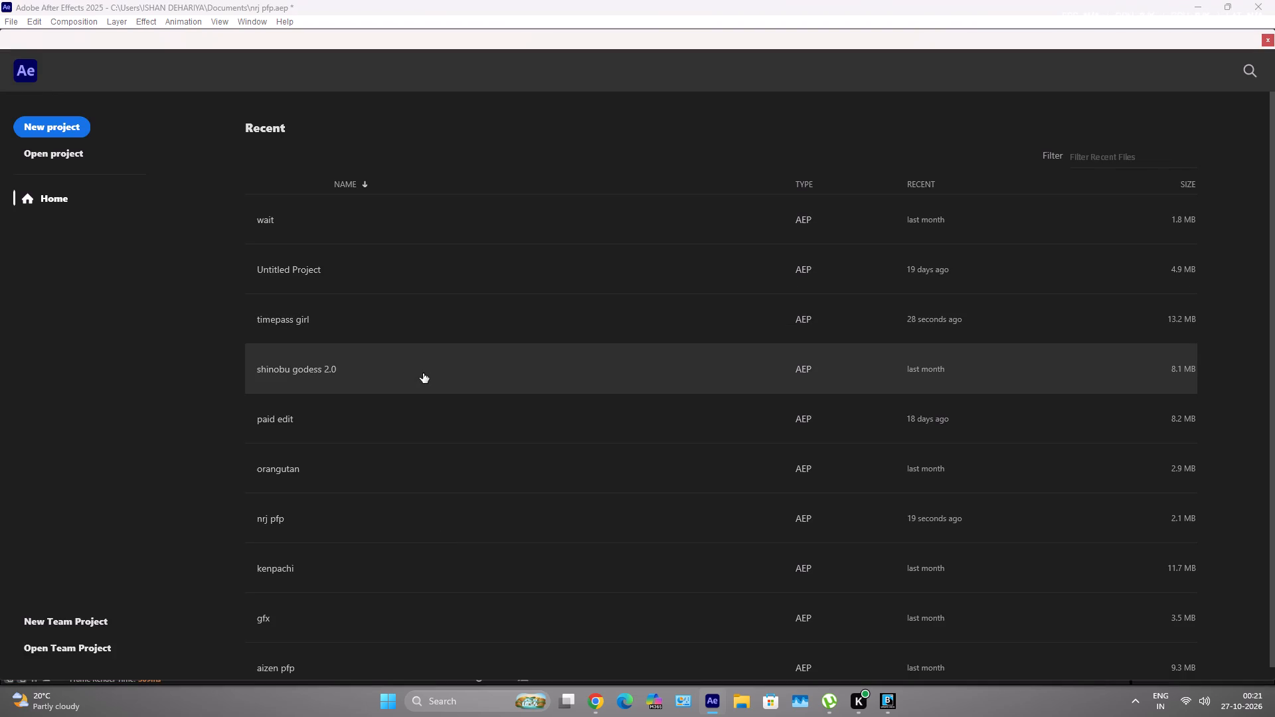
pyautogui.click(406, 321)
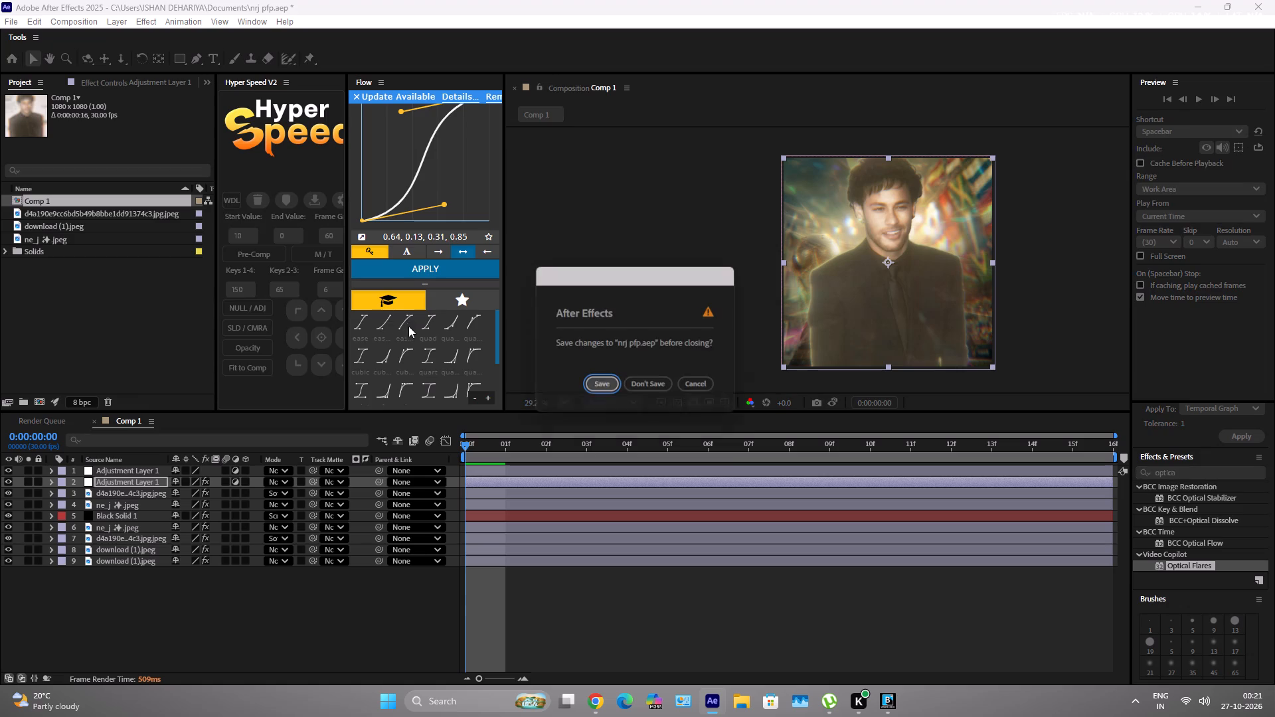
pyautogui.click(606, 396)
pyautogui.click(604, 398)
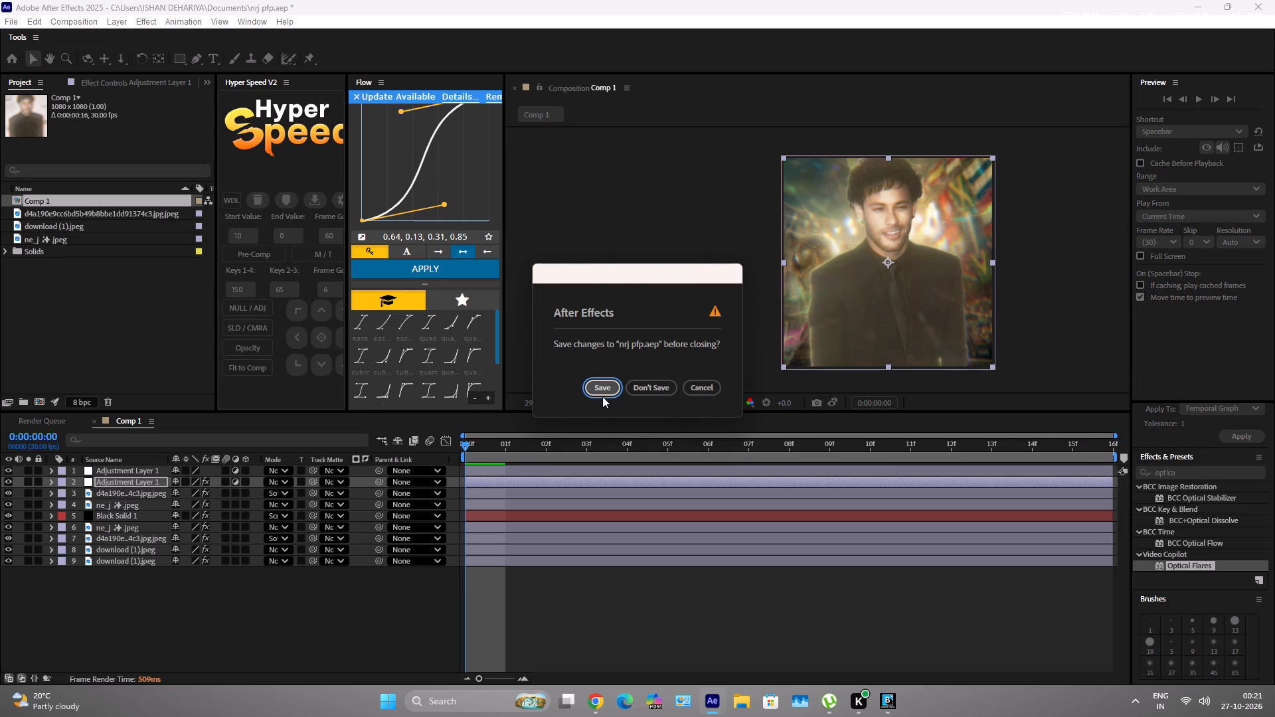
pyautogui.click(602, 396)
pyautogui.click(601, 391)
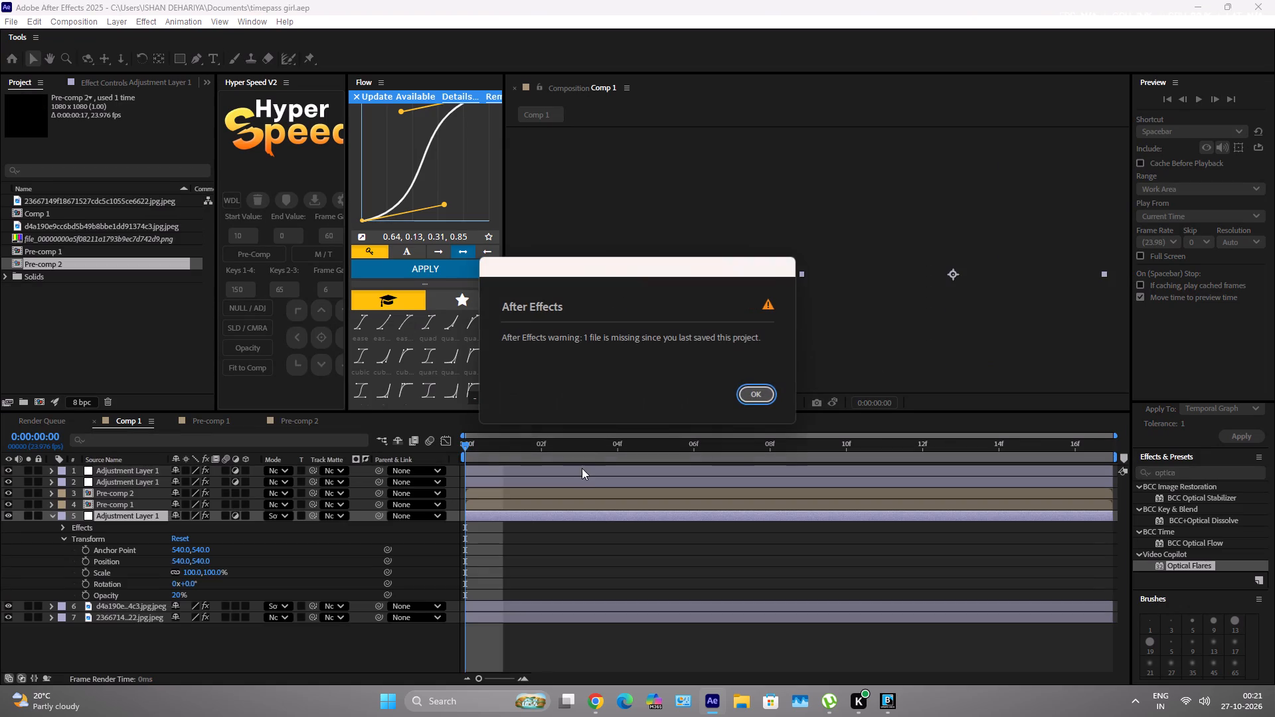
pyautogui.click(750, 392)
# Copy the Looks and Sharpen effects from the topmost adjustment layer in Comp 1.
pyautogui.click(659, 467)
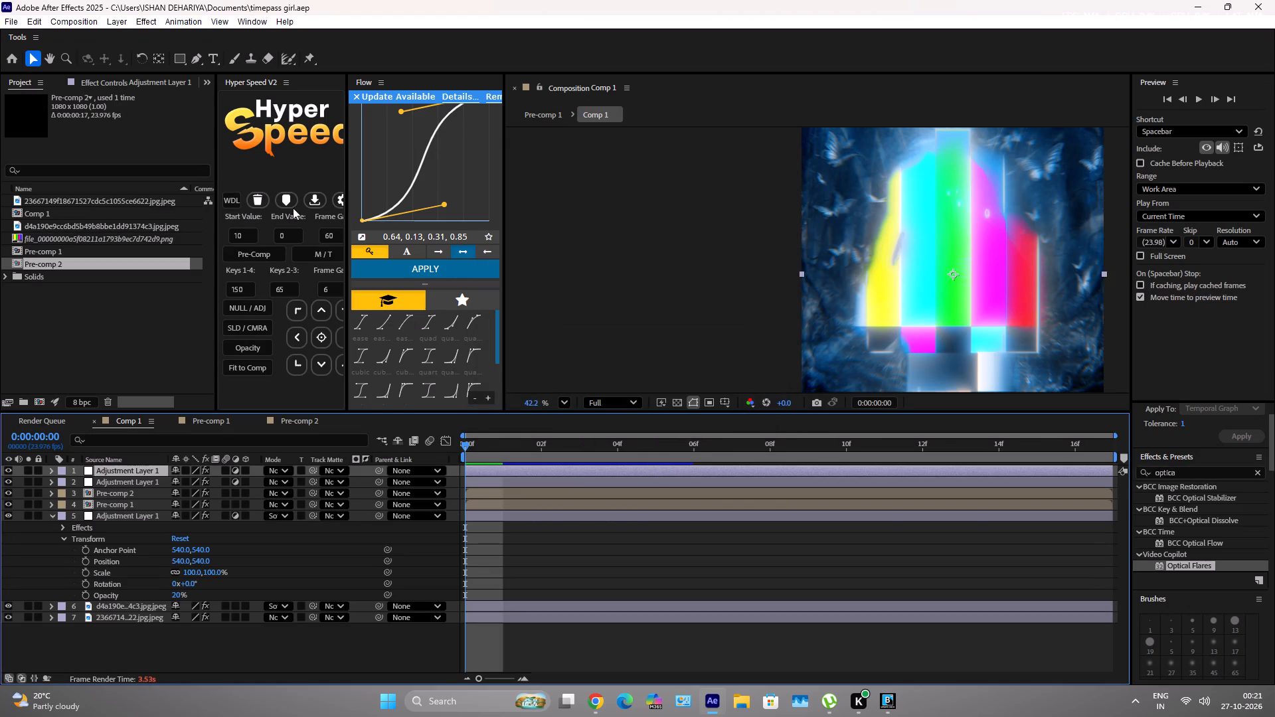
pyautogui.click(123, 80)
pyautogui.click(59, 106)
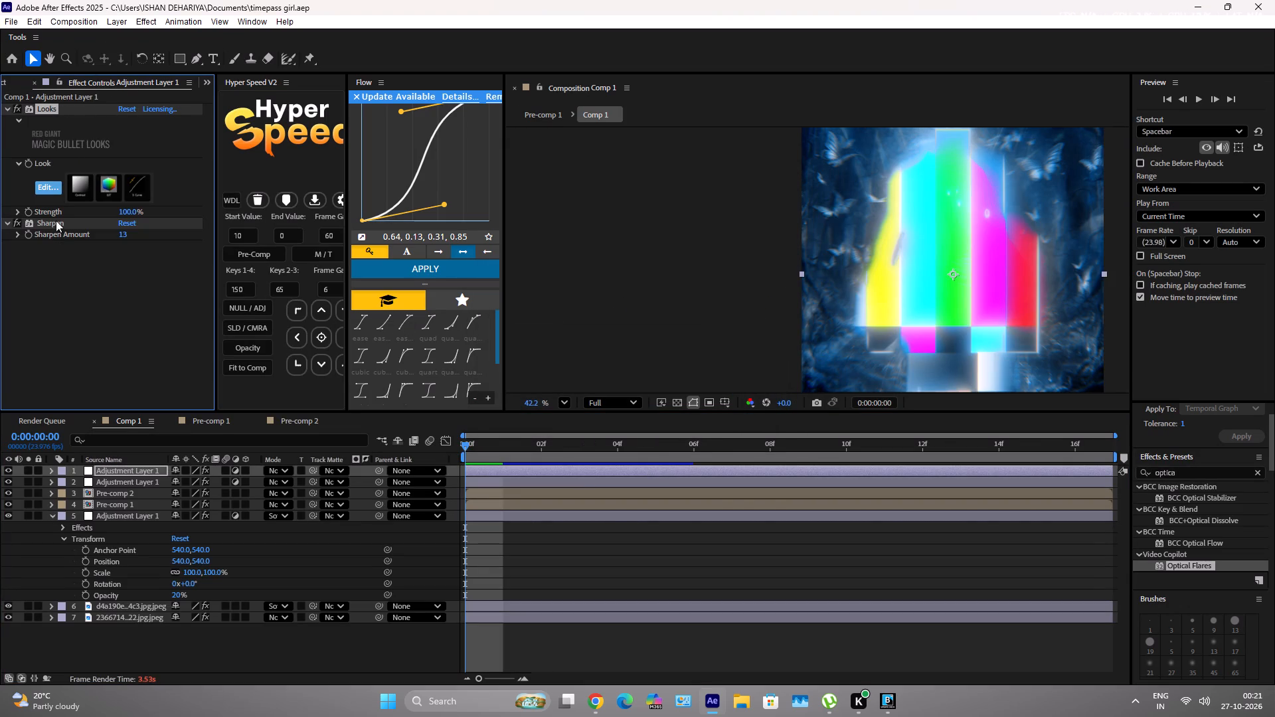
pyautogui.keyDown('shift'); pyautogui.click(48, 218); pyautogui.keyUp('shift')
pyautogui.keyDown('shift'); pyautogui.click(51, 222); pyautogui.keyUp('shift')
pyautogui.hotkey('ctrl', 'c')
# Reopen the recent project "nrj pfp".
pyautogui.click(14, 59)
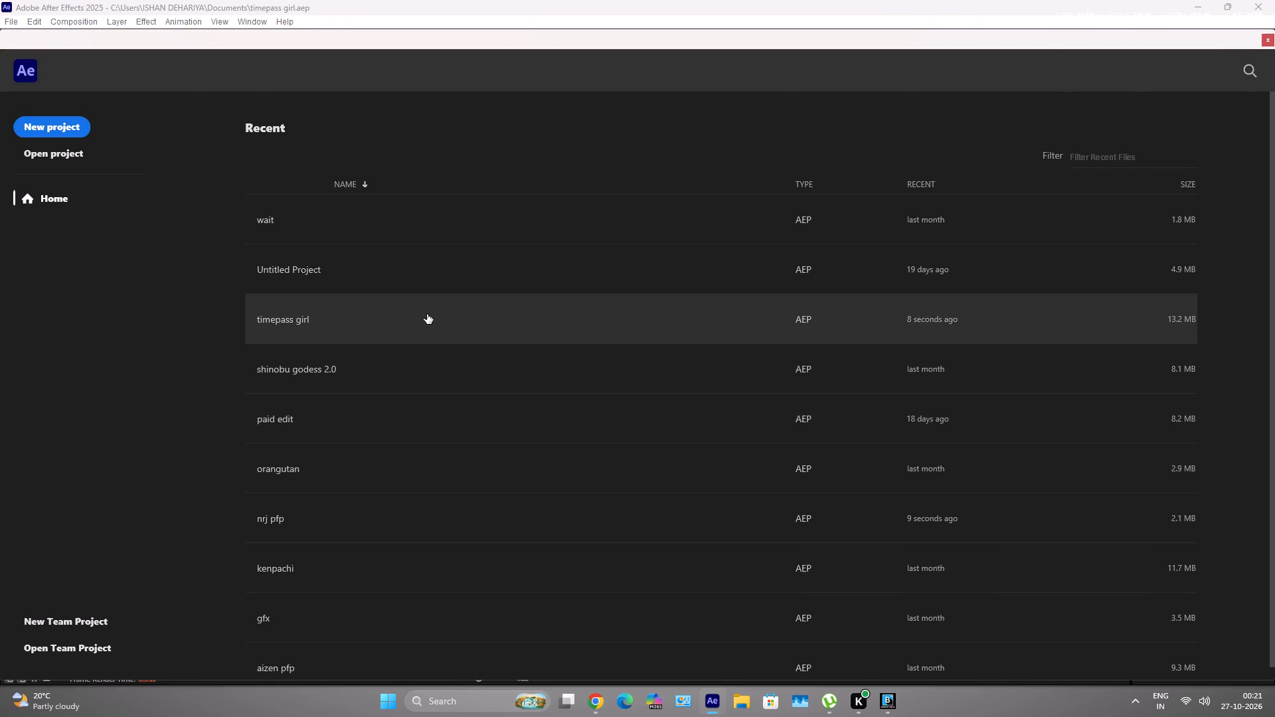
pyautogui.click(458, 517)
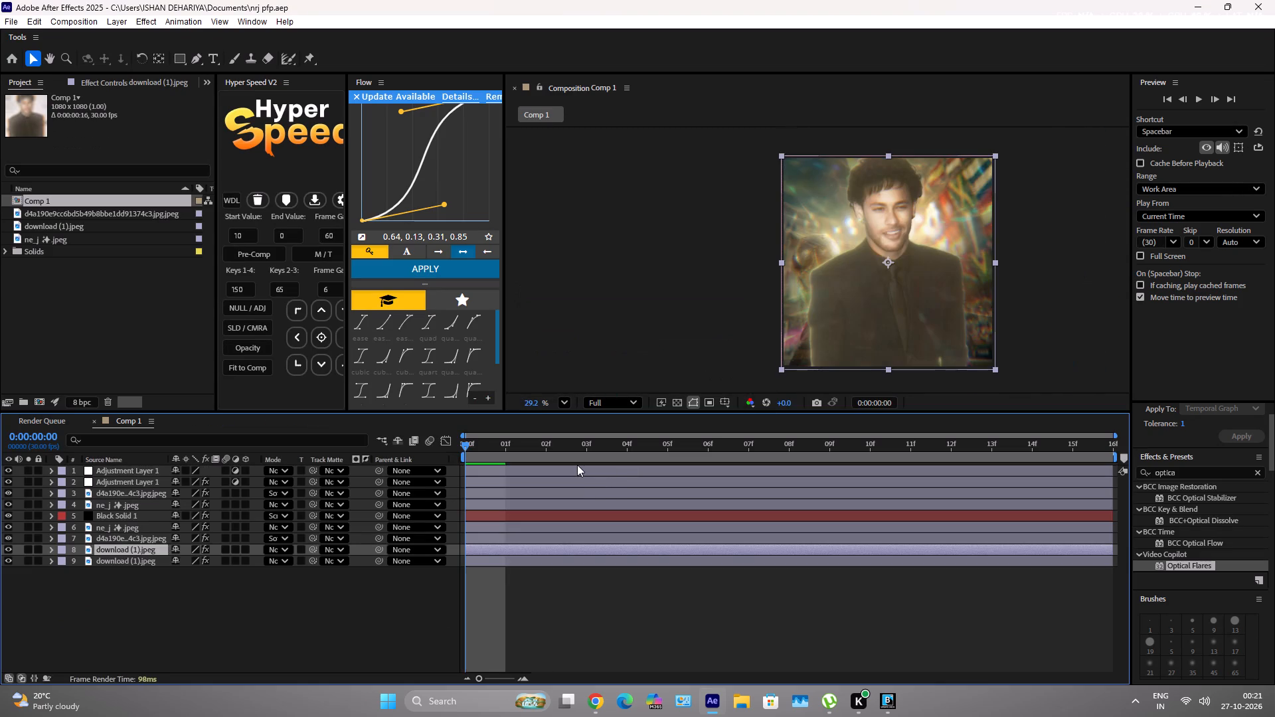
# Paste the copied Looks and Sharpen effects onto the topmost adjustment layer and show its effect settings.
pyautogui.click(577, 465)
pyautogui.doubleClick(576, 471)
pyautogui.click(645, 88)
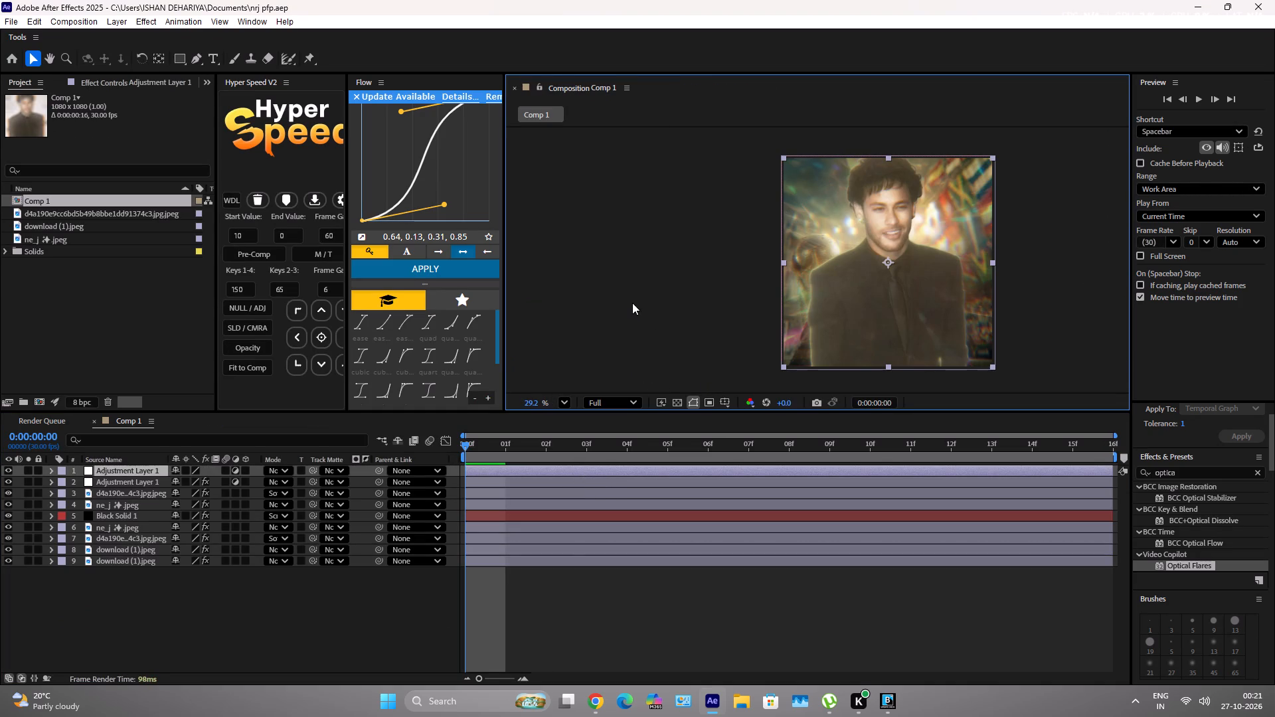
pyautogui.hotkey('ctrl', 'v')
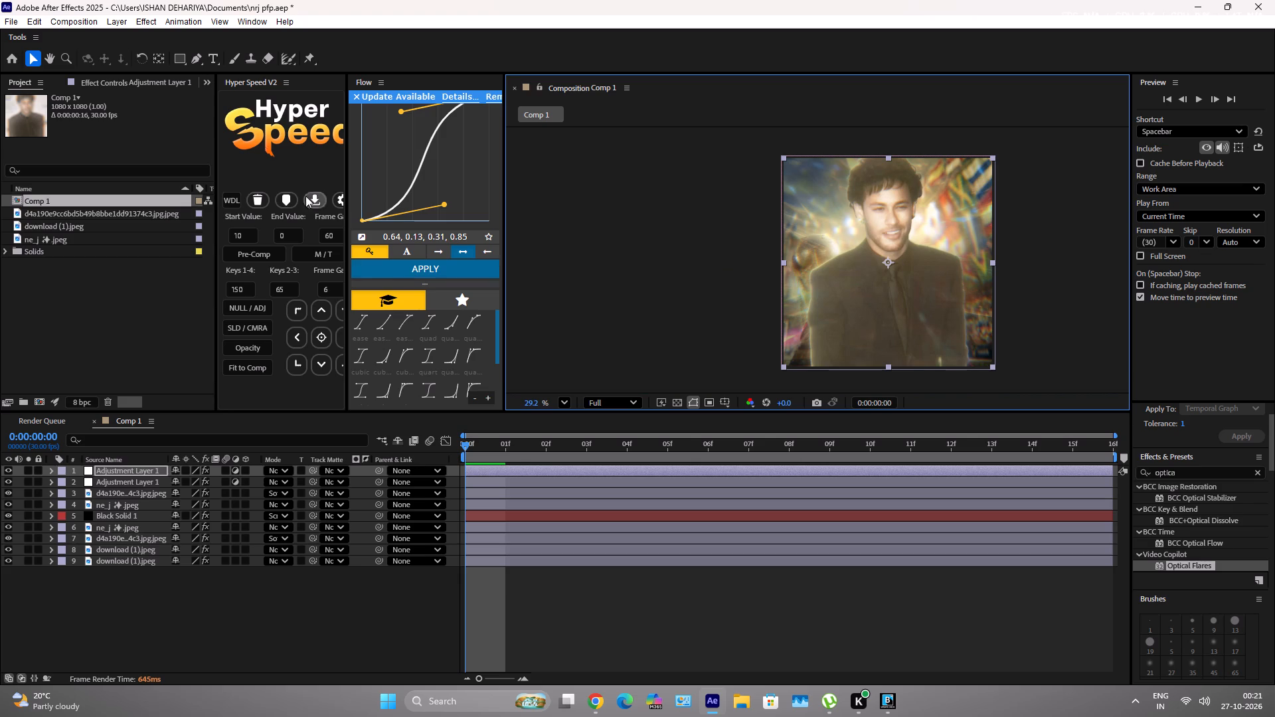
pyautogui.click(132, 82)
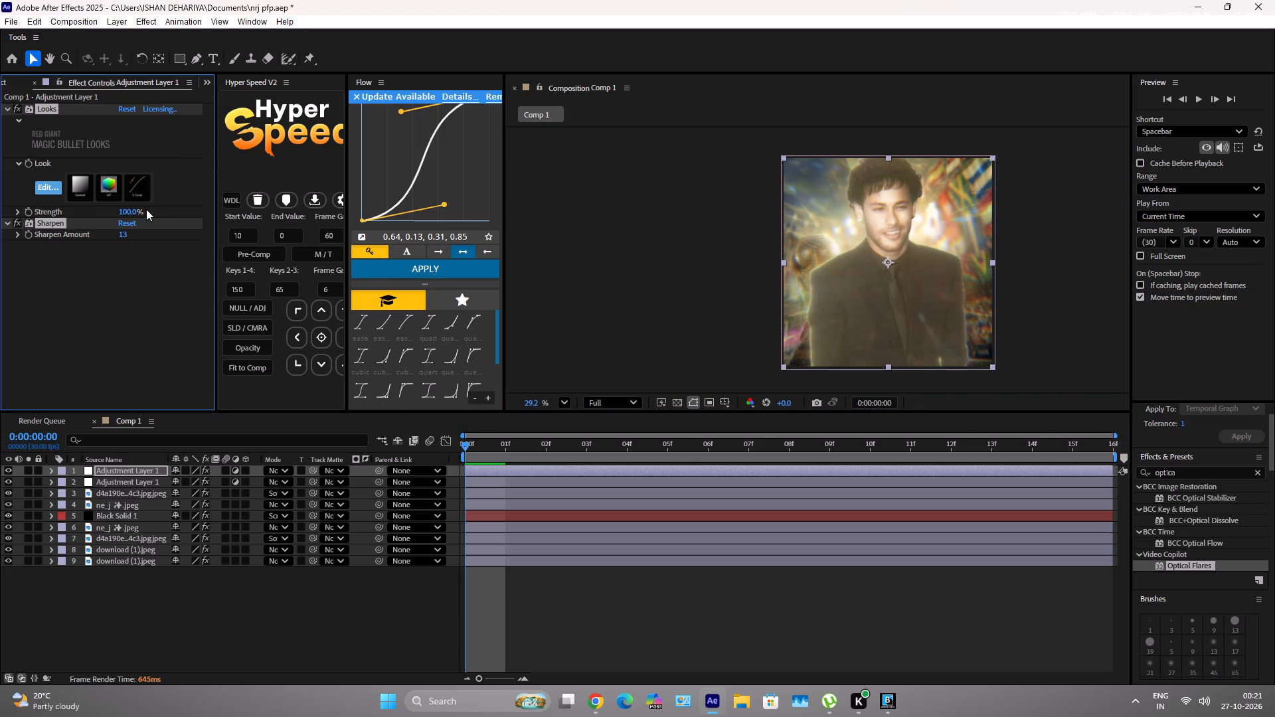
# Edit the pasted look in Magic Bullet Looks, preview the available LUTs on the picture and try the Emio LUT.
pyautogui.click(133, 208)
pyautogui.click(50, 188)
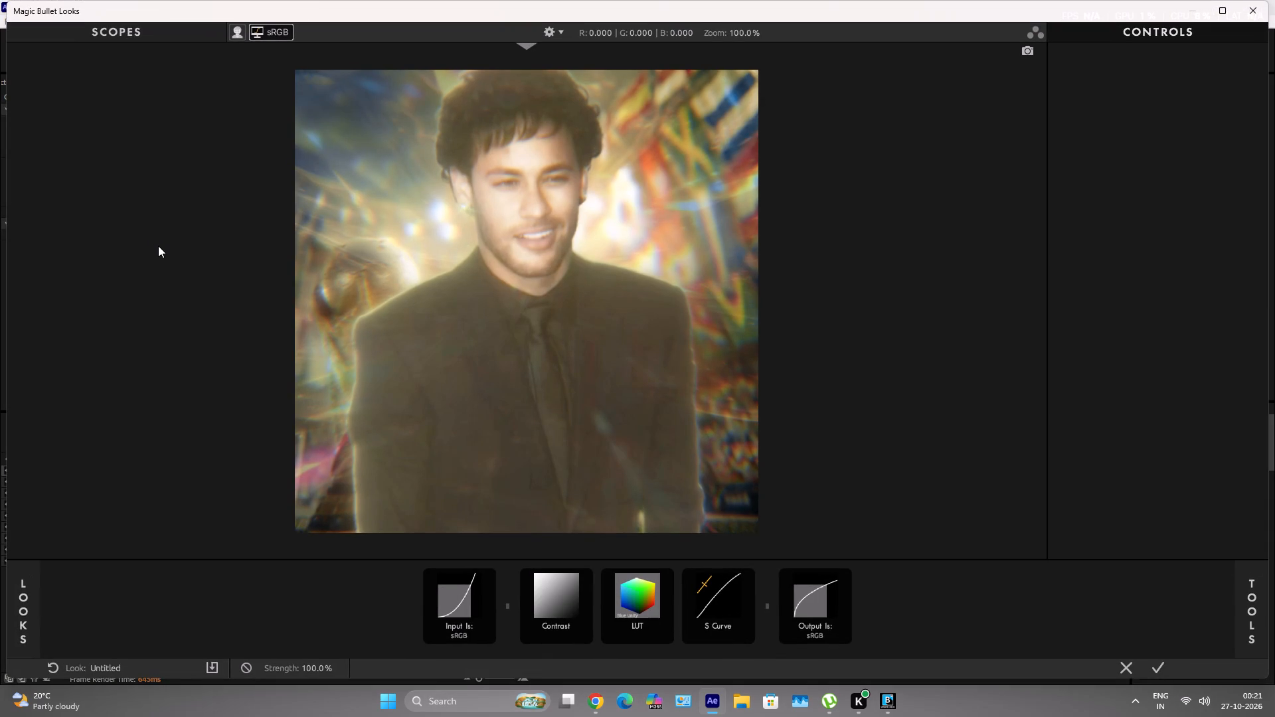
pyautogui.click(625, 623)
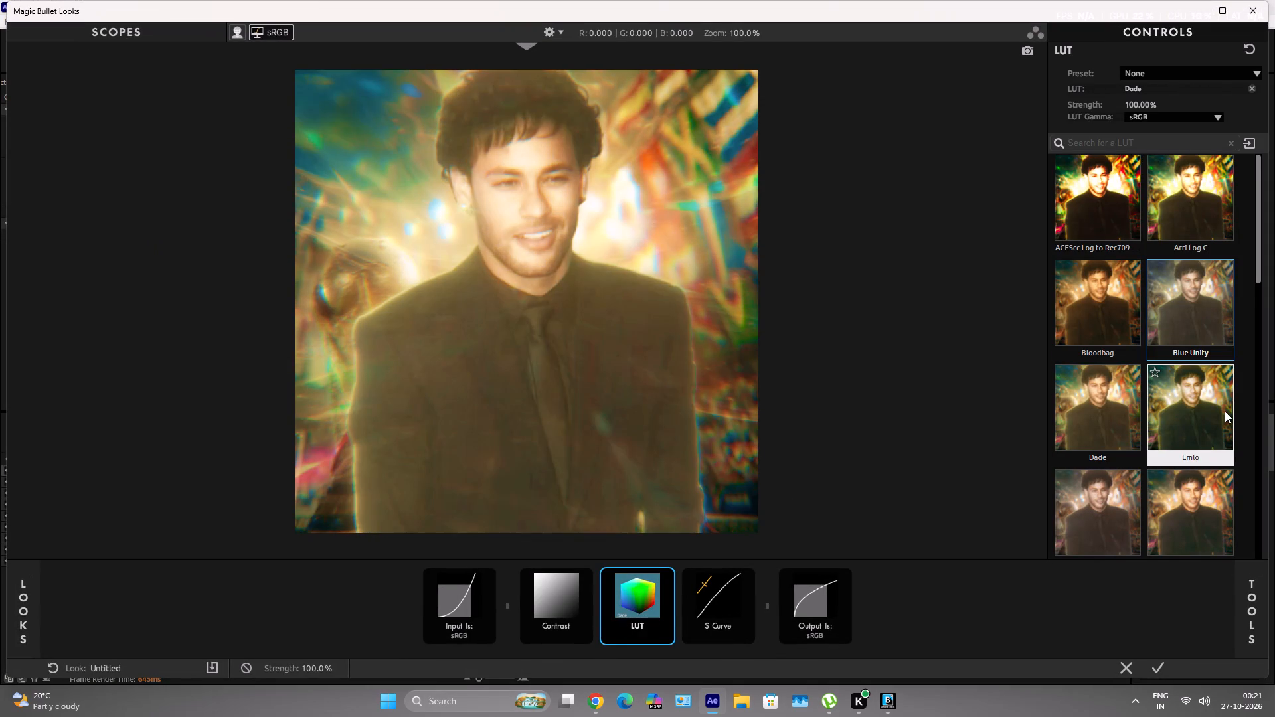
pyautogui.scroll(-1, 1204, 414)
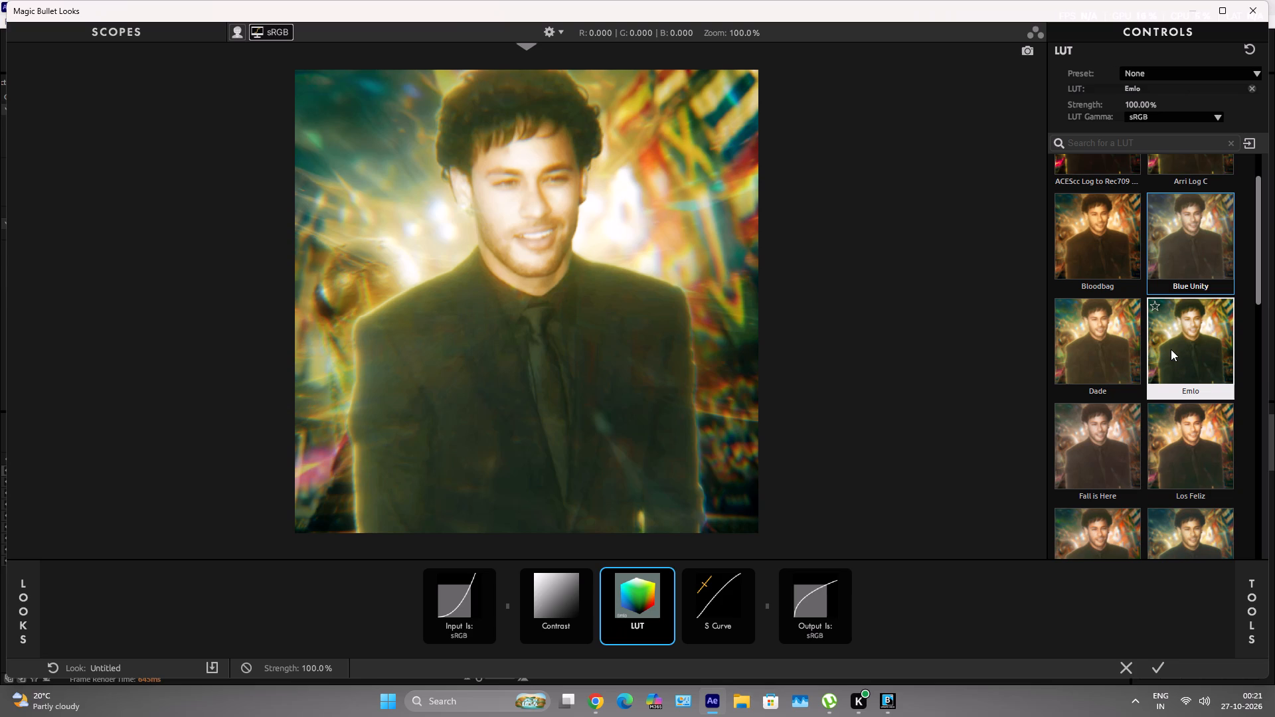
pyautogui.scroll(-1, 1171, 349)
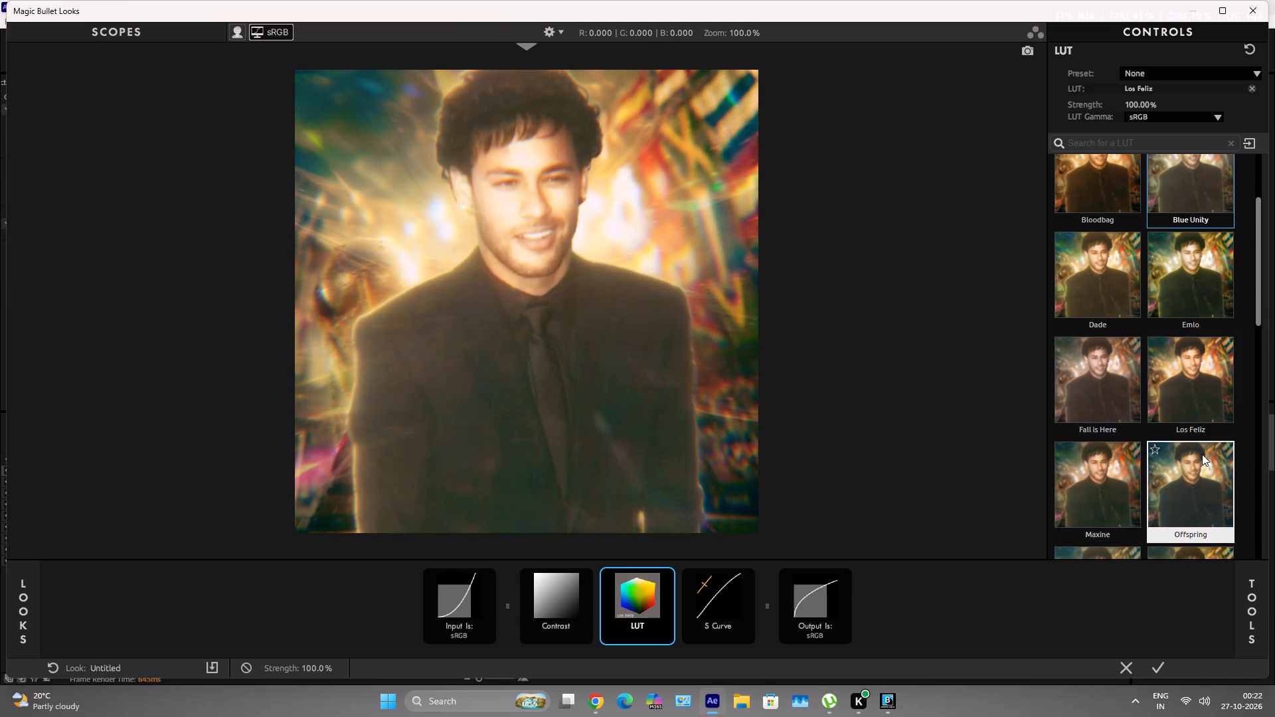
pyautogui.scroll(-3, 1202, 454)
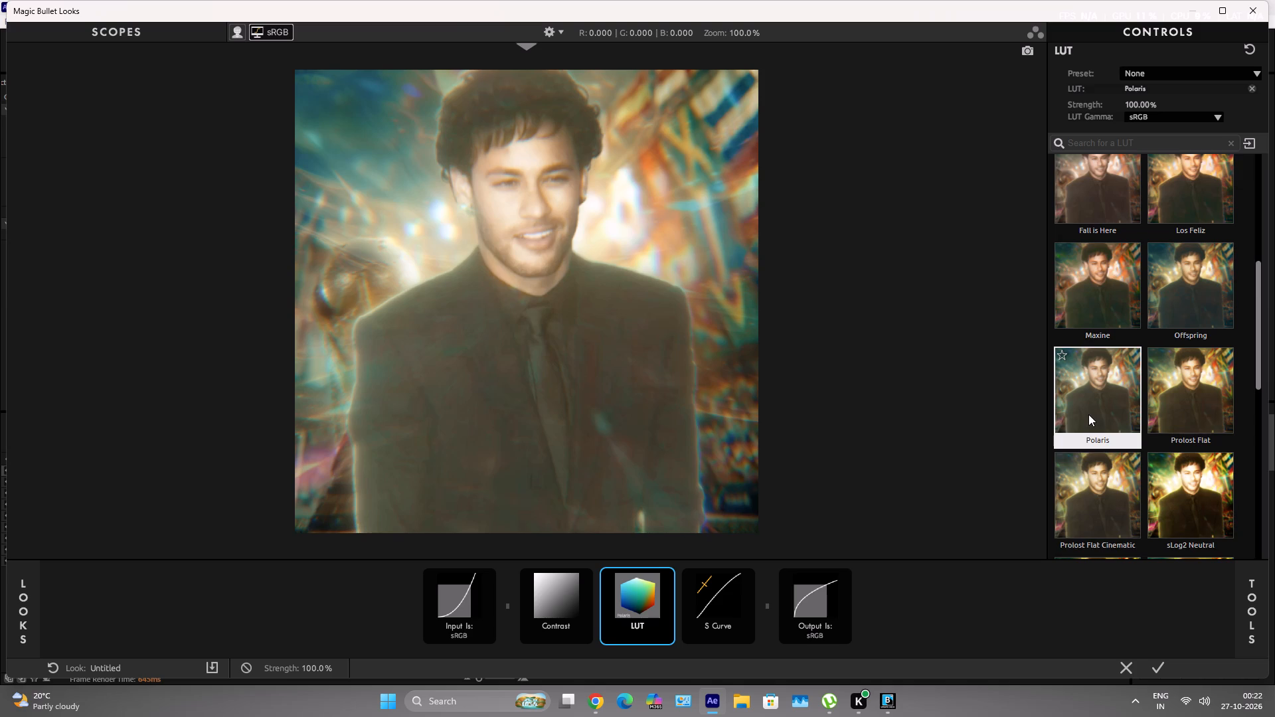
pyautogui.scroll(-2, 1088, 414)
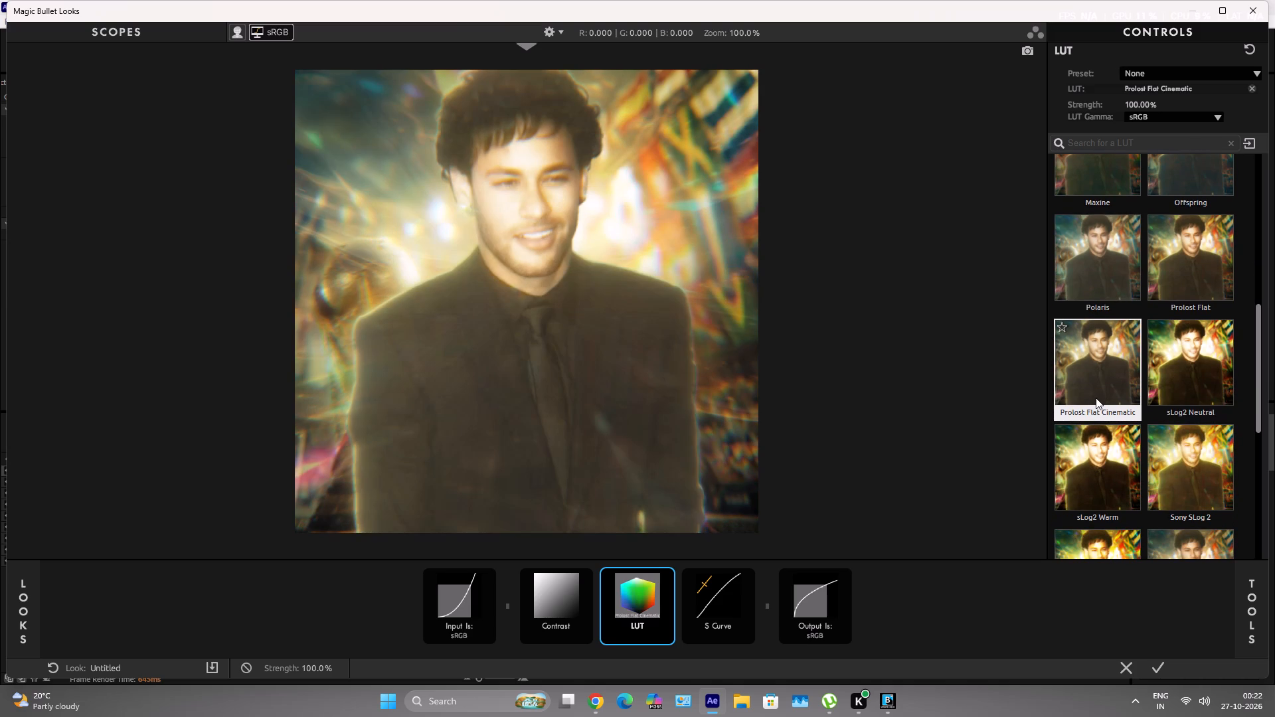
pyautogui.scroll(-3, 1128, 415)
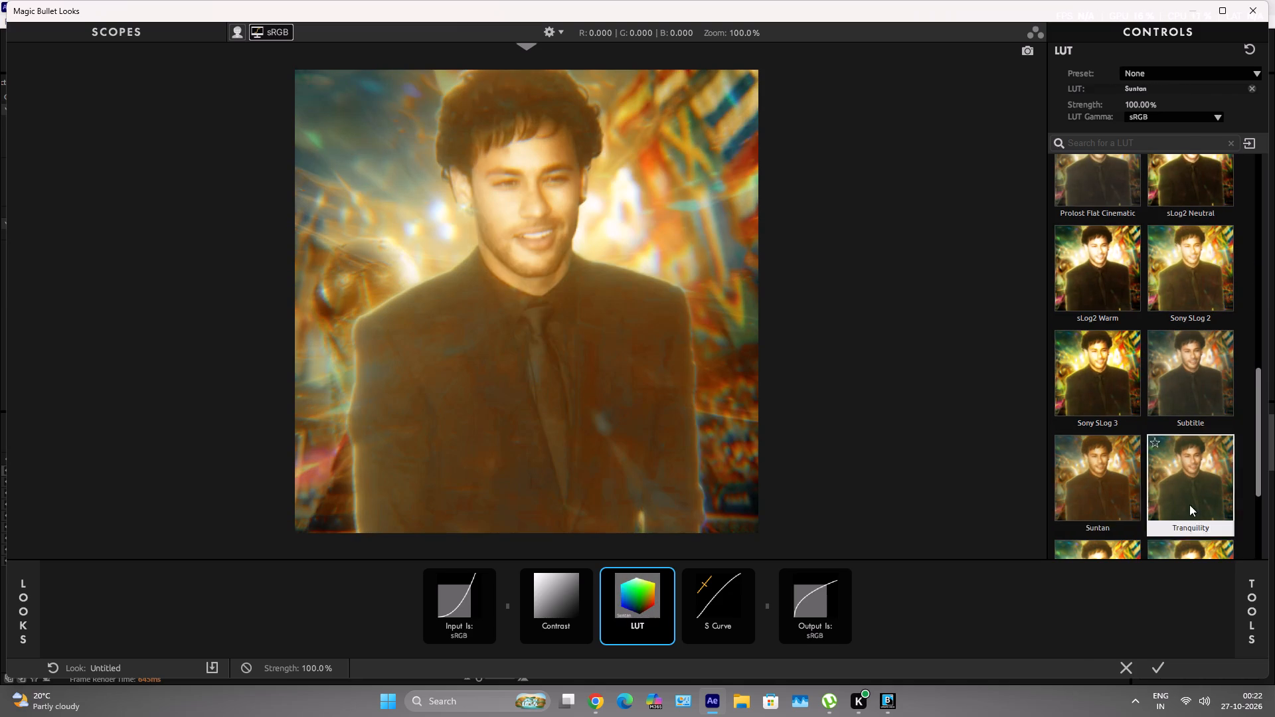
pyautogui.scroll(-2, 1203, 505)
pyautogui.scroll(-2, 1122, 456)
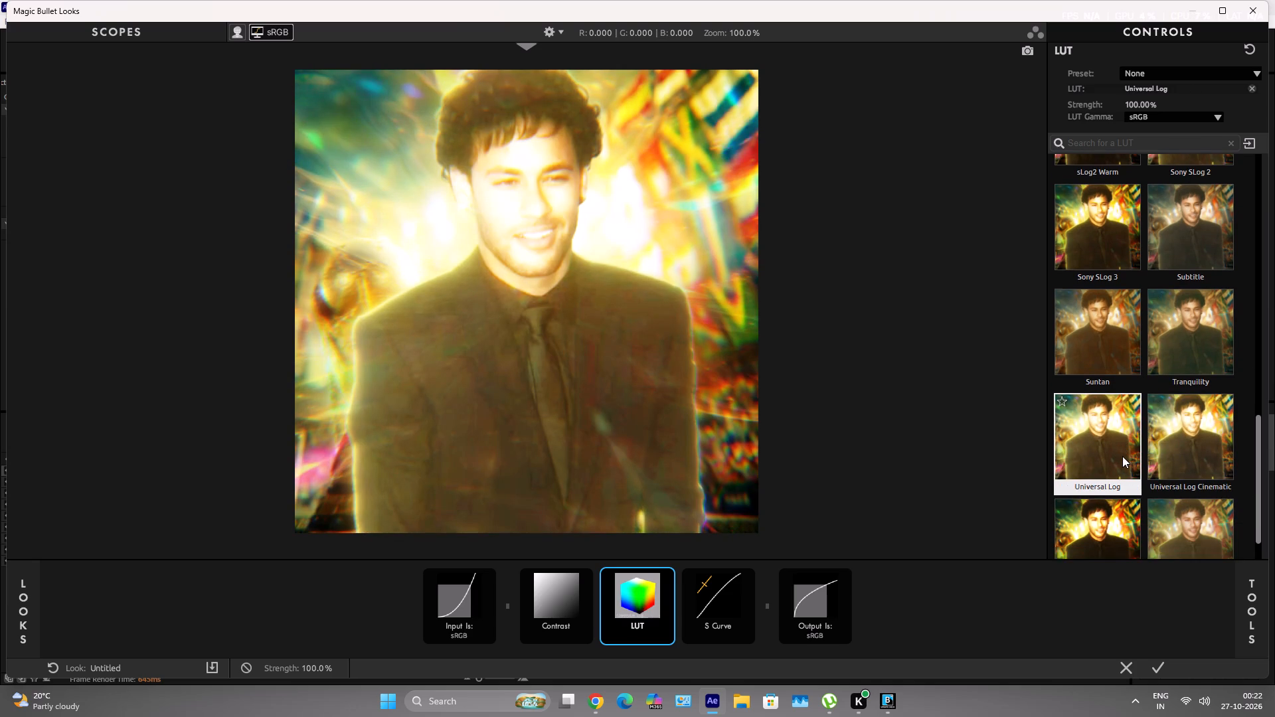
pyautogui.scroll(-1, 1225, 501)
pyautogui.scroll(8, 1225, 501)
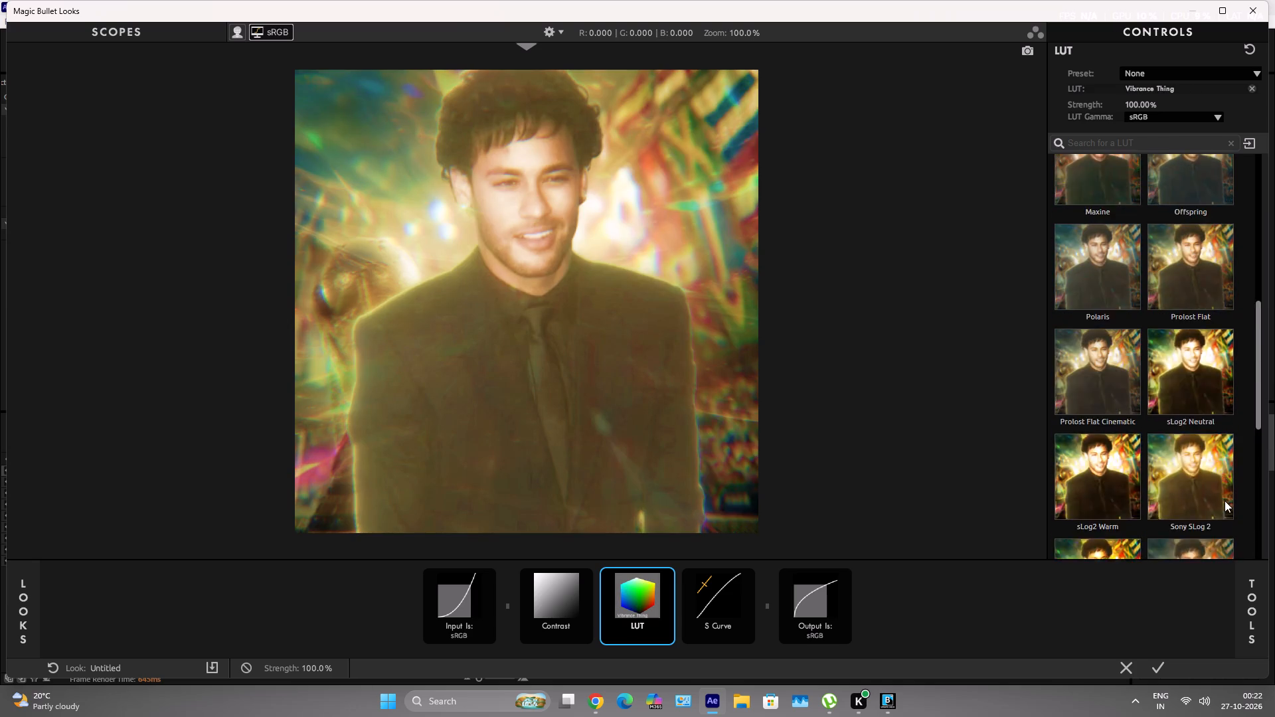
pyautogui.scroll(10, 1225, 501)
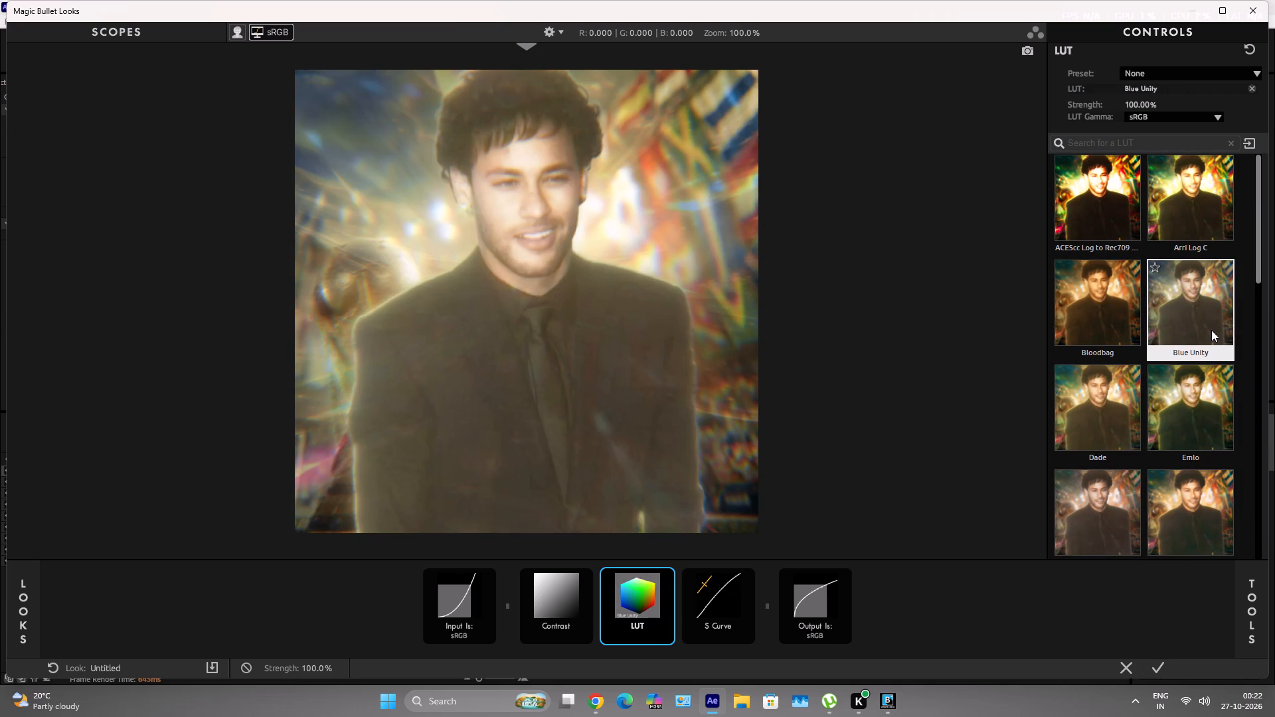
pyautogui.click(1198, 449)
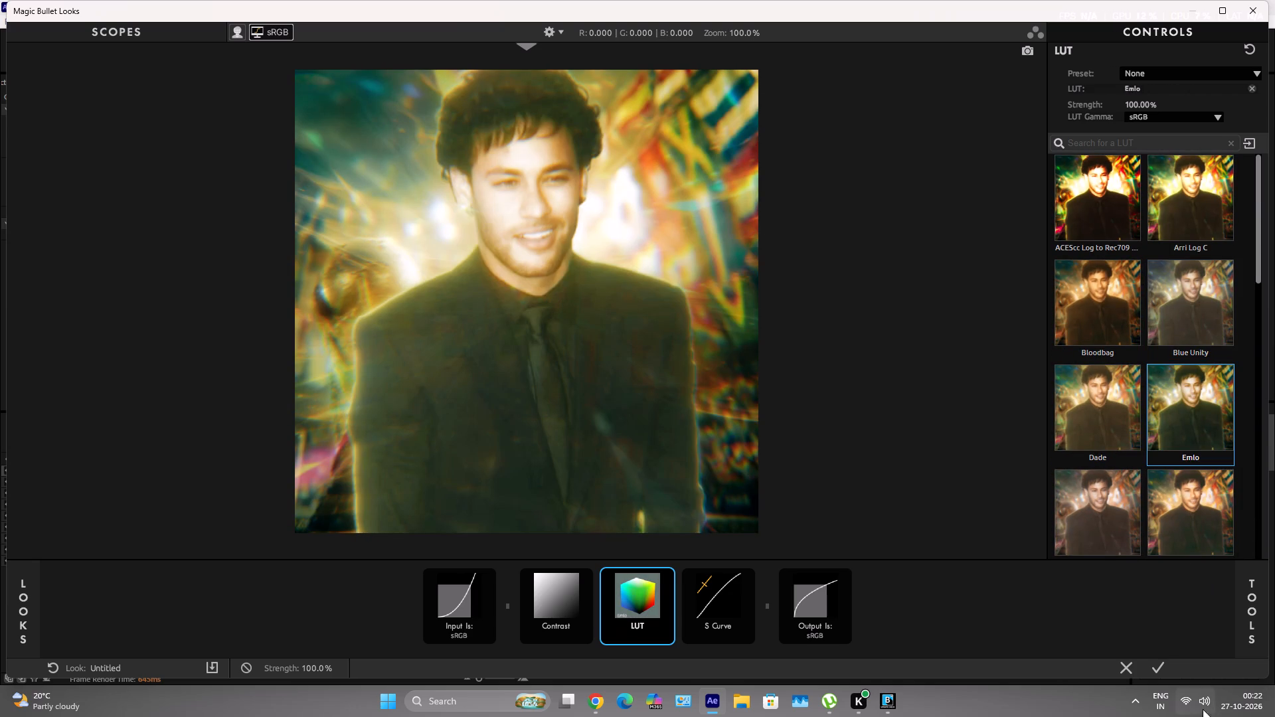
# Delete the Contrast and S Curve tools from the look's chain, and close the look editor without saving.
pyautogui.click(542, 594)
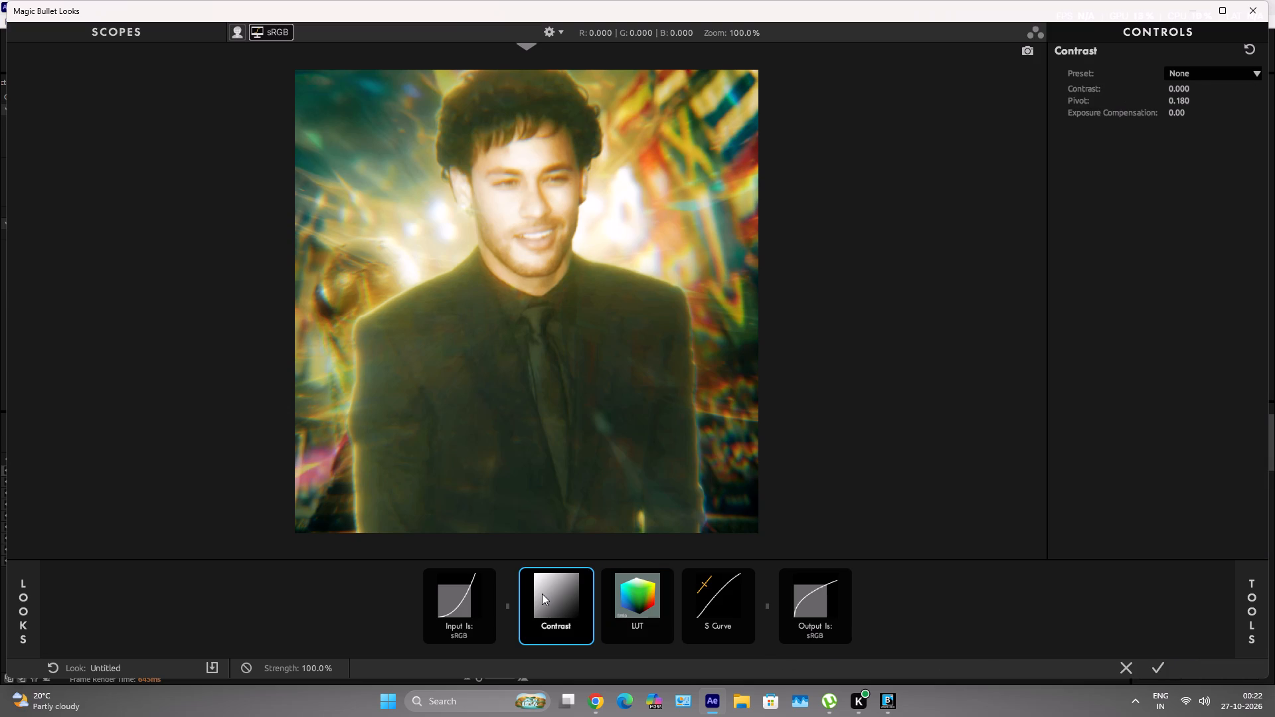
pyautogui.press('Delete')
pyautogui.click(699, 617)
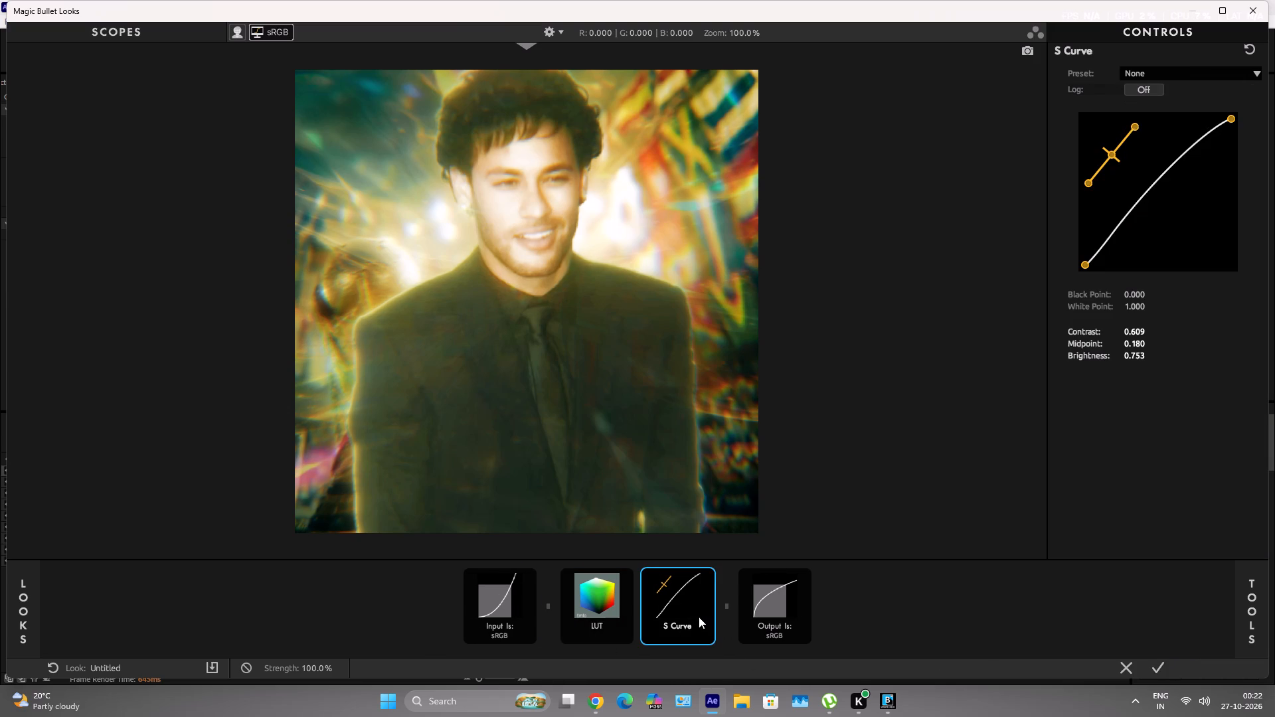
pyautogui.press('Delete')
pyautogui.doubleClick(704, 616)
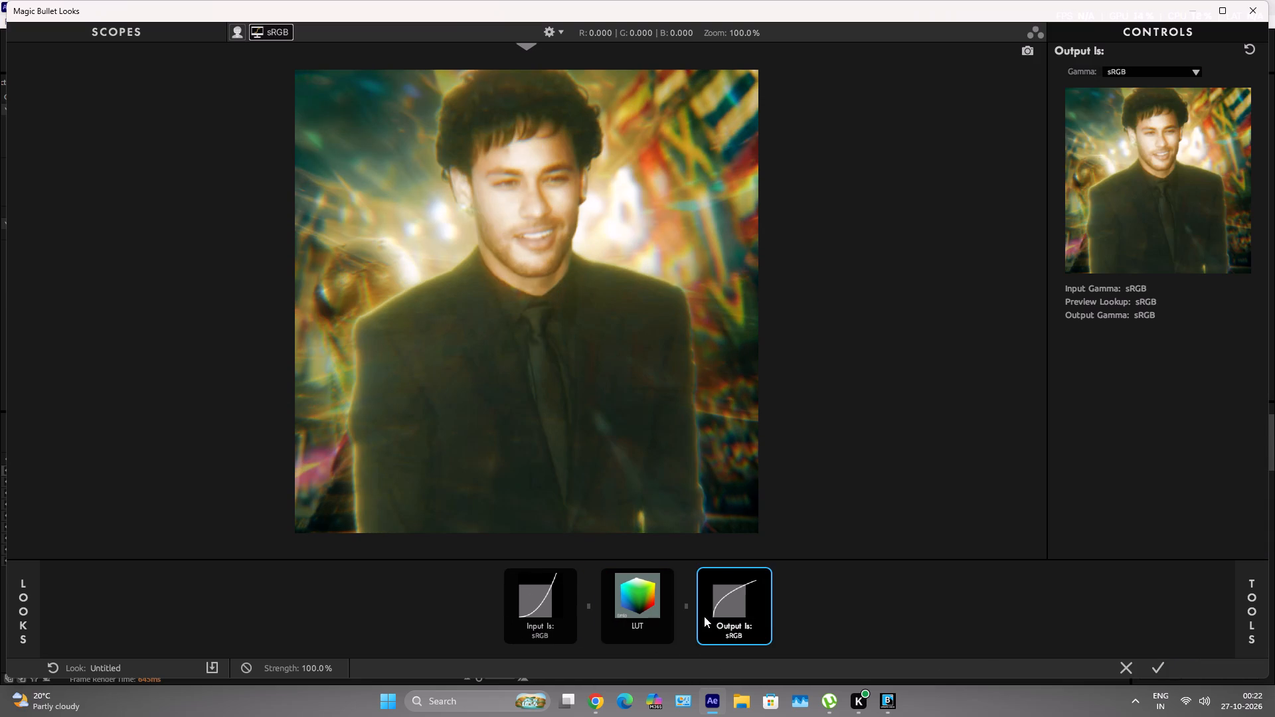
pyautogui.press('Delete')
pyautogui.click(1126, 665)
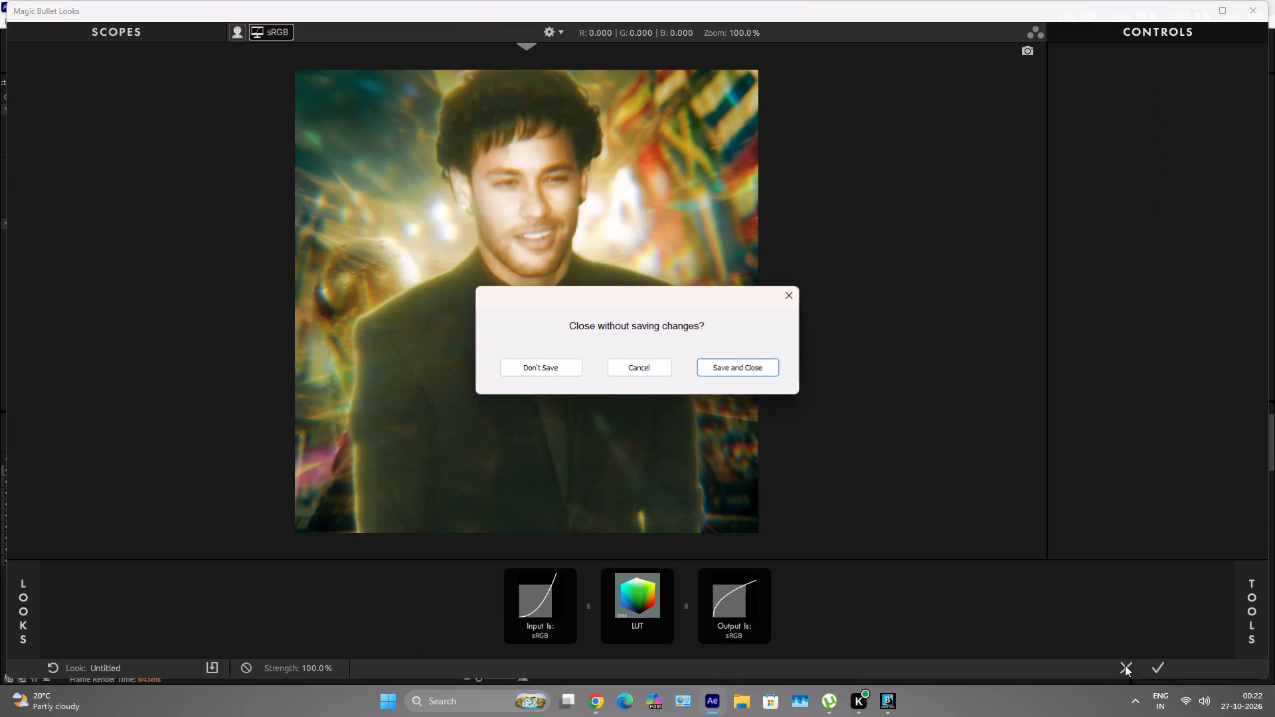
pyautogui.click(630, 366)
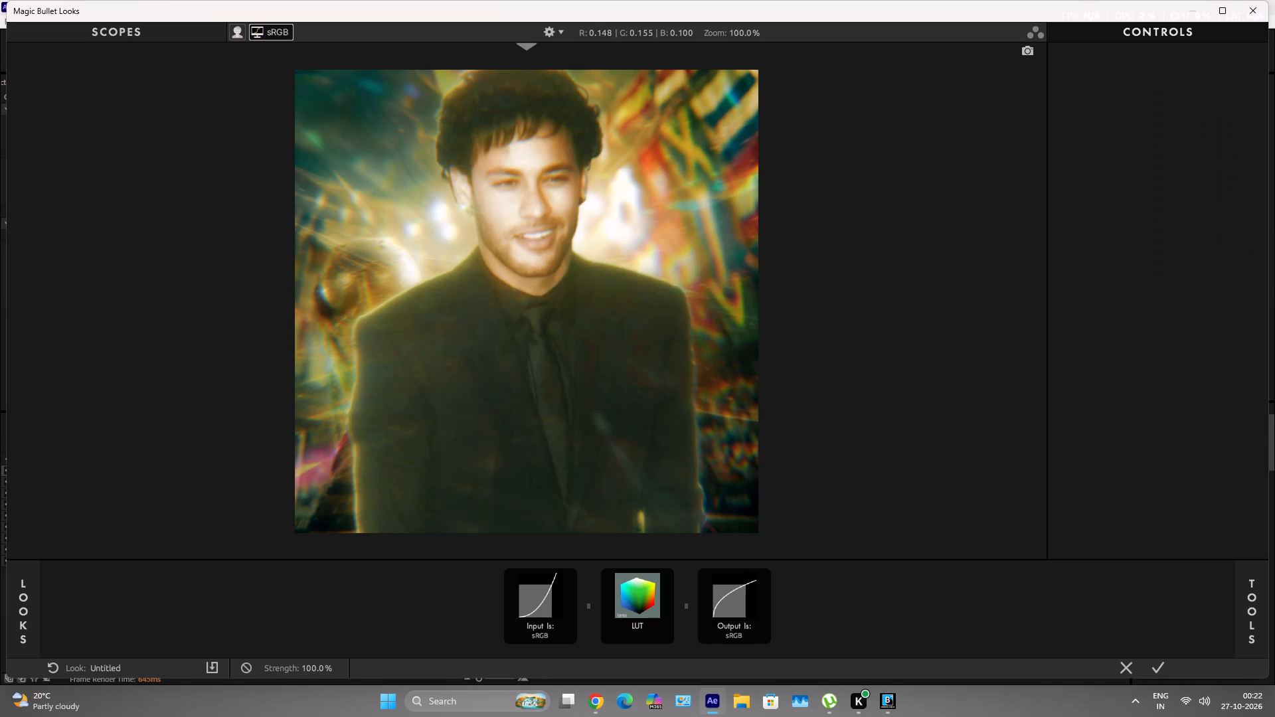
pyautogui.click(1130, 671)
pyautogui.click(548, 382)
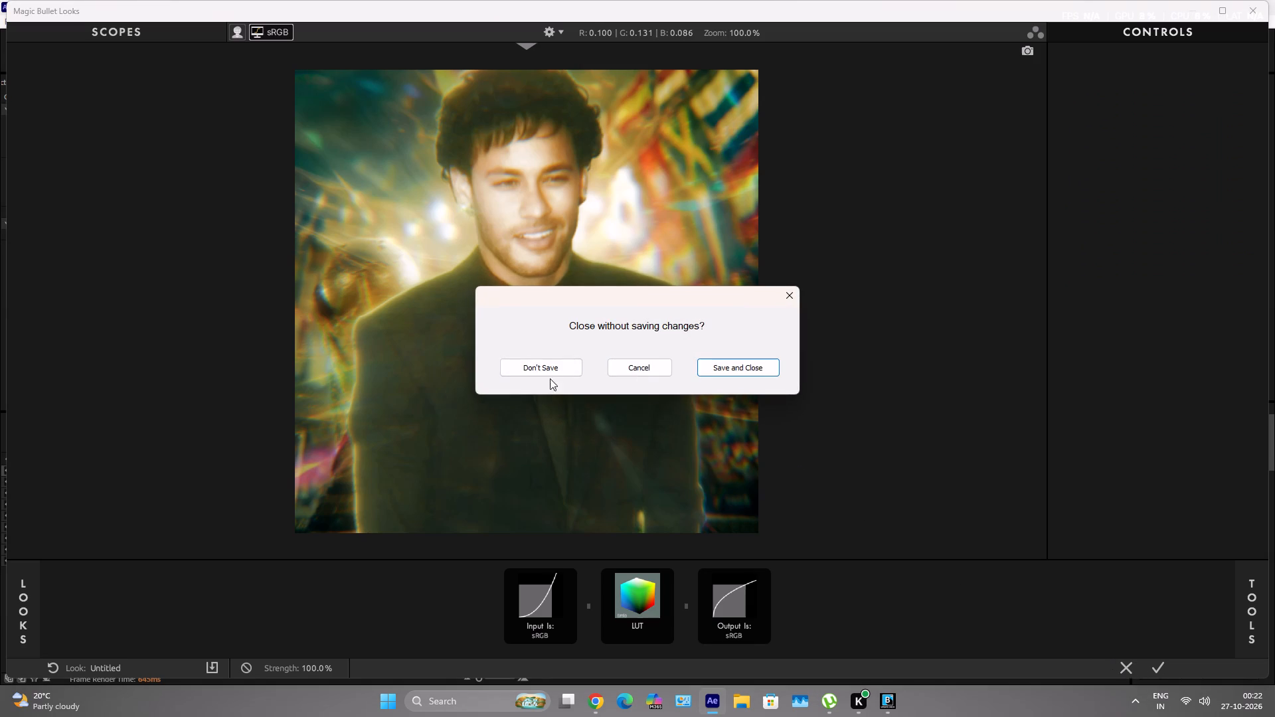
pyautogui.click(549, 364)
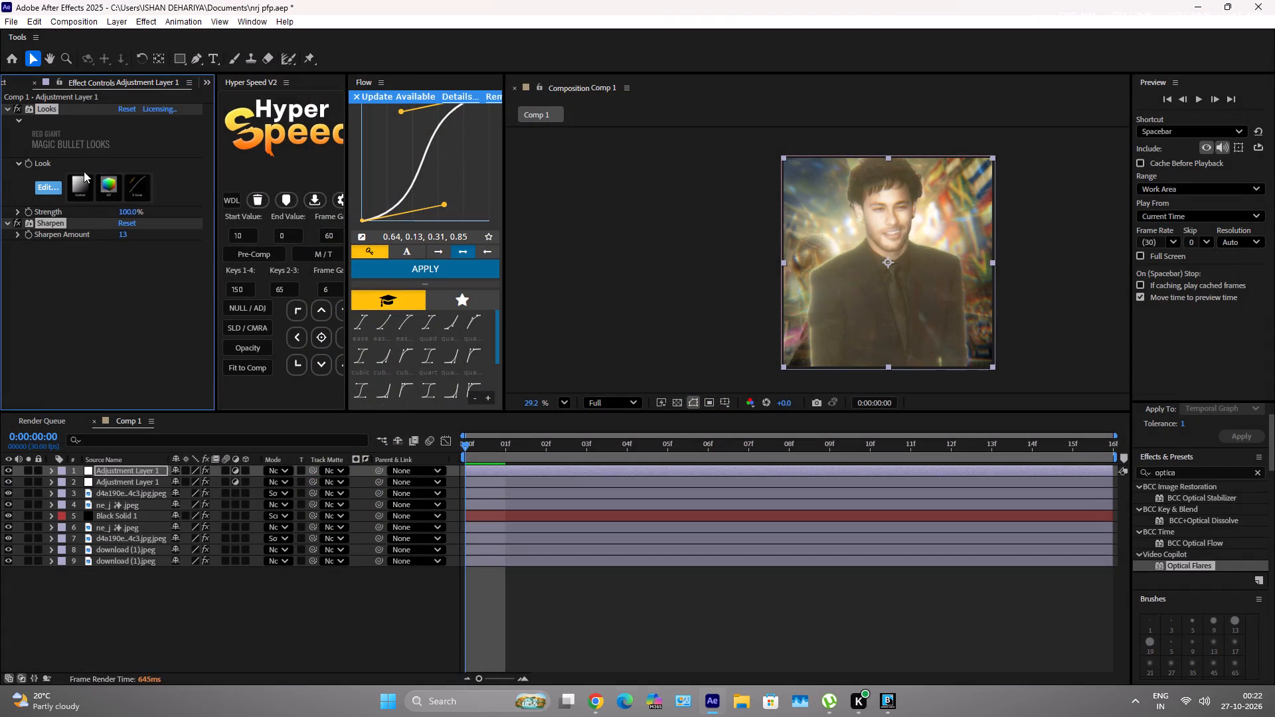
# Turn off the pasted Looks effect on the topmost adjustment layer, leaving Sharpen on.
pyautogui.click(81, 106)
pyautogui.click(52, 110)
pyautogui.click(149, 404)
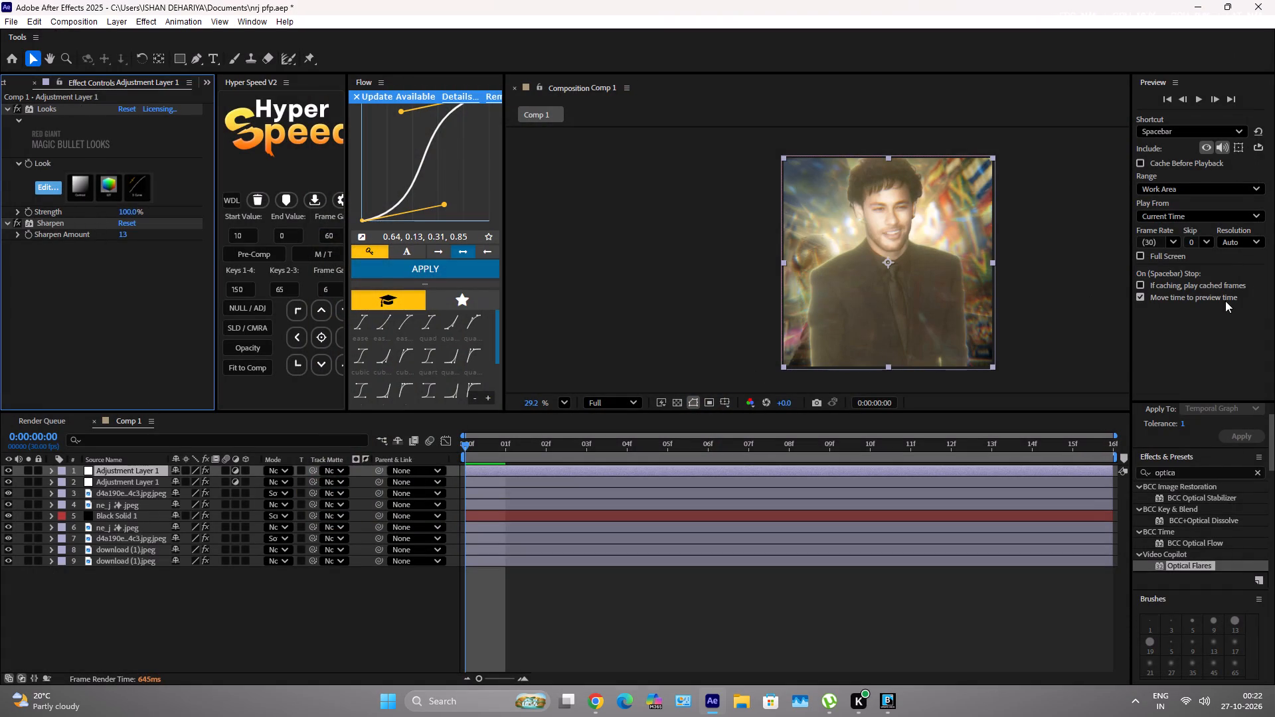
pyautogui.click(16, 111)
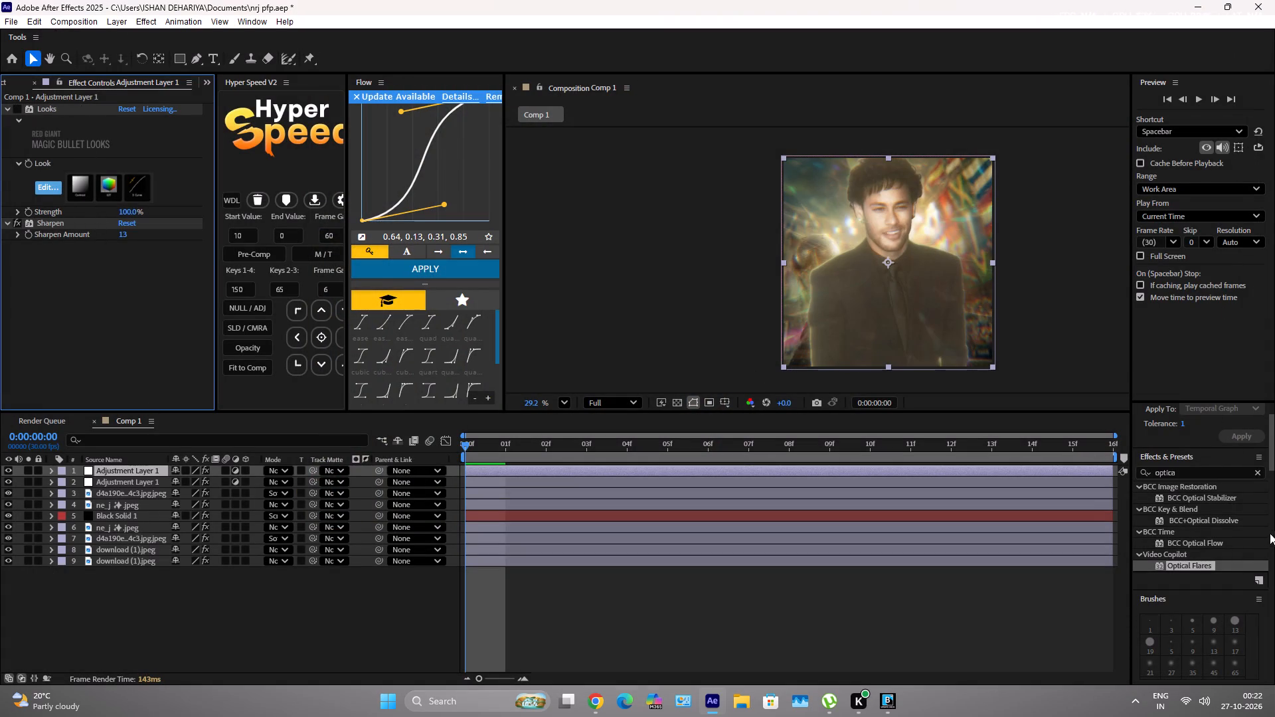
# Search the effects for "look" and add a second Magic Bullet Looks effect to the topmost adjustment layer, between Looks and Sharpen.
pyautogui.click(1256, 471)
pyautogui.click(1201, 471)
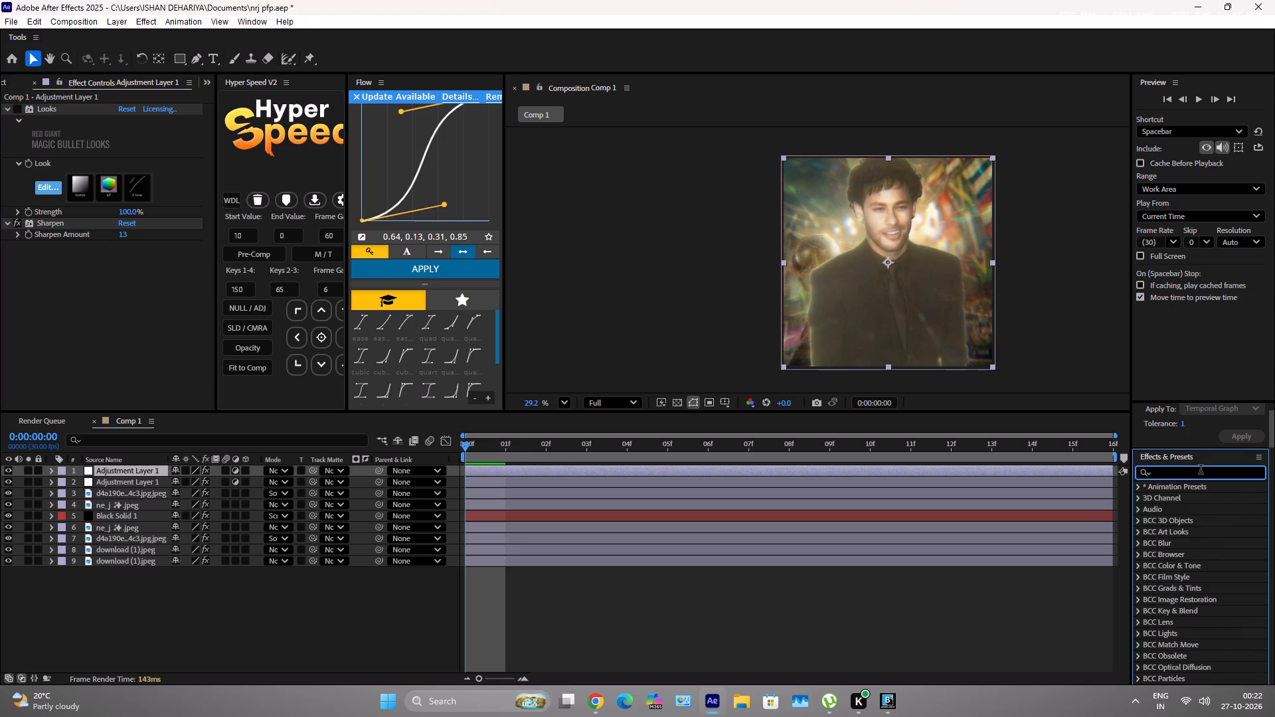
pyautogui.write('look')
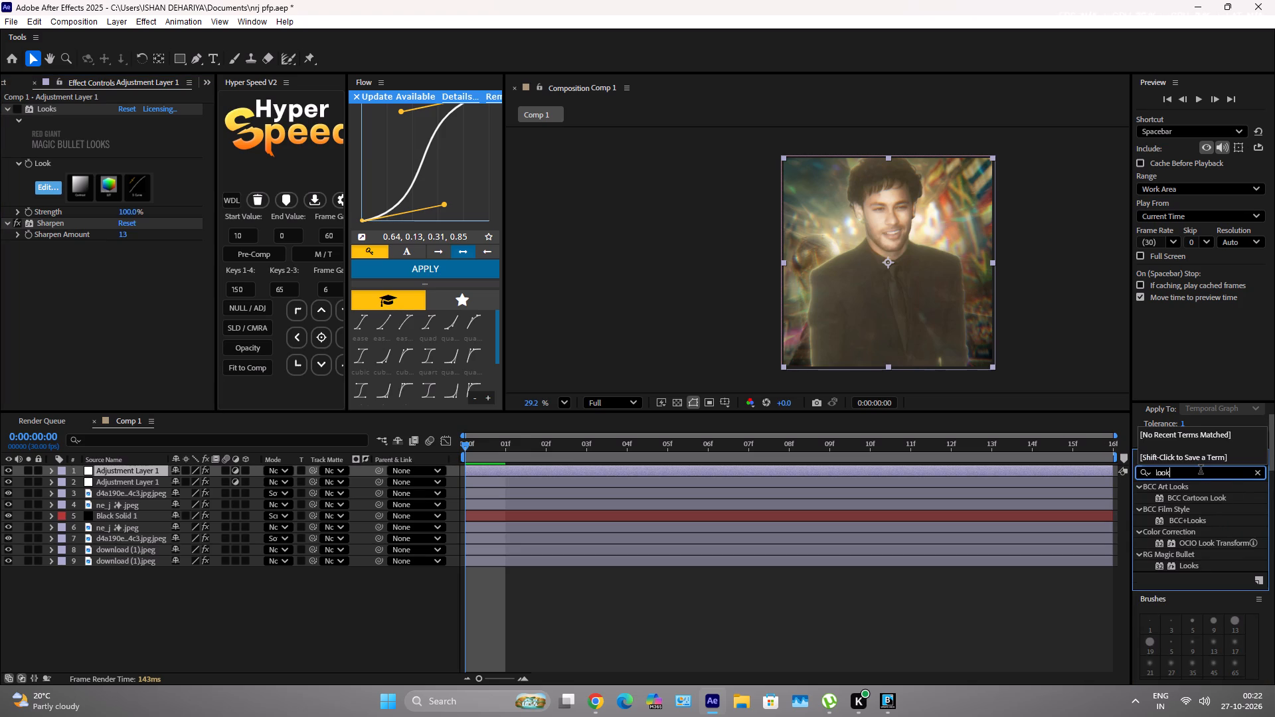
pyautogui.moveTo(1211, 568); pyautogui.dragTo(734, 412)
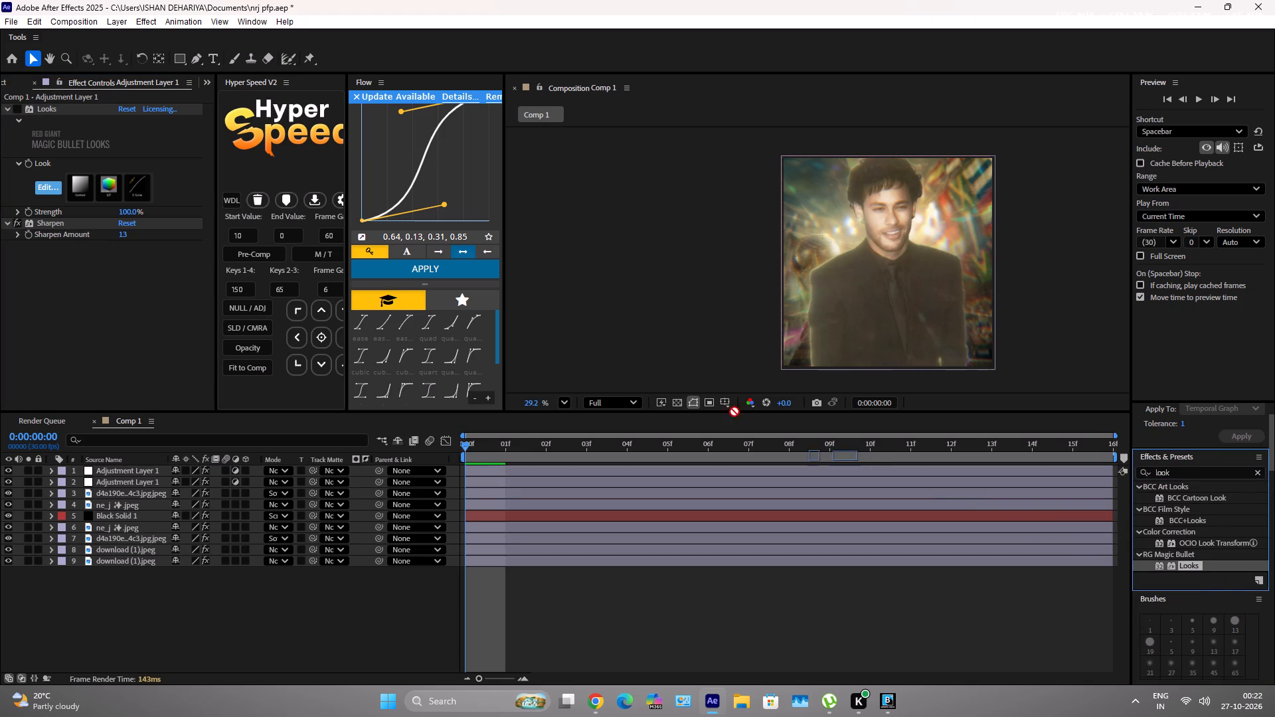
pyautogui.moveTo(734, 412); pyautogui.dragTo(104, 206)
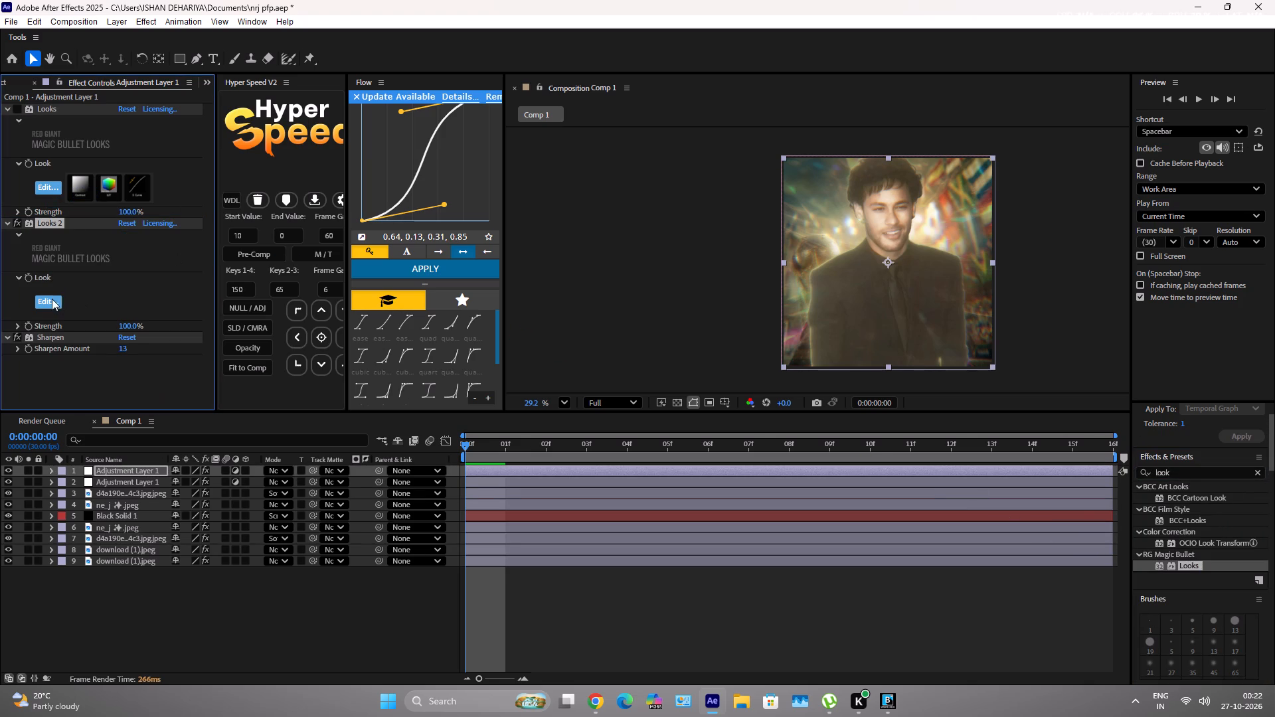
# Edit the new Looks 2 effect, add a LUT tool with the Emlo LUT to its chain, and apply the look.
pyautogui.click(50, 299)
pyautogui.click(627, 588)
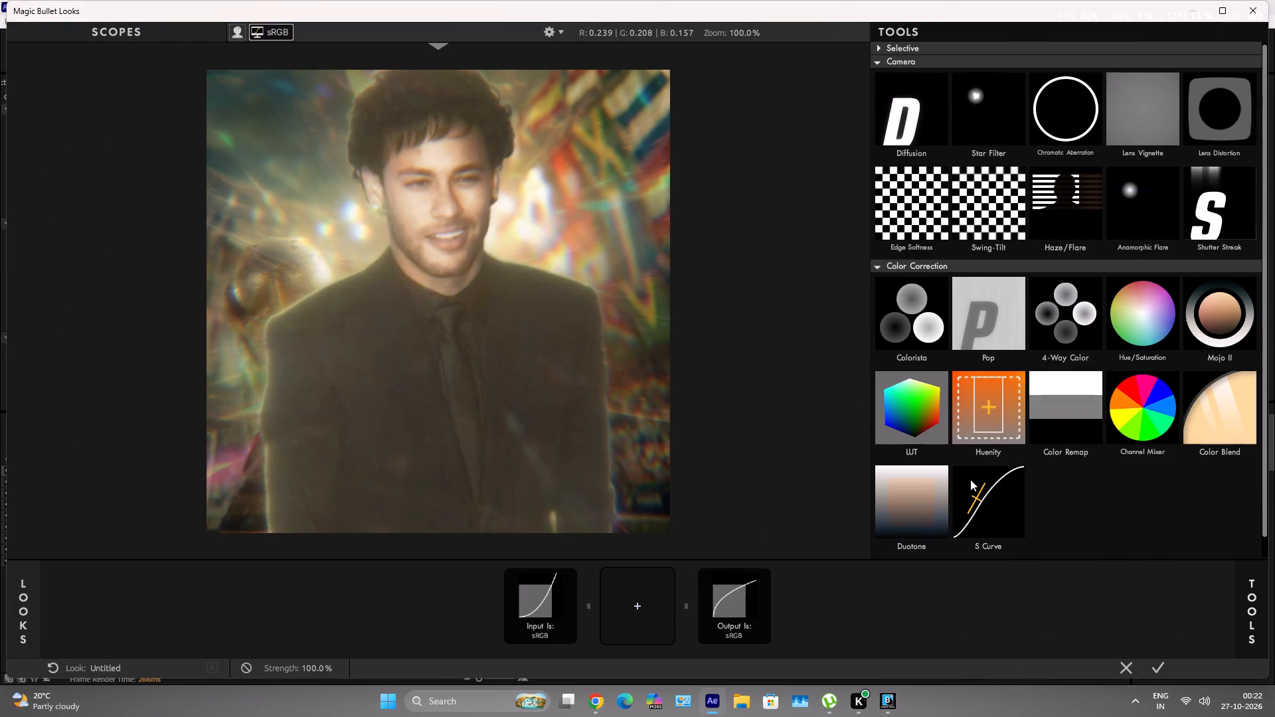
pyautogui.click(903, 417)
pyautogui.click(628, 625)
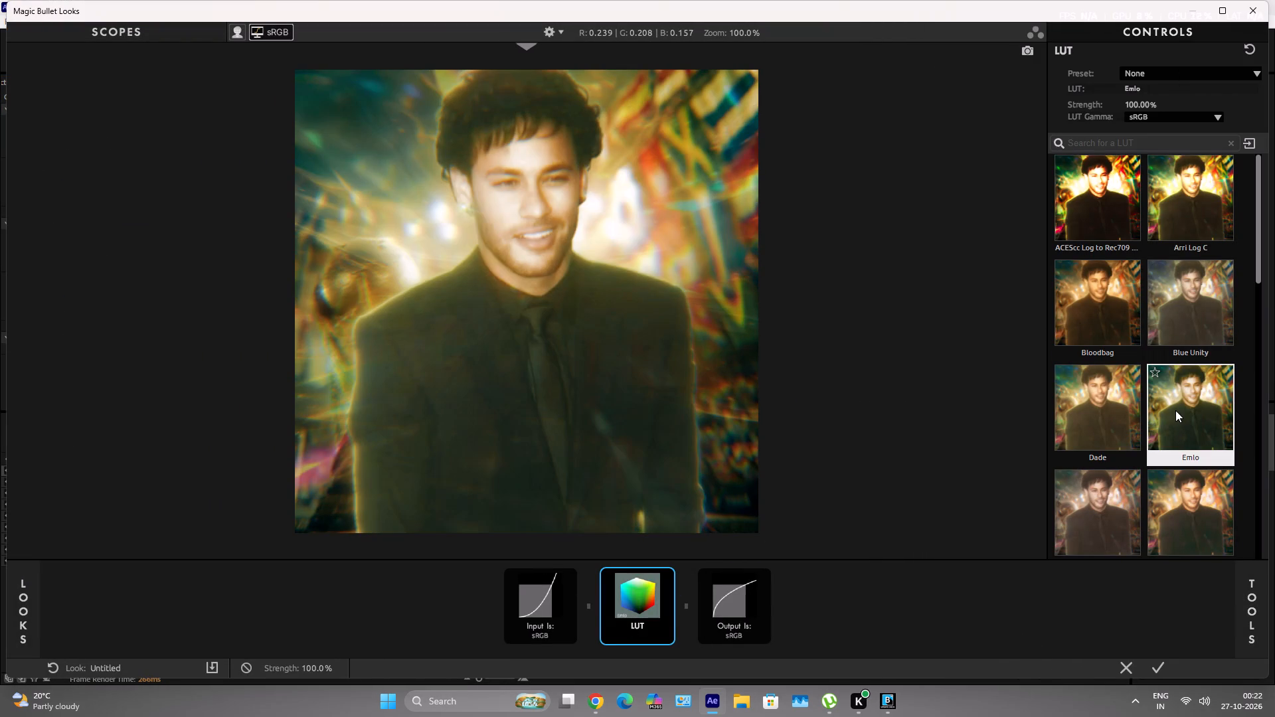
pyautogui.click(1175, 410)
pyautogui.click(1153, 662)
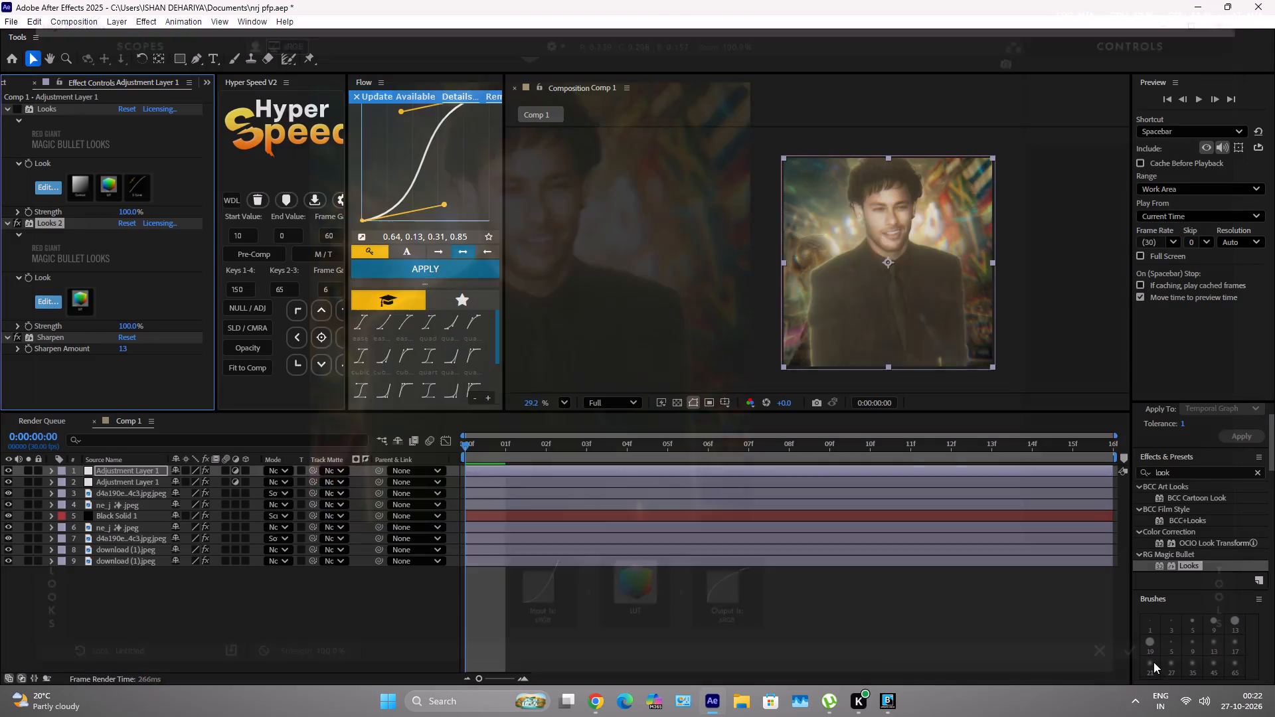
# Turn off Looks 2 and delete both Looks effects from the topmost adjustment layer, keeping only Sharpen.
pyautogui.scroll(3, 926, 246)
pyautogui.scroll(-3, 925, 246)
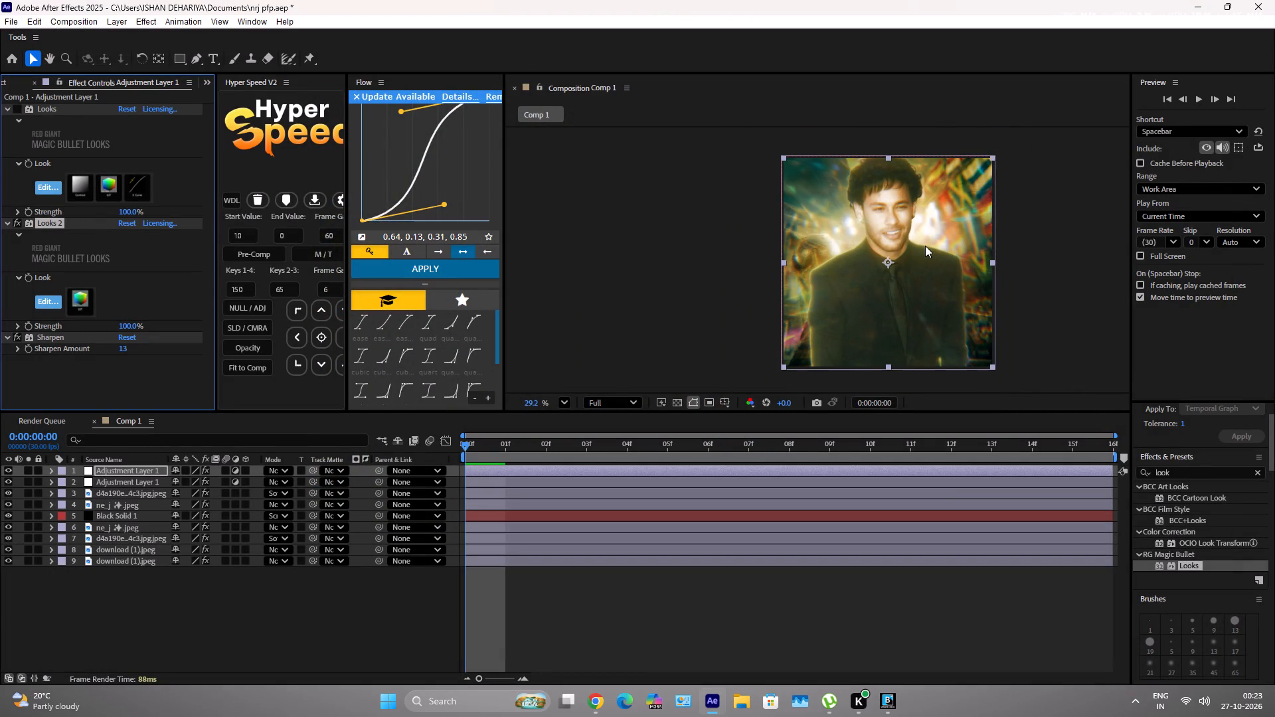
pyautogui.scroll(4, 902, 267)
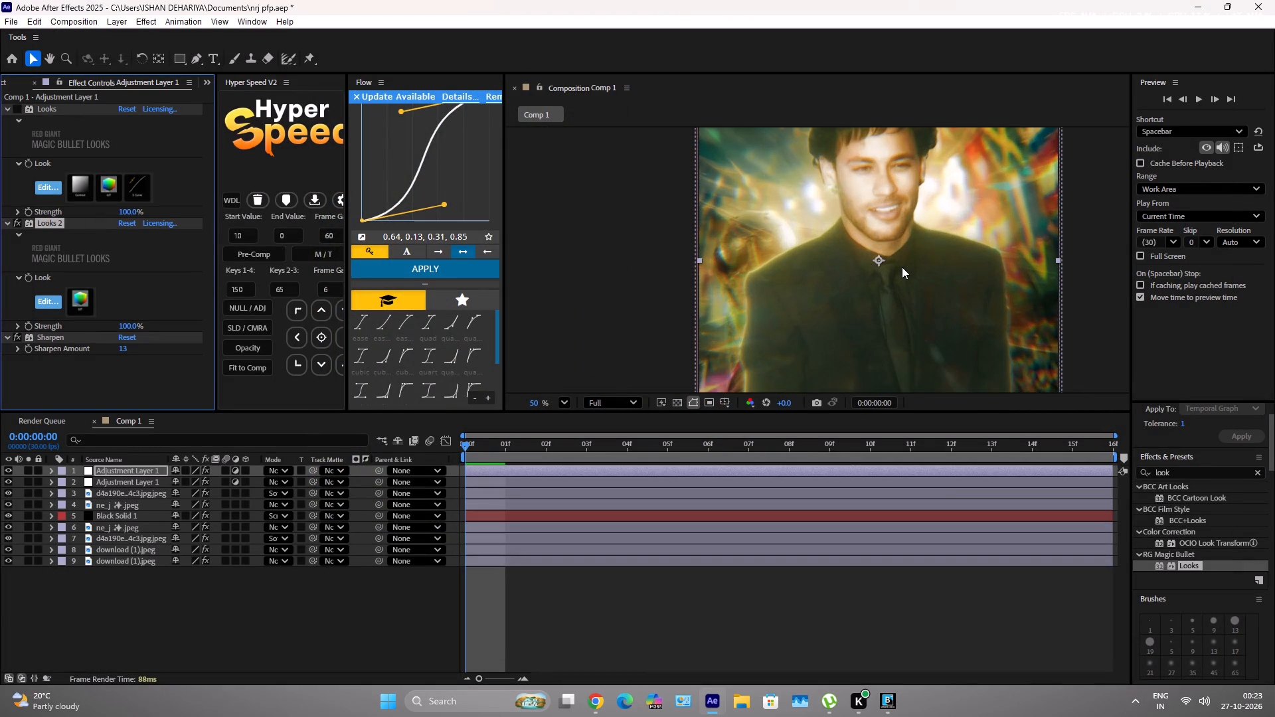
pyautogui.scroll(-3, 902, 267)
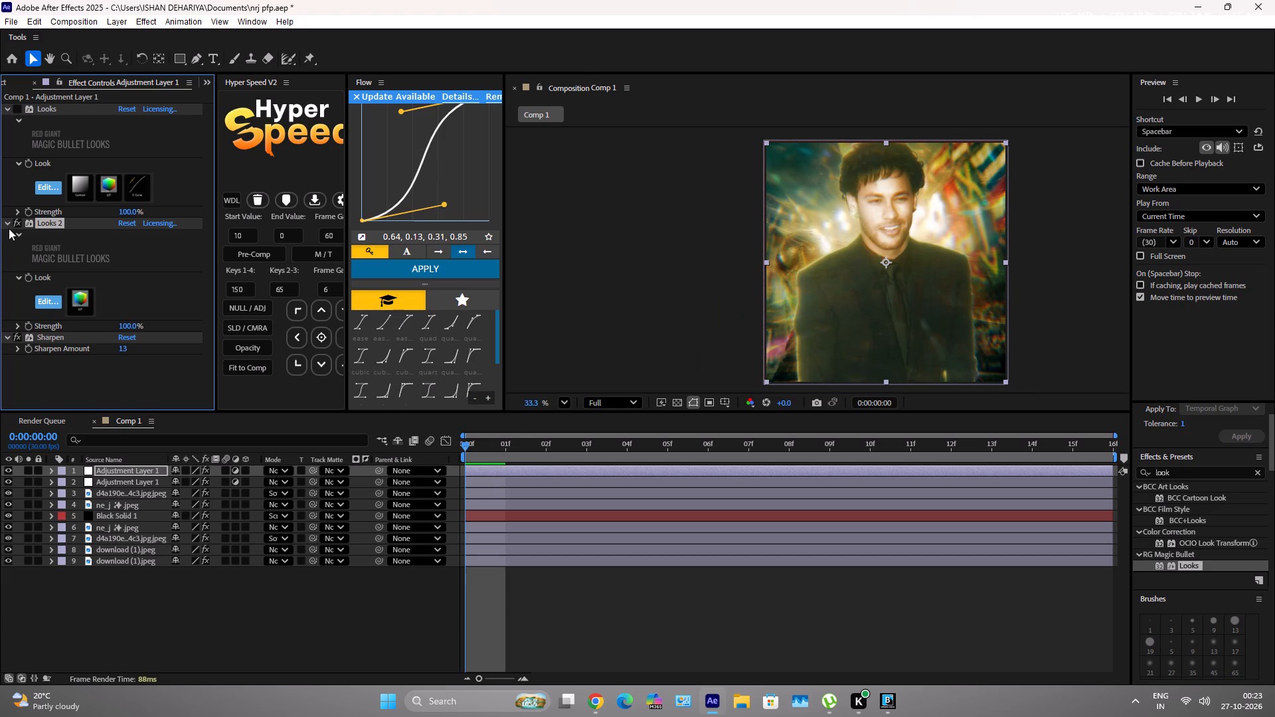
pyautogui.click(13, 222)
pyautogui.click(46, 108)
pyautogui.press('Delete')
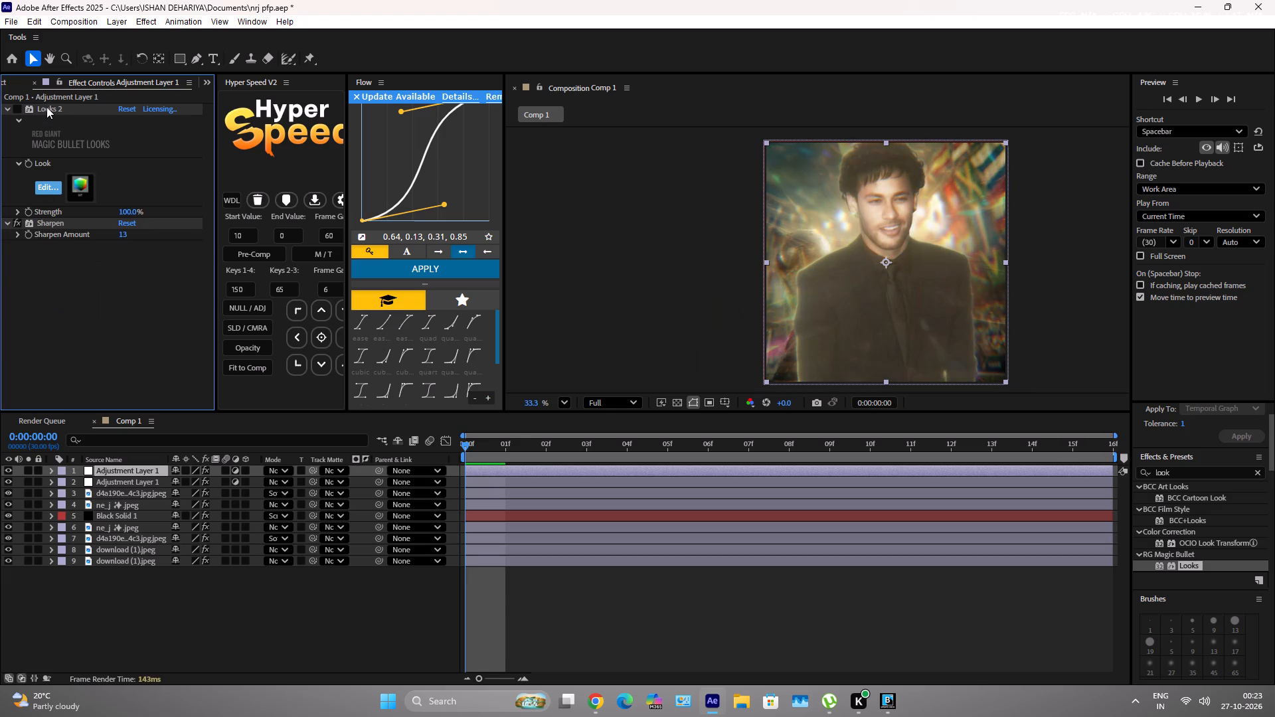
pyautogui.click(42, 107)
pyautogui.press('Delete')
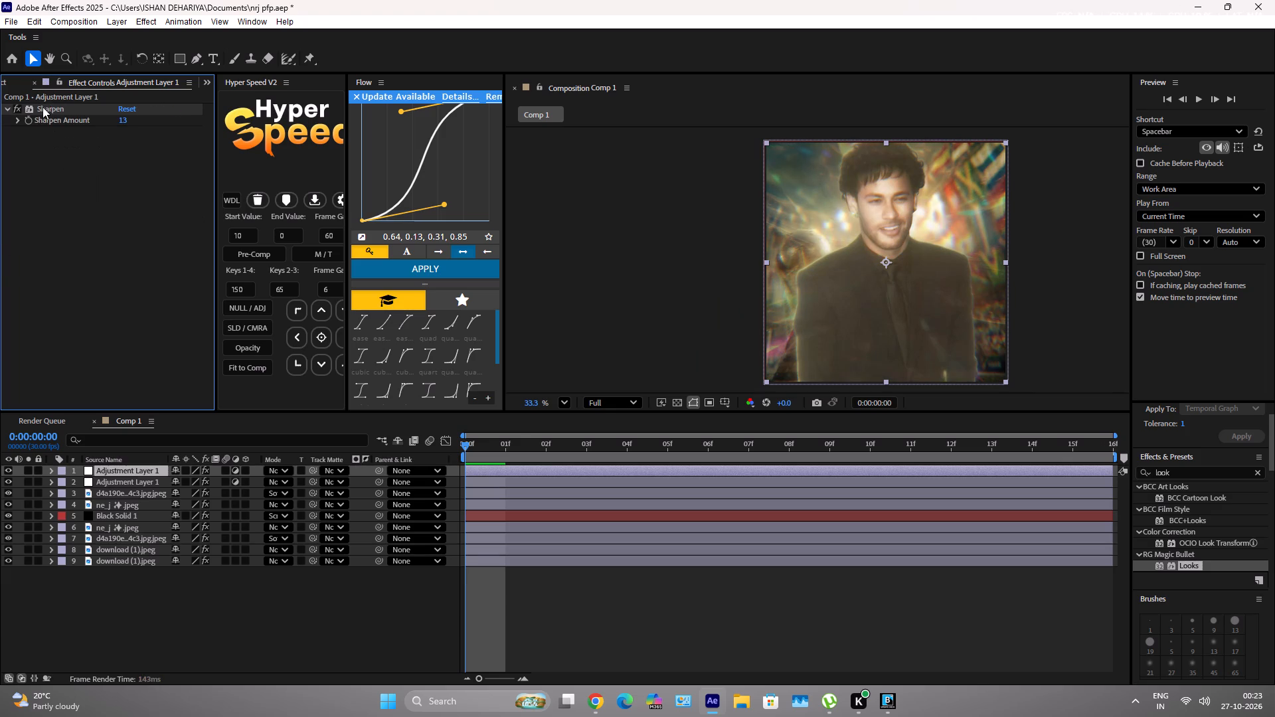
# Examine the picture up close and as a whole with only Sharpen on the topmost adjustment layer.
pyautogui.scroll(9, 871, 230)
pyautogui.scroll(-4, 894, 230)
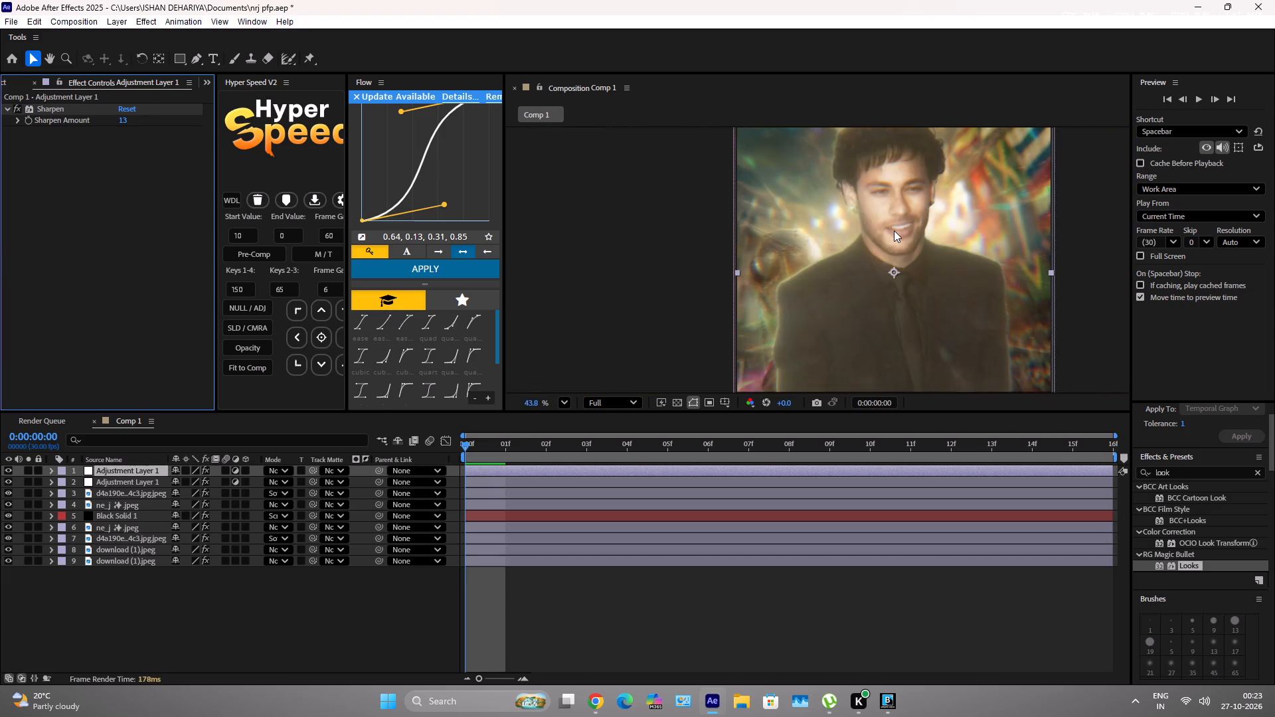
pyautogui.scroll(-7, 894, 230)
pyautogui.scroll(2, 934, 285)
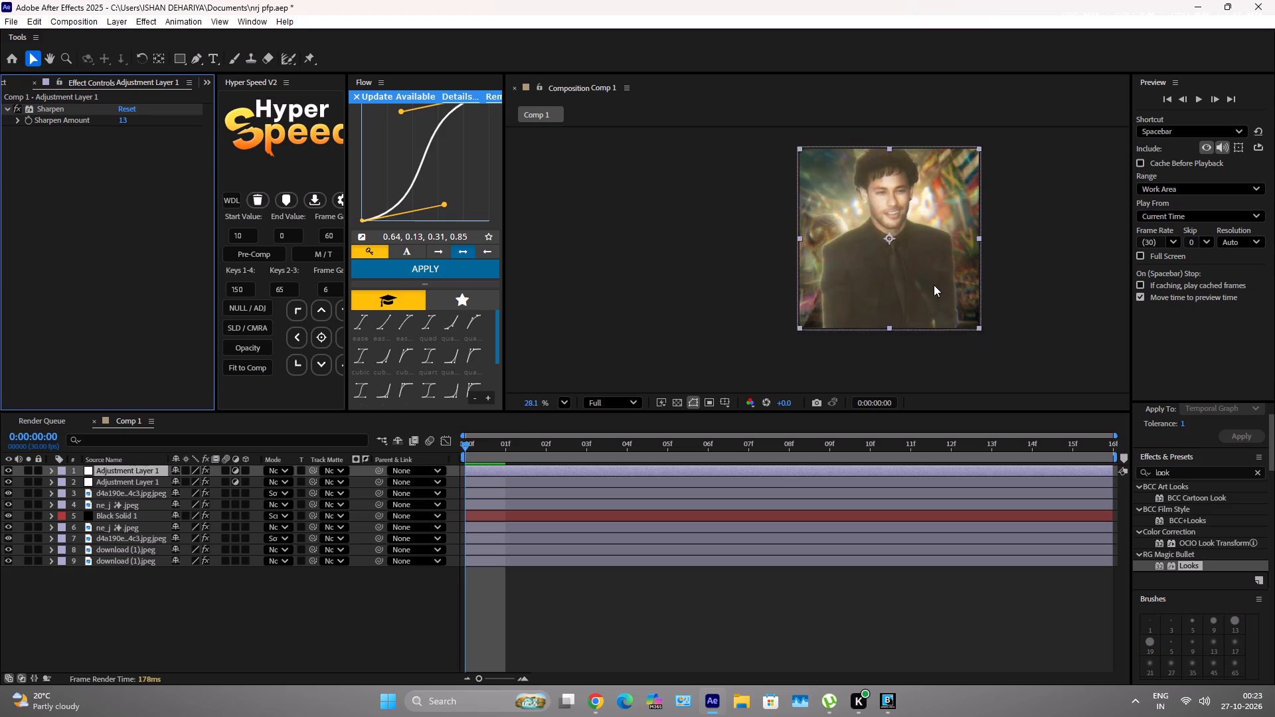
pyautogui.scroll(1, 934, 285)
pyautogui.scroll(-1, 932, 352)
pyautogui.scroll(4, 895, 209)
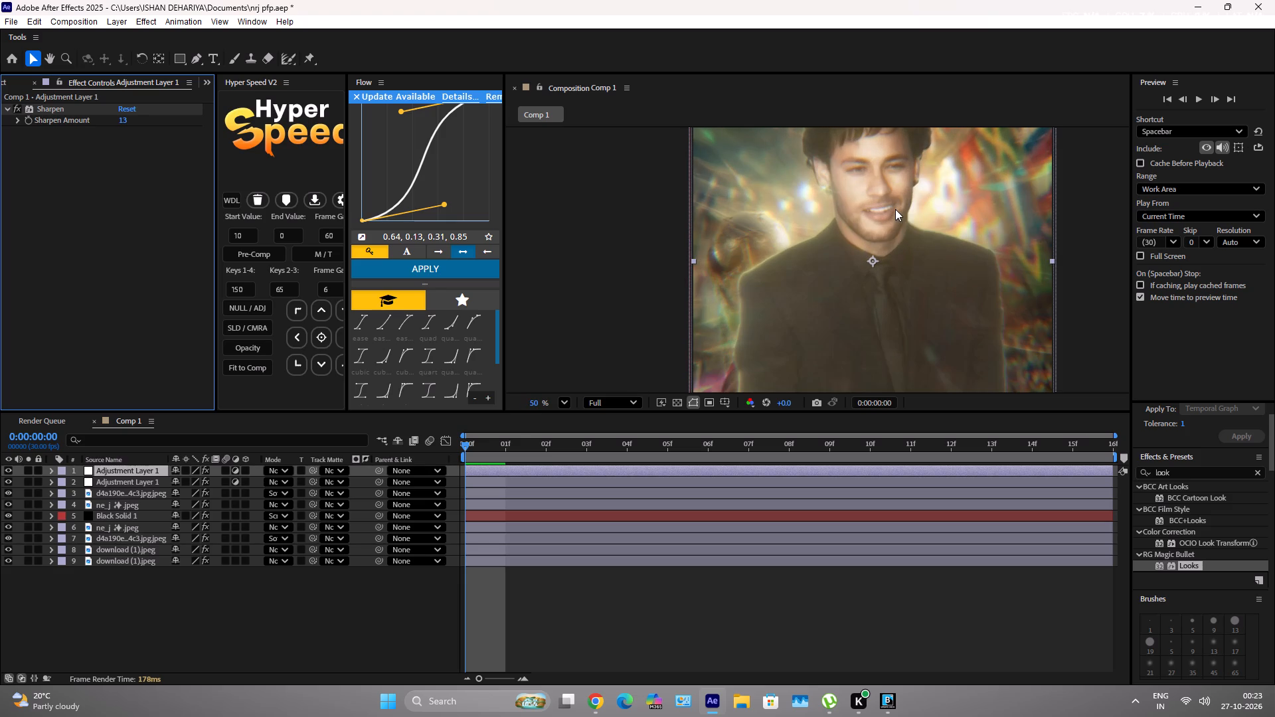
# Add Comp 1 to the render queue and set its render frame rate to 24.
pyautogui.click(9, 23)
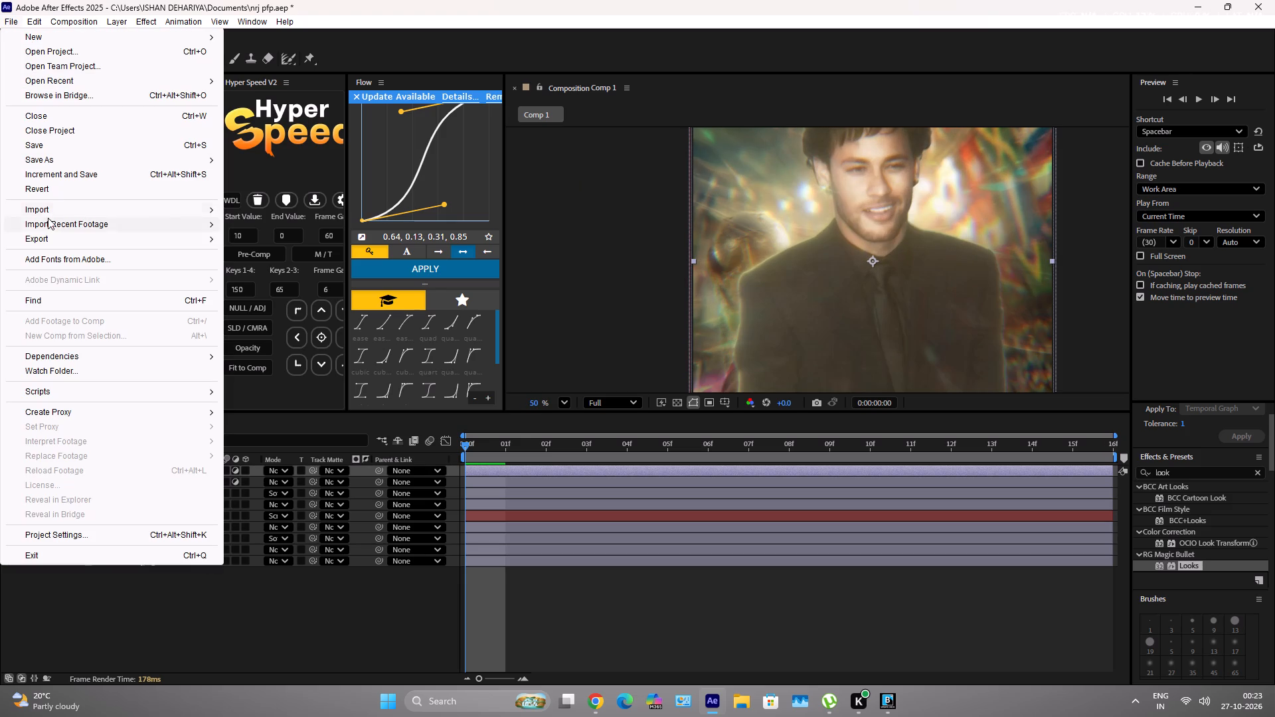
pyautogui.click(304, 252)
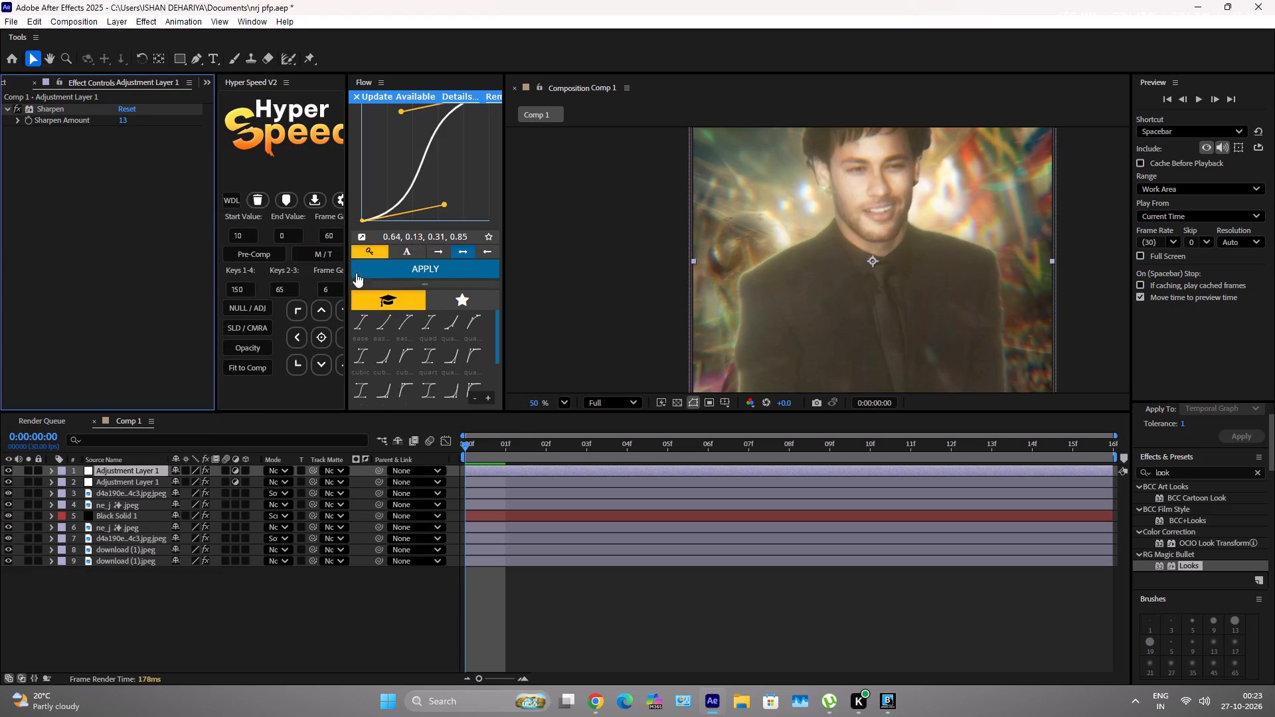
pyautogui.click(98, 489)
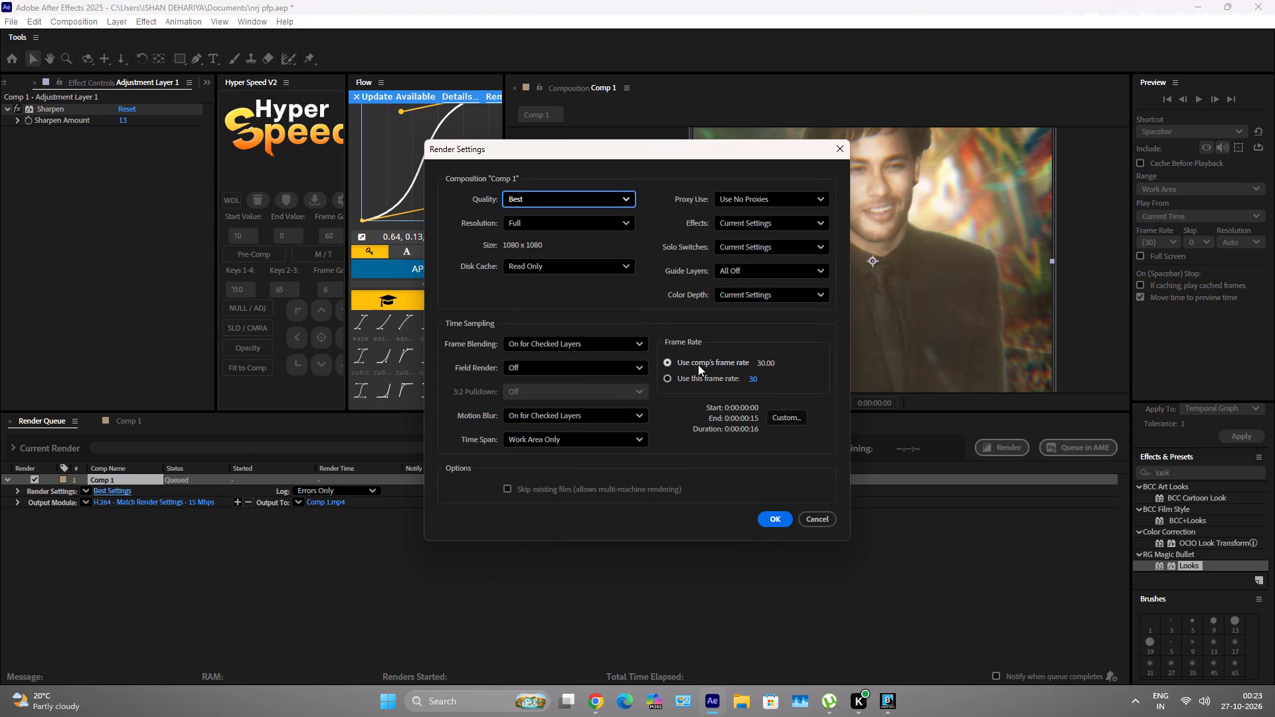
pyautogui.click(755, 380)
pyautogui.press('BackSpace')
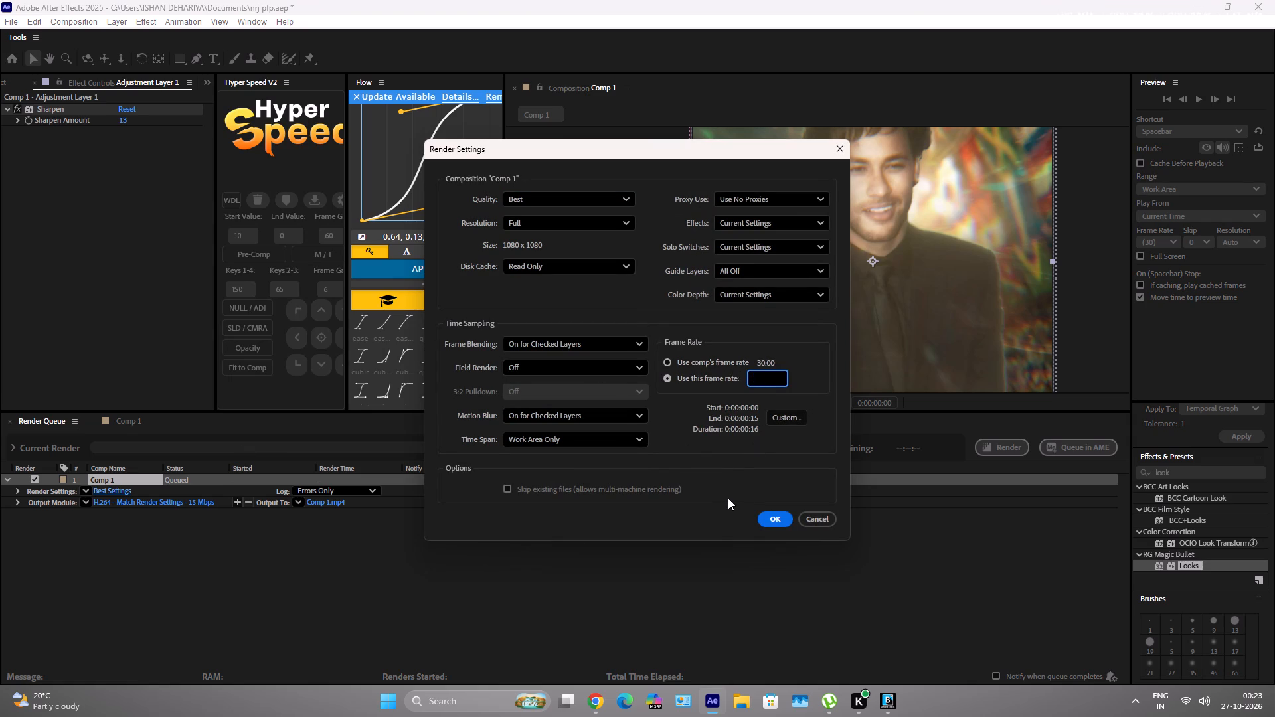
pyautogui.write('24')
pyautogui.press('Return')
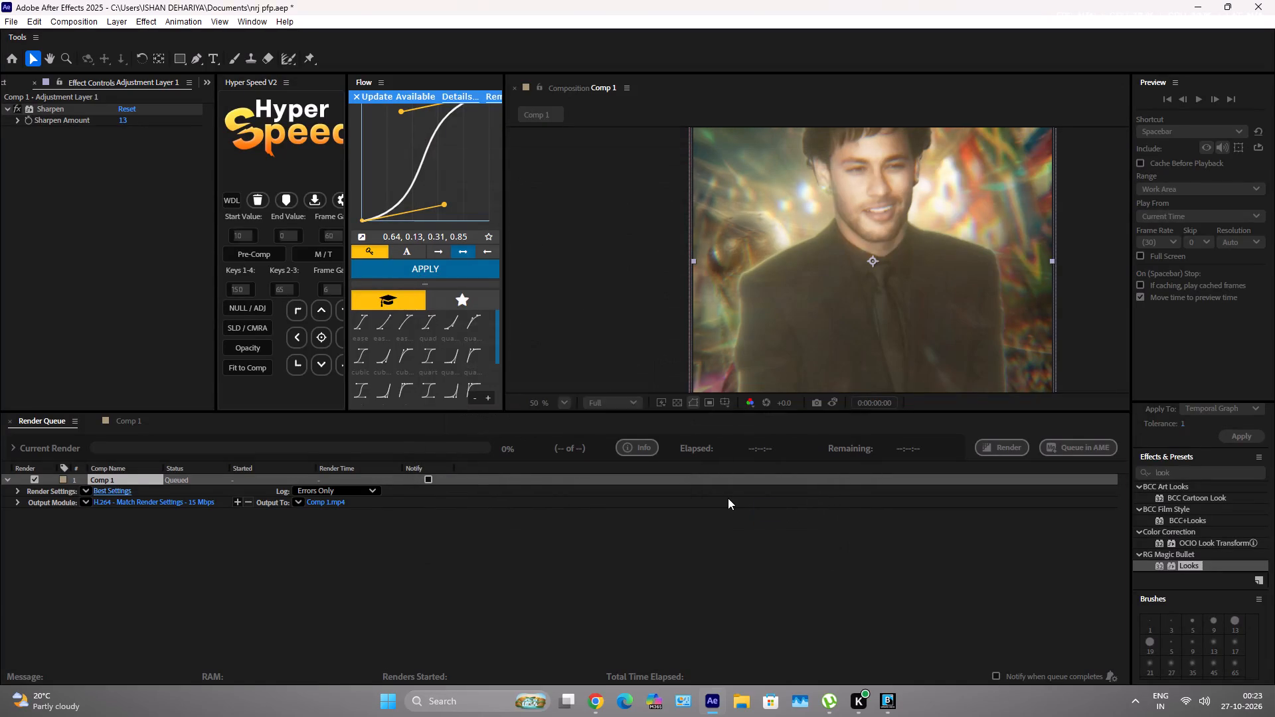
# Check the H.264 output module settings without changing them, and render Comp 1 to Comp 1.mp4.
pyautogui.click(161, 507)
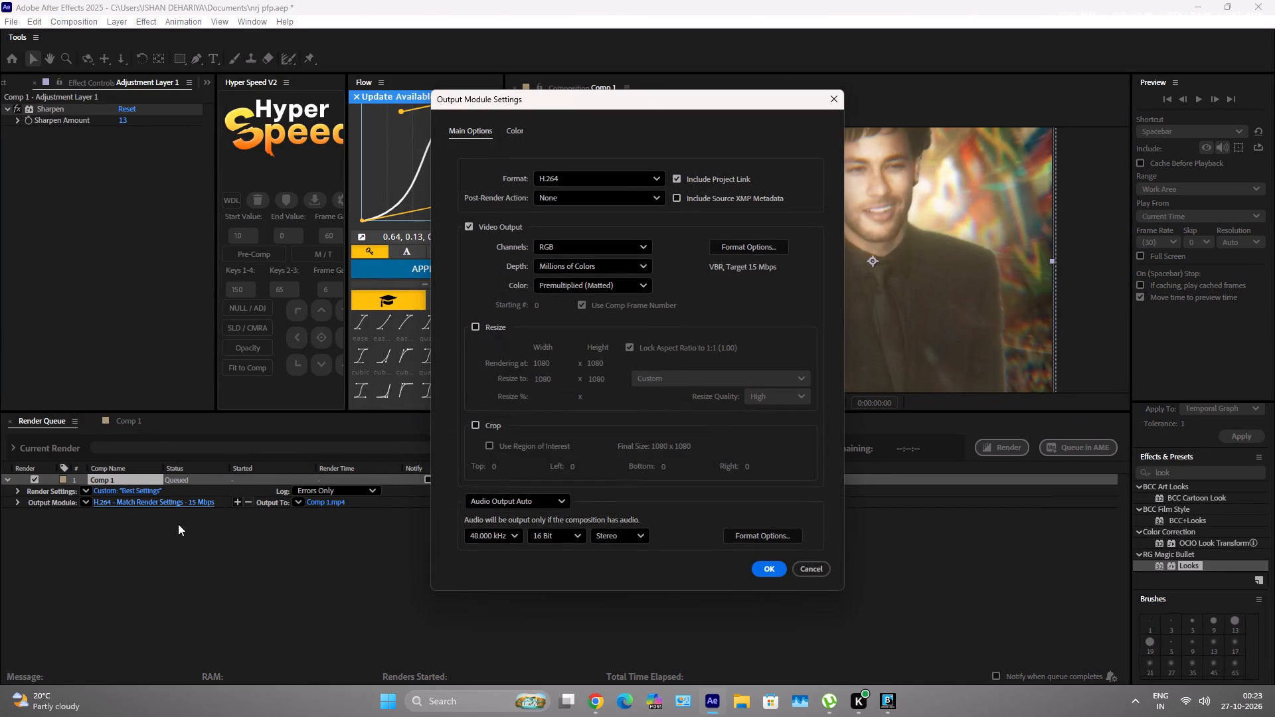
pyautogui.click(823, 569)
pyautogui.click(1000, 450)
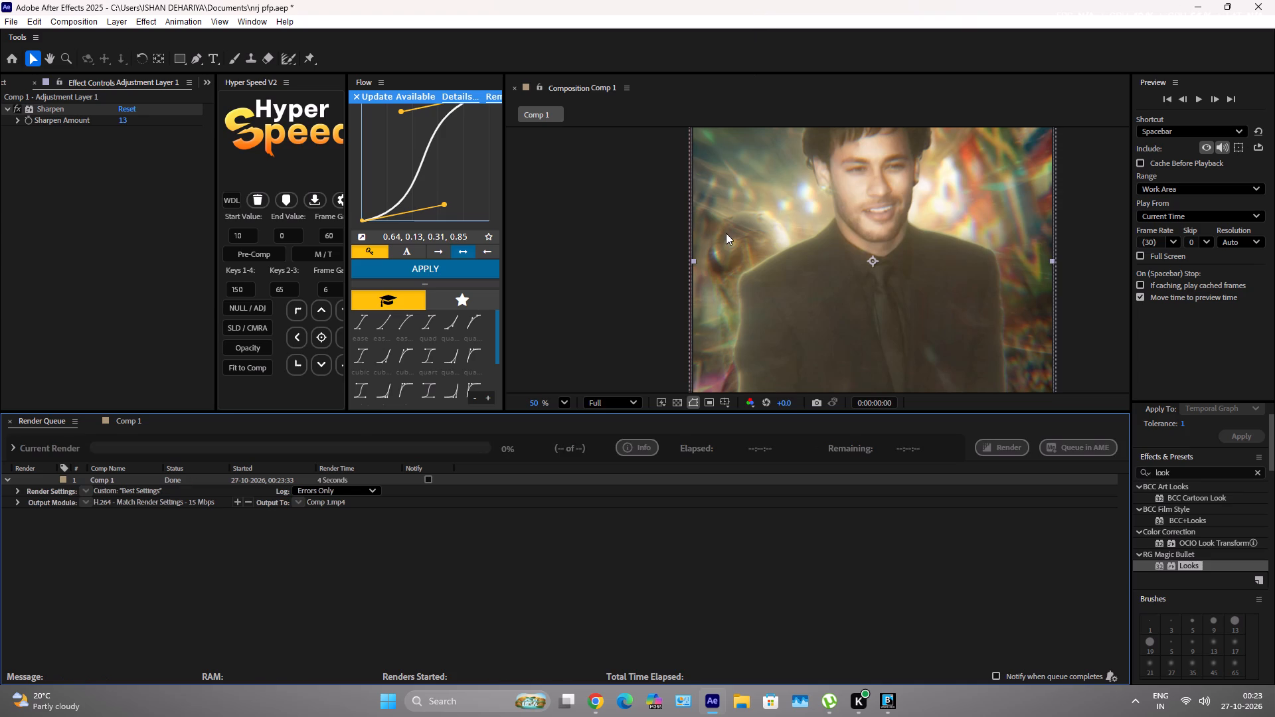
# Close the "nrj pfp" project and exit After Effects.
pyautogui.scroll(-3, 825, 243)
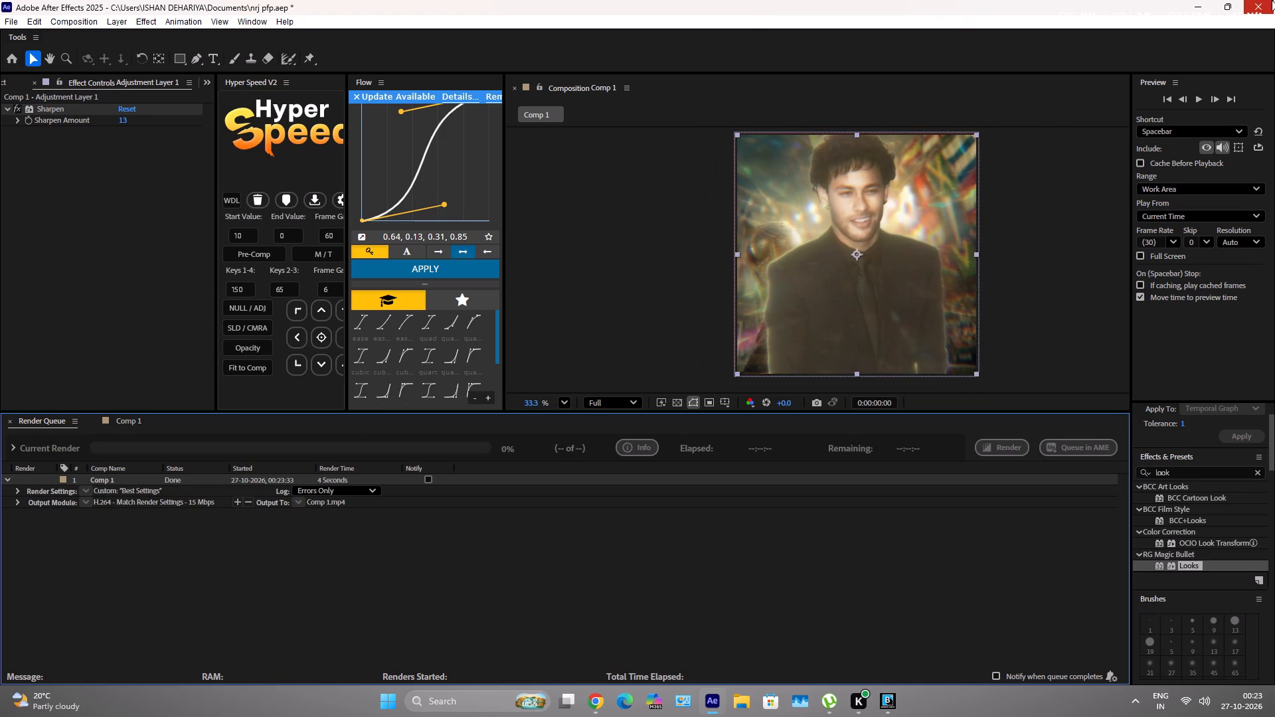
pyautogui.click(1270, 0)
pyautogui.click(597, 384)
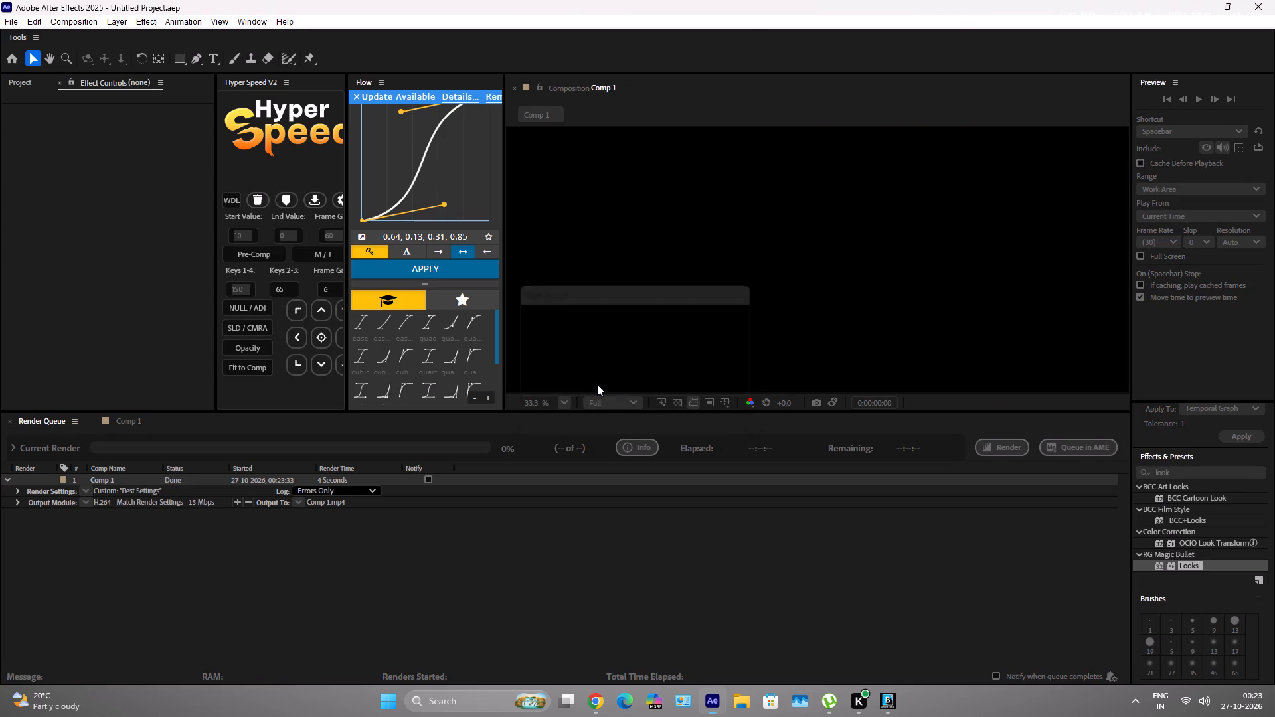